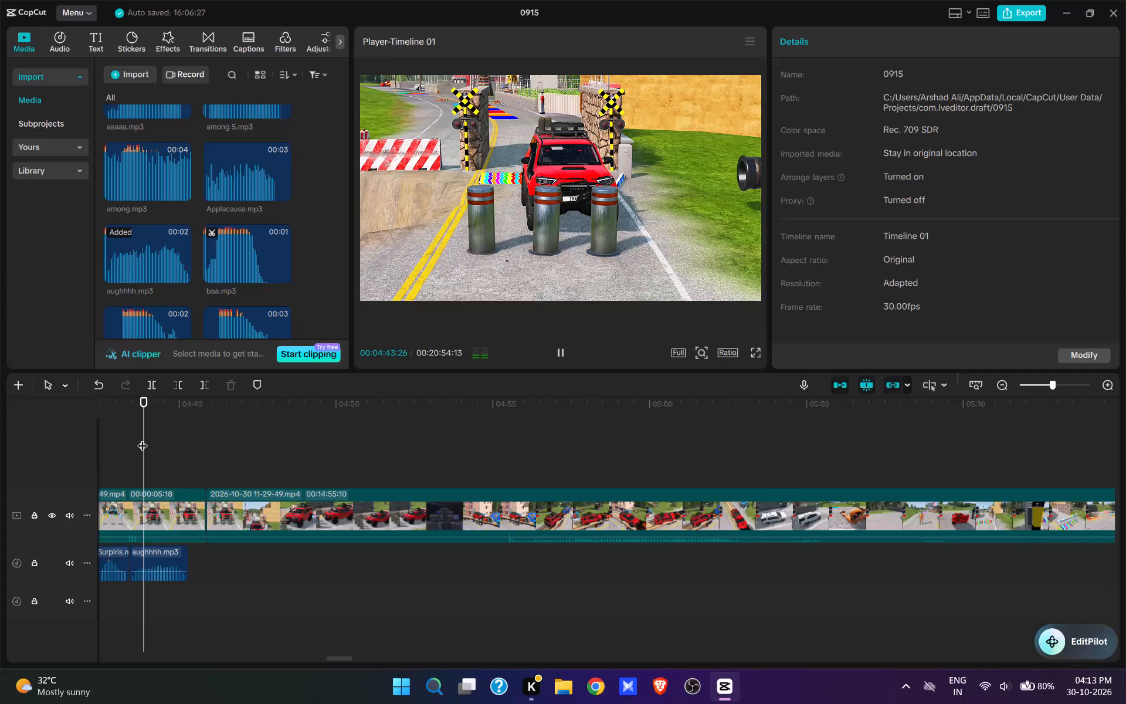
Review the footage following the cut at 00:04:45:26, sampling the timeline up to about 00:05:50.
key(space)
click(207, 446)
click(208, 453)
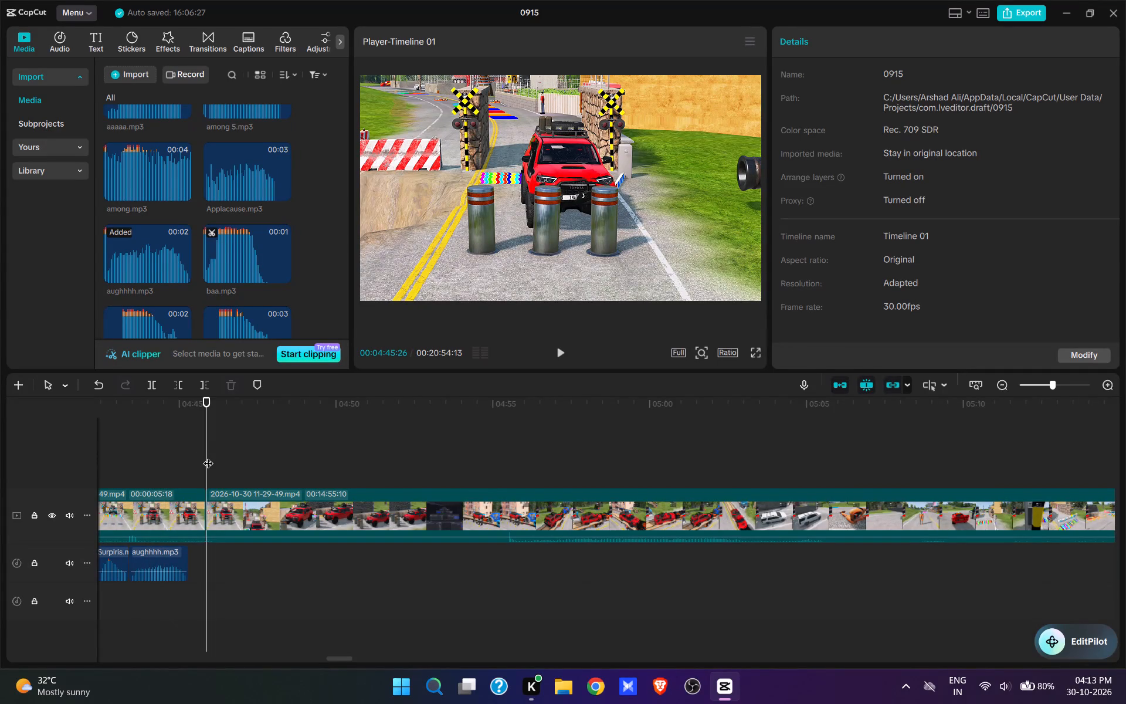
click(700, 441)
key(space)
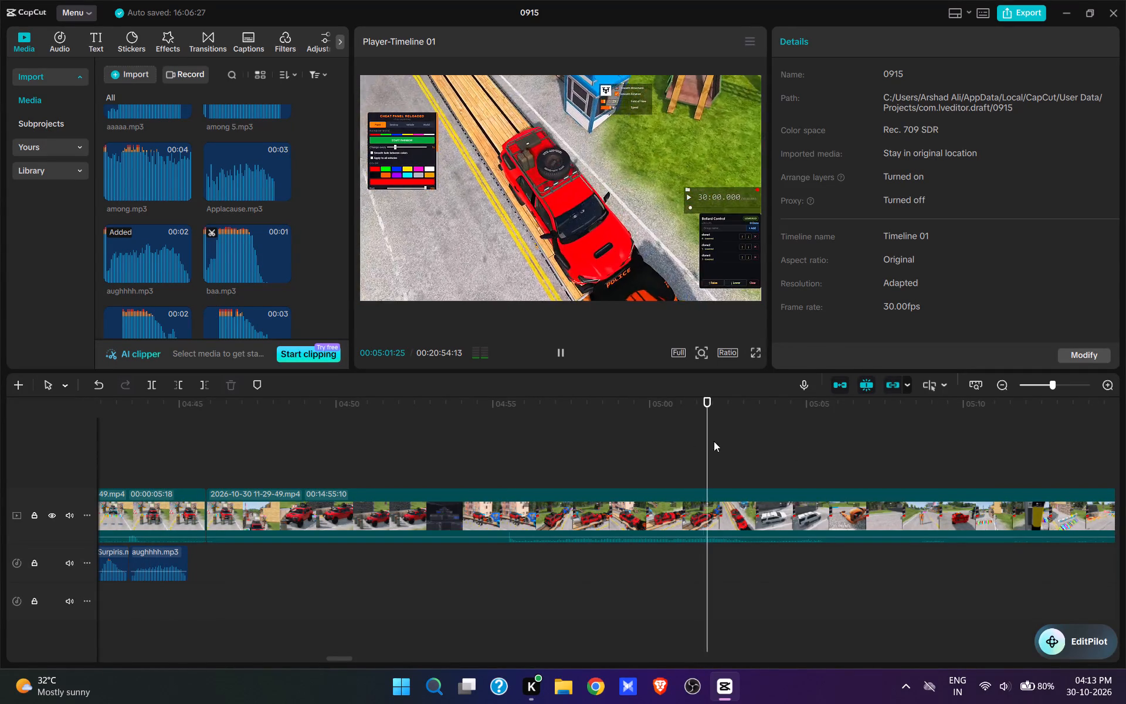
click(755, 445)
key(space)
click(928, 442)
key(space)
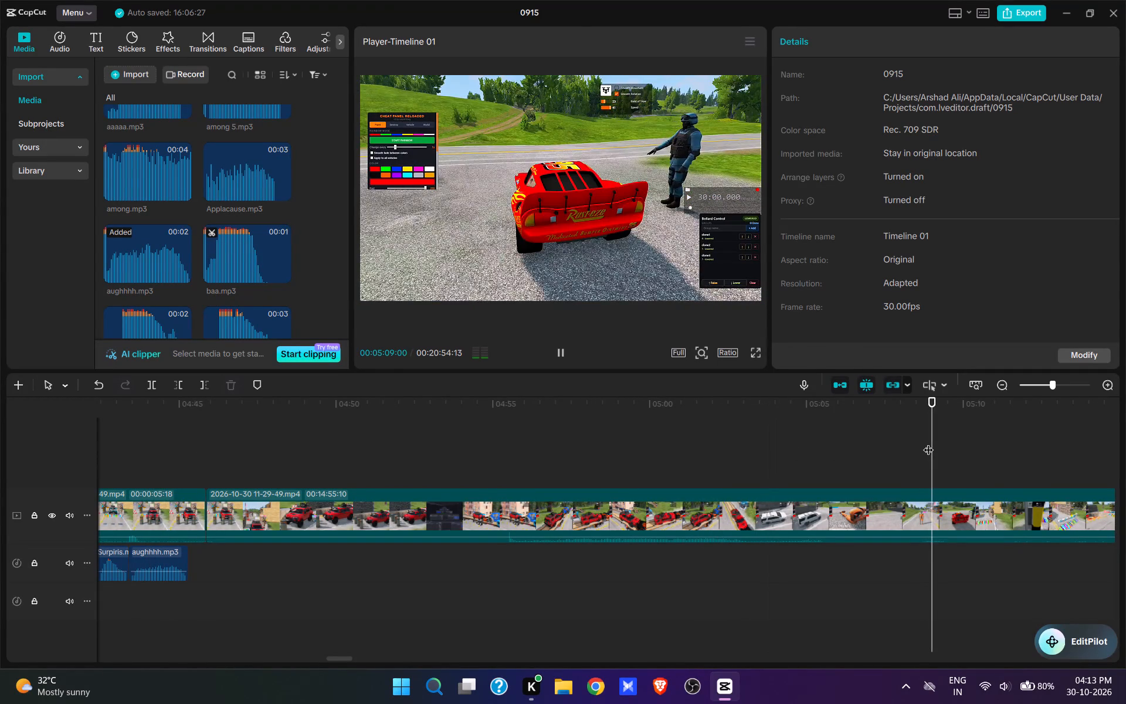
drag(982, 509, 839, 536)
drag(838, 537, 798, 559)
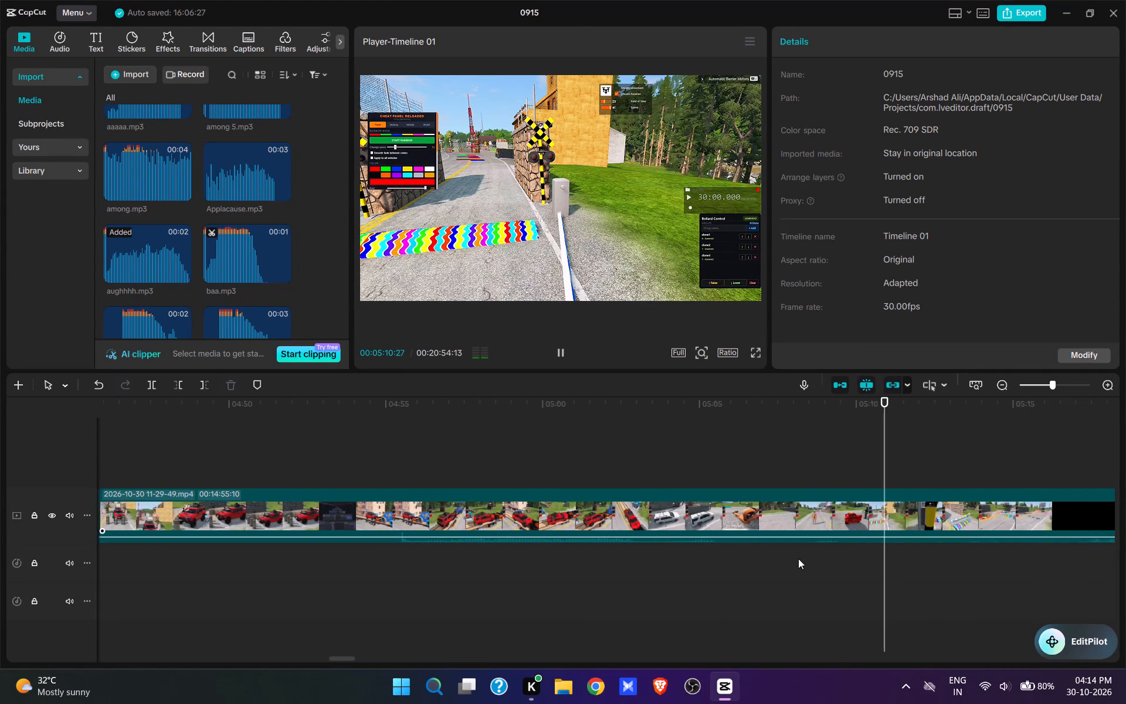
drag(798, 559, 795, 563)
click(847, 473)
key(space)
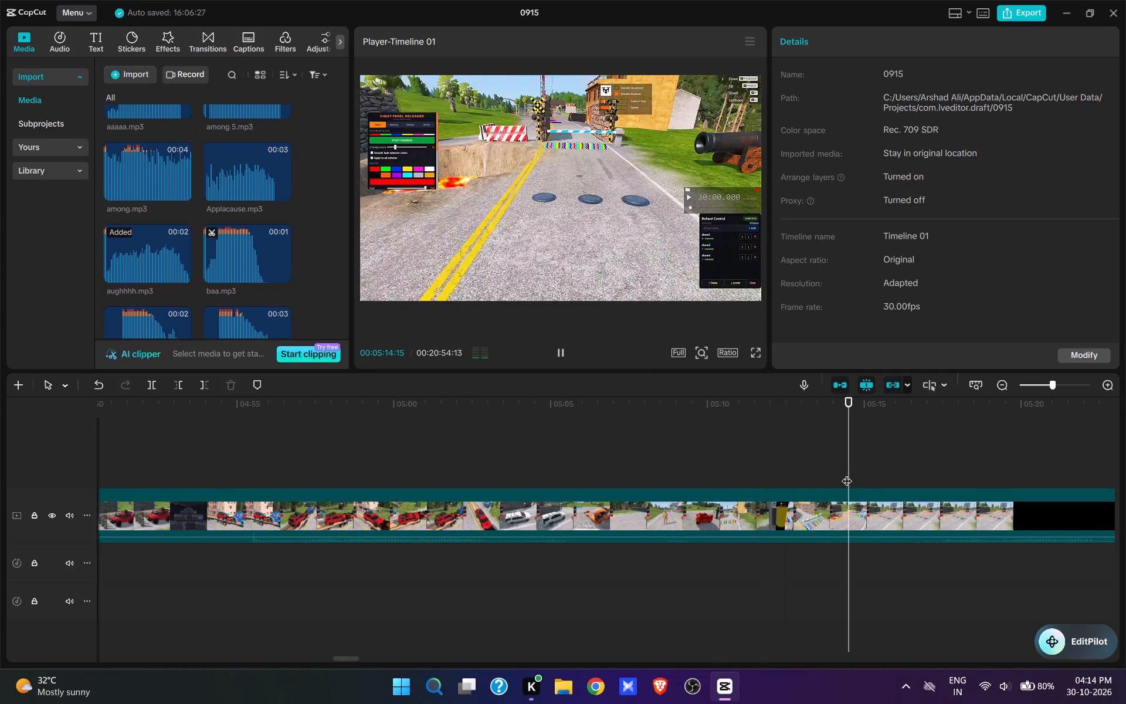
click(944, 472)
key(space)
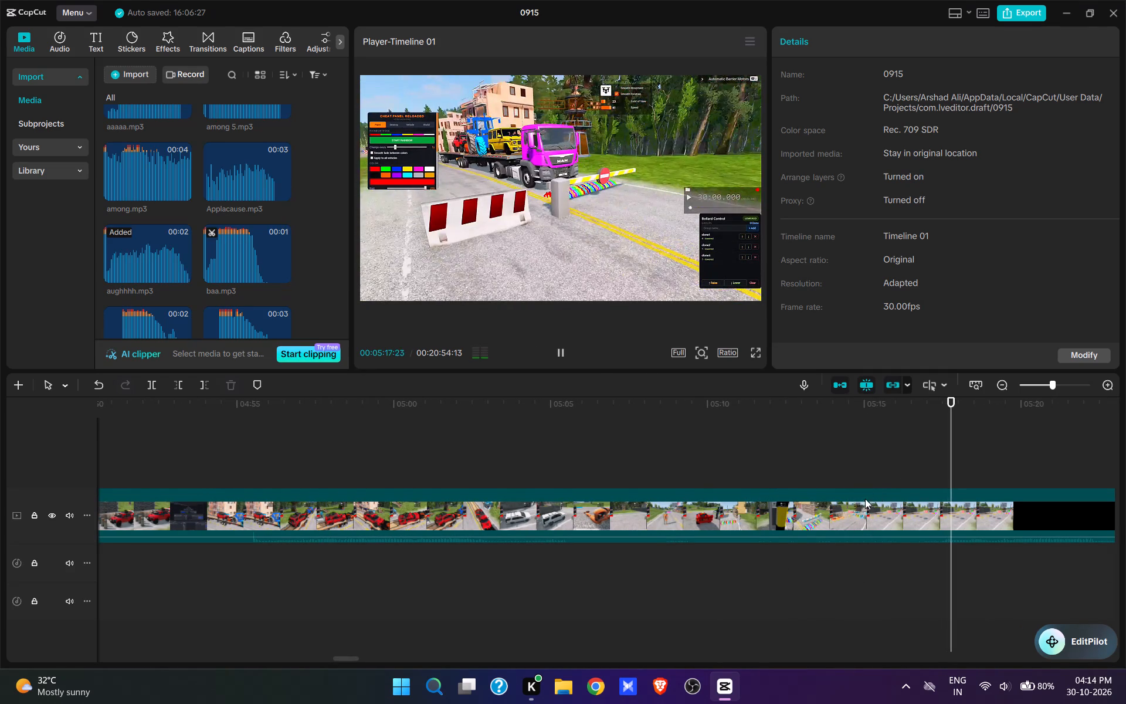
drag(859, 501, 787, 557)
key(space)
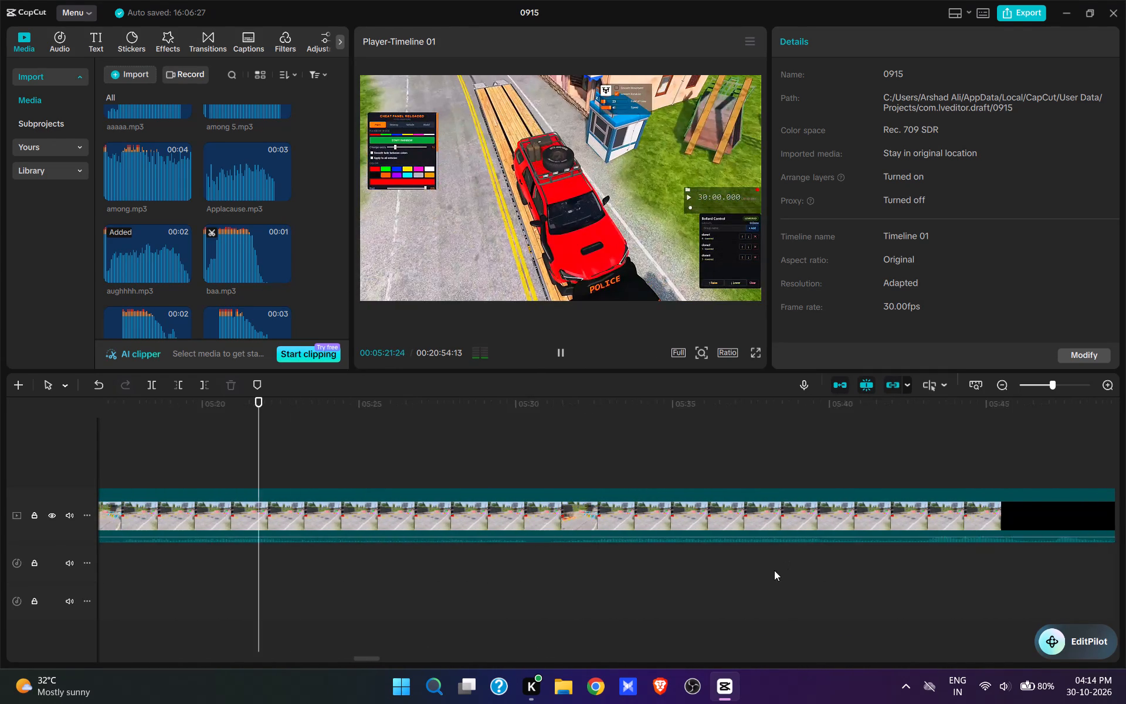
click(1007, 468)
key(space)
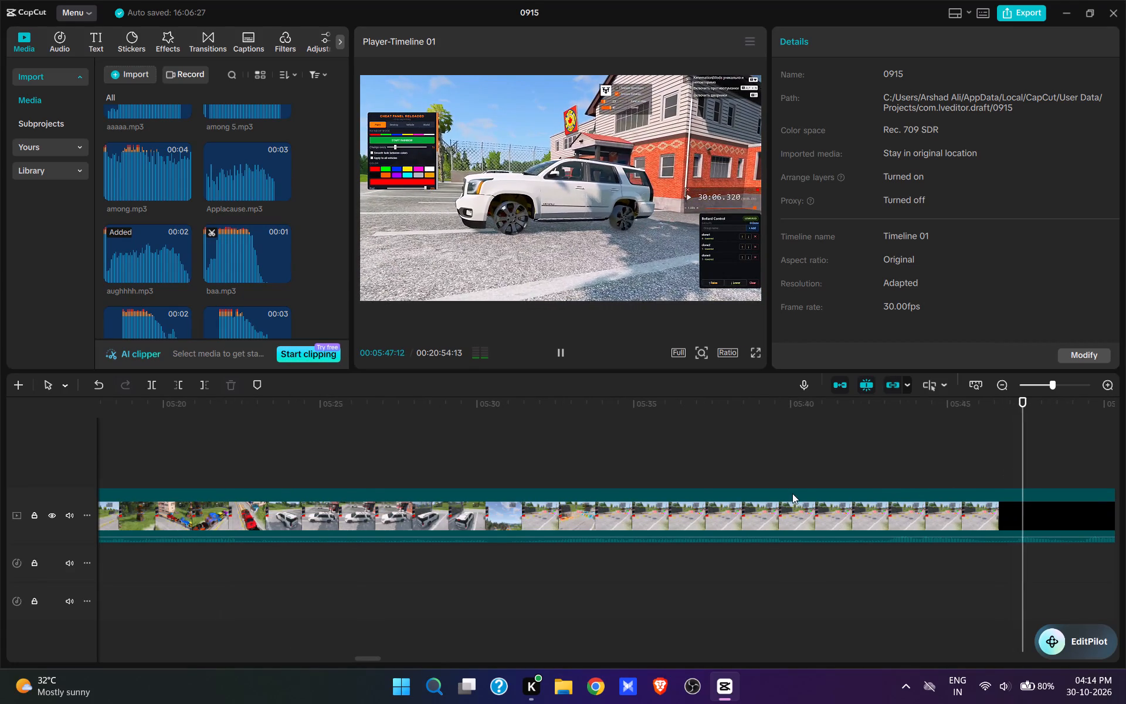
key(space)
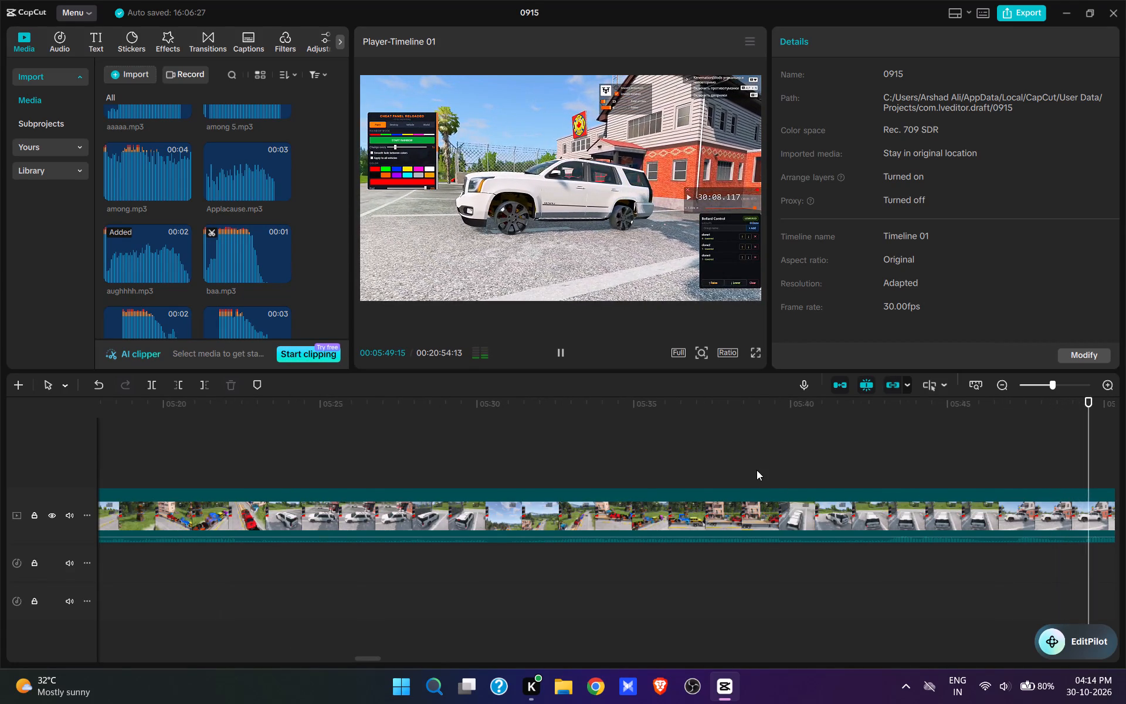
key(space)
key(space)
drag(757, 470, 675, 493)
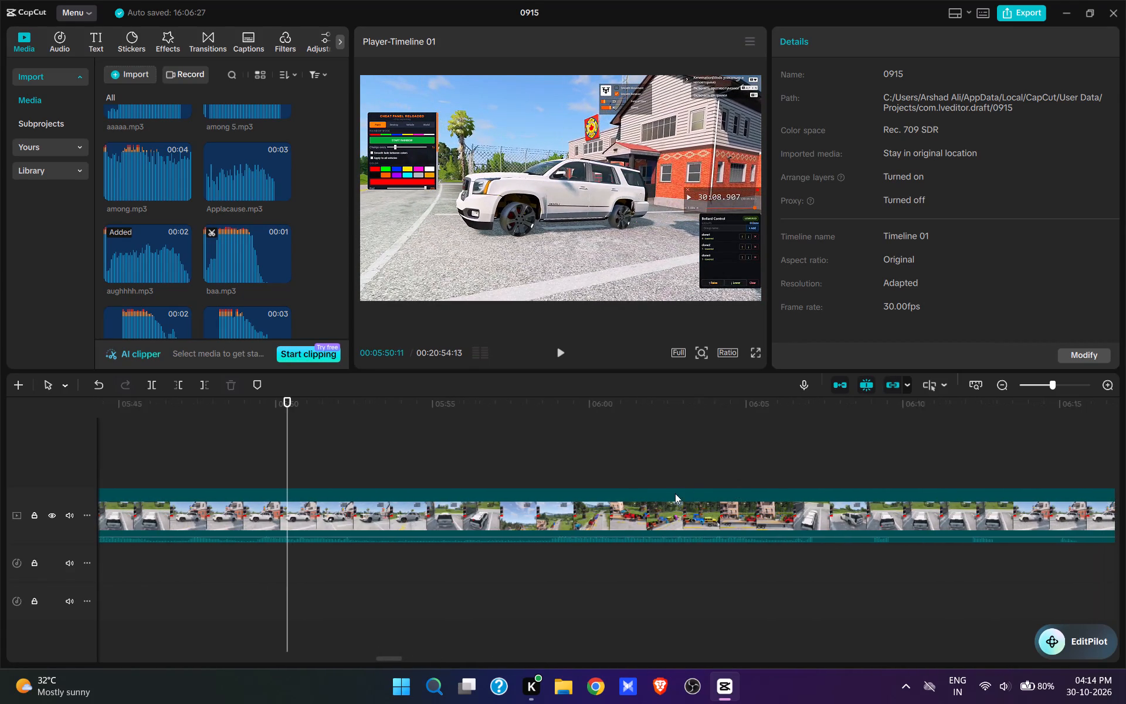
drag(675, 493, 311, 541)
drag(310, 554, 319, 556)
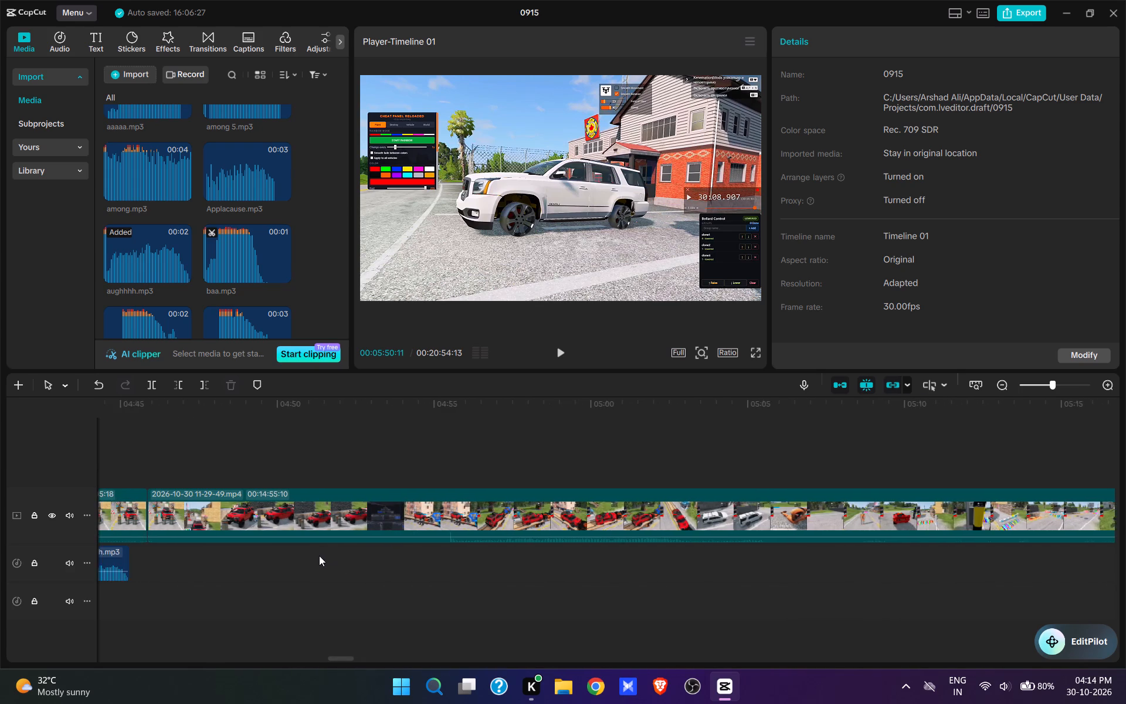
drag(319, 556, 339, 557)
click(245, 449)
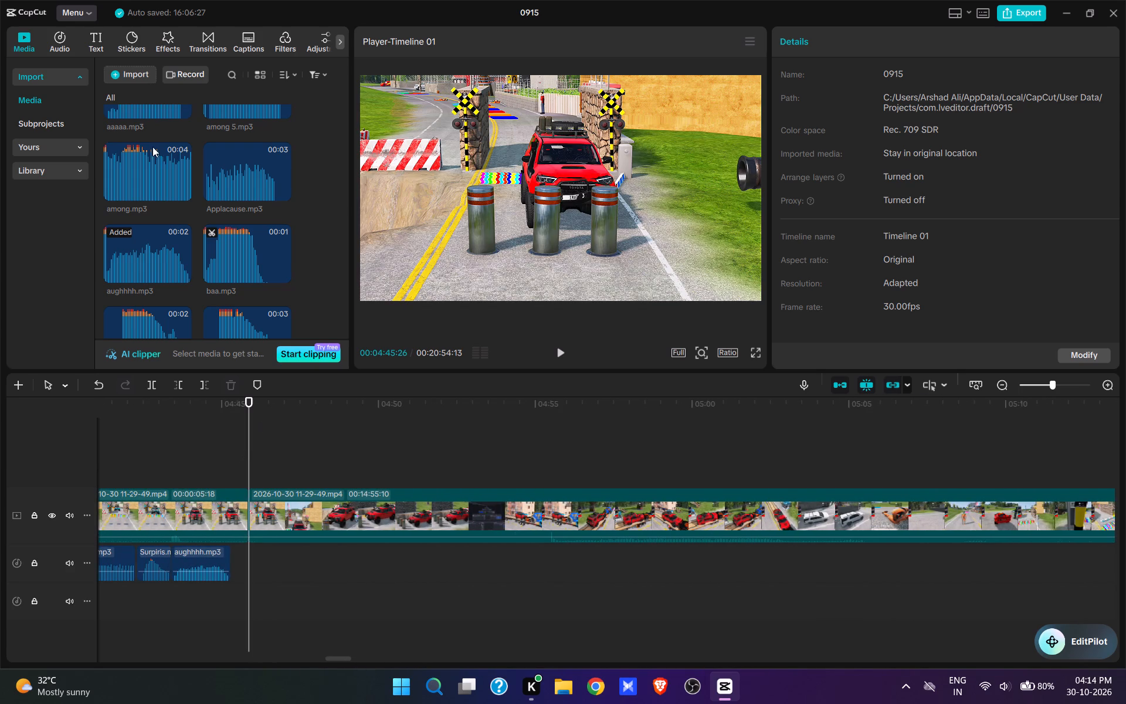
click(142, 69)
scroll(333, 226, down, 12)
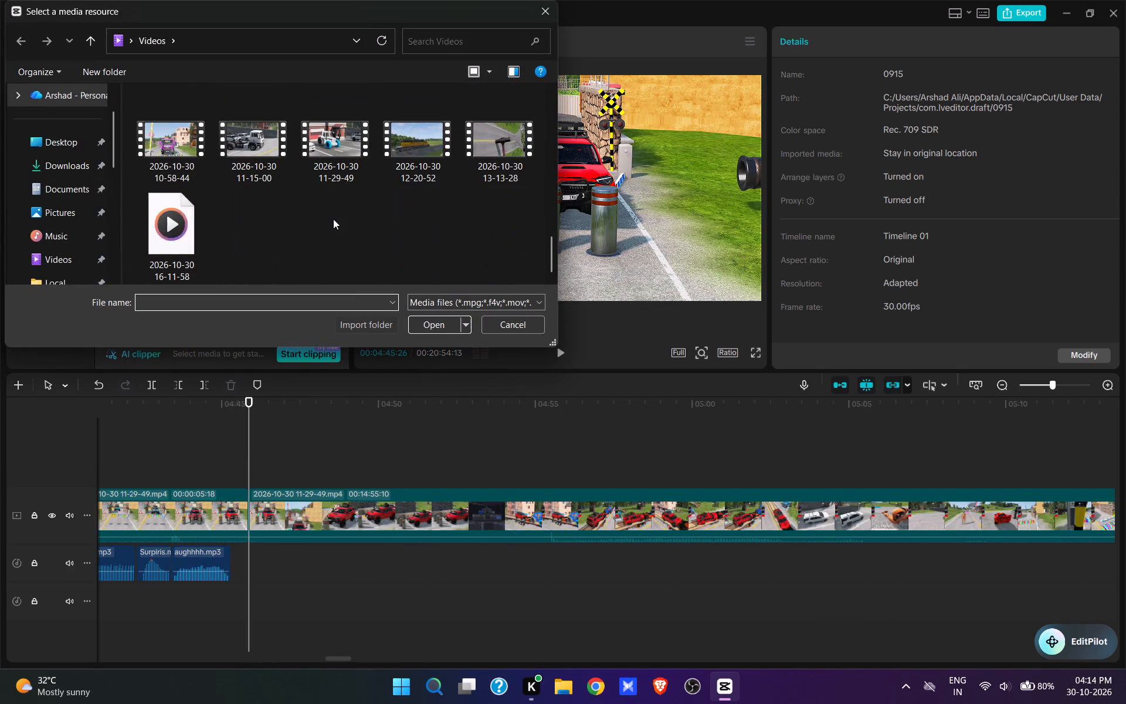
scroll(333, 219, down, 5)
click(176, 232)
click(433, 327)
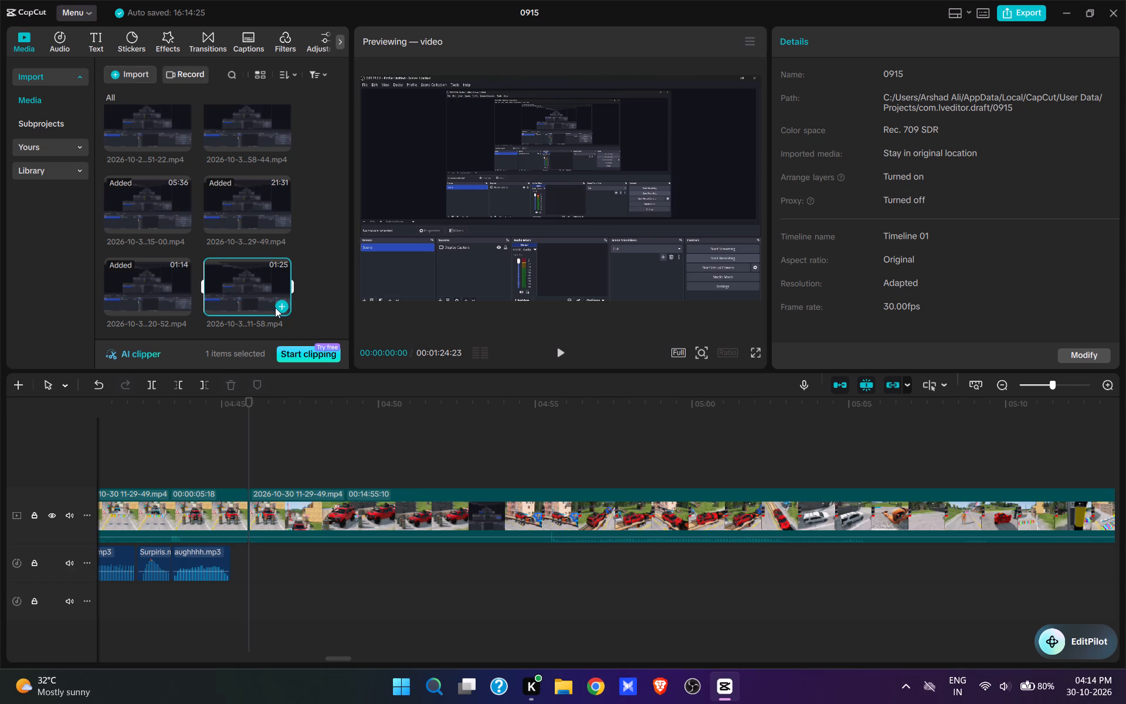
click(283, 308)
Set the inserted 16-11-58 clip's saturation to 30, matching the preceding clip.
click(358, 500)
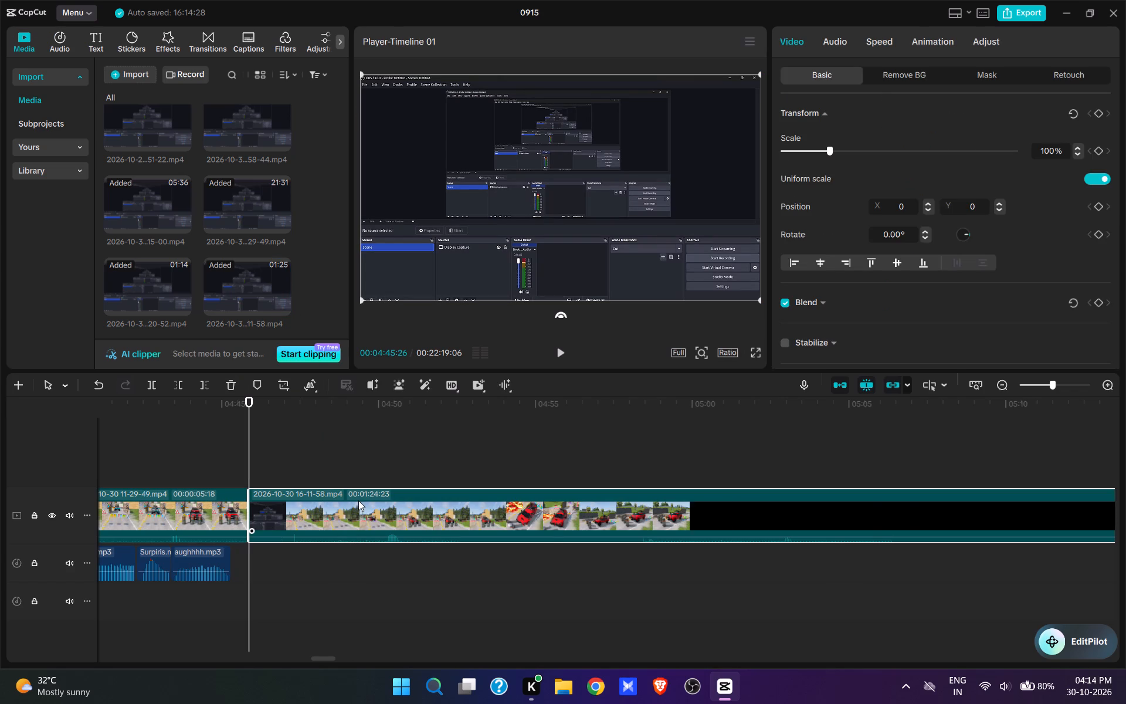
click(230, 509)
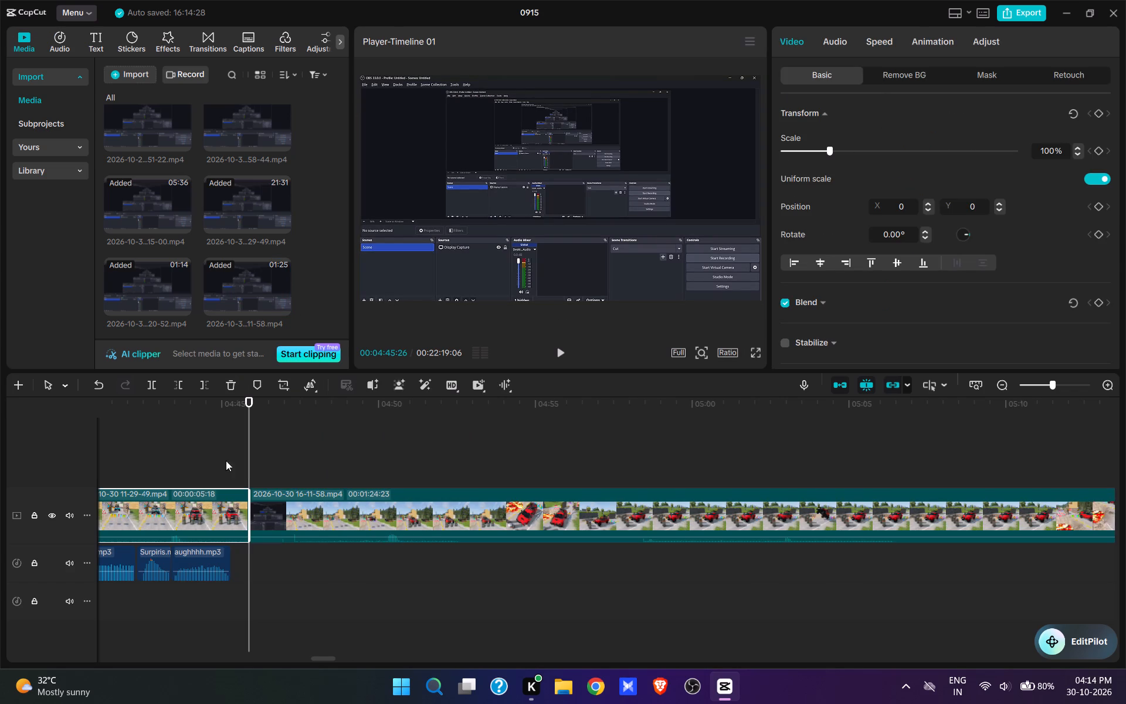
click(982, 37)
scroll(1019, 229, down, 8)
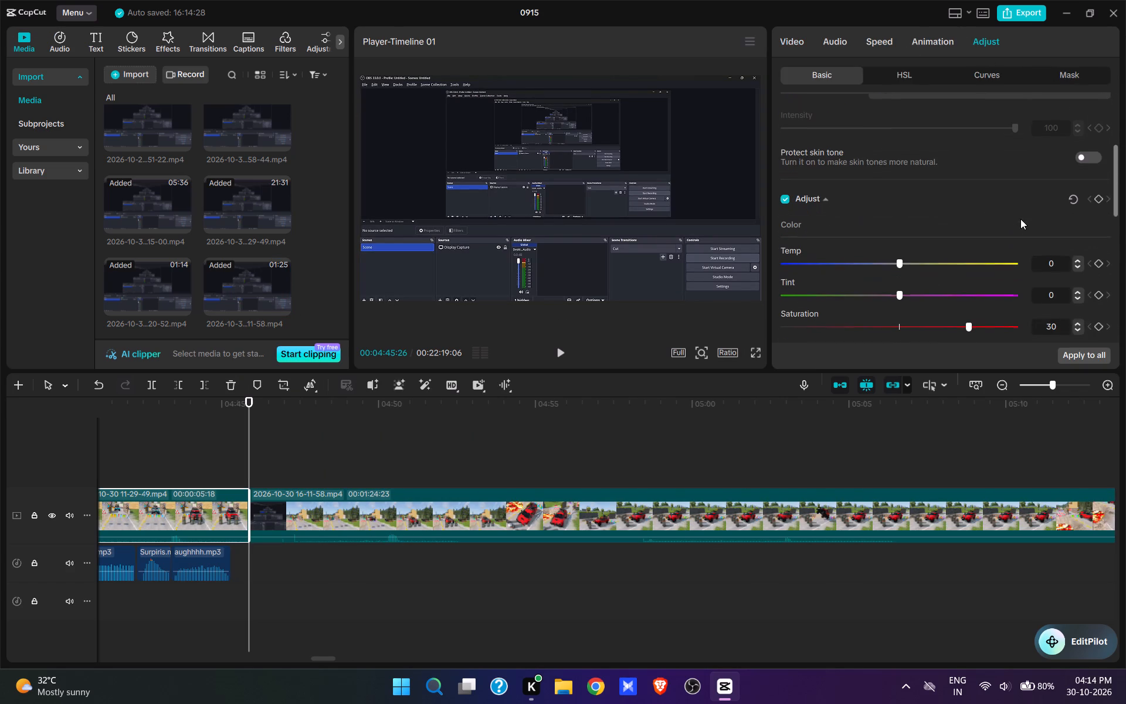
click(698, 514)
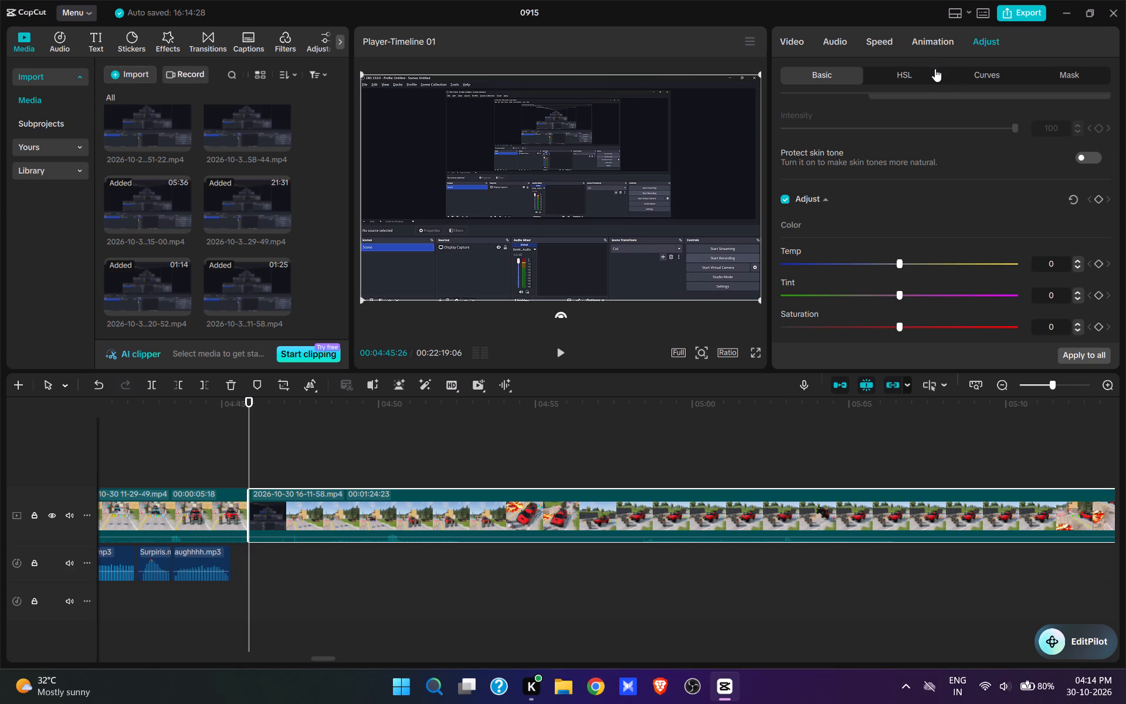
scroll(1039, 240, down, 1)
drag(1055, 274, 1024, 273)
text(30)
key(Return)
Play the end of the preceding clip and parts of the inserted clip to find where the new shot should begin.
click(205, 465)
key(space)
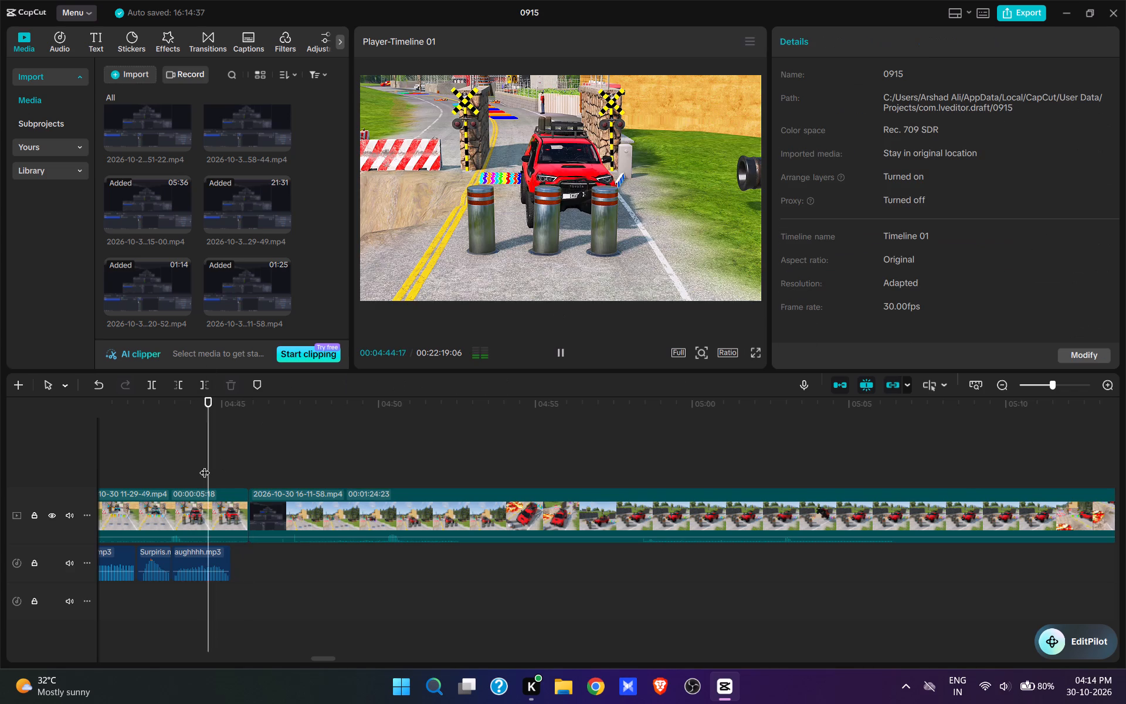
click(127, 467)
key(space)
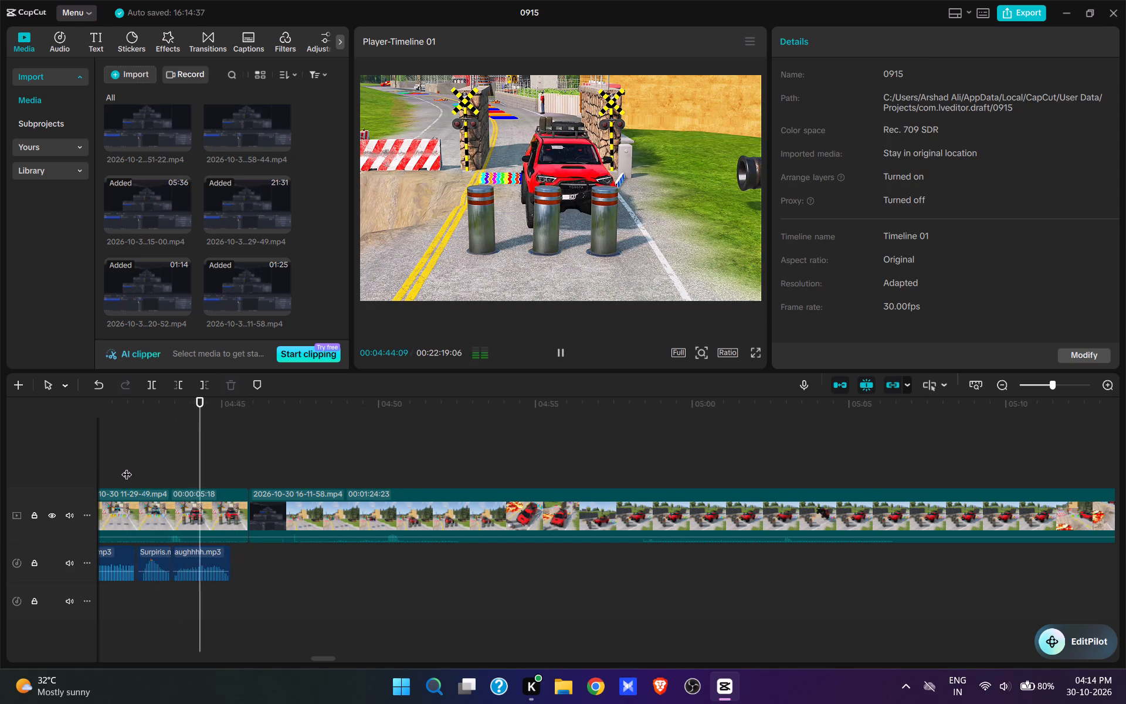
click(367, 466)
key(space)
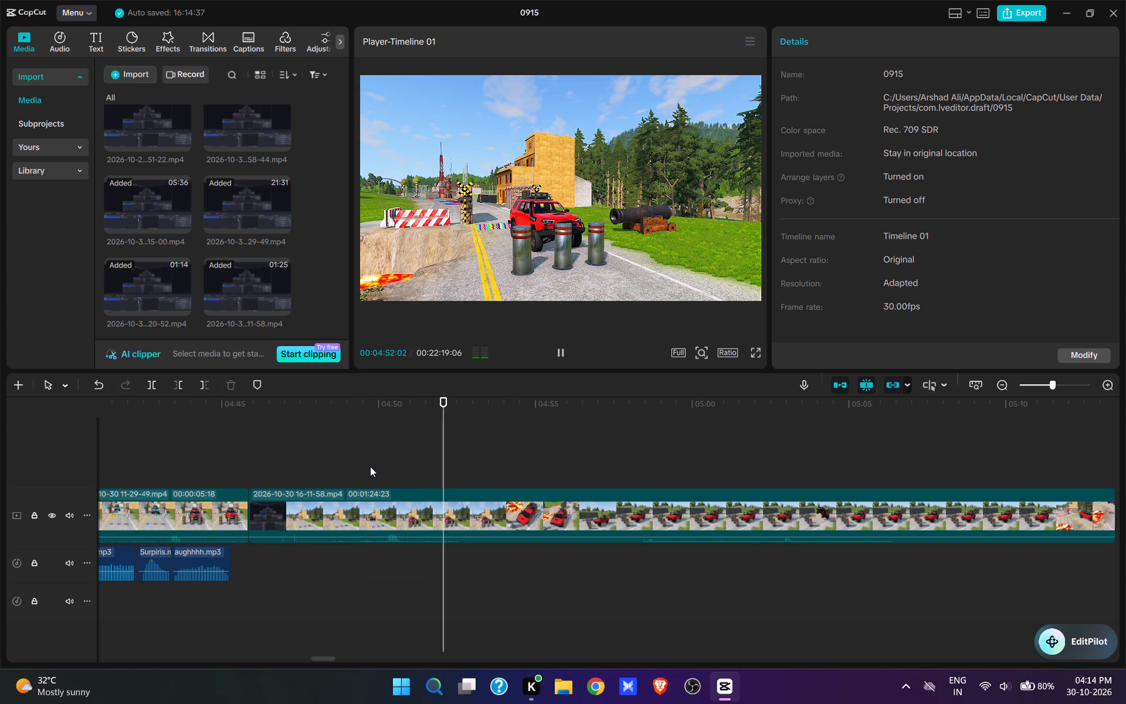
key(space)
click(370, 466)
key(space)
click(314, 468)
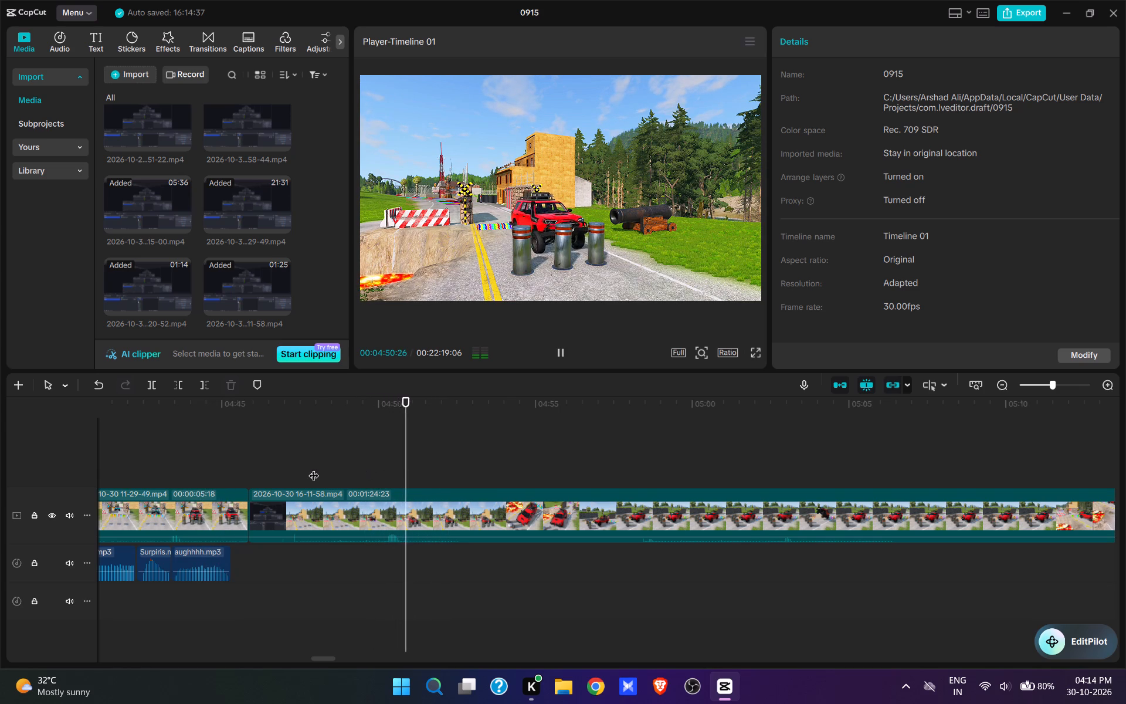
key(space)
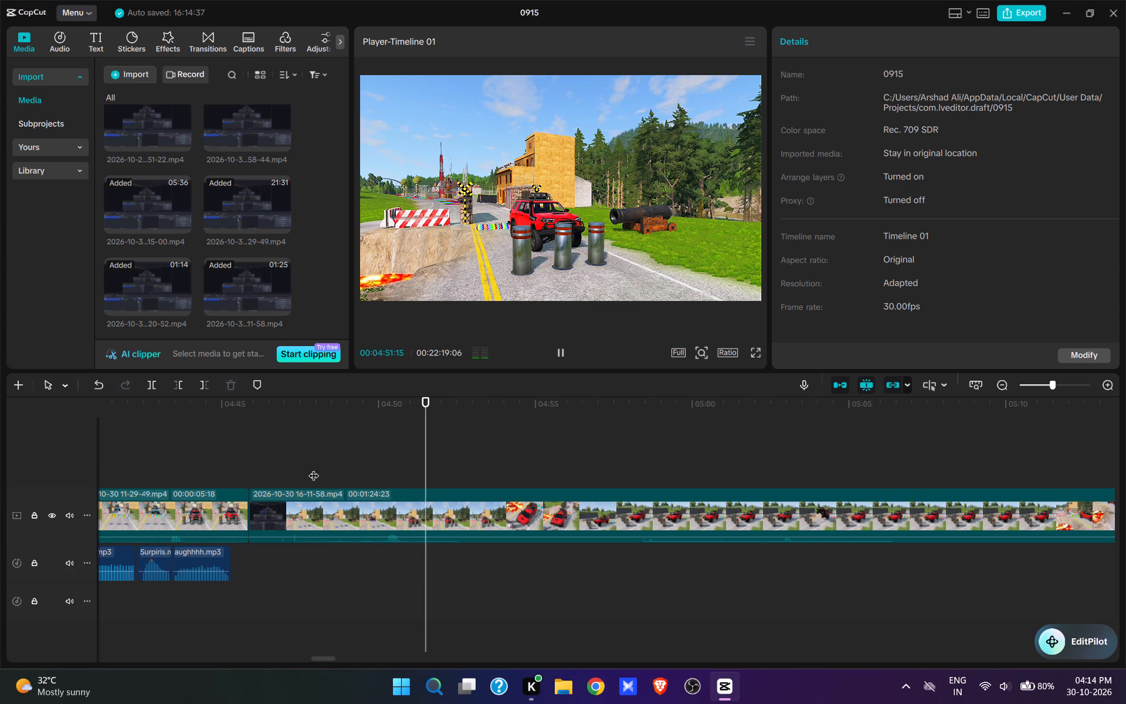
key(space)
click(296, 567)
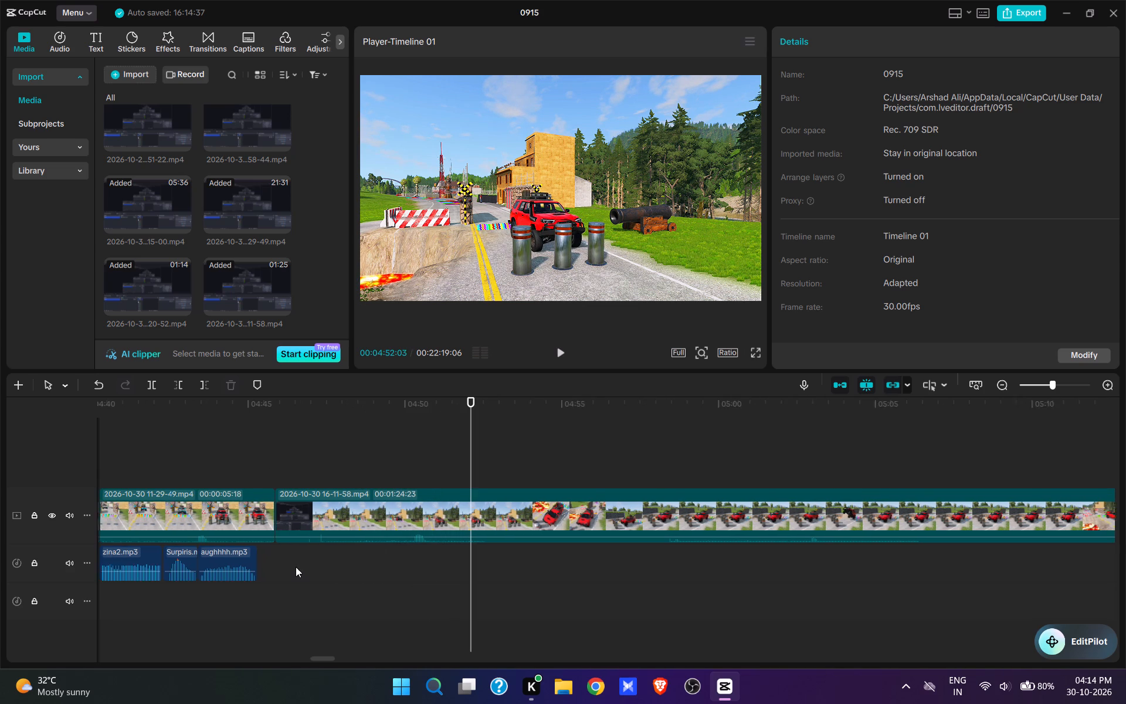
click(185, 444)
key(space)
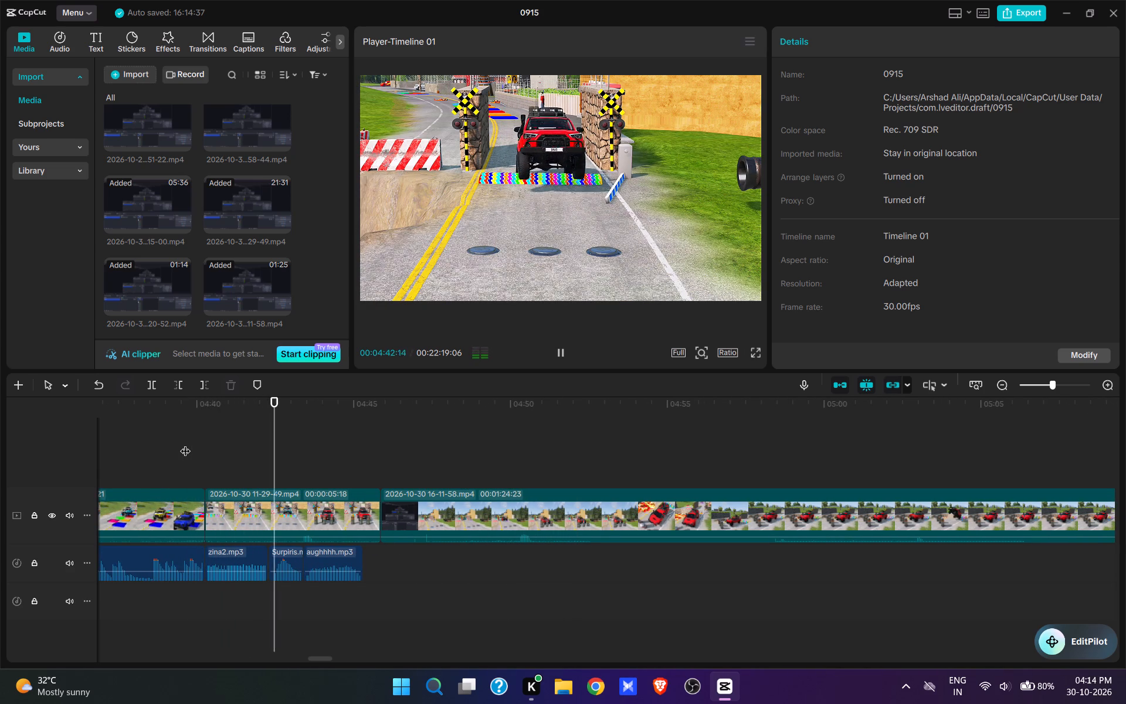
key(space)
key(space)
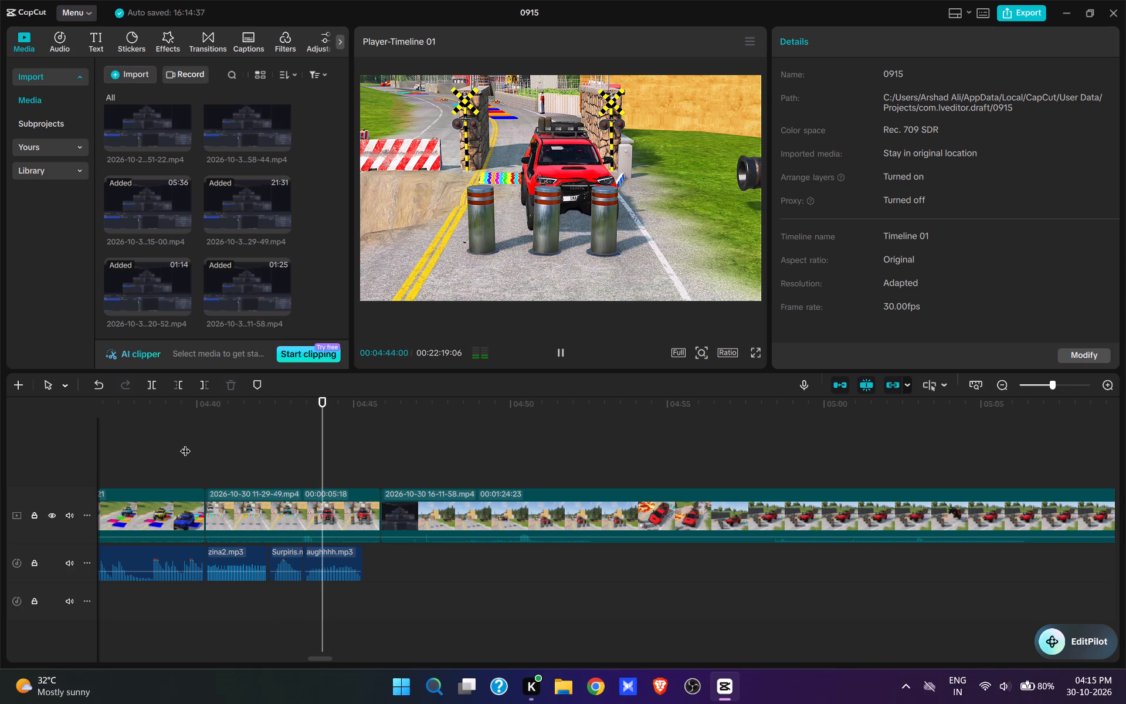
click(574, 438)
key(space)
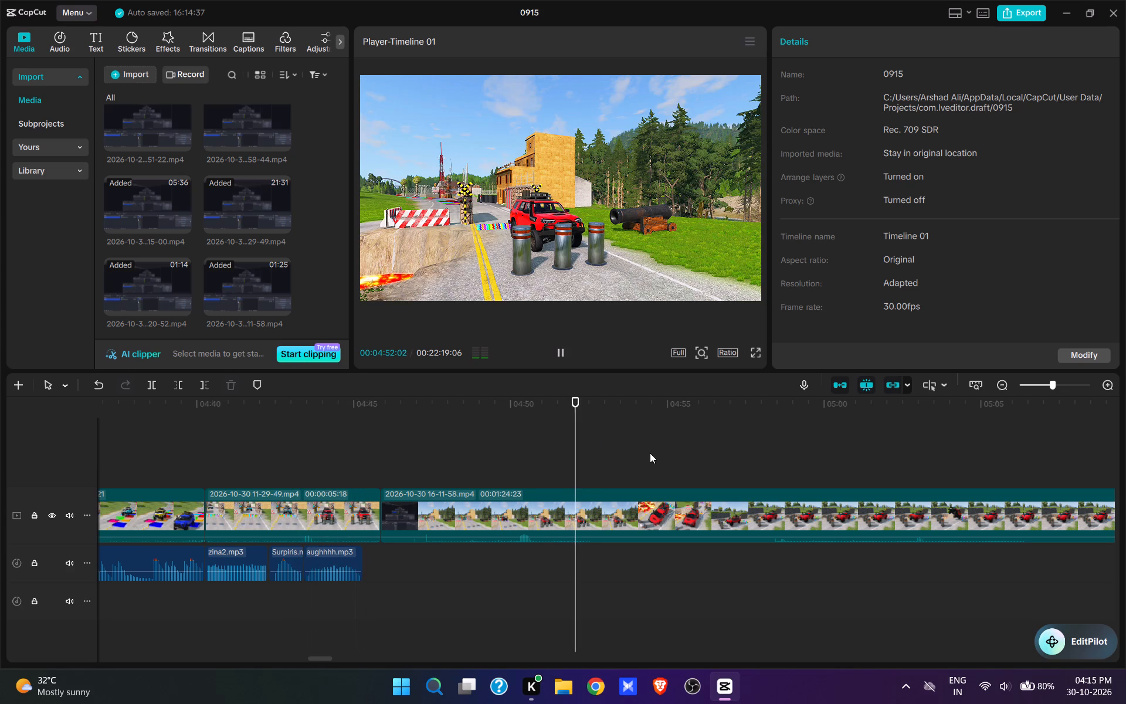
click(835, 452)
key(space)
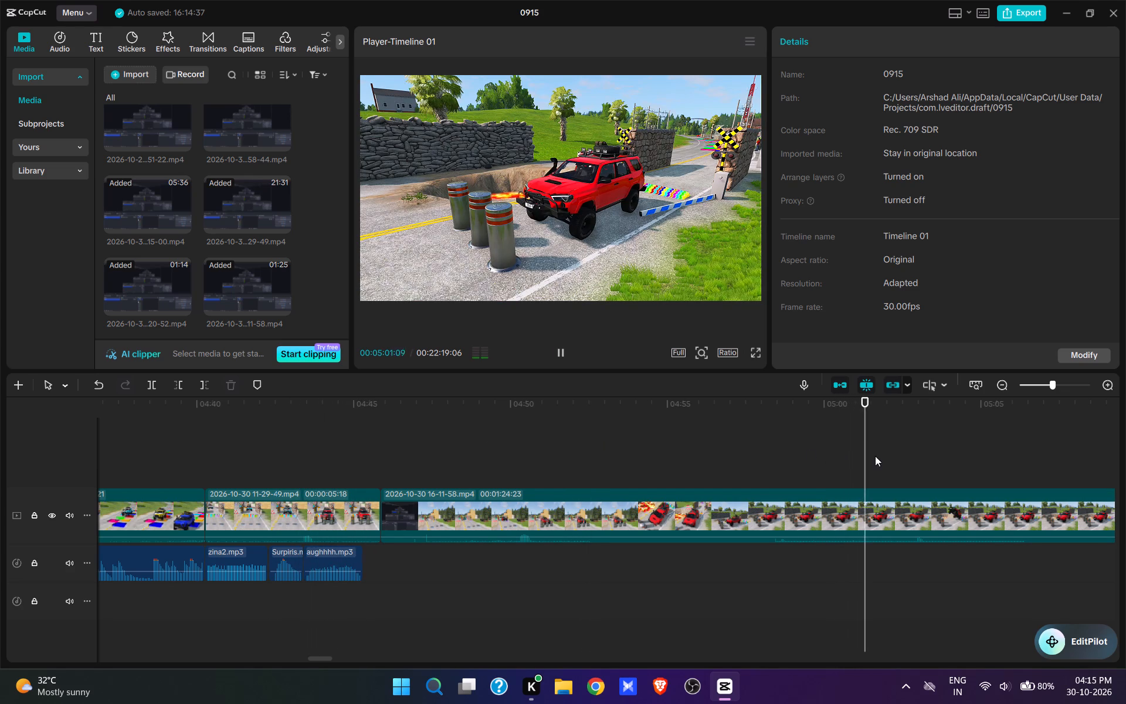
key(space)
Trim away the inserted 16-11-58 clip's beginning up to about 00:05:01 and play across the cut.
click(879, 472)
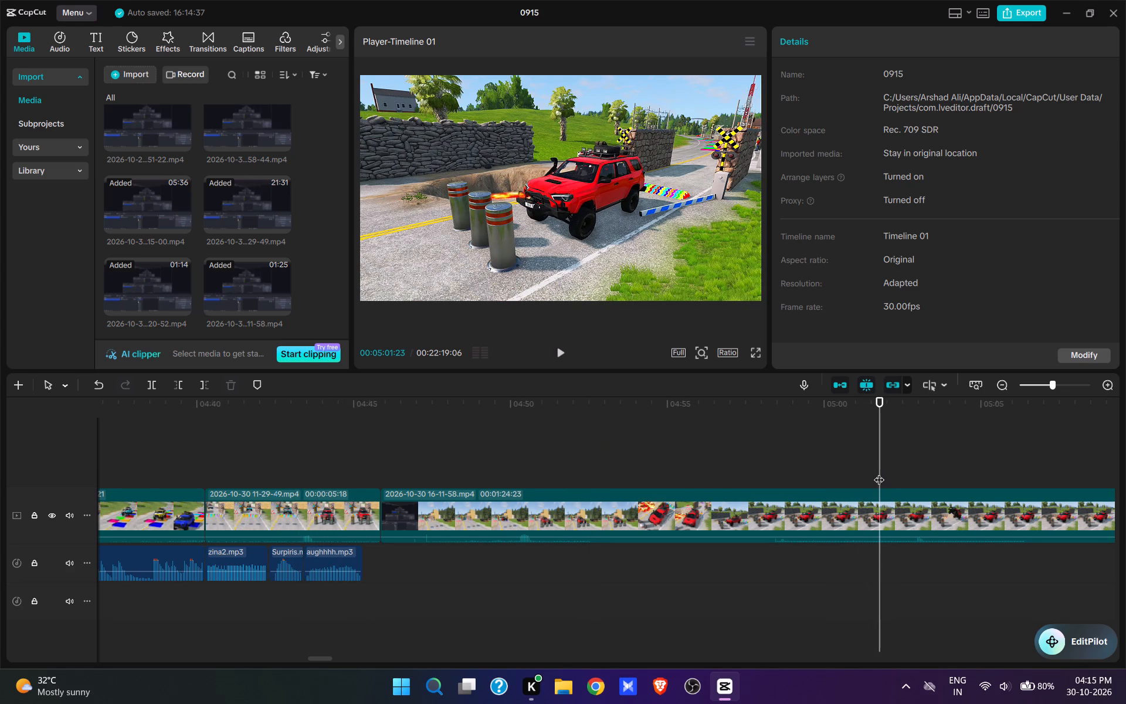
click(877, 474)
key(q)
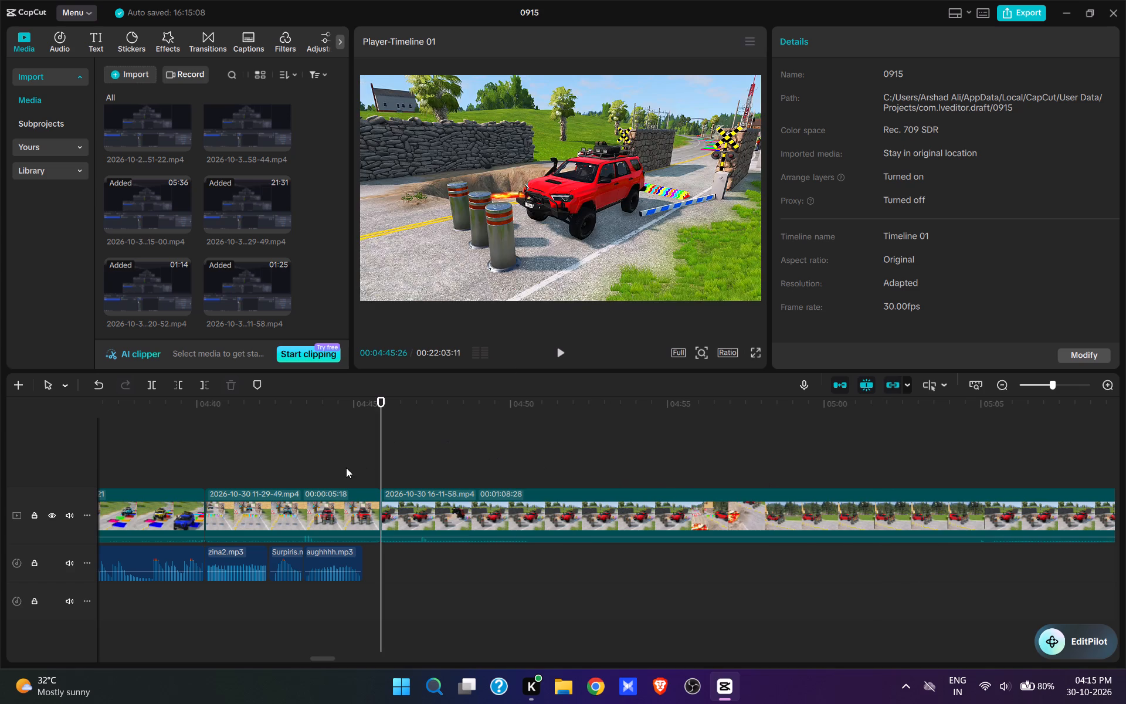
click(346, 468)
key(space)
key(space)
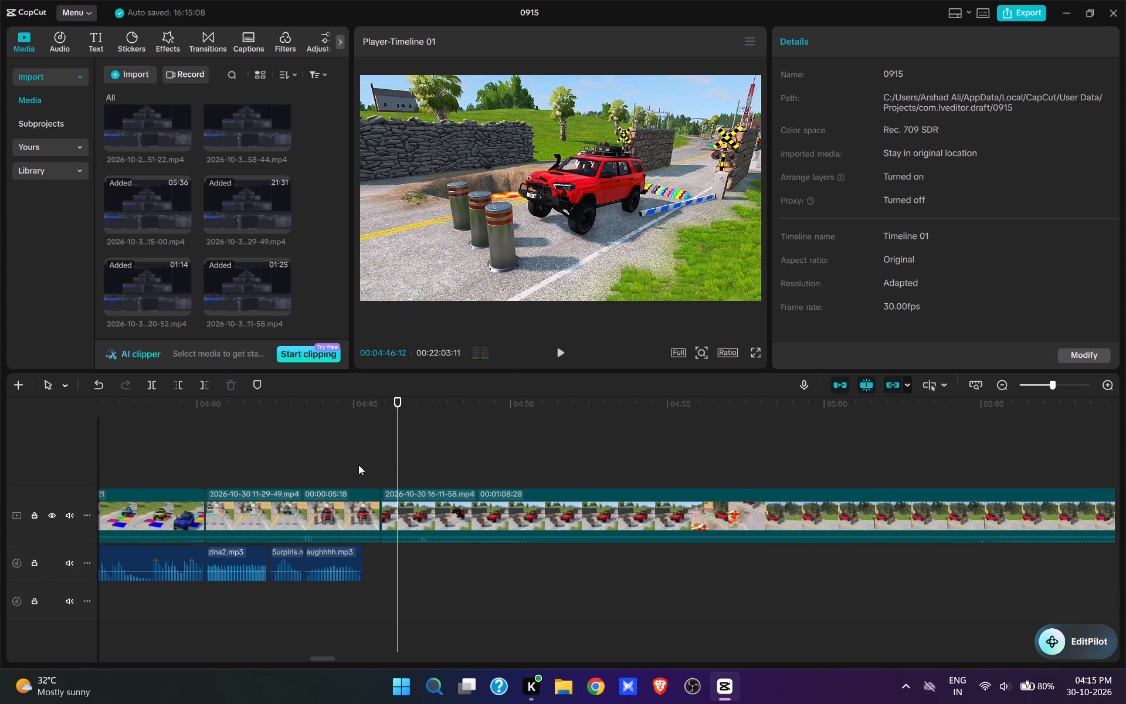
Add the Help me 1.mp3 sound at the 00:04:45:26 cut, where the 16-11-58 clip begins, and play it with the video.
click(385, 476)
scroll(230, 260, up, 5)
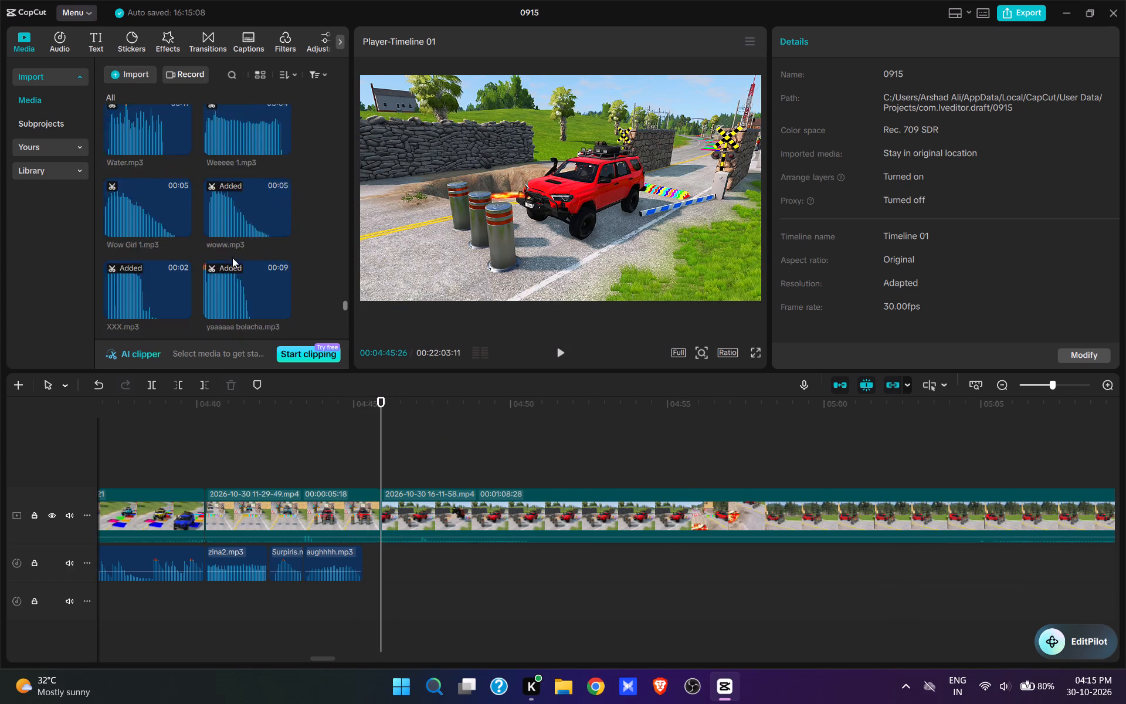
scroll(232, 258, up, 20)
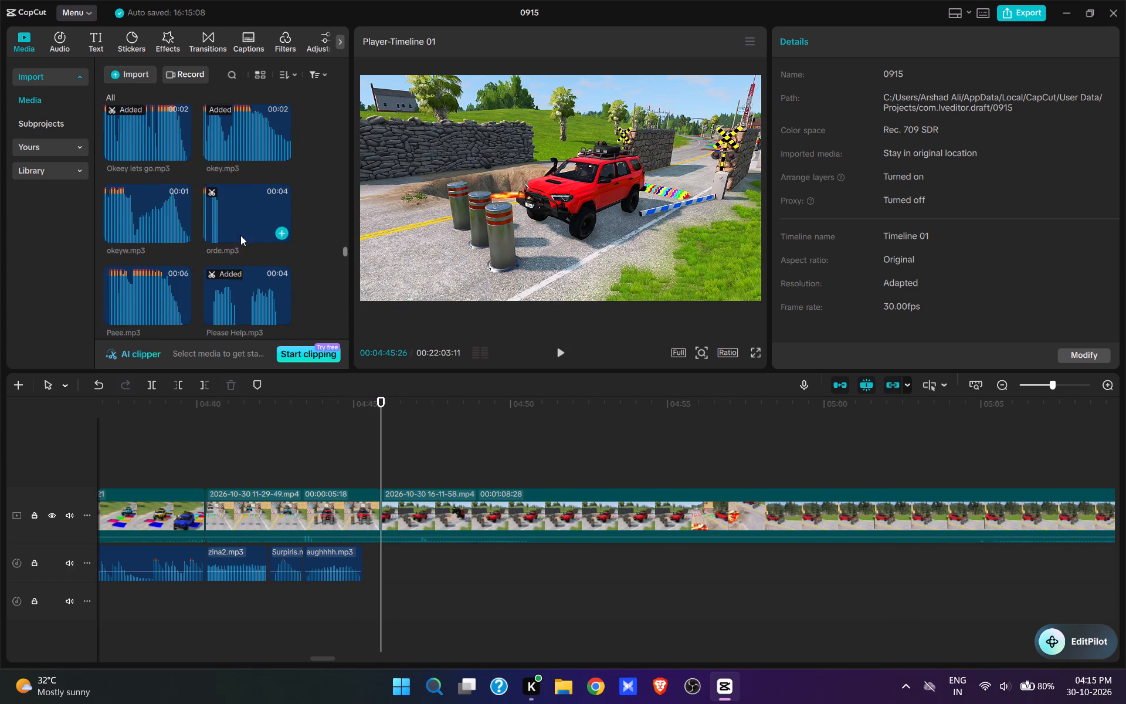
scroll(240, 235, up, 17)
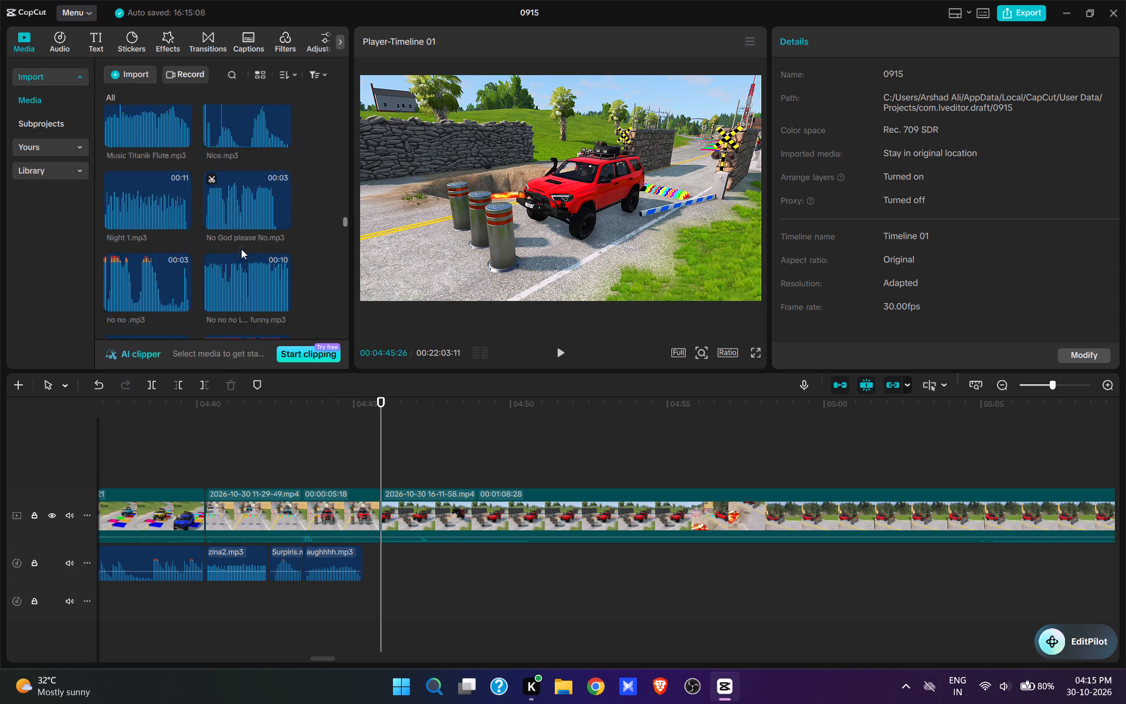
scroll(241, 249, up, 9)
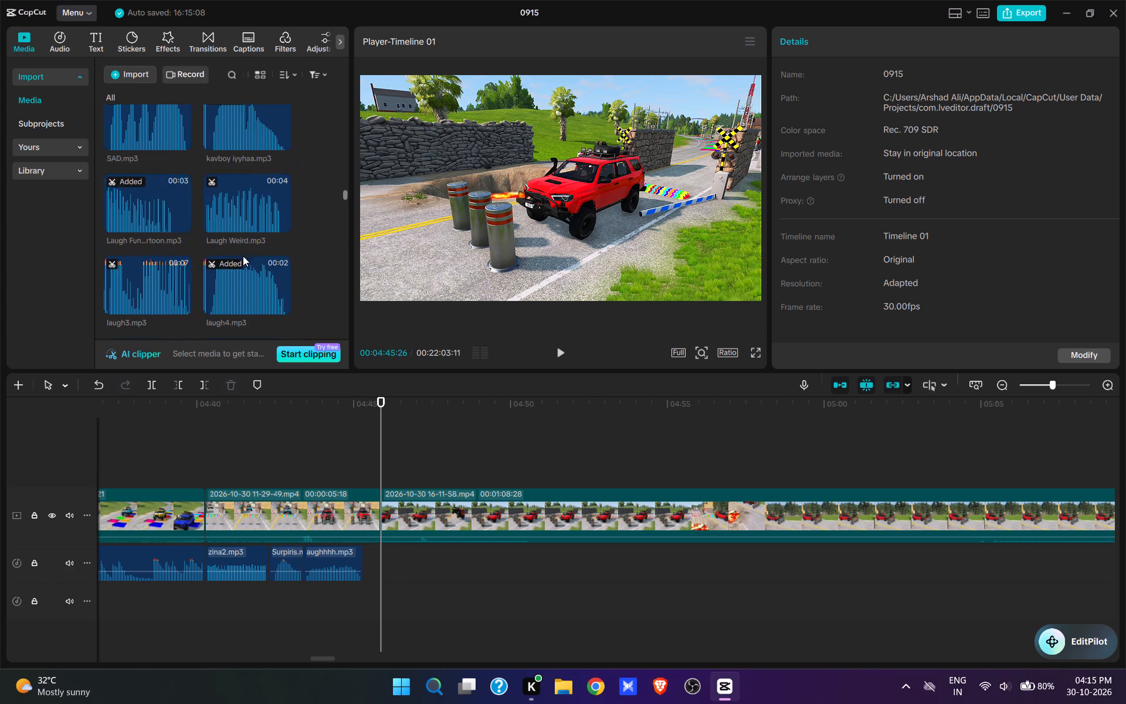
scroll(243, 256, up, 7)
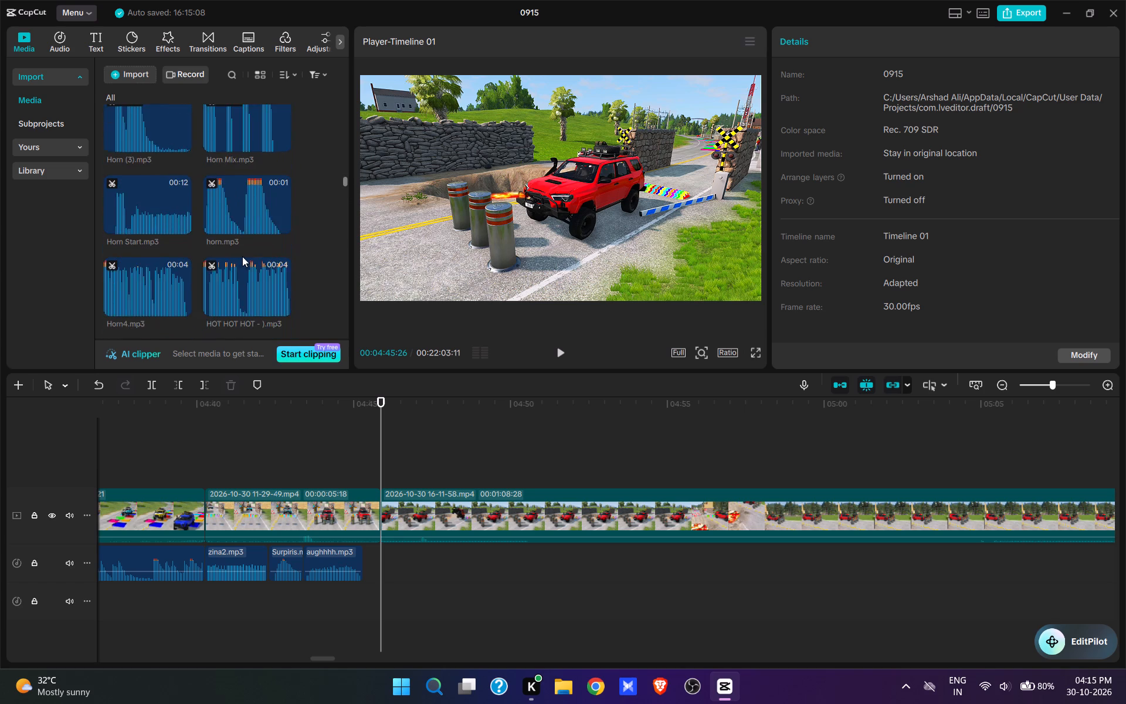
scroll(244, 259, up, 3)
click(253, 211)
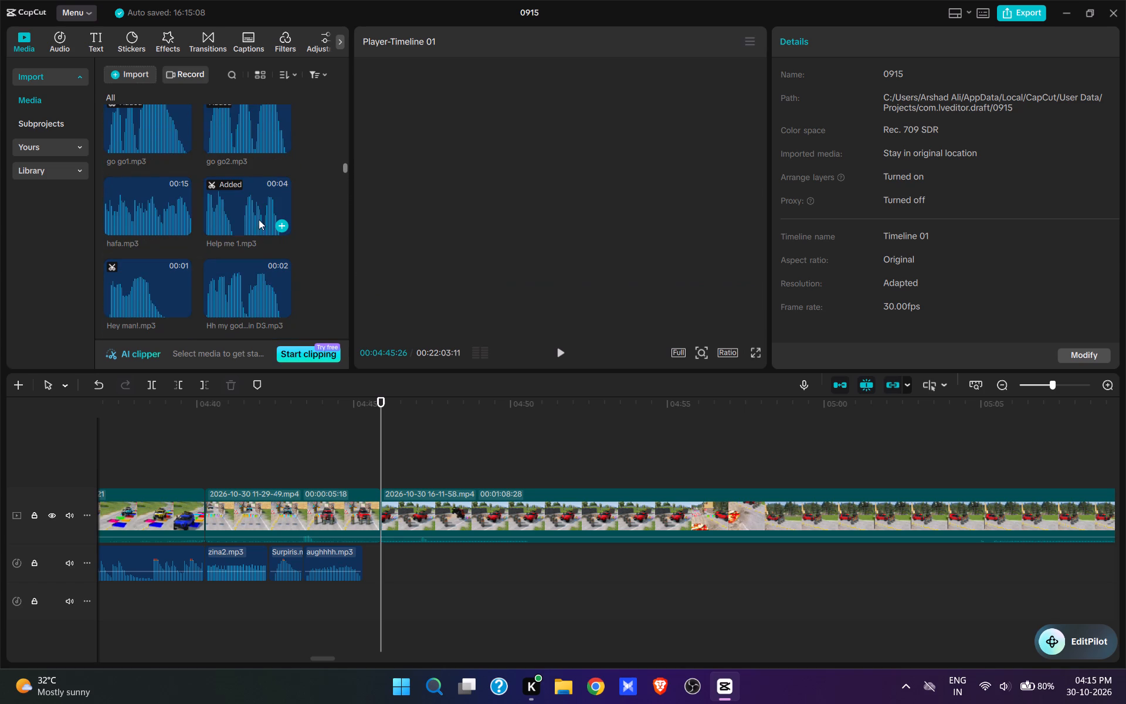
click(274, 226)
key(space)
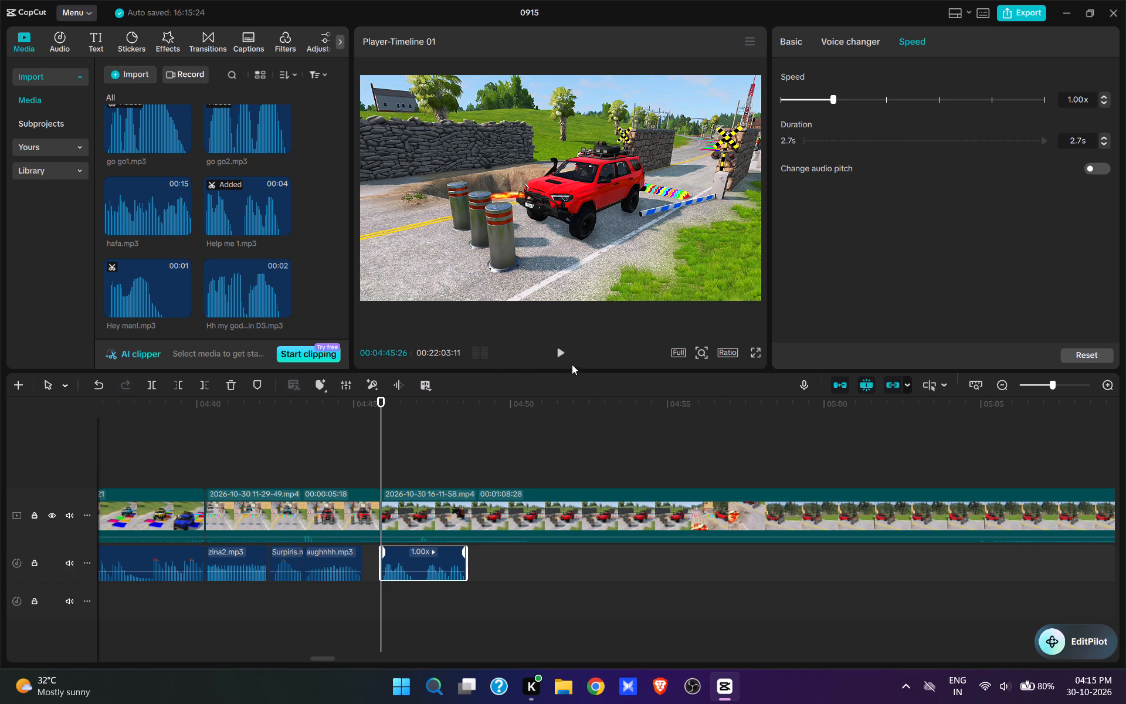
click(561, 352)
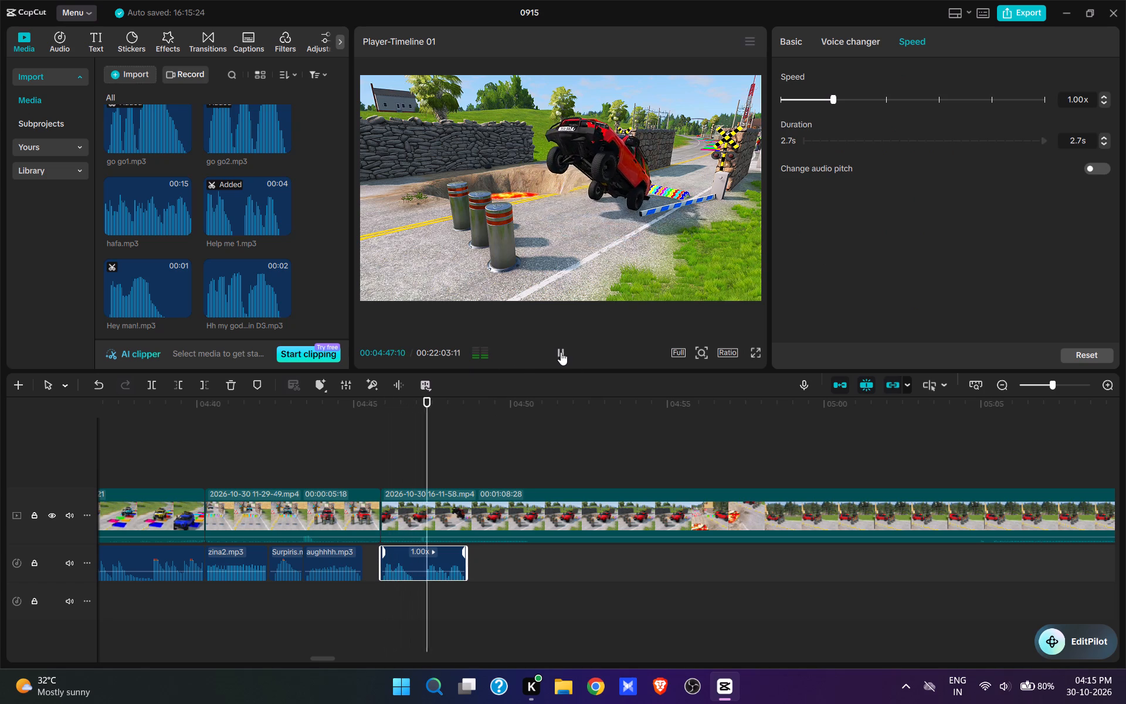
key(space)
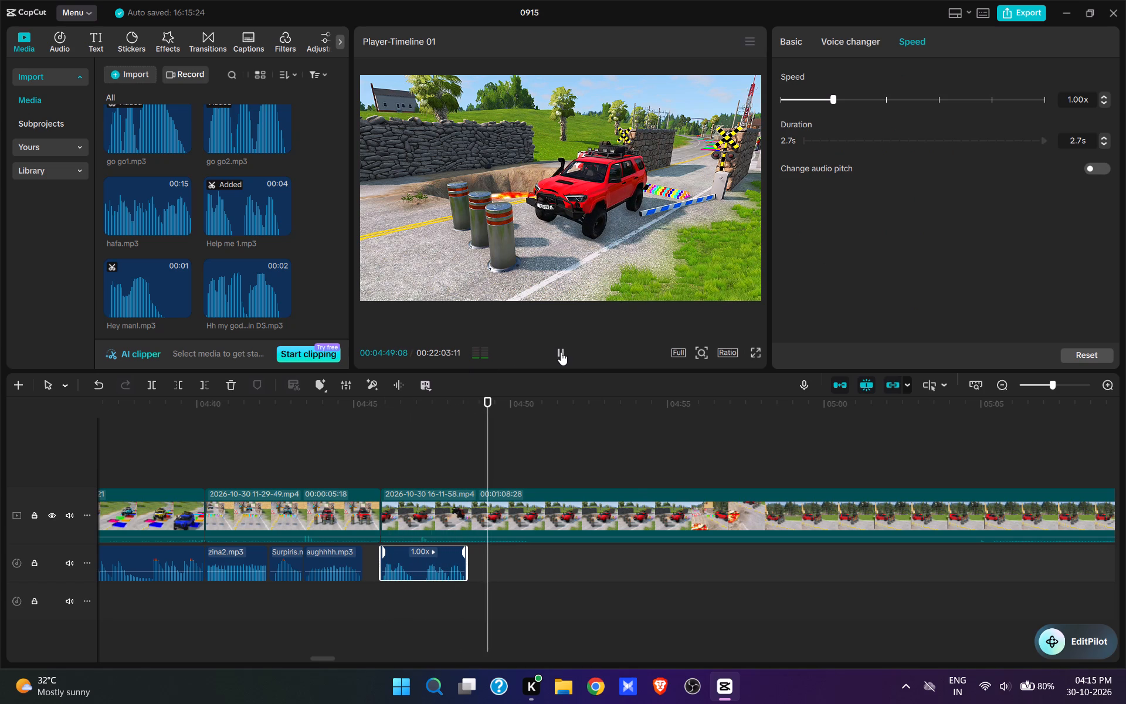
Split the 16-11-58 clip after the Help me 1 sound and trim the first part's end back to 00:04:48:28.
text(w)
click(475, 463)
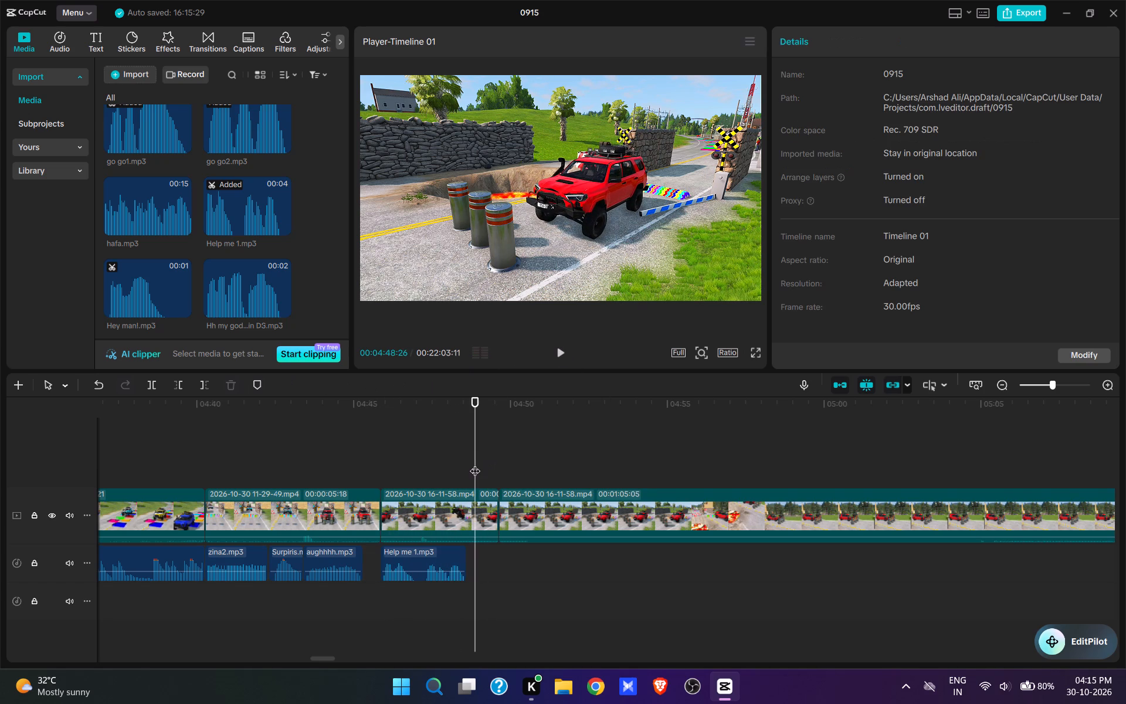
click(456, 465)
key(space)
key(space)
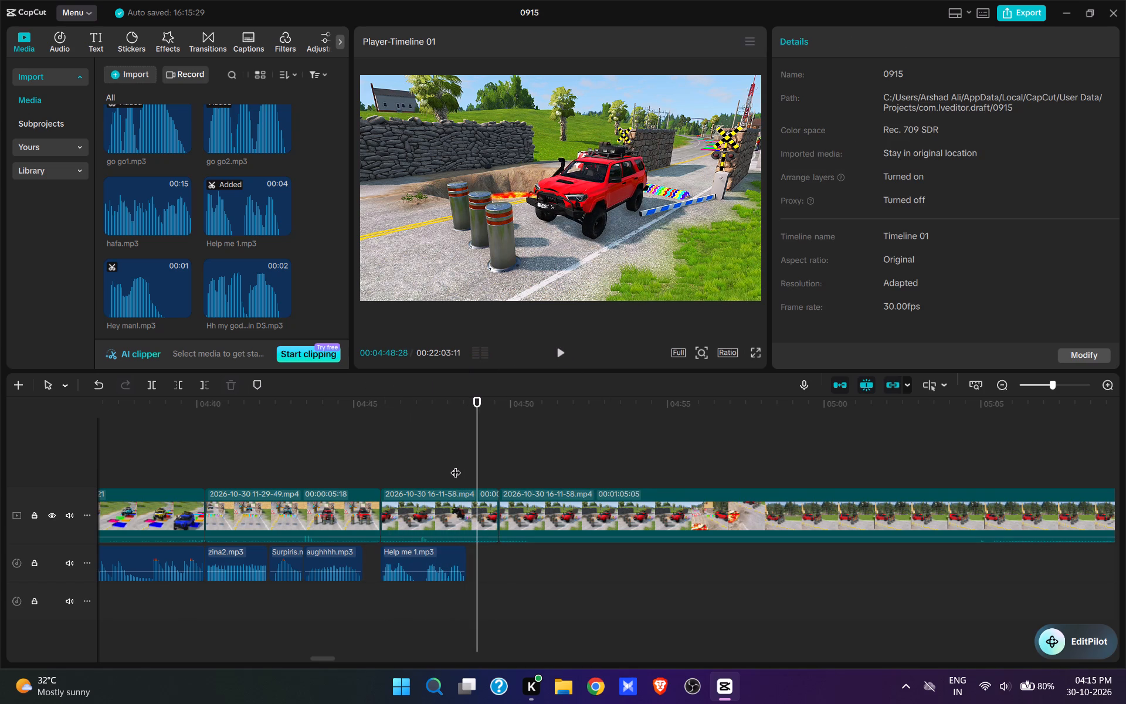
text(e)
Play through the second 16-11-58 part and trim away its beginning up to about 00:05:04:28.
key(space)
click(725, 470)
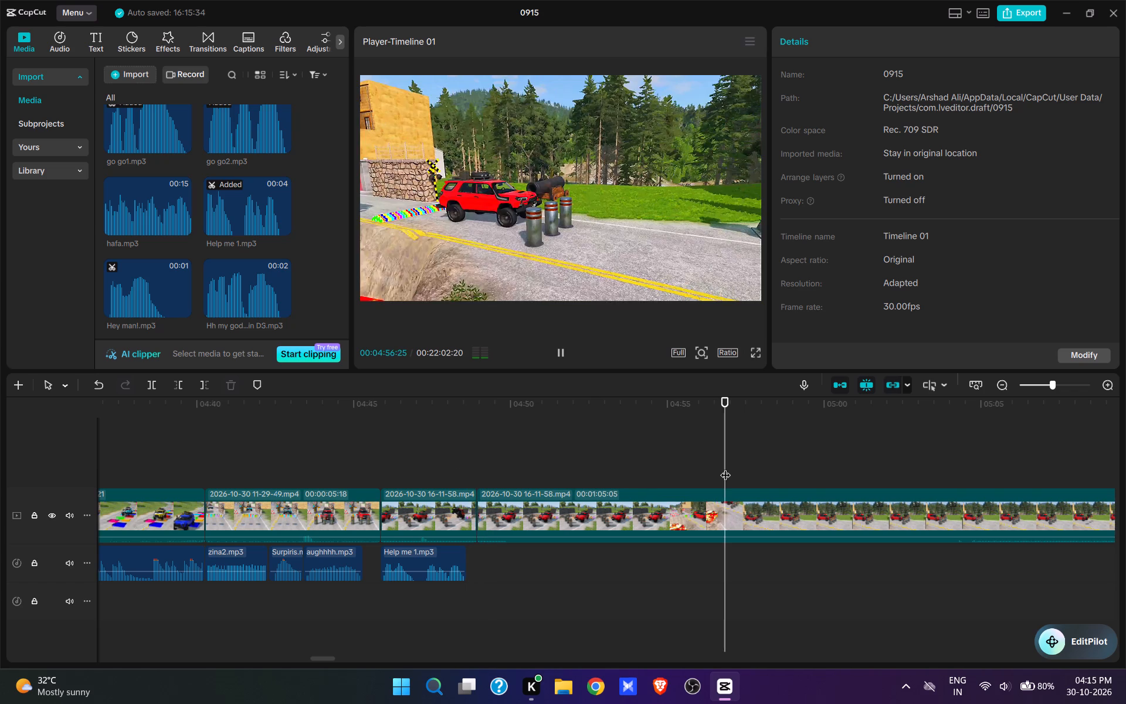
key(space)
drag(724, 485, 718, 555)
key(space)
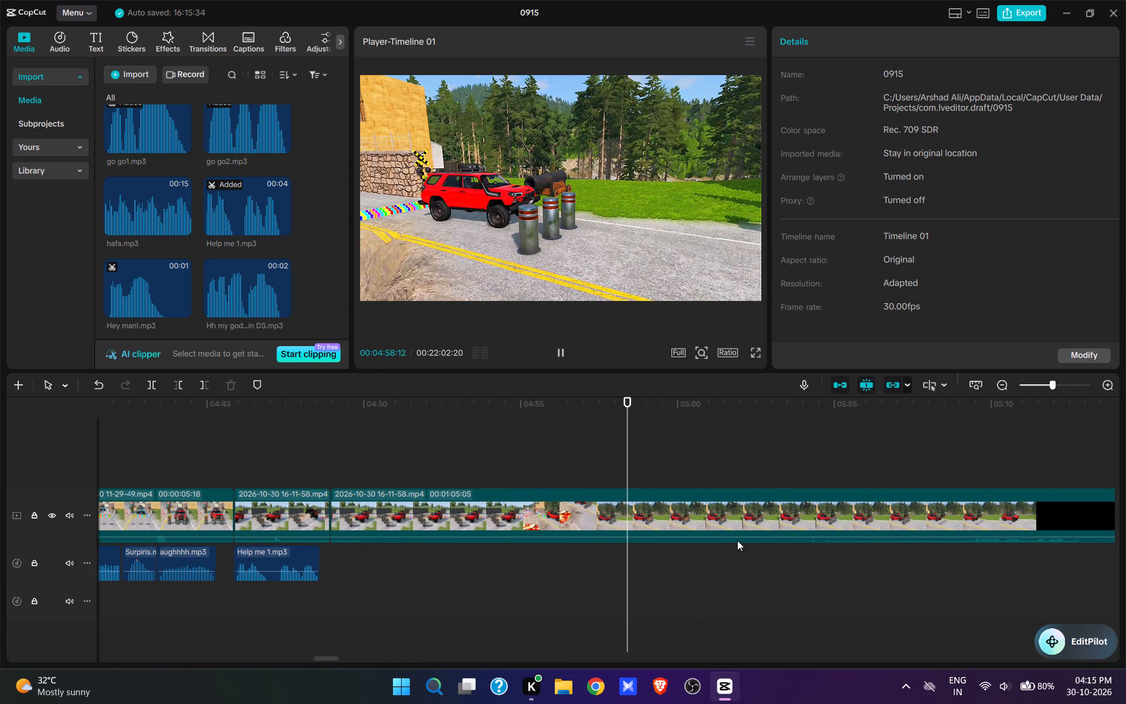
click(778, 467)
key(space)
drag(810, 487, 691, 607)
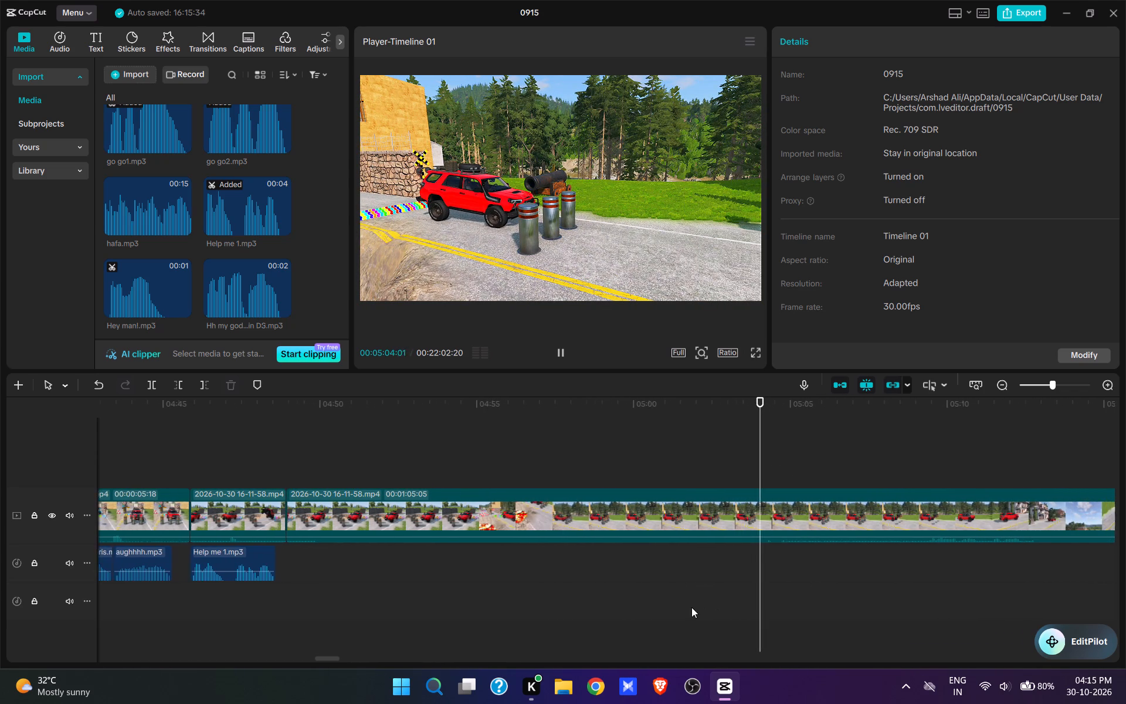
drag(691, 607, 691, 607)
key(space)
key(space)
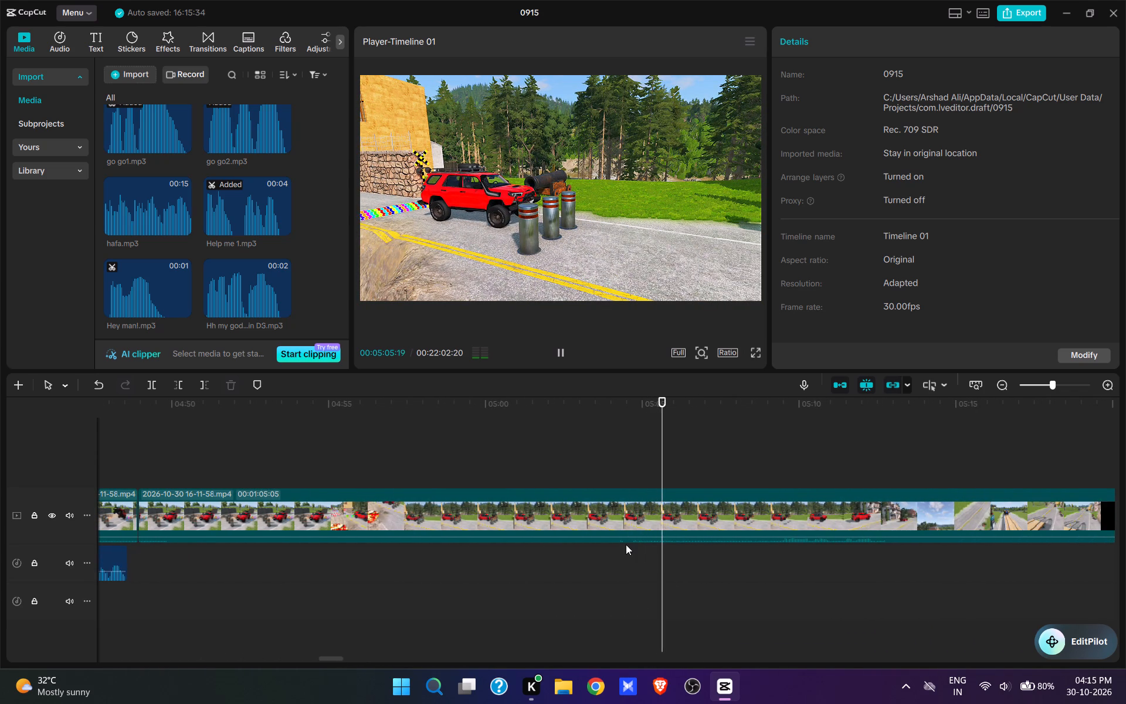
key(space)
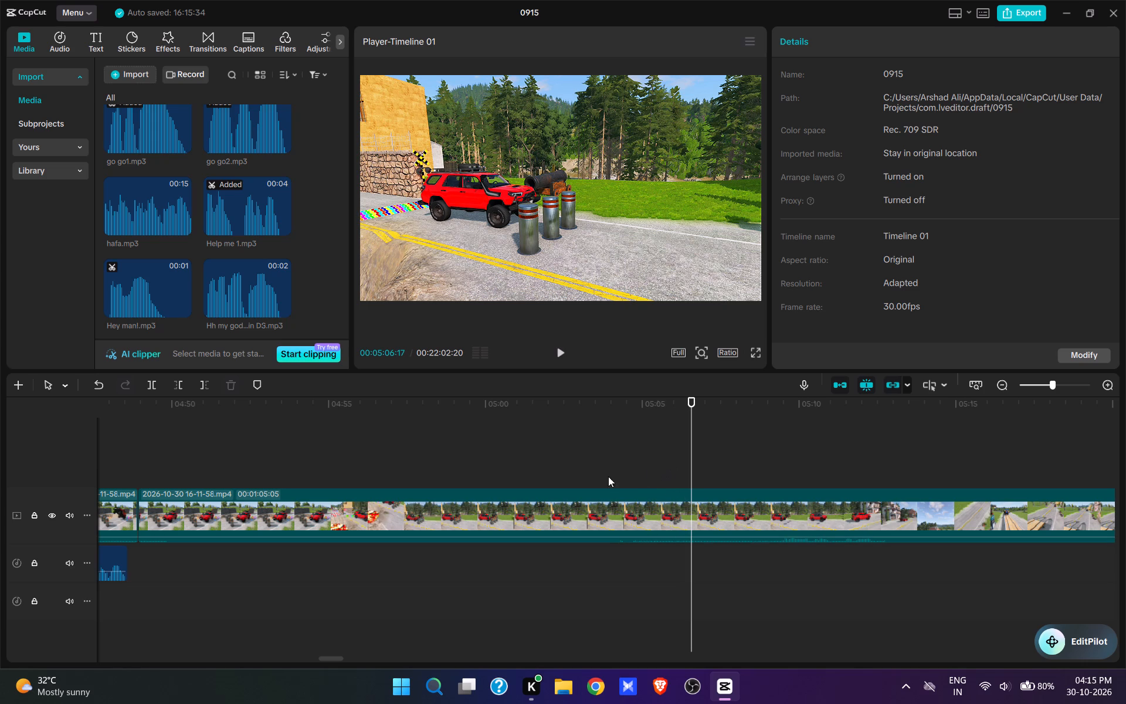
click(608, 476)
key(space)
key(space)
key(space)
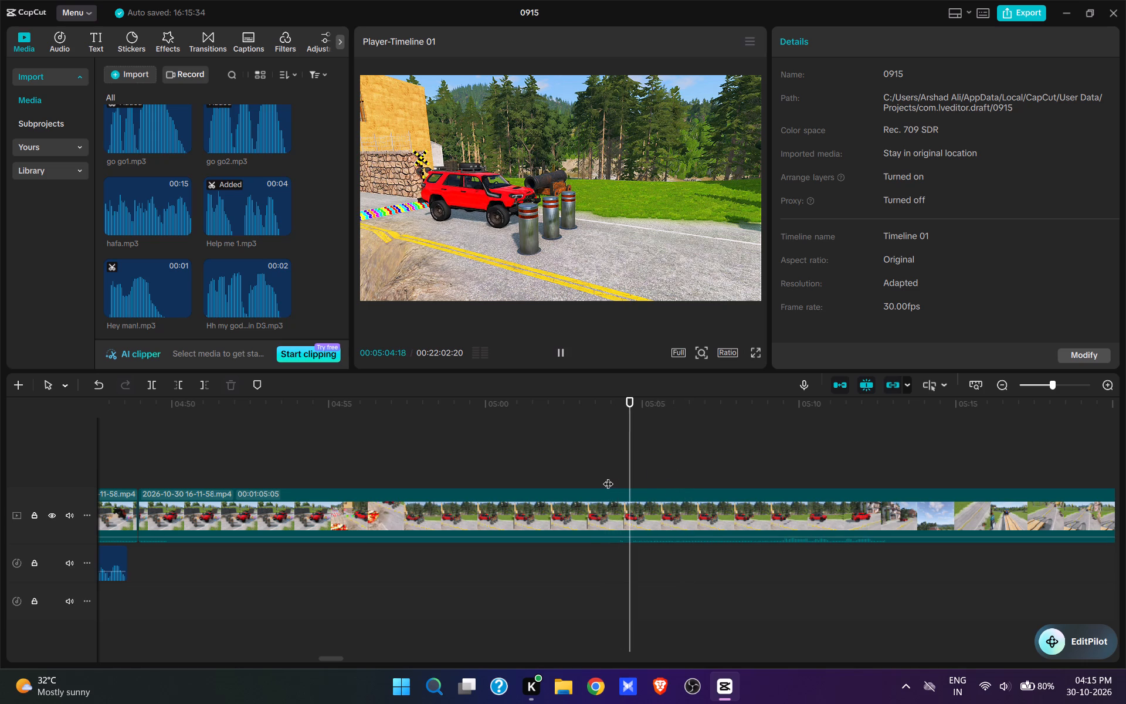
key(space)
text(q)
Add the sorry sorry.mp3 sound at the 00:04:48:28 cut and play it with the video.
scroll(221, 215, down, 7)
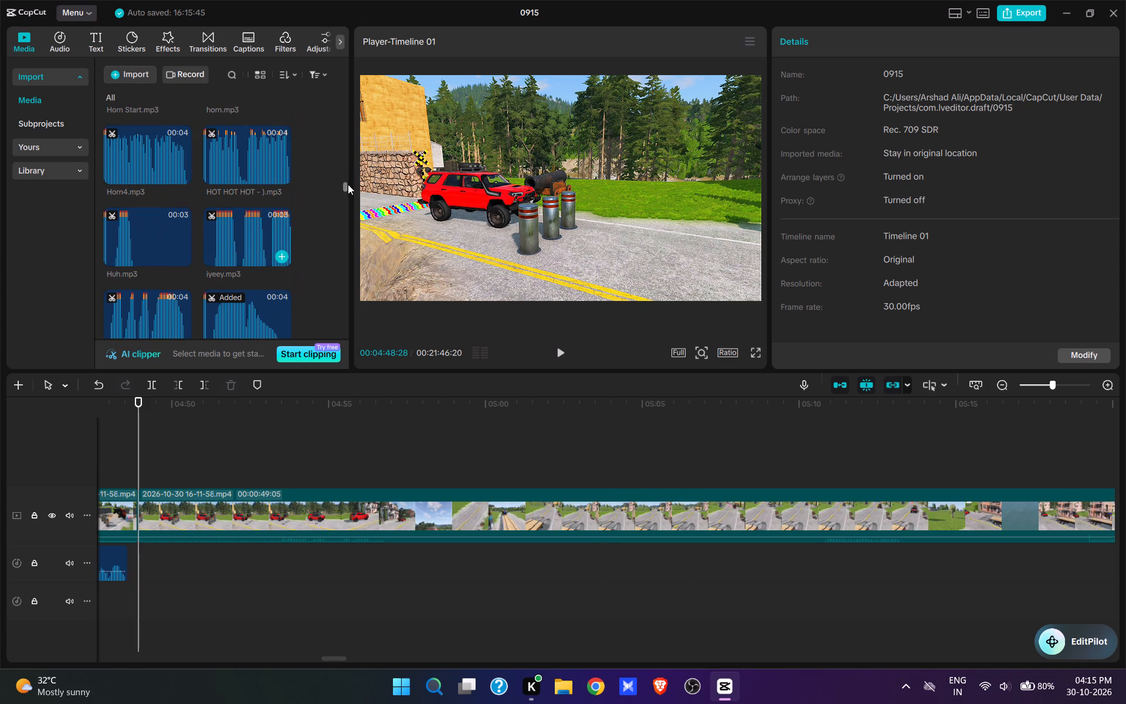
drag(348, 184, 354, 401)
scroll(243, 265, up, 4)
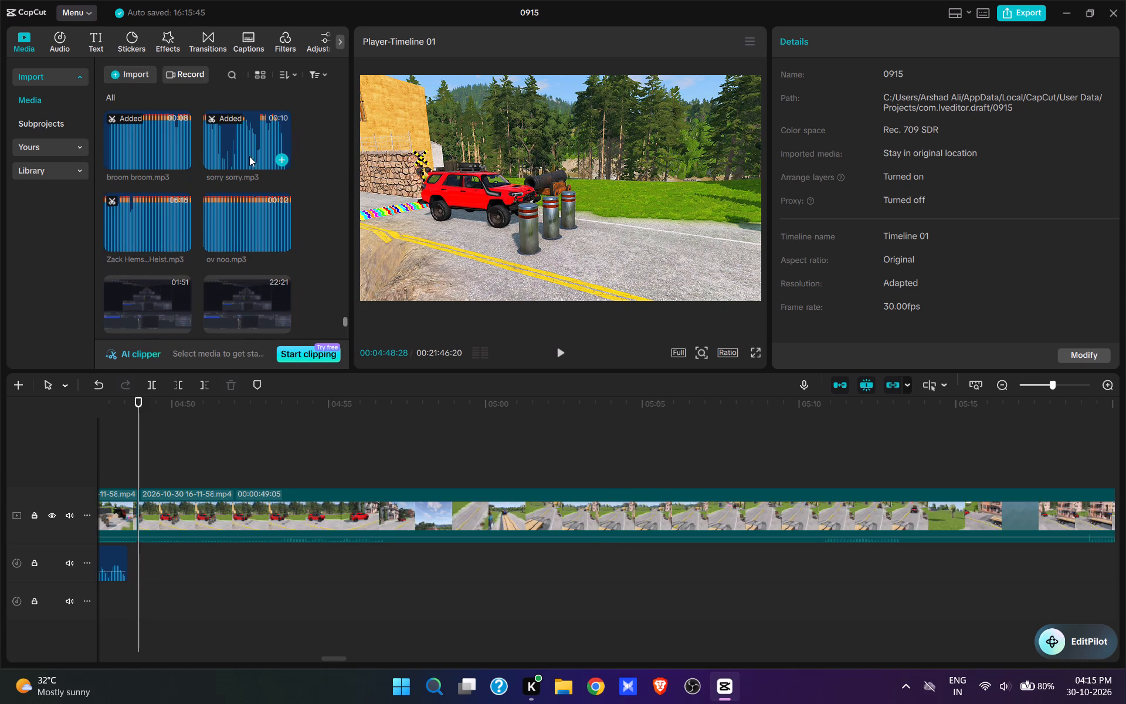
click(279, 160)
key(space)
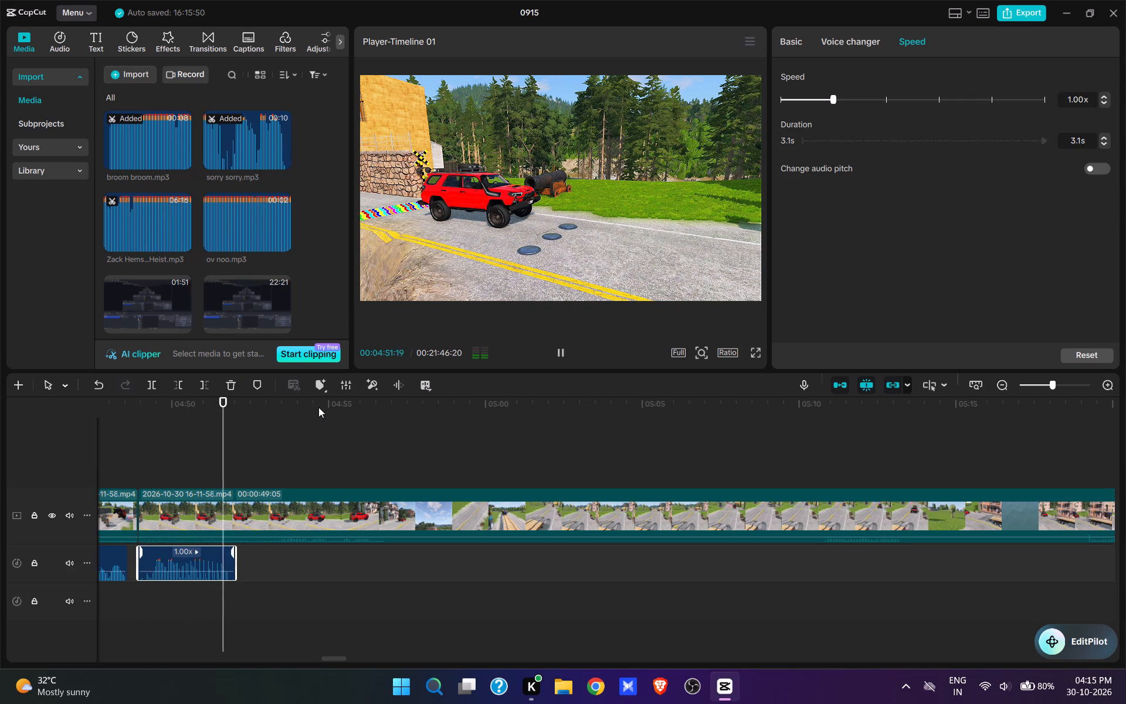
key(space)
key(space)
key(space)
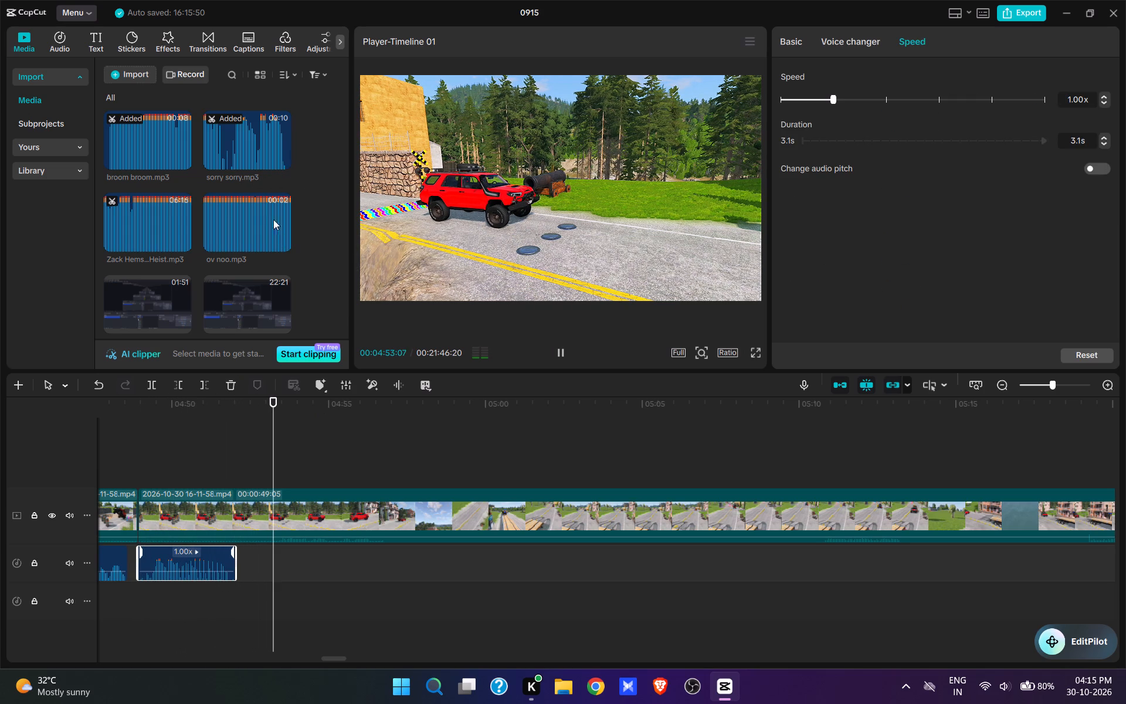
Add the zina.mp3 sound at 00:04:53:09, where the car starts moving again, and play the passage.
scroll(221, 215, up, 4)
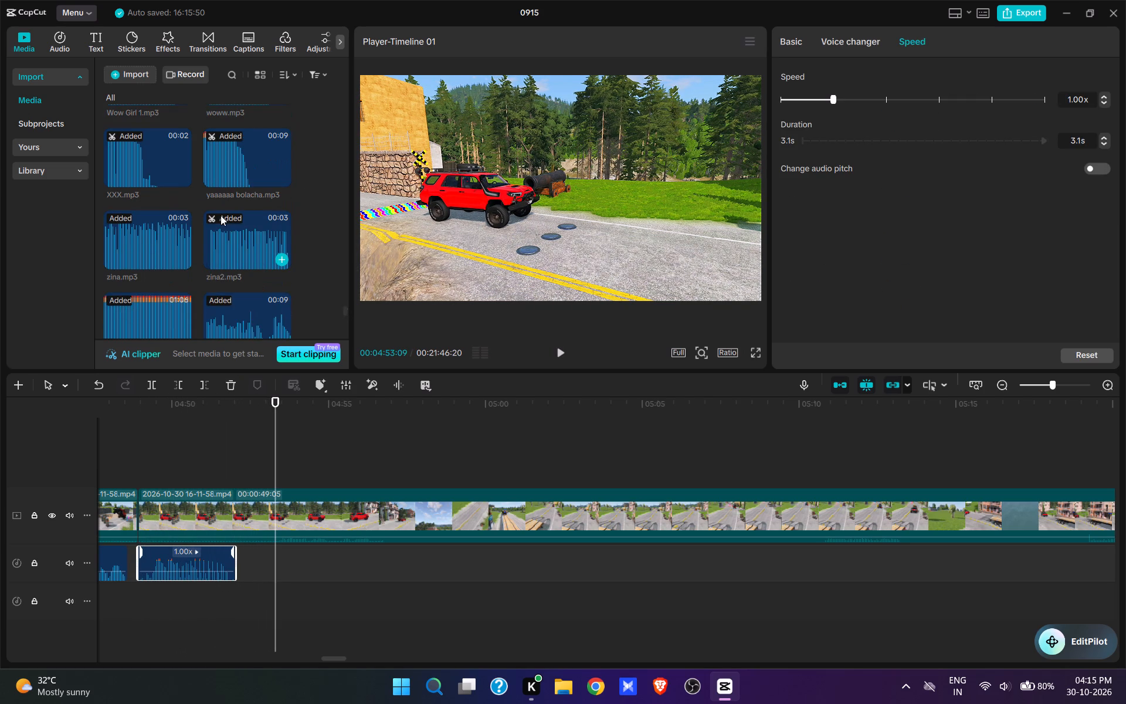
click(182, 257)
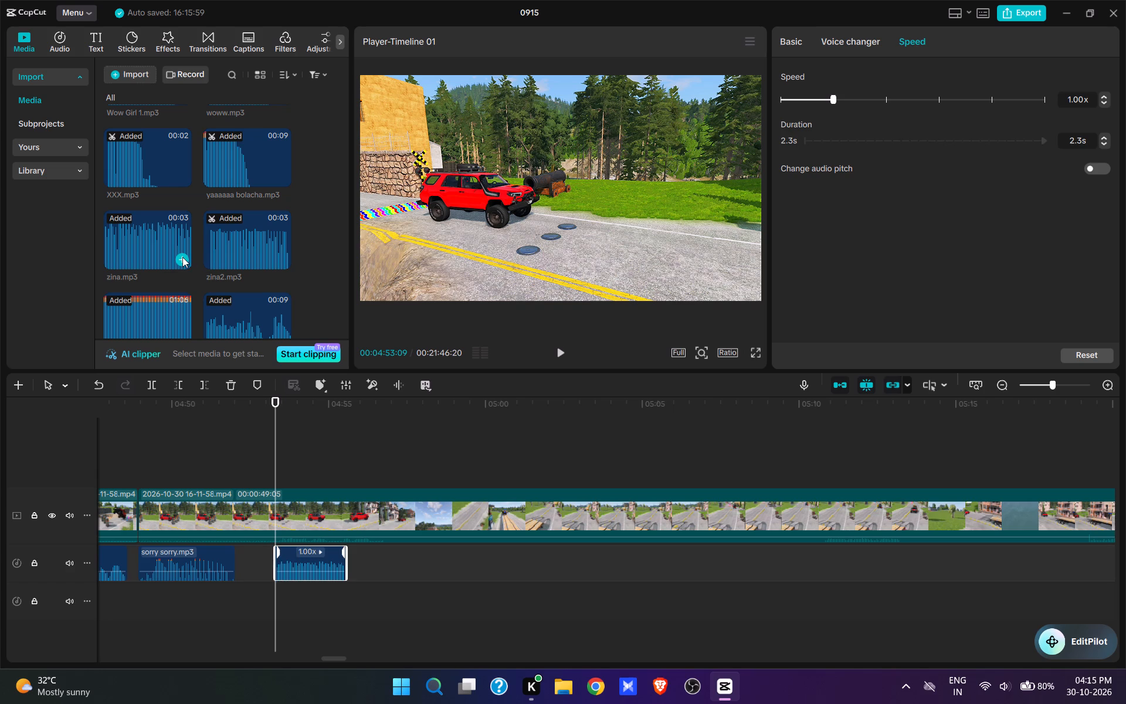
key(space)
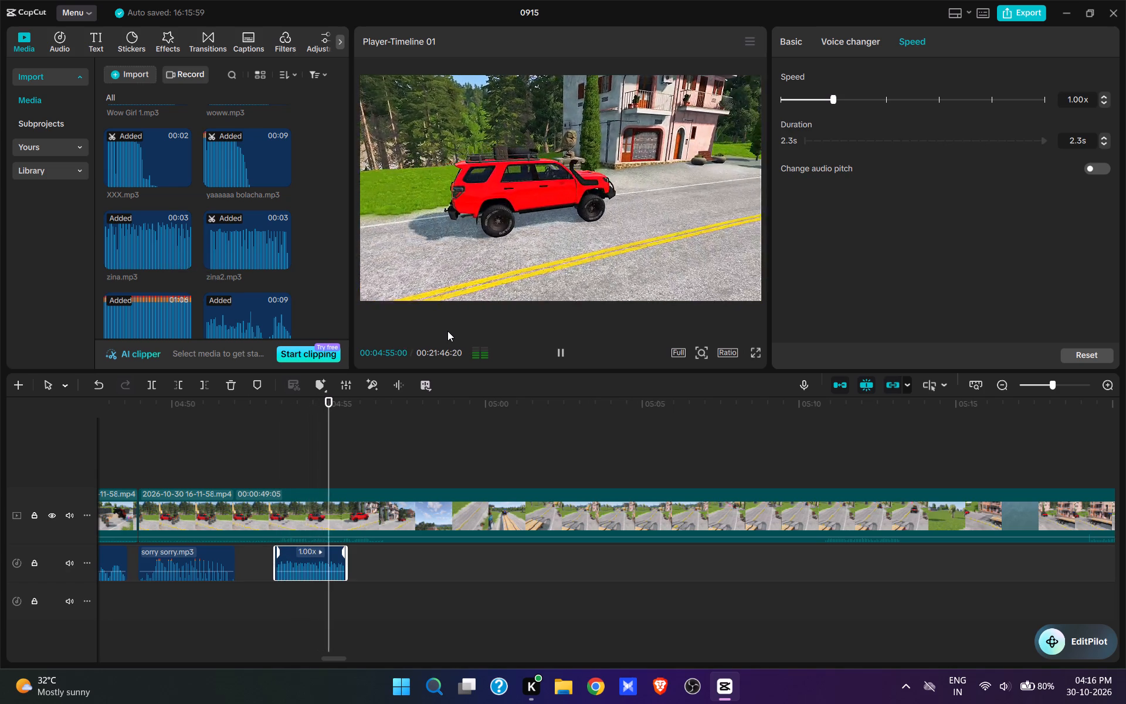
key(space)
Split the 16-11-58 clip at 00:04:56:20, trim the following part's beginning up to about 00:05:10:20 and play the new shot.
text(w)
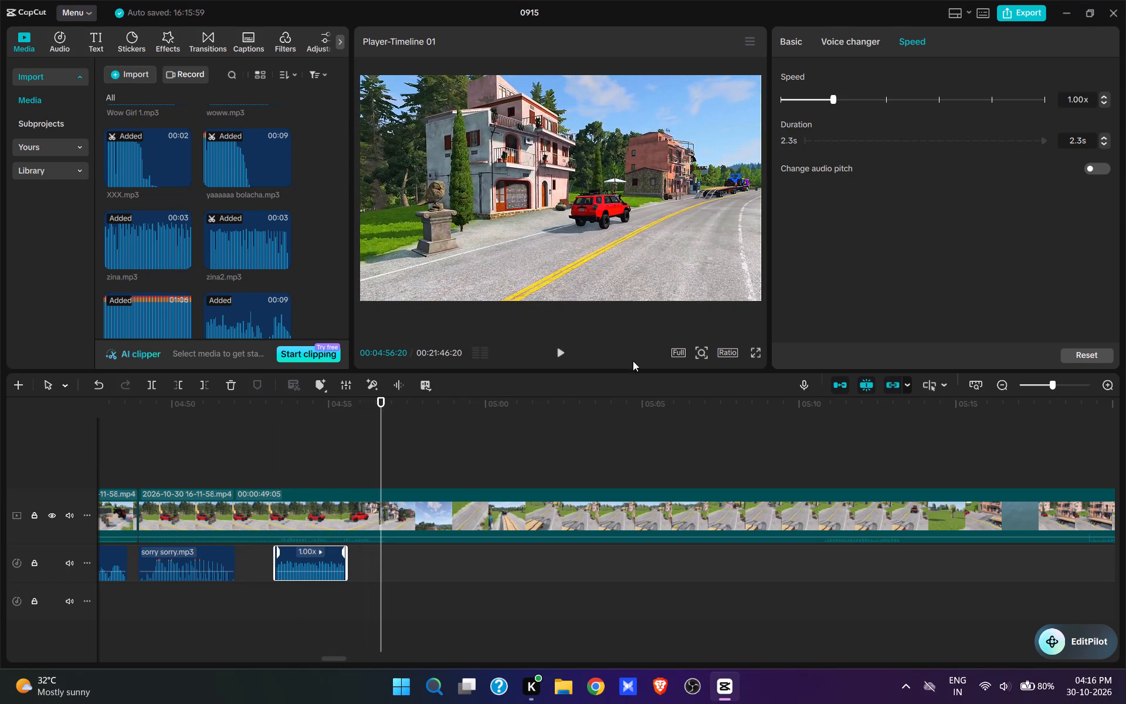
click(798, 475)
key(space)
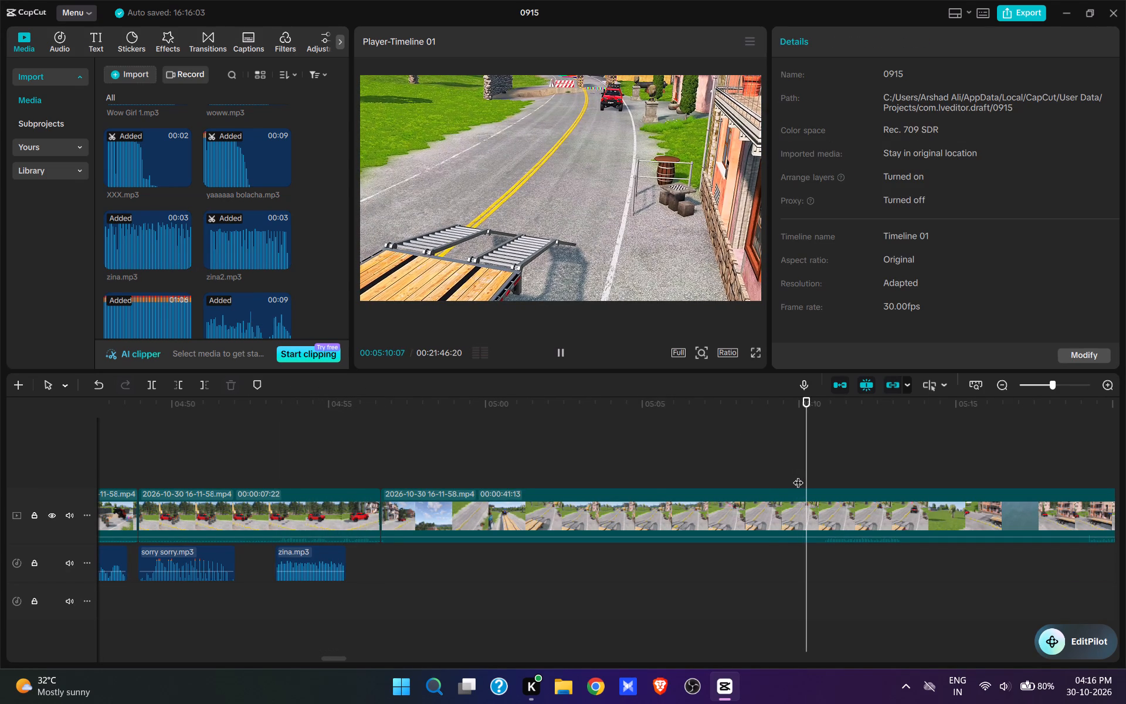
key(space)
text(q)
key(space)
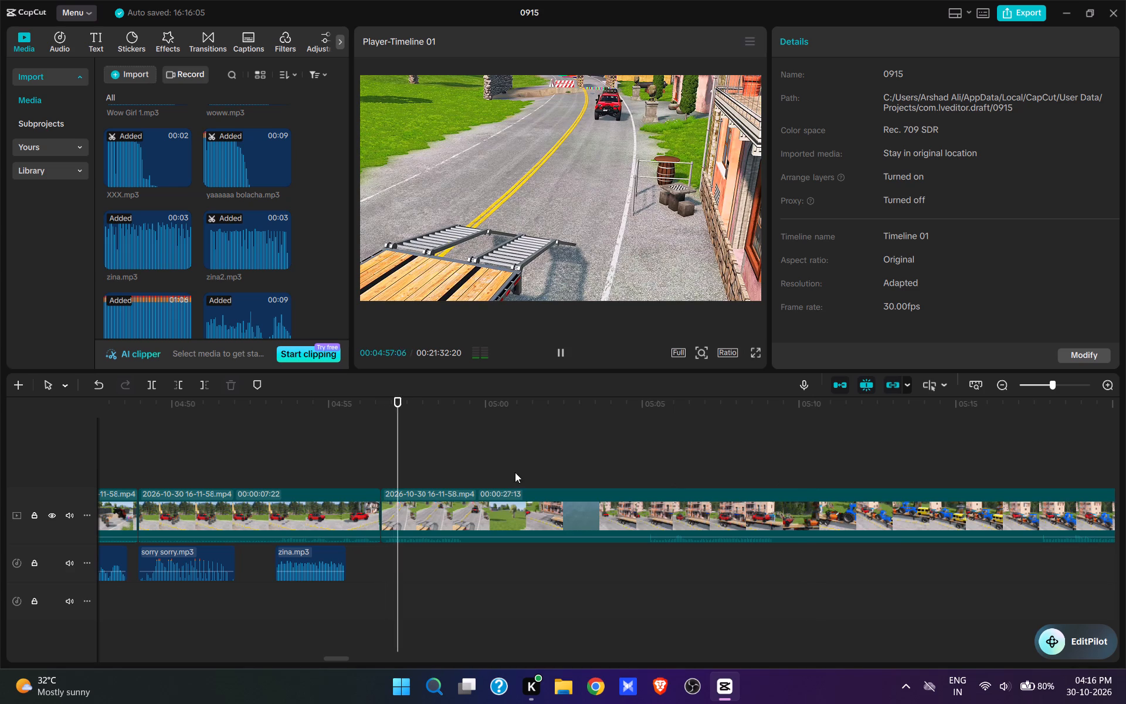
key(space)
Add the zina2.mp3 sound at the 00:04:56:20 cut and play it with the approaching car shot.
click(381, 461)
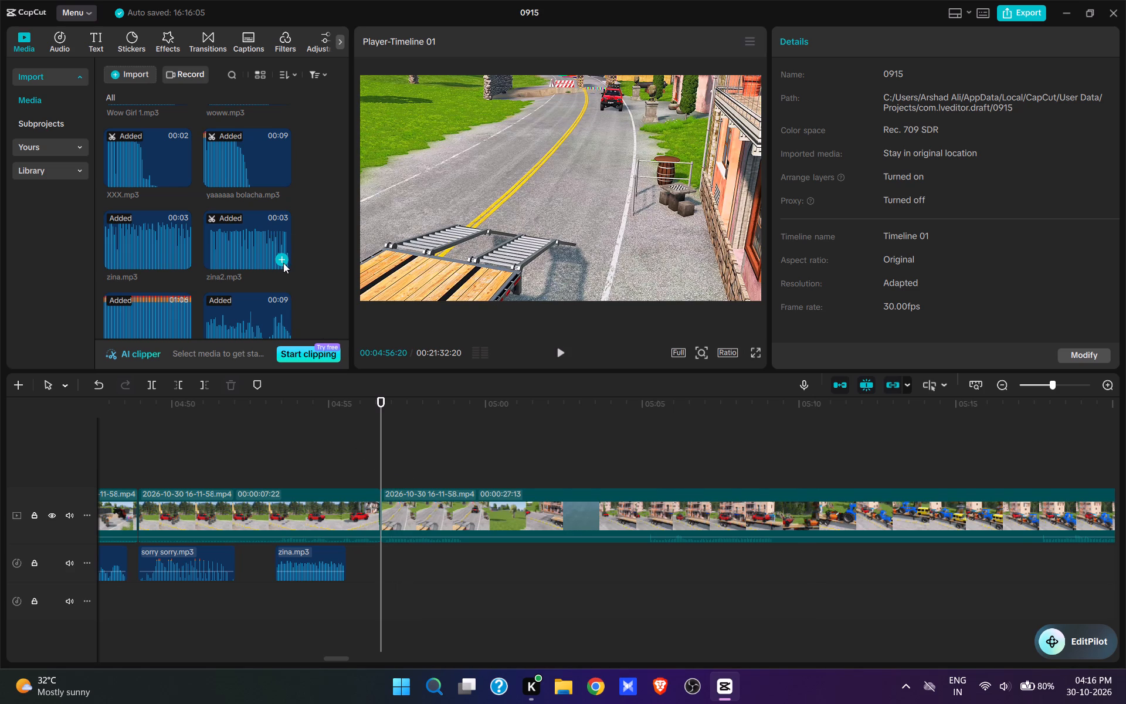
click(283, 263)
key(space)
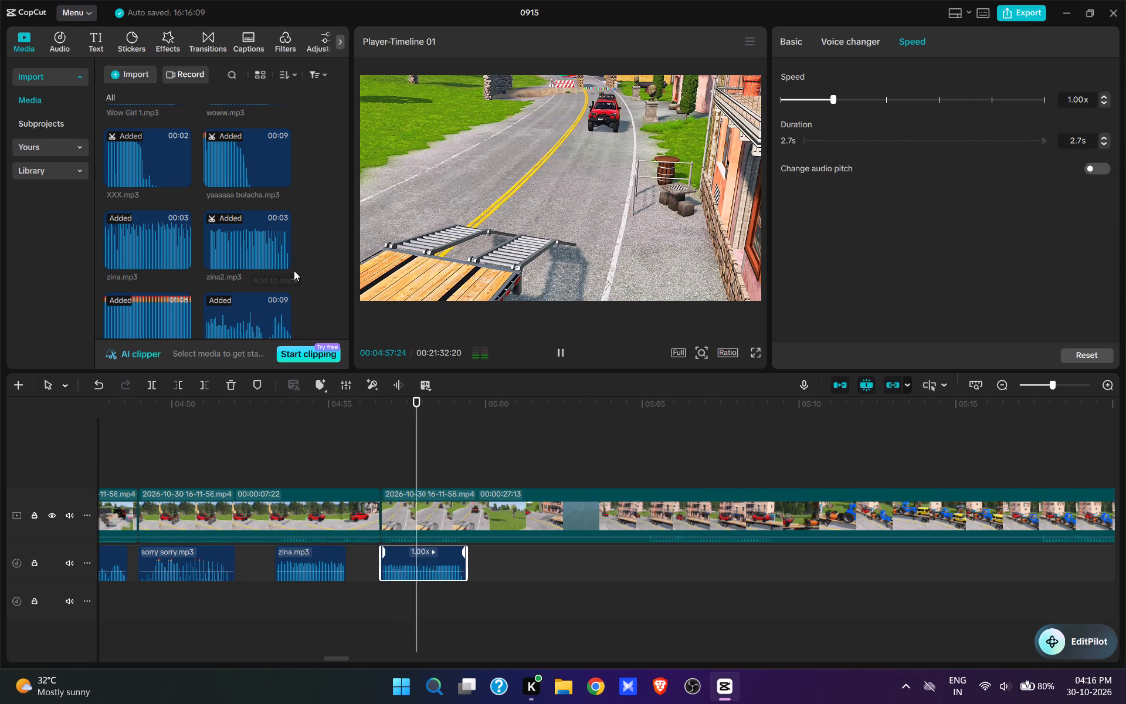
key(space)
key(space)
key(space)
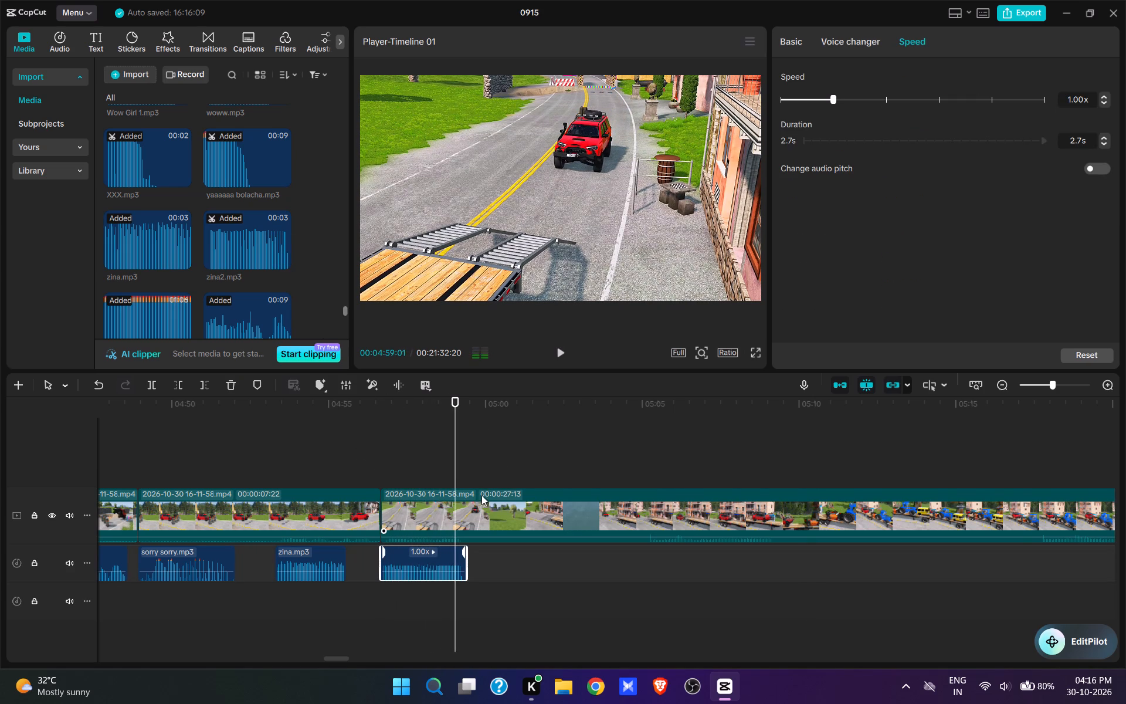
Split the 16-11-58 clip at 00:04:59:01 and trim away the following part's beginning up to about 00:05:05:10.
click(481, 517)
key(w)
click(645, 469)
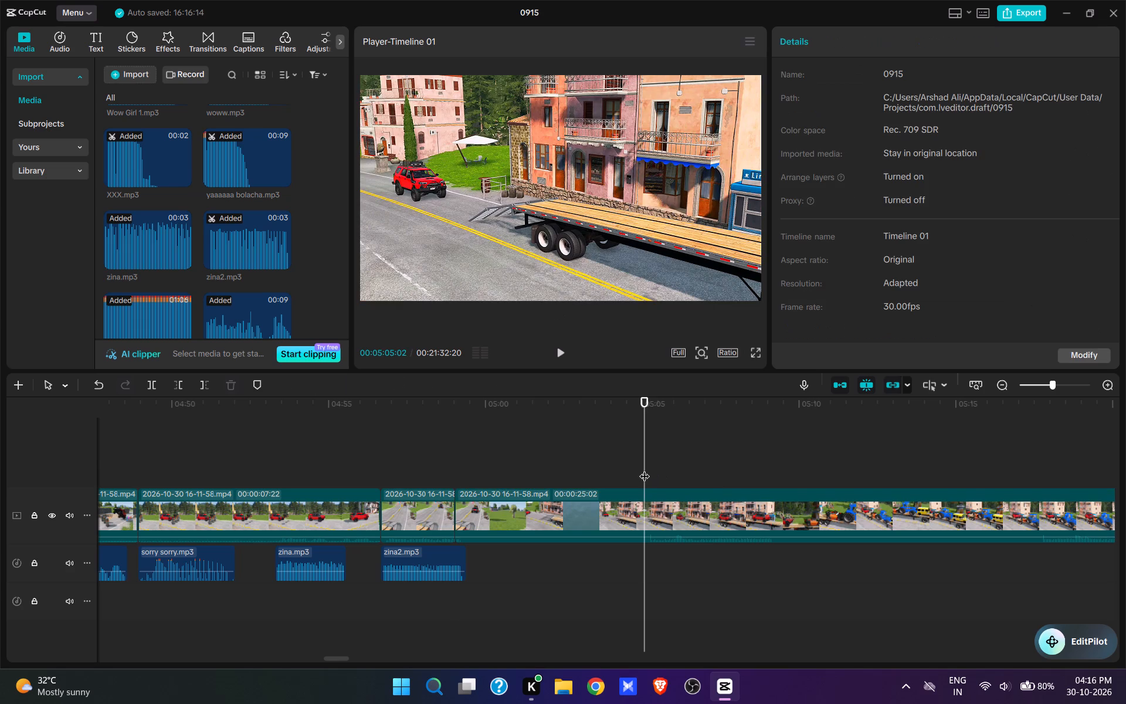
key(space)
key(space)
text(q)
Add the yaaaaaa bolacha.mp3 sound at 00:05:00:01, where the car jumps onto the flatbed trailer, and play the passage.
key(space)
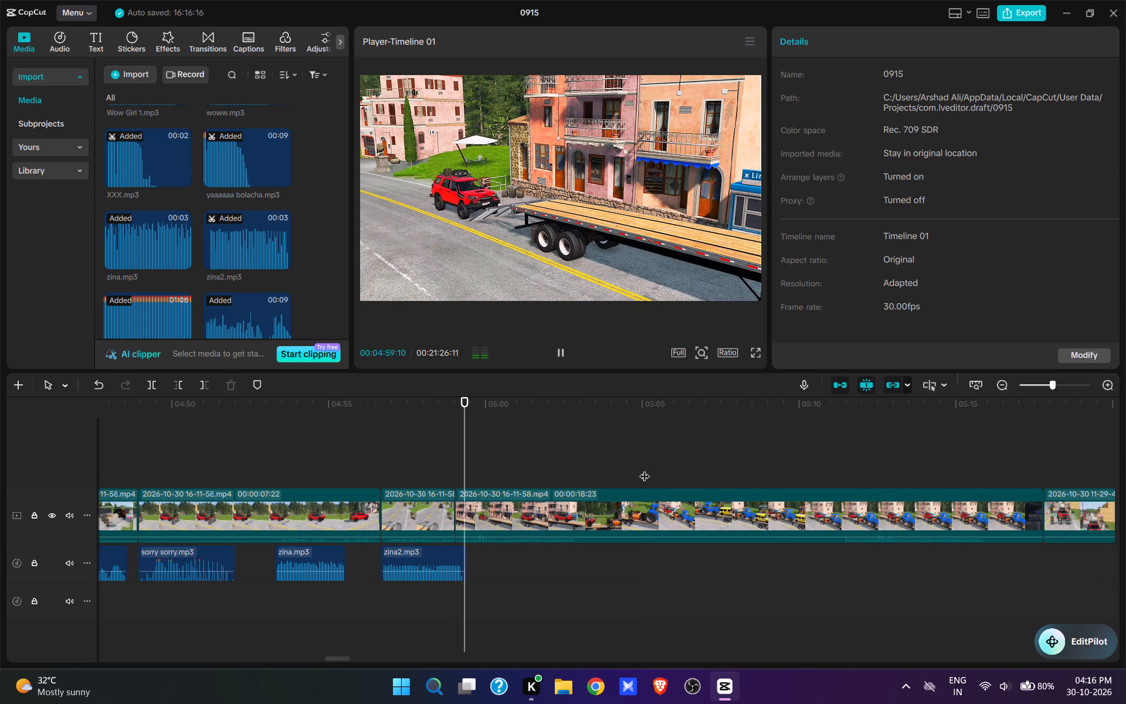
key(space)
key(space)
key(space)
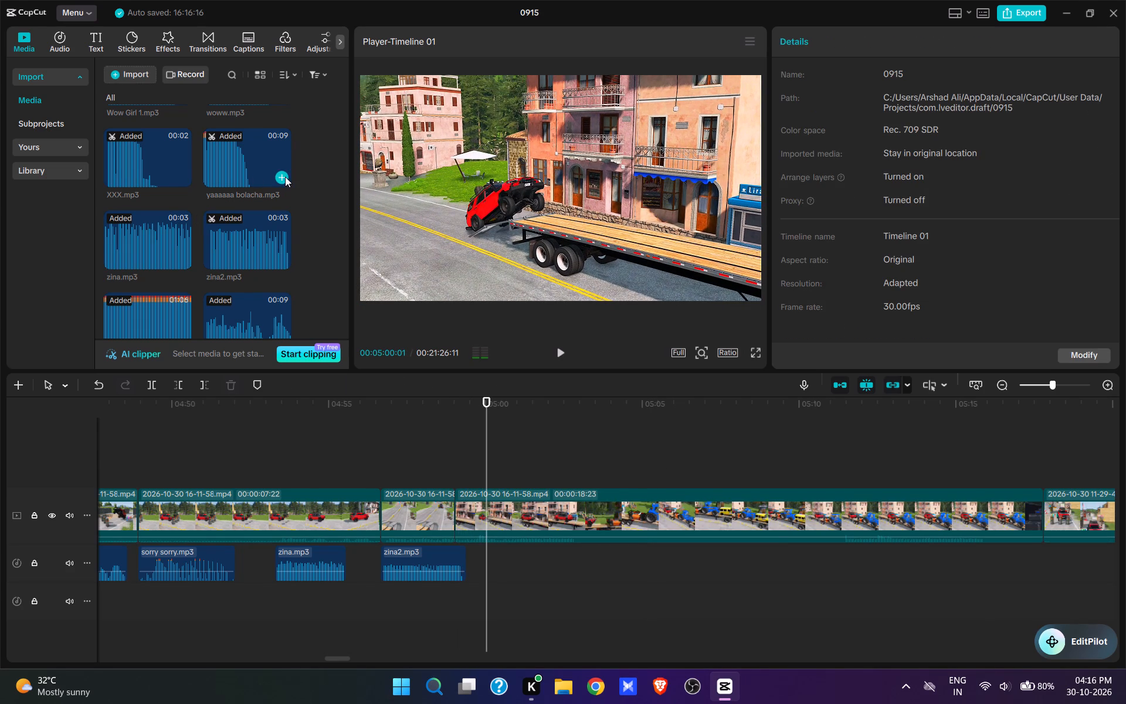
click(285, 175)
key(space)
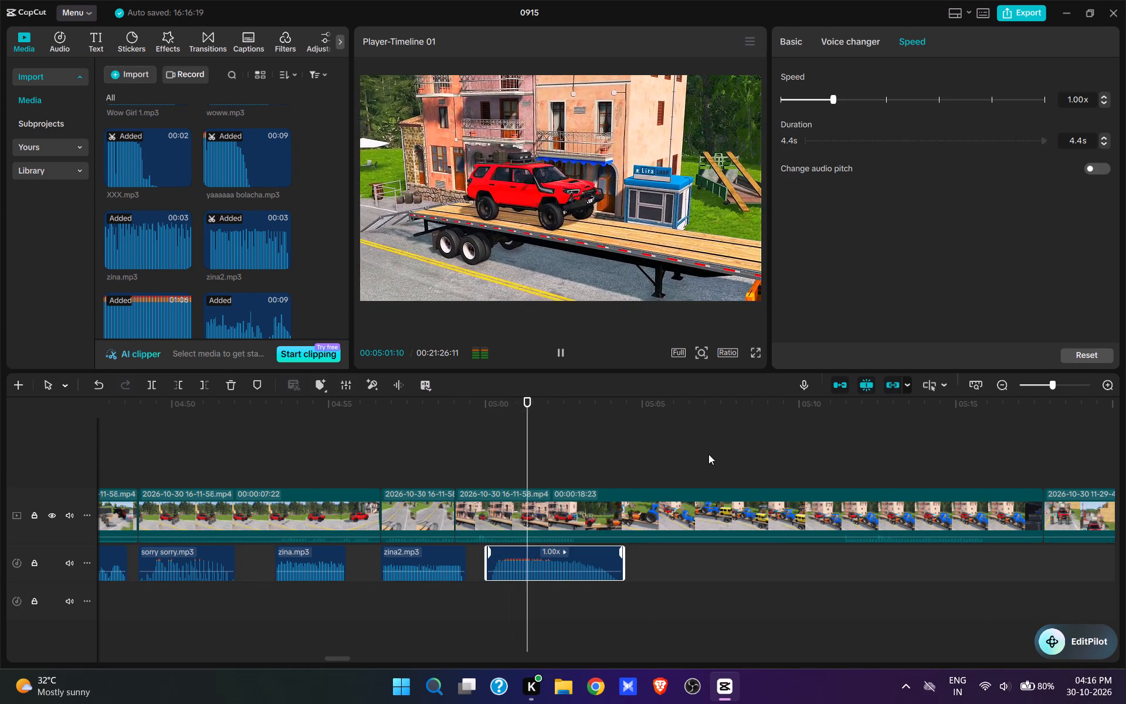
key(space)
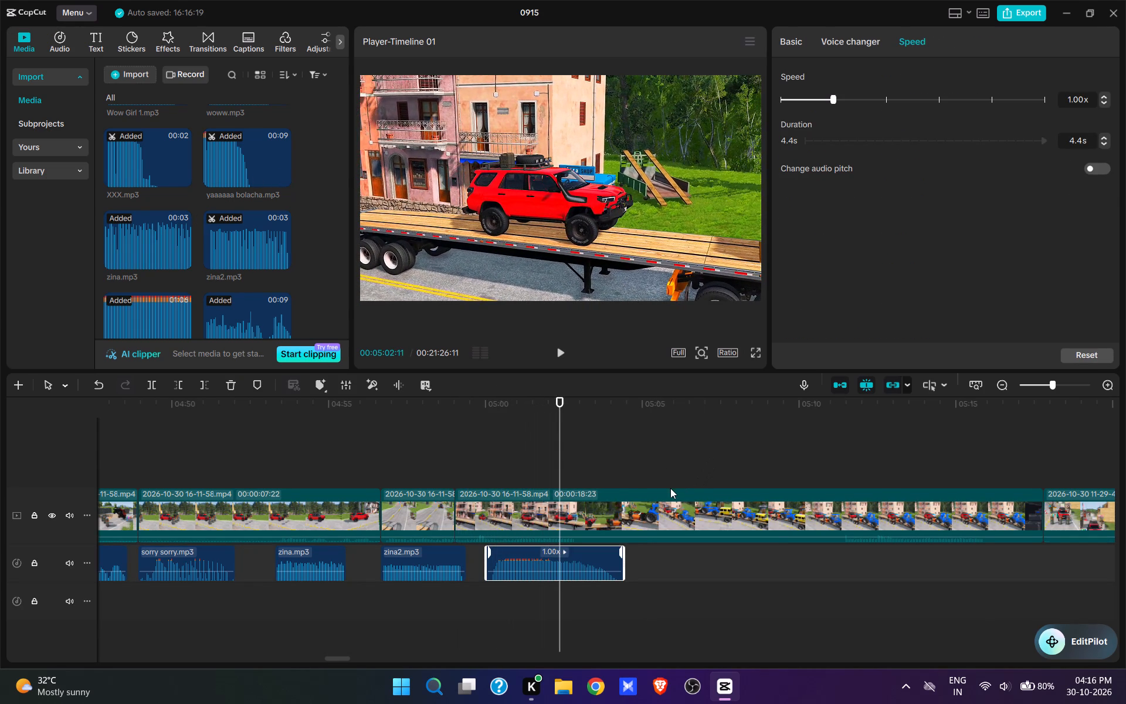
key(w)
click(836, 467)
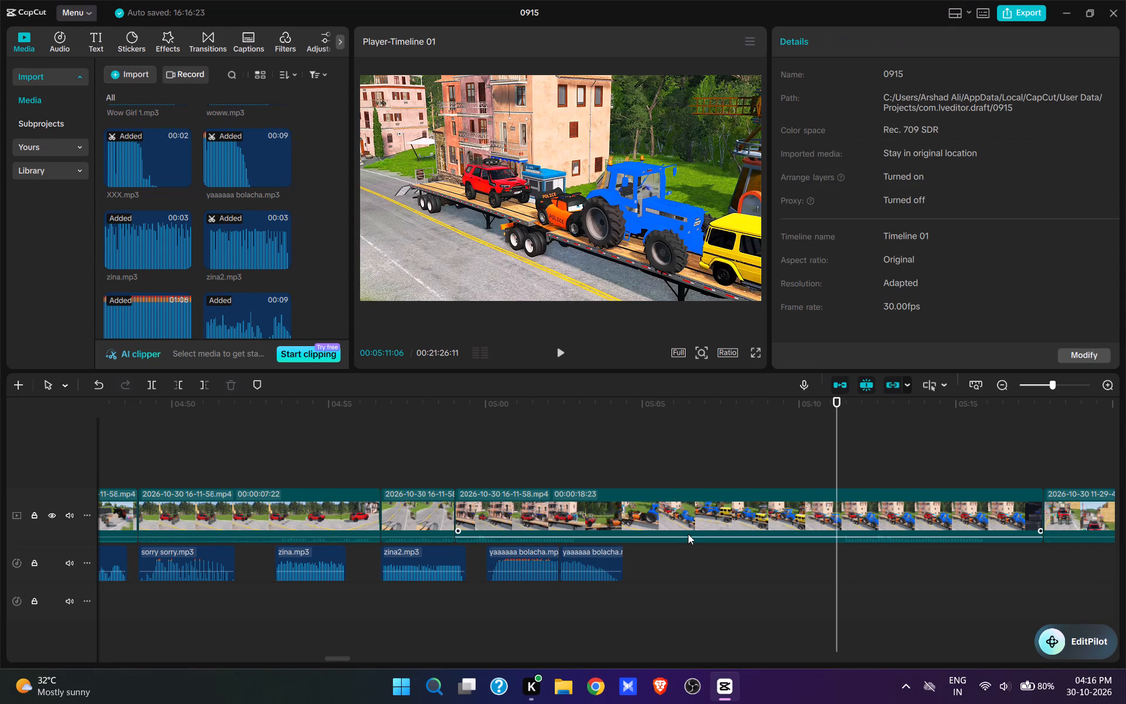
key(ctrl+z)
Split the 16-11-58 clip at 00:05:02:13 and trim away the following part's beginning up to about 00:05:11:14.
click(568, 463)
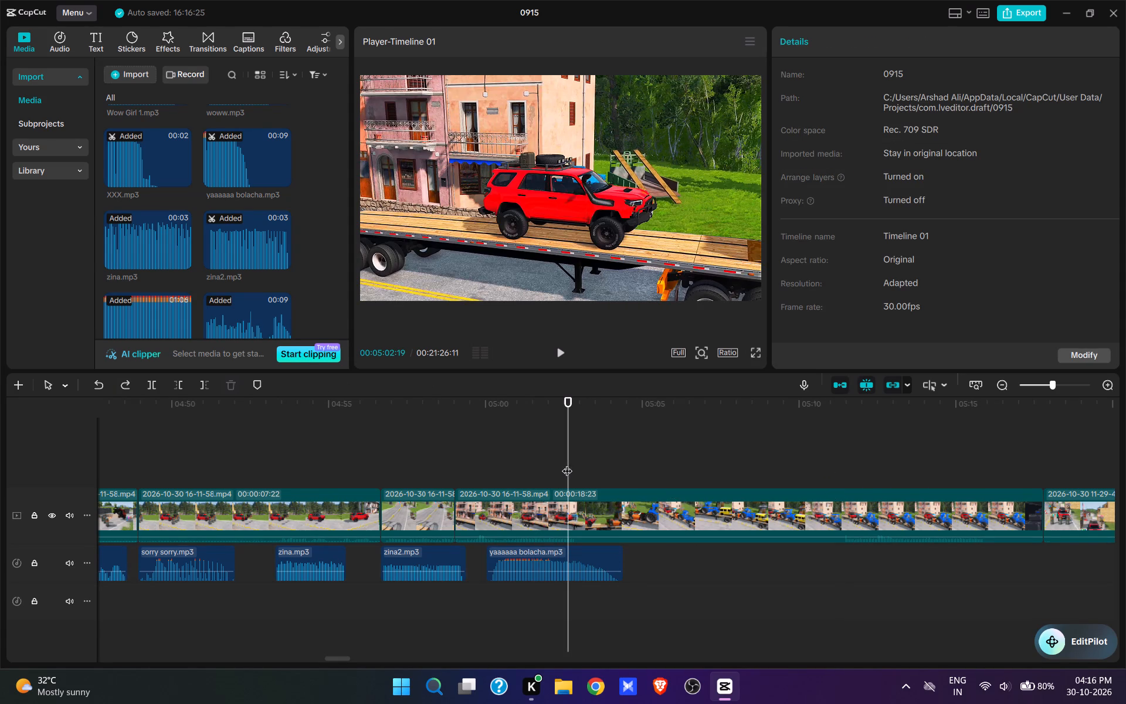
click(562, 463)
click(545, 515)
key(w)
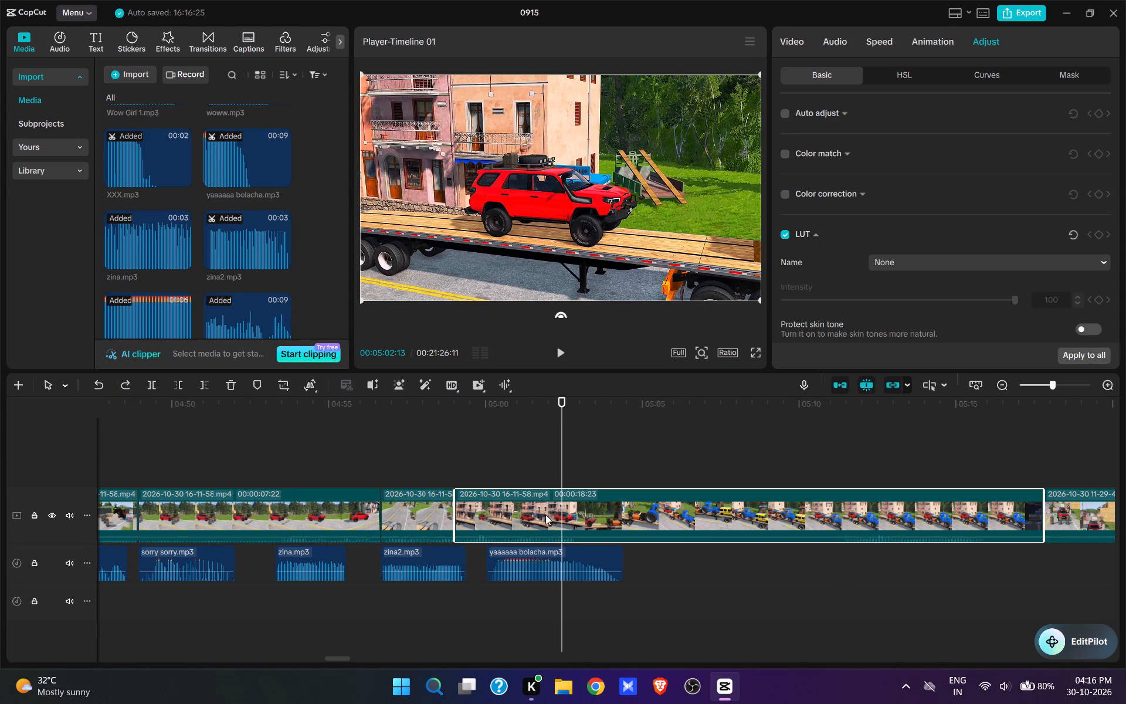
click(839, 455)
key(space)
key(space)
text(q)
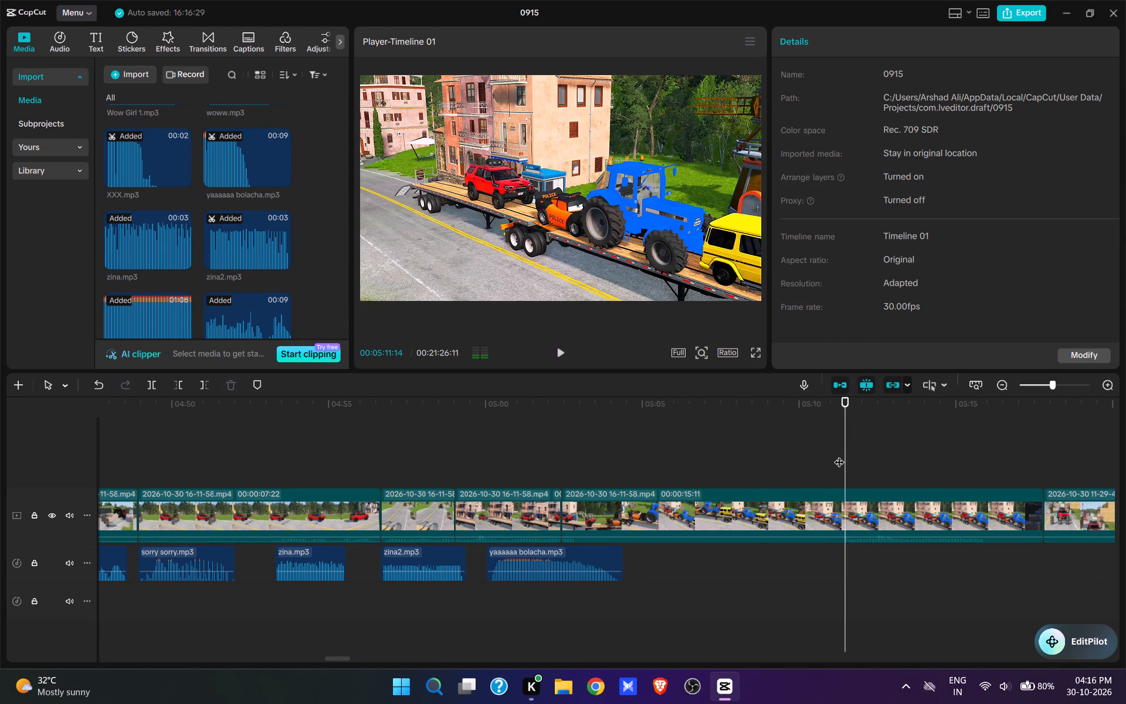
Play the new trailer shot, split it at 00:05:05:07 and delete the rest of the 16-11-58 clip after the cut.
key(space)
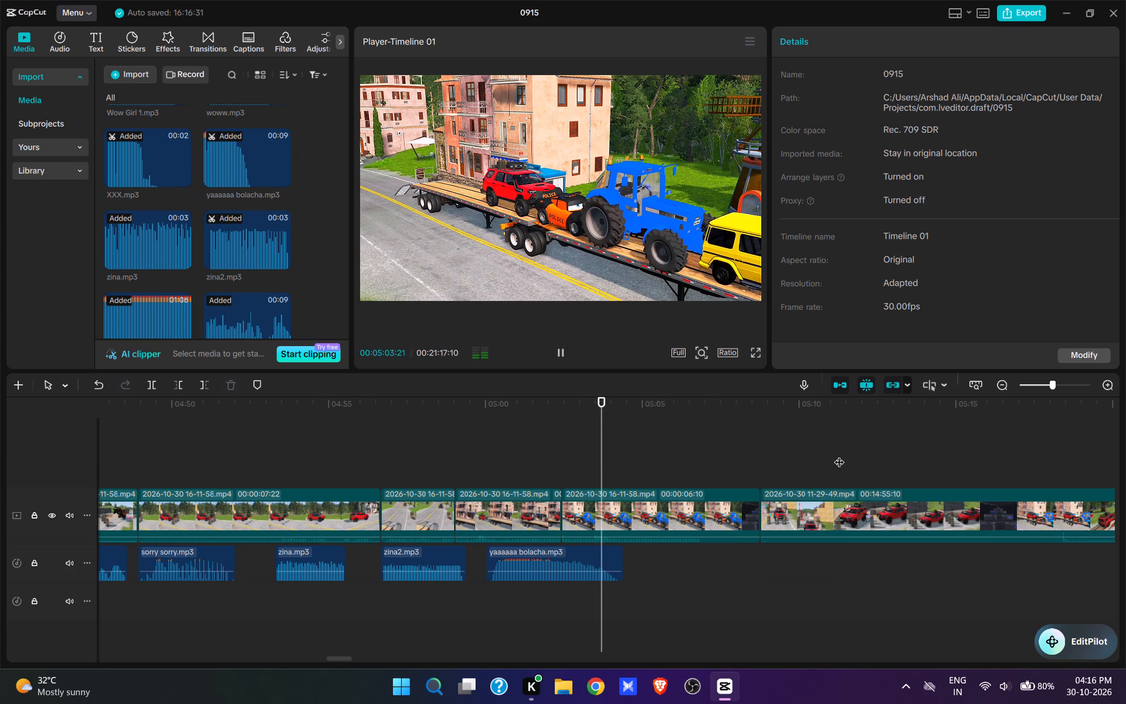
key(space)
text(w)
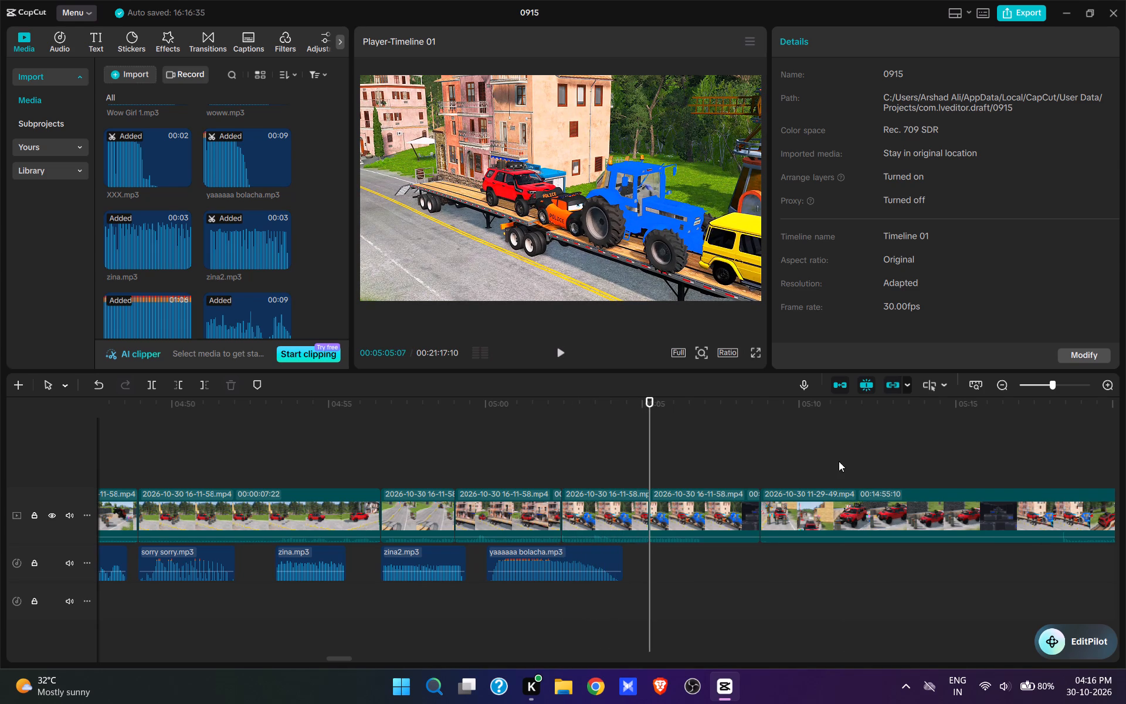
click(724, 519)
key(d)
Skim forward through the 11-29-49 recording up to about 00:09:47, playing samples to look for the next usable shot.
click(812, 477)
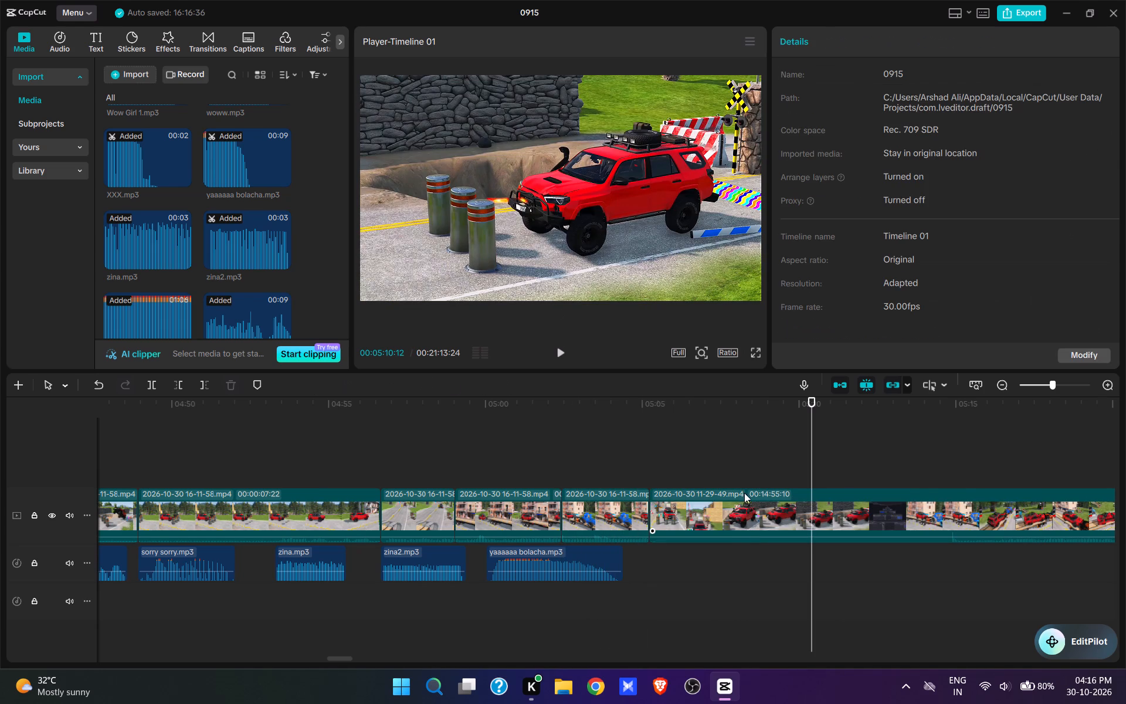
drag(344, 659, 369, 659)
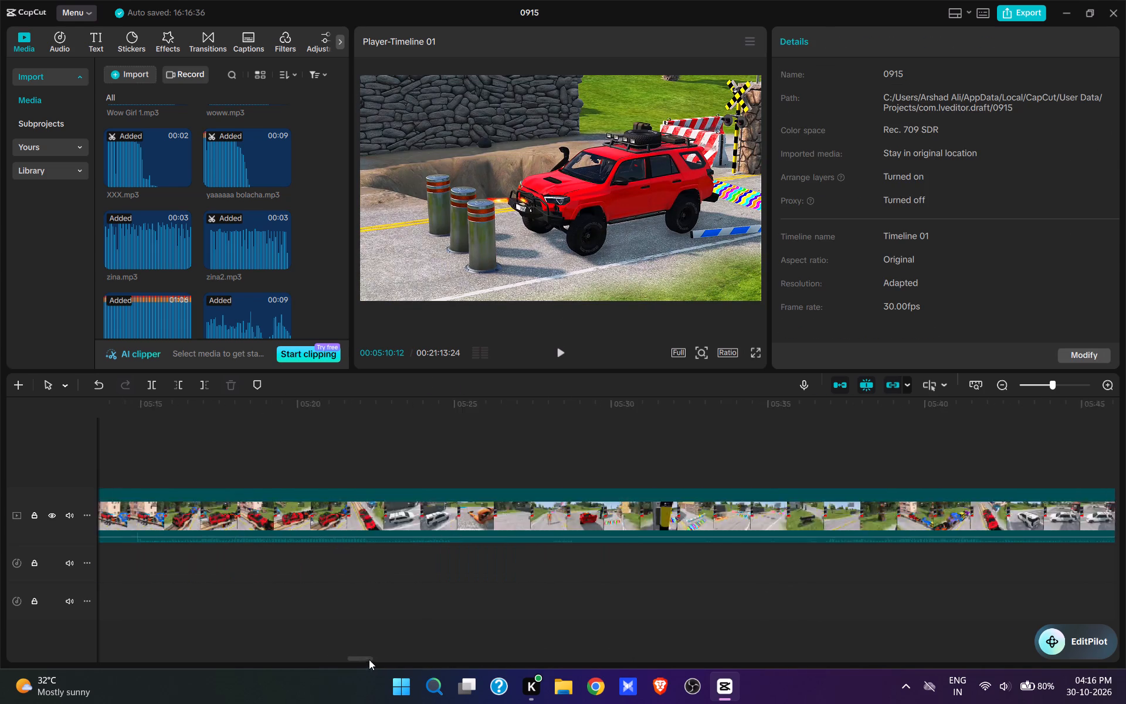
drag(369, 659, 395, 652)
key(space)
click(857, 471)
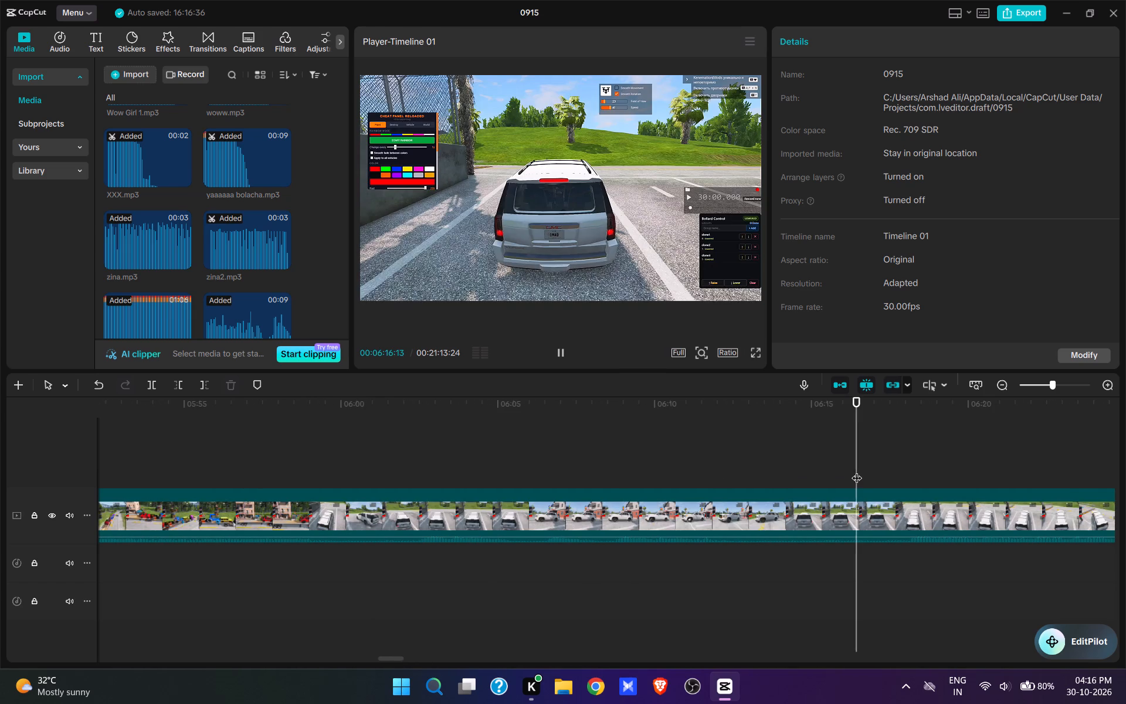
key(space)
key(space)
drag(396, 658, 435, 655)
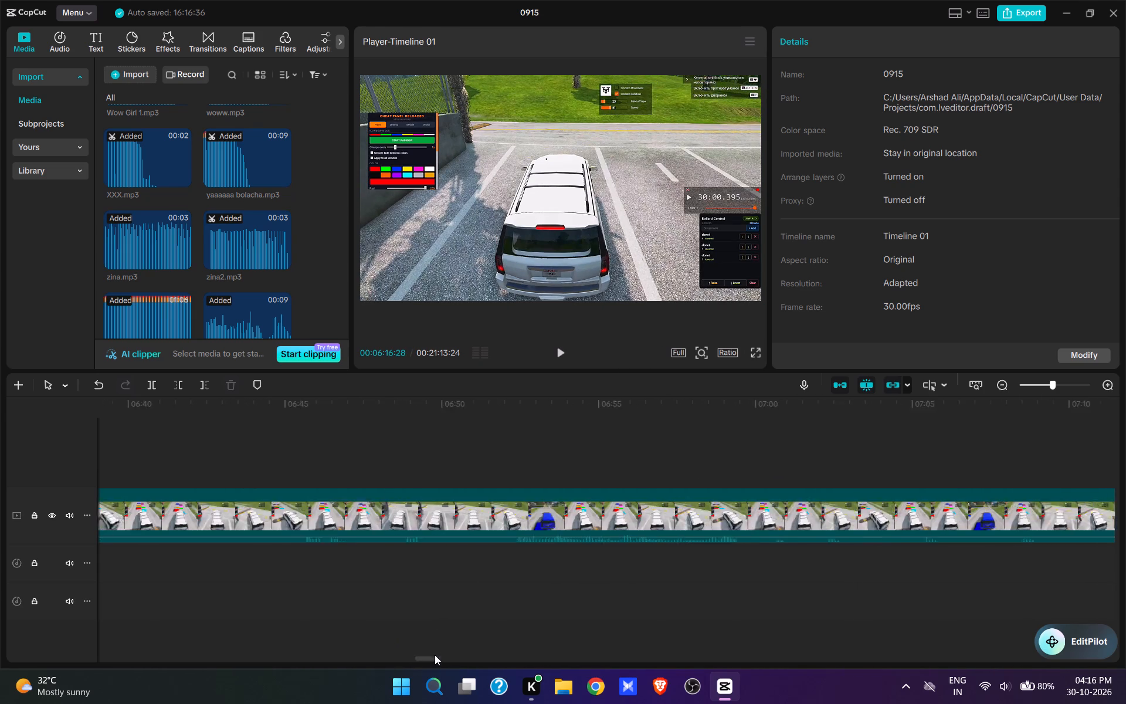
drag(435, 655, 449, 652)
click(486, 489)
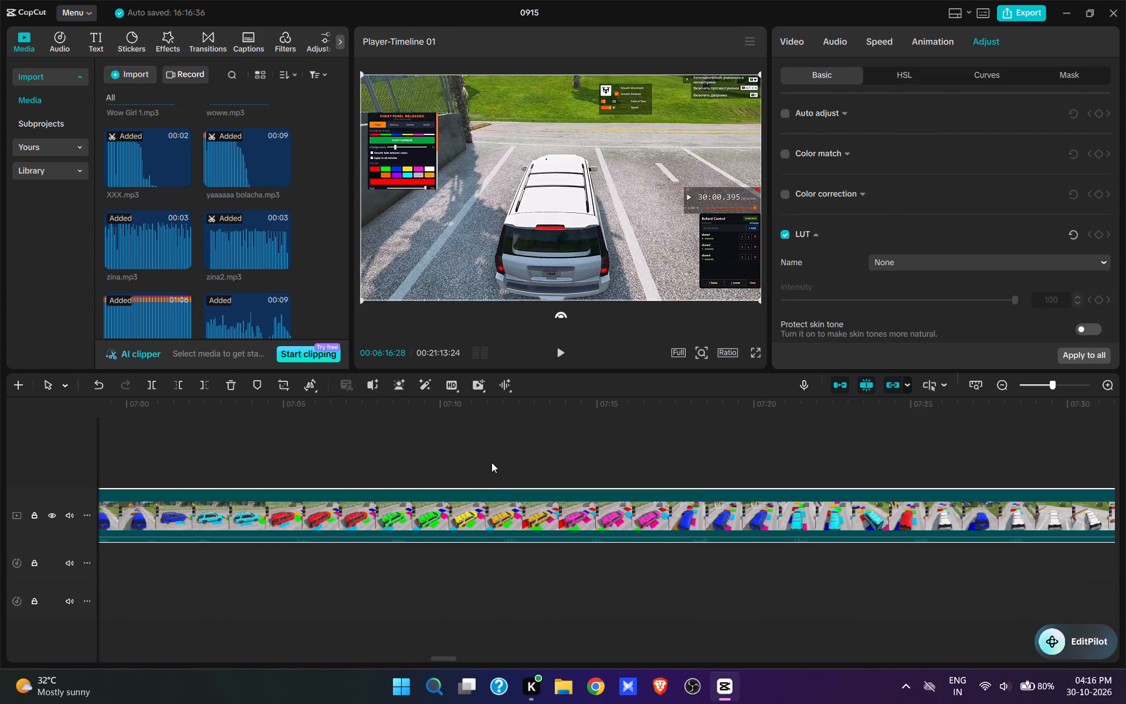
click(492, 461)
key(space)
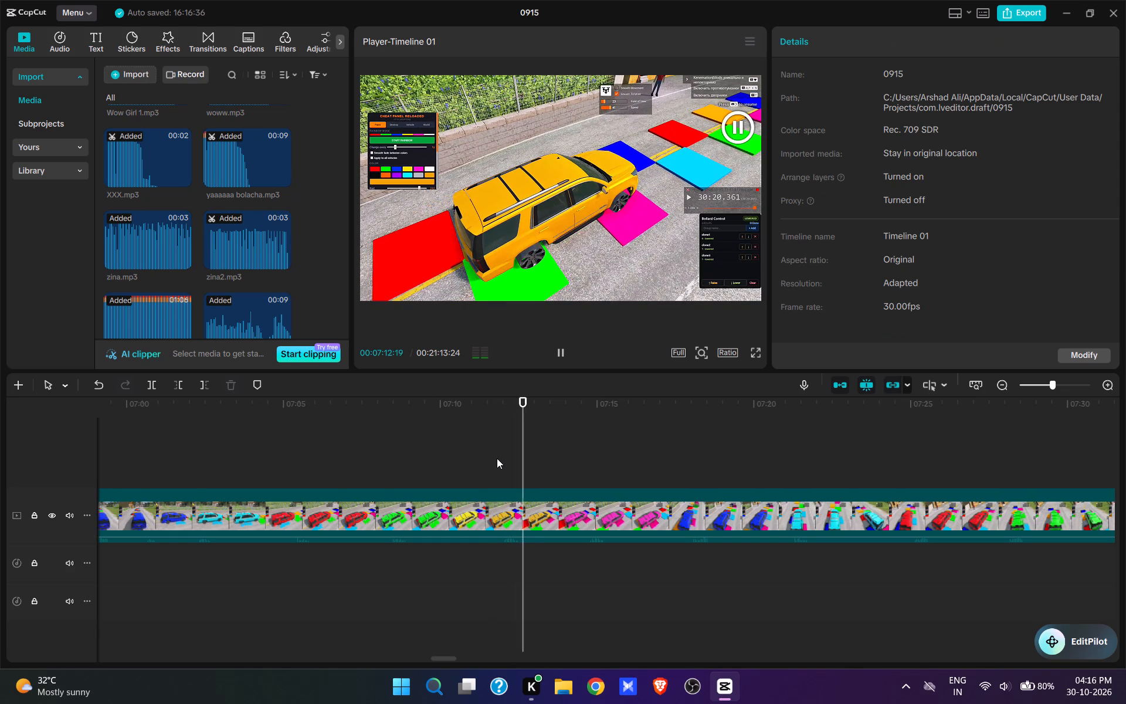
click(815, 438)
key(space)
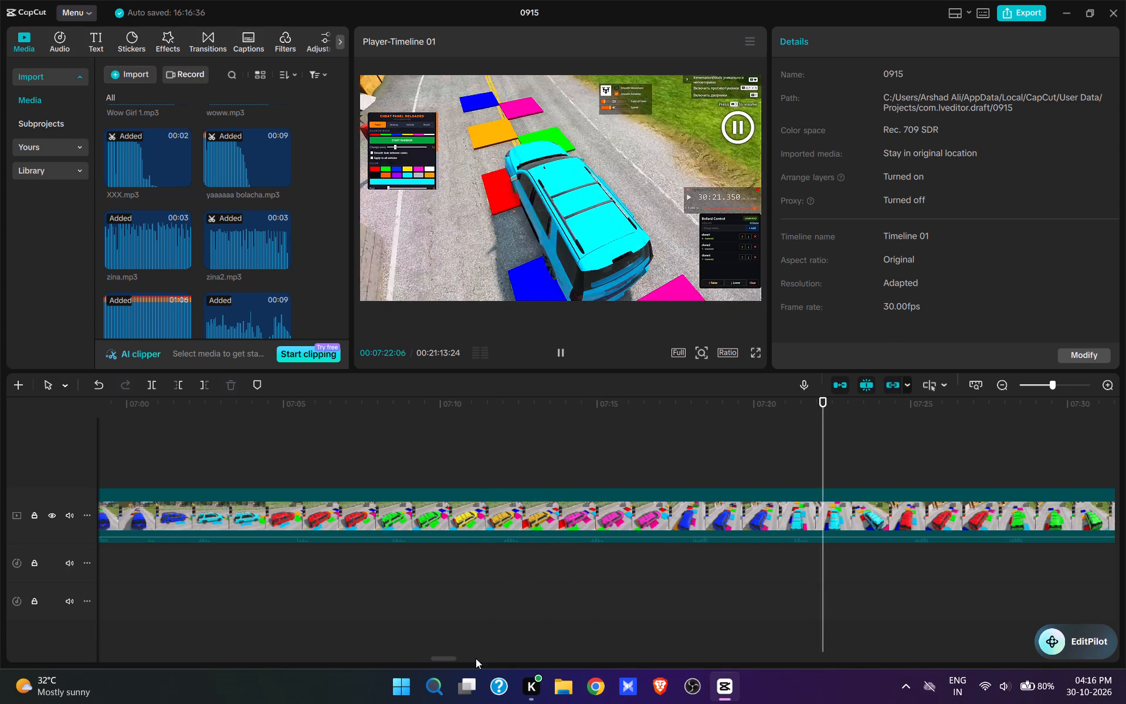
drag(452, 660, 533, 650)
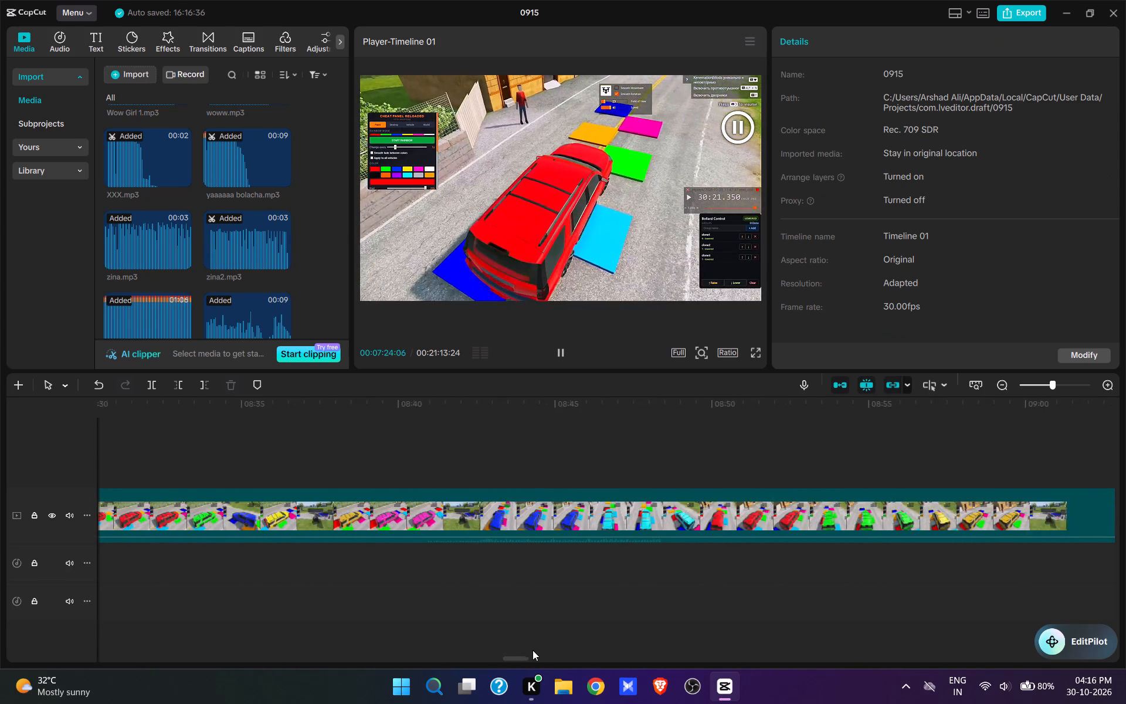
drag(533, 650, 567, 643)
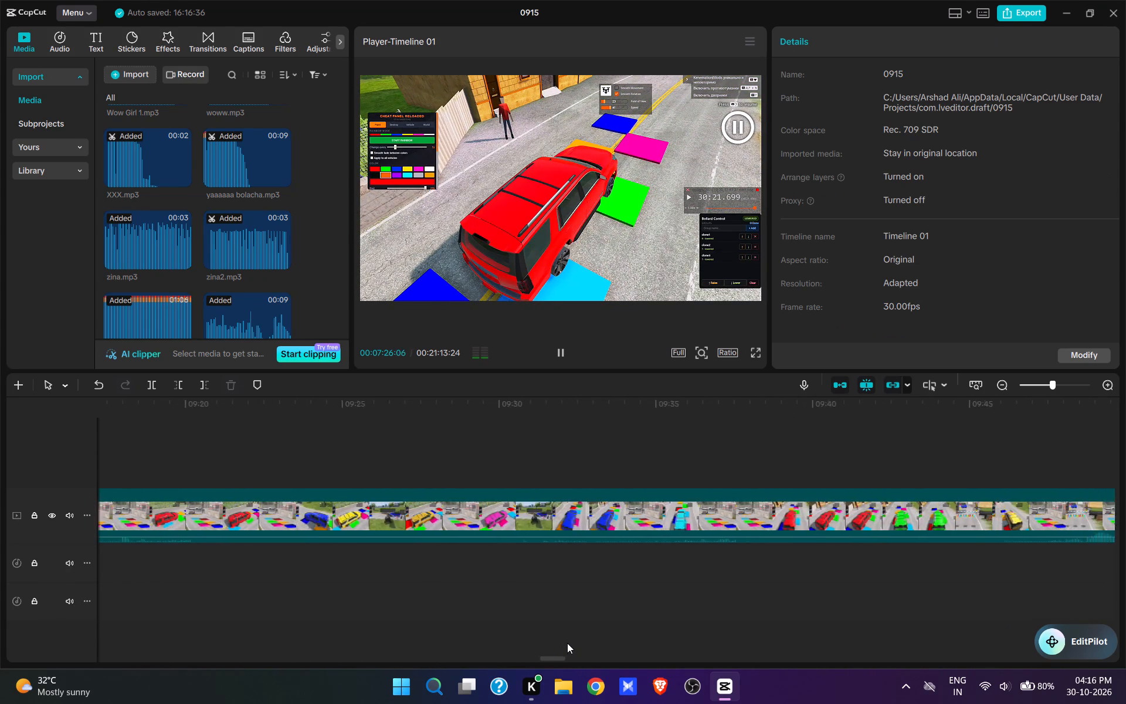
drag(567, 643, 571, 643)
click(618, 483)
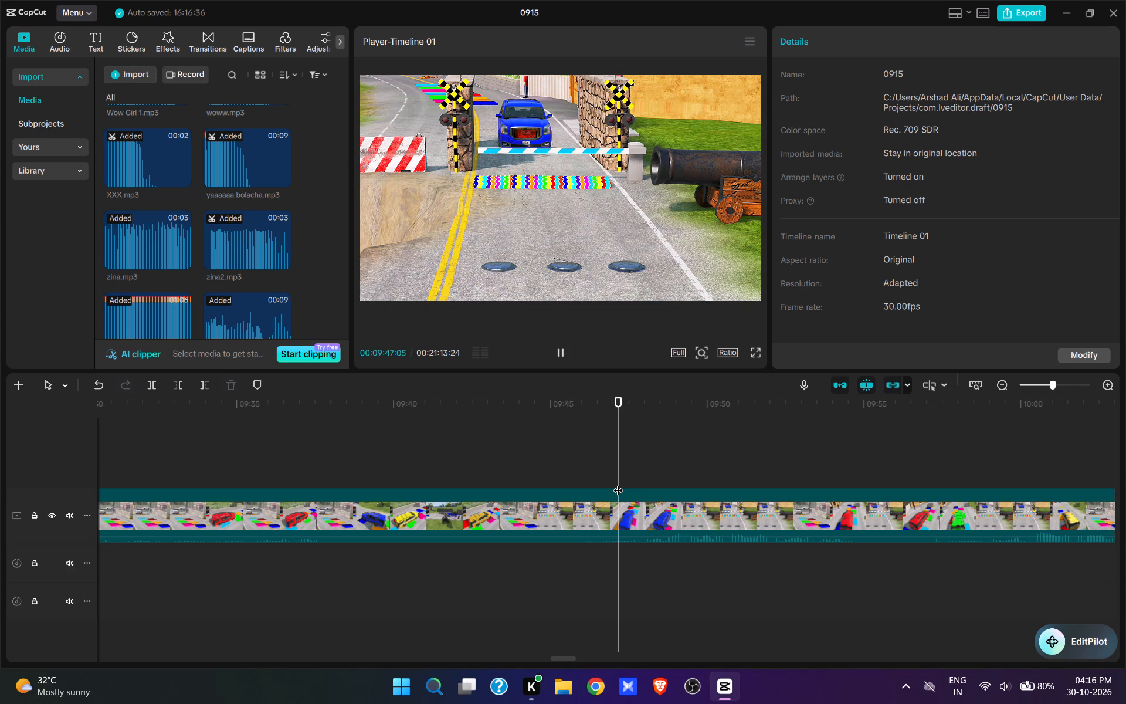
key(space)
click(472, 467)
key(space)
key(space)
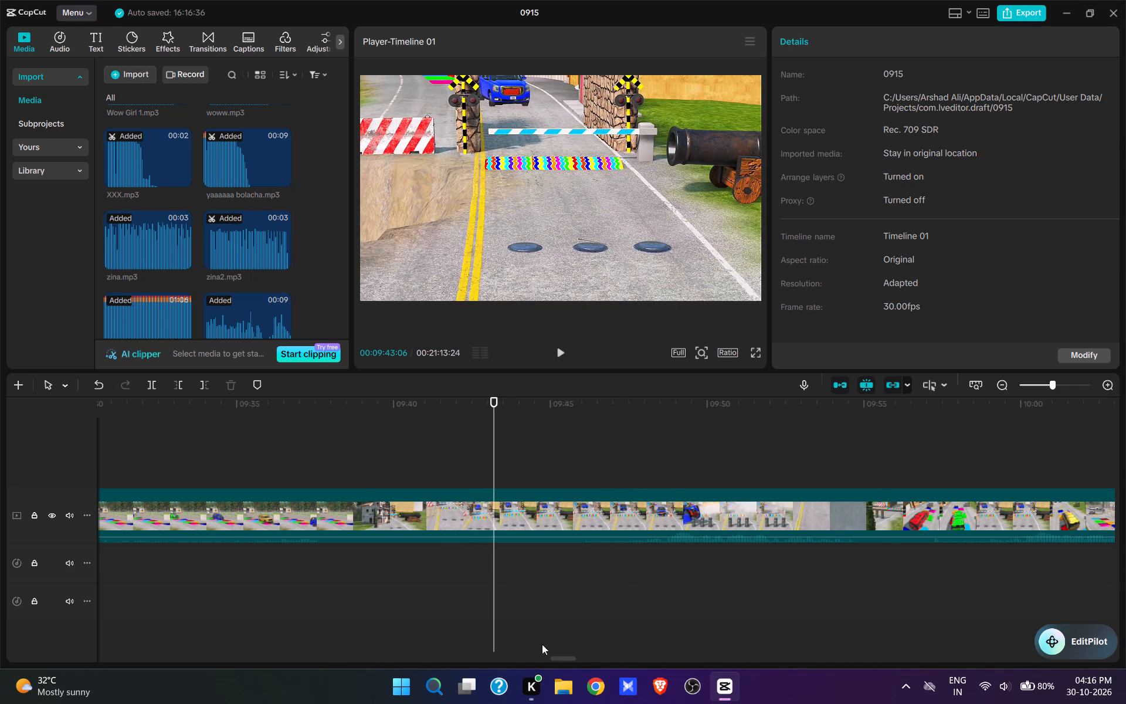
Go back through the 11-29-49 recording from about 00:09:43 to 00:08:08 to find where the white SUV sequence starts.
drag(559, 656, 531, 654)
click(355, 490)
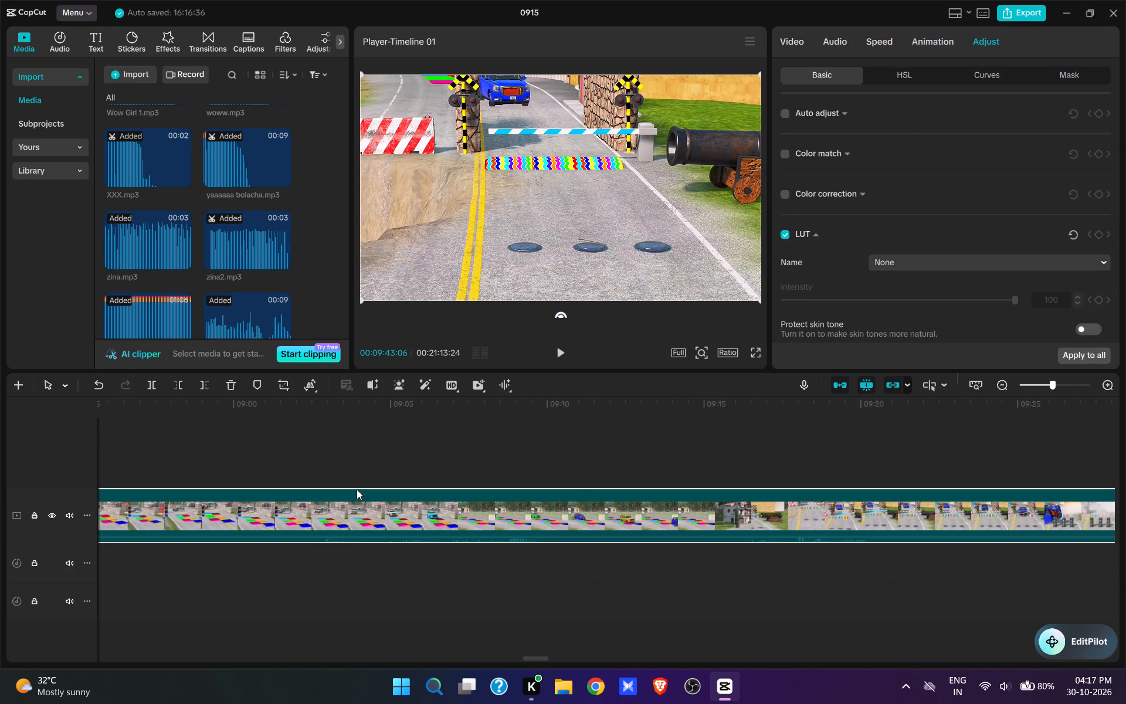
click(342, 468)
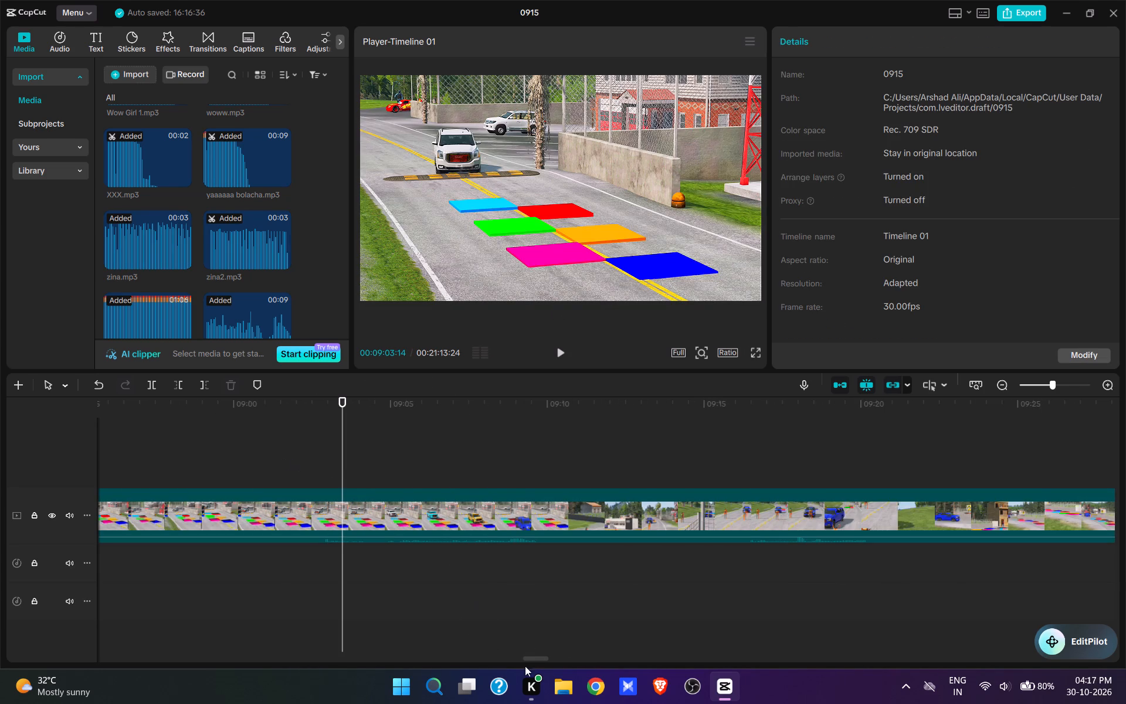
drag(532, 656, 518, 656)
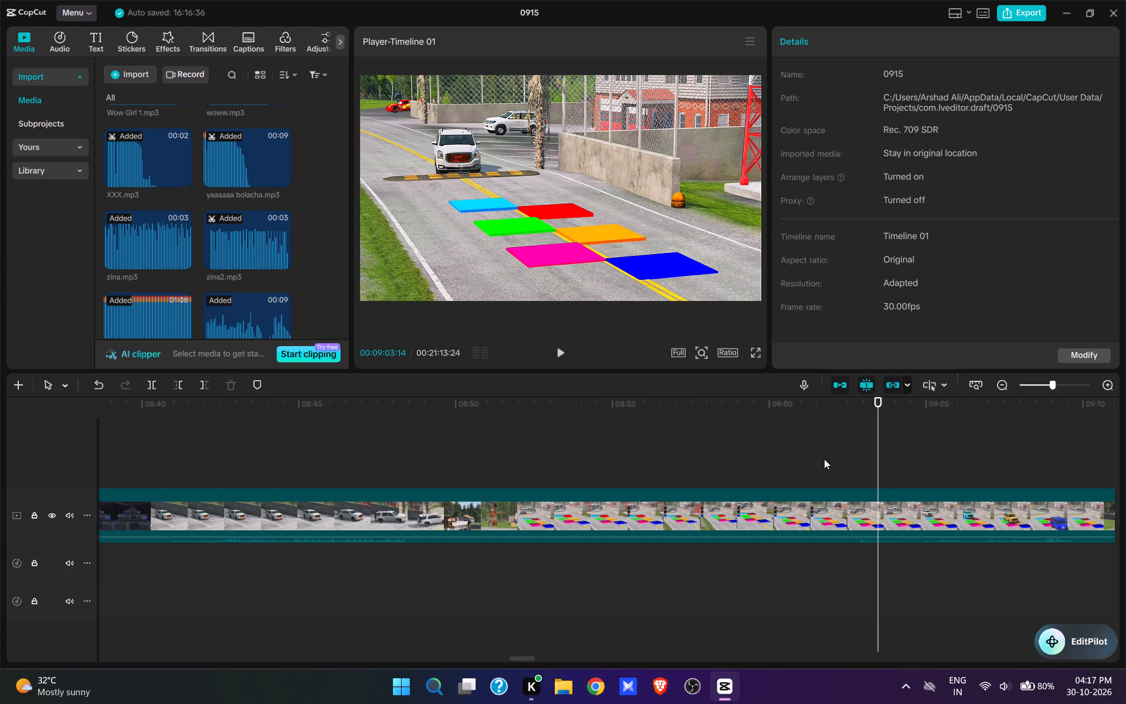
click(147, 468)
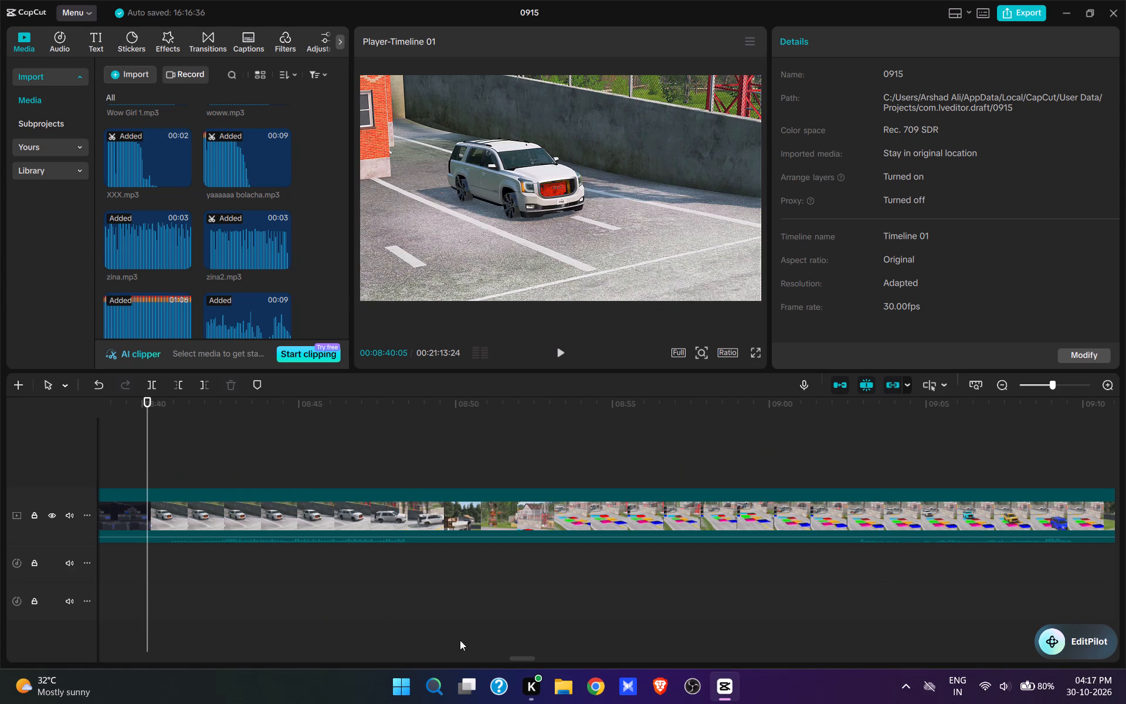
drag(512, 659, 505, 659)
click(257, 456)
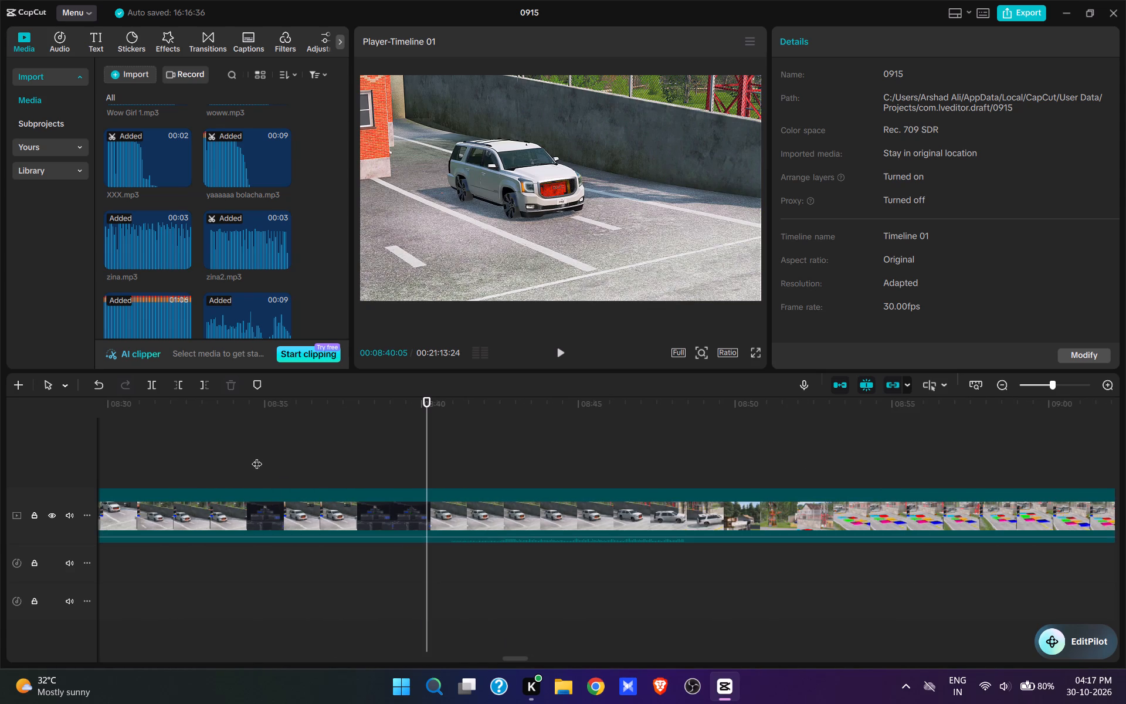
drag(508, 656, 486, 658)
click(317, 443)
key(space)
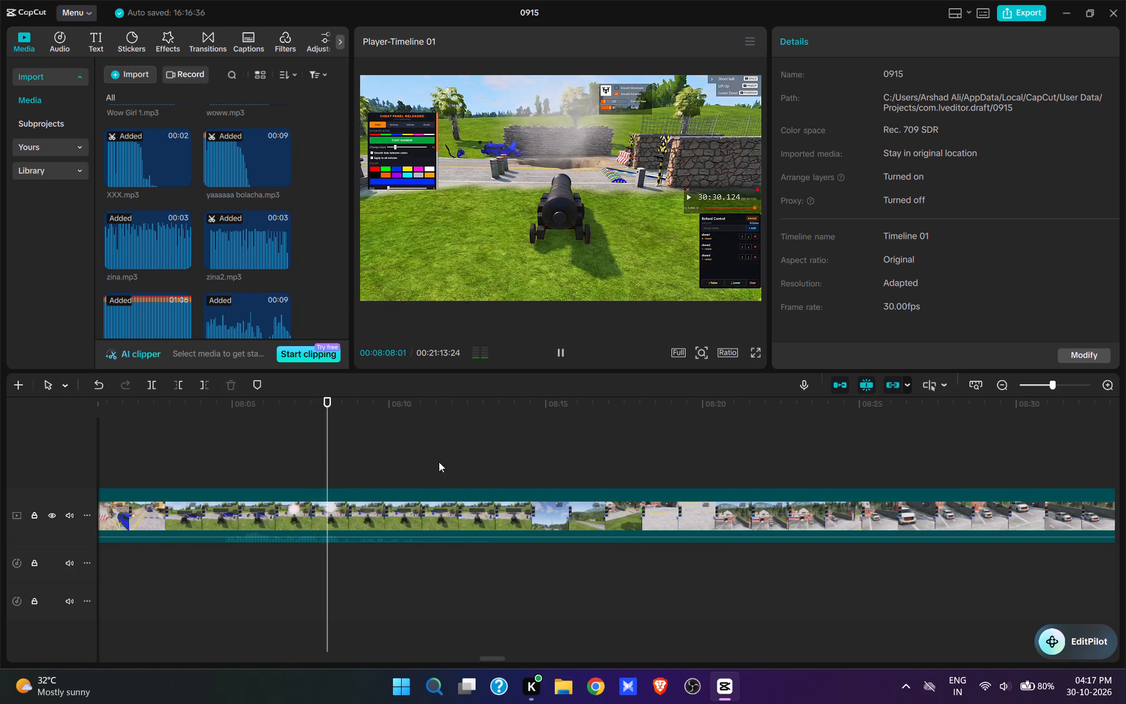
key(space)
Trim away the 11-29-49 clip's beginning up to about 00:08:40:23, at the parked white SUV, and play across the new join.
drag(782, 561, 776, 562)
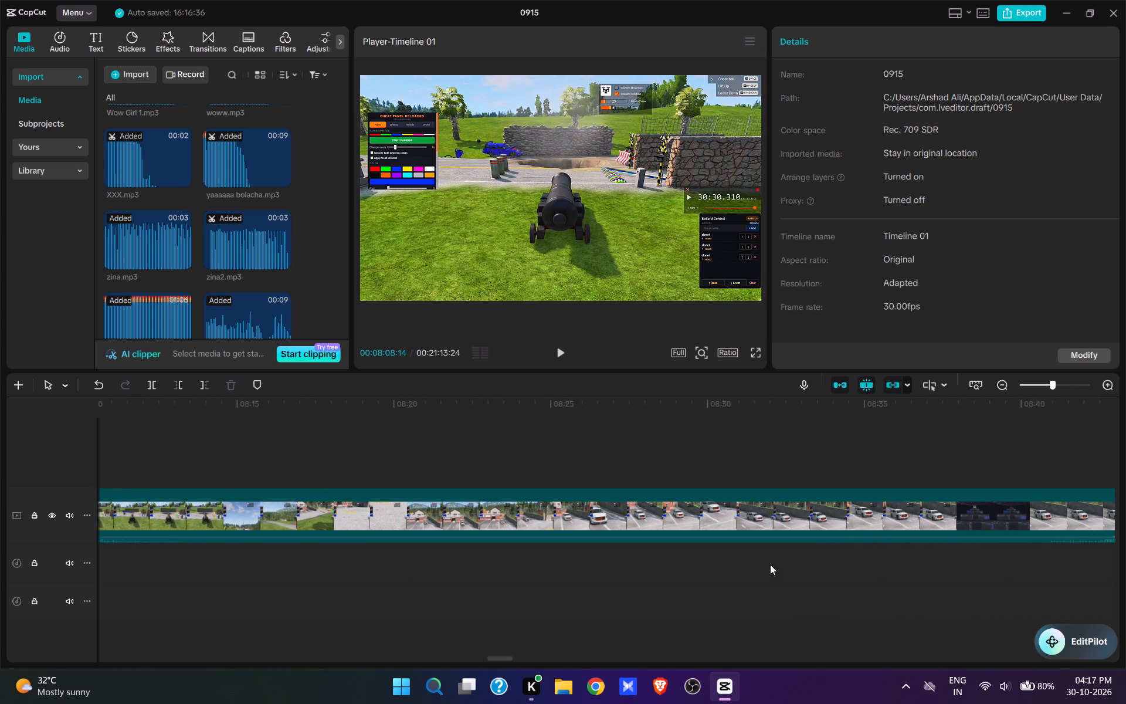
click(1015, 466)
key(space)
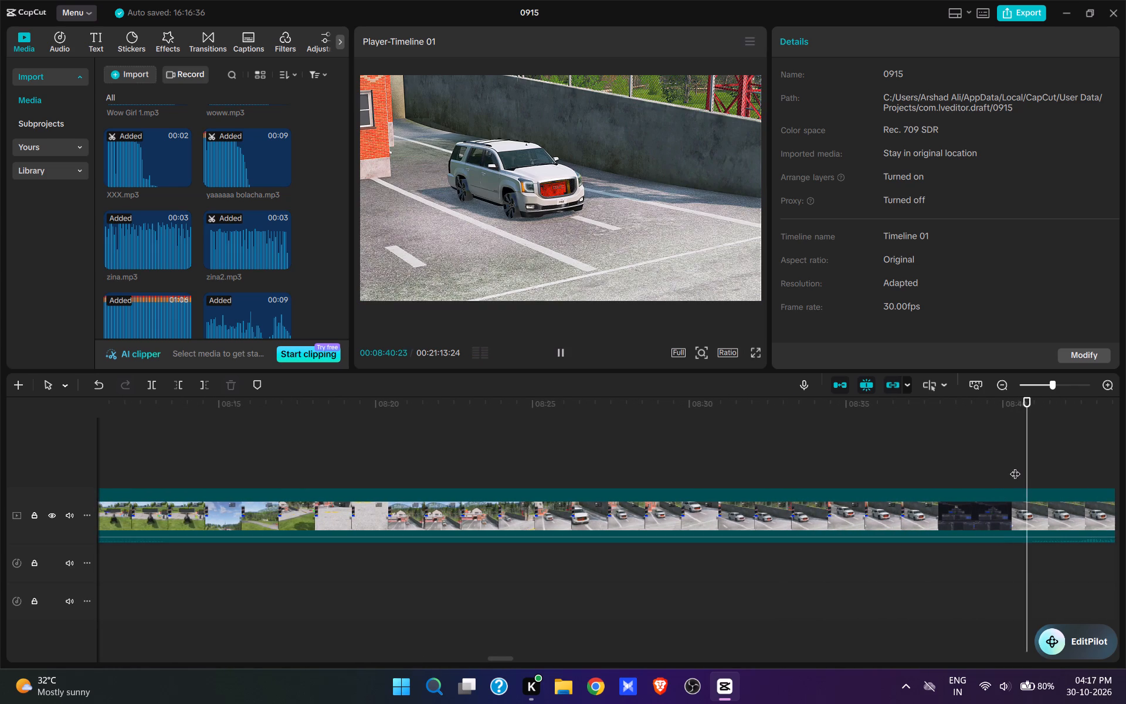
key(space)
text(q)
drag(470, 570, 477, 570)
drag(477, 570, 477, 577)
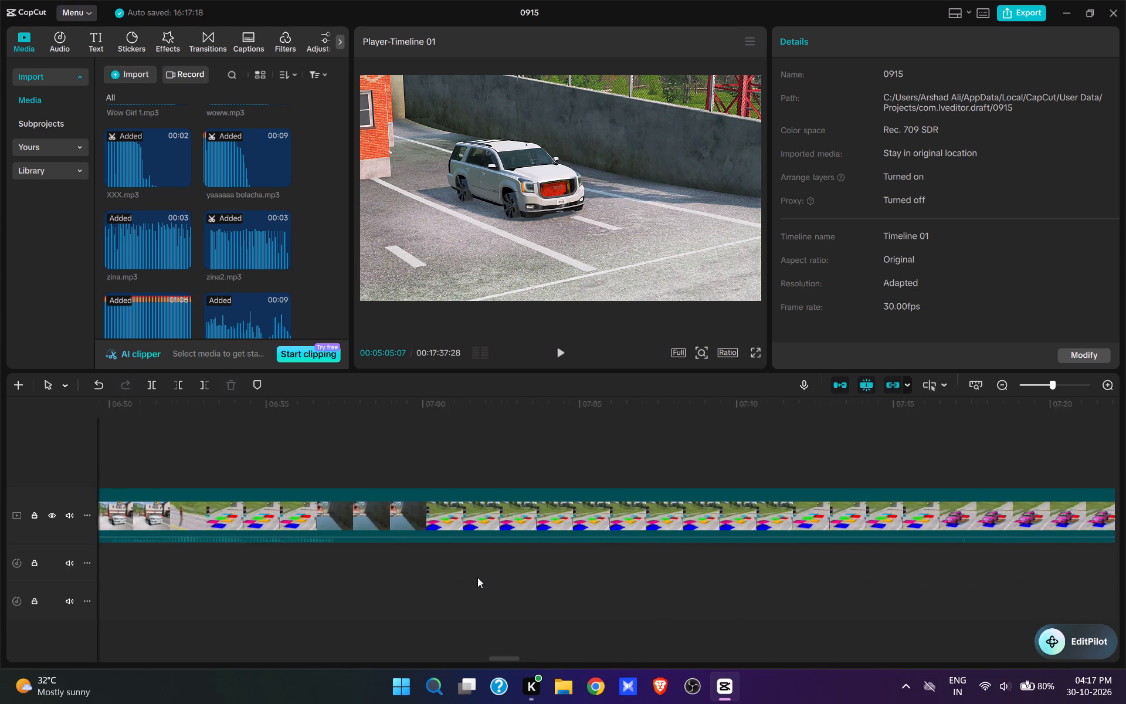
drag(477, 577, 479, 580)
click(393, 658)
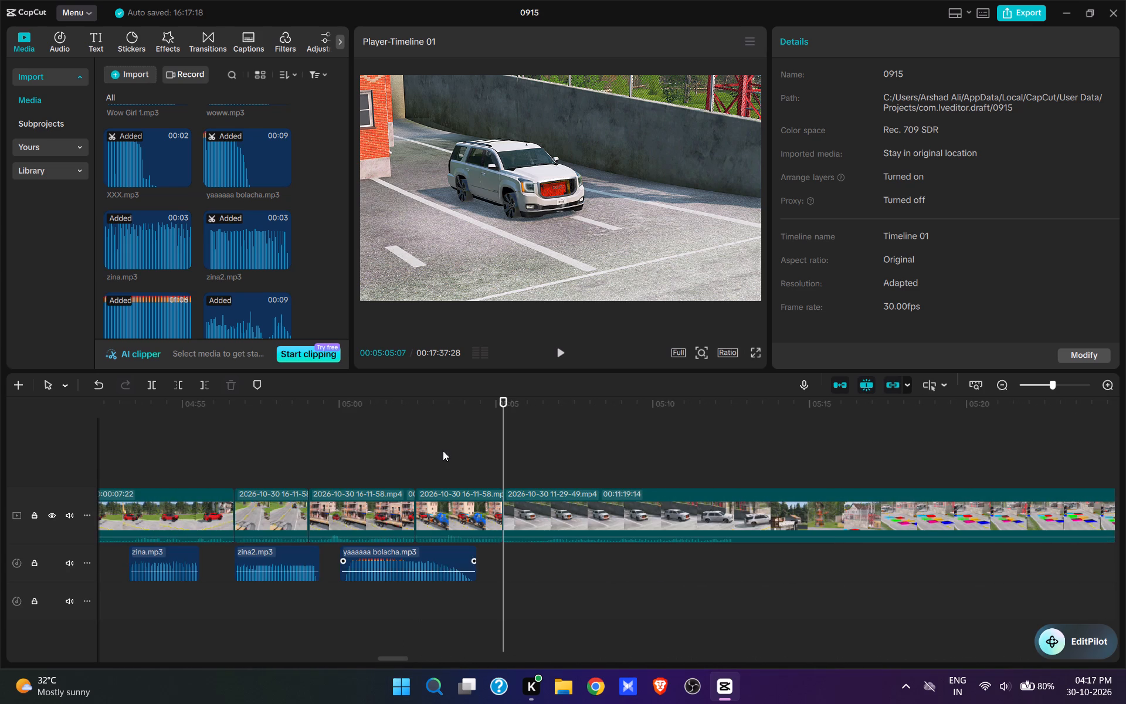
click(443, 451)
key(space)
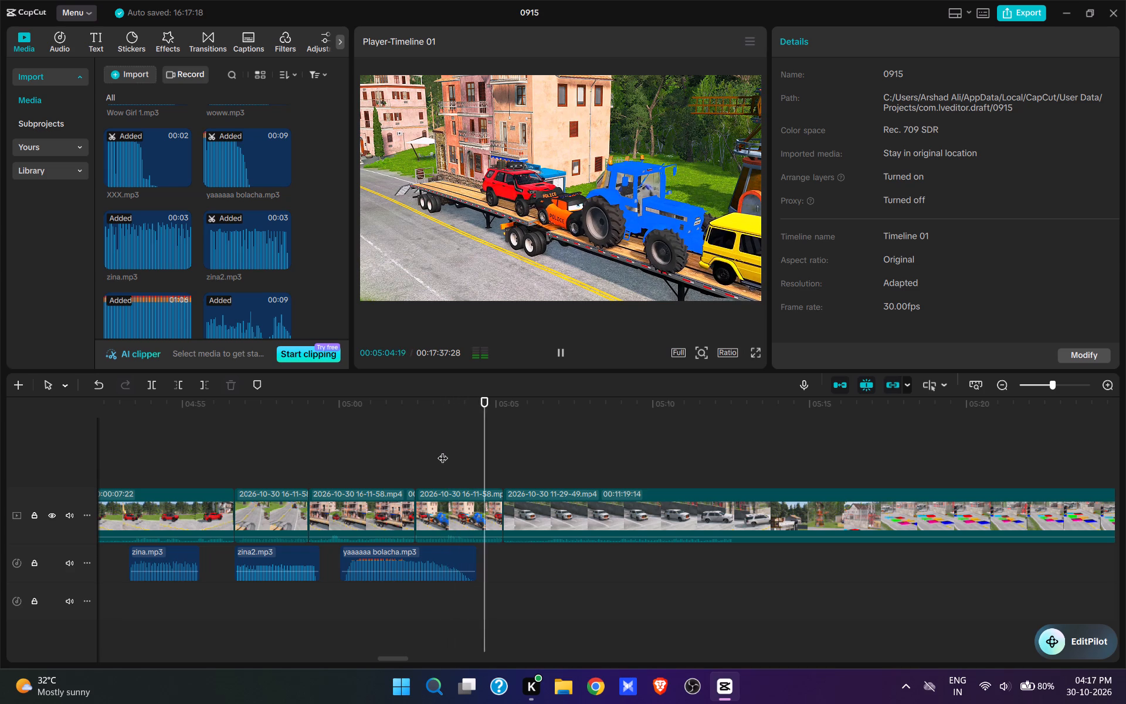
key(space)
key(space)
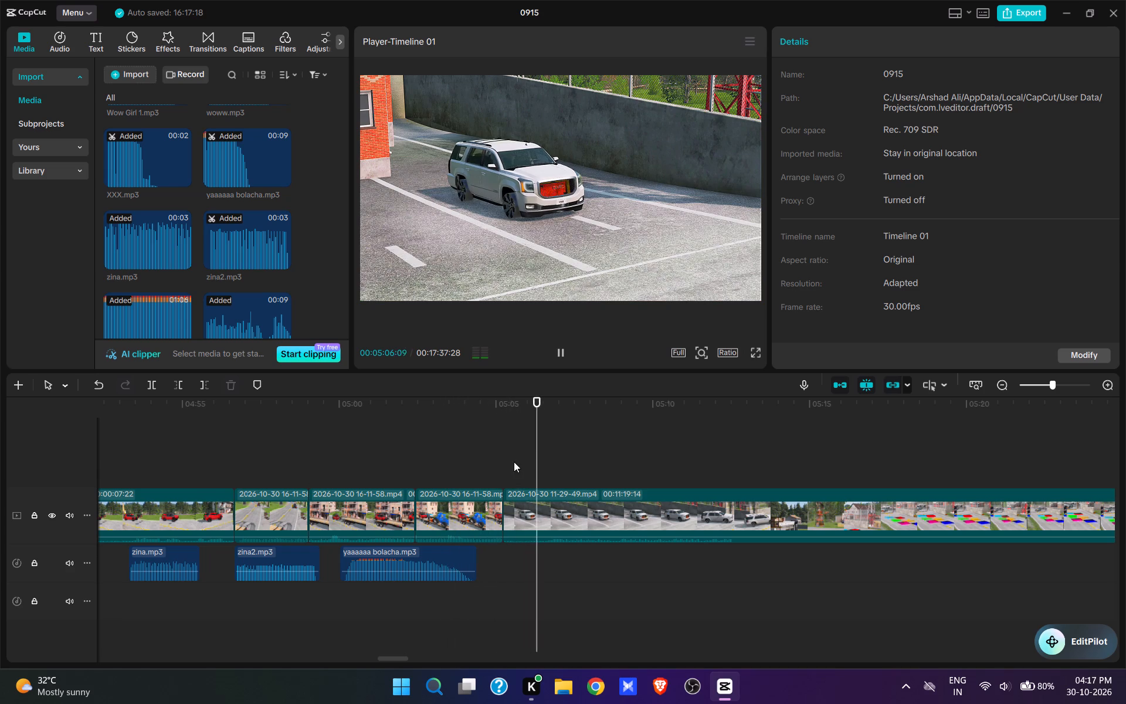
Add the "Ok lets g... Game.mp3" voice clip at the white SUV shot's start, 00:05:05:07, and play it.
click(504, 458)
scroll(179, 293, up, 7)
scroll(195, 246, up, 1)
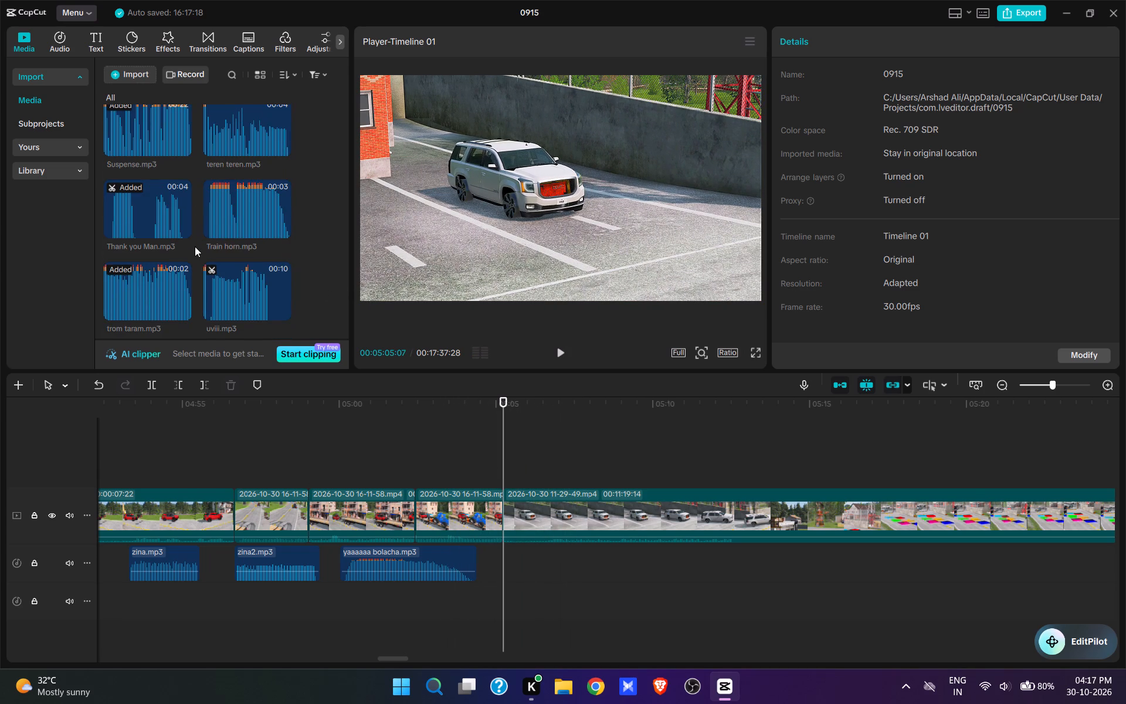
scroll(195, 246, up, 8)
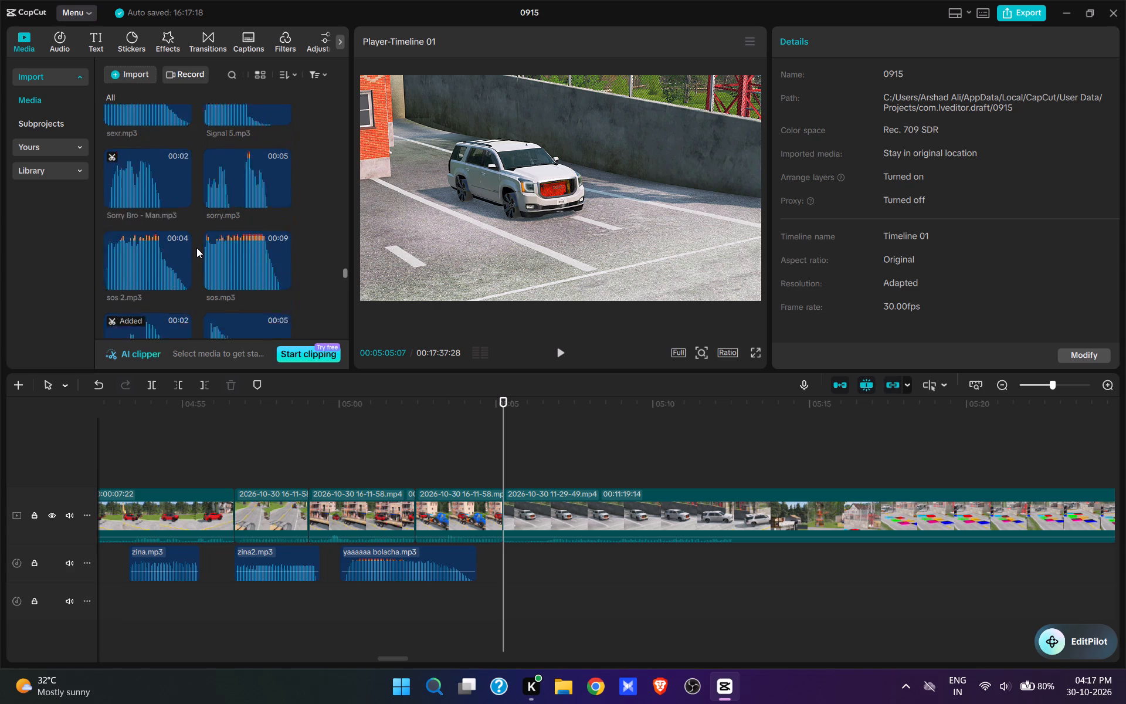
scroll(196, 248, up, 1)
scroll(197, 245, up, 20)
scroll(197, 245, up, 5)
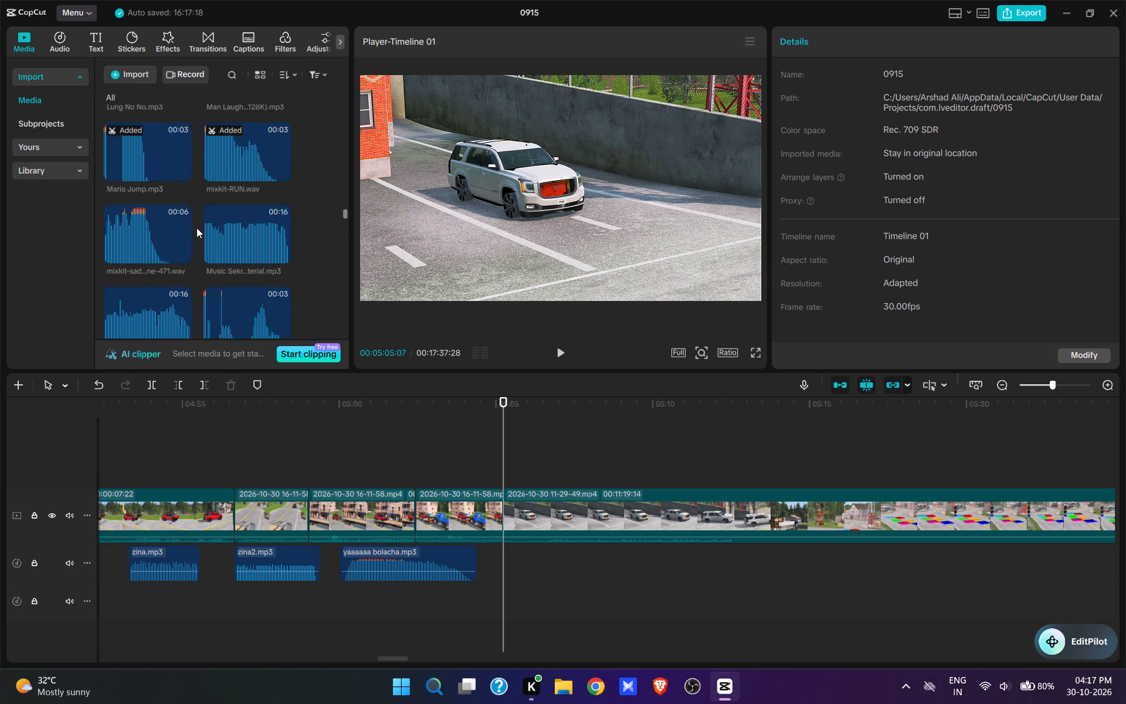
scroll(196, 228, up, 20)
scroll(196, 228, up, 13)
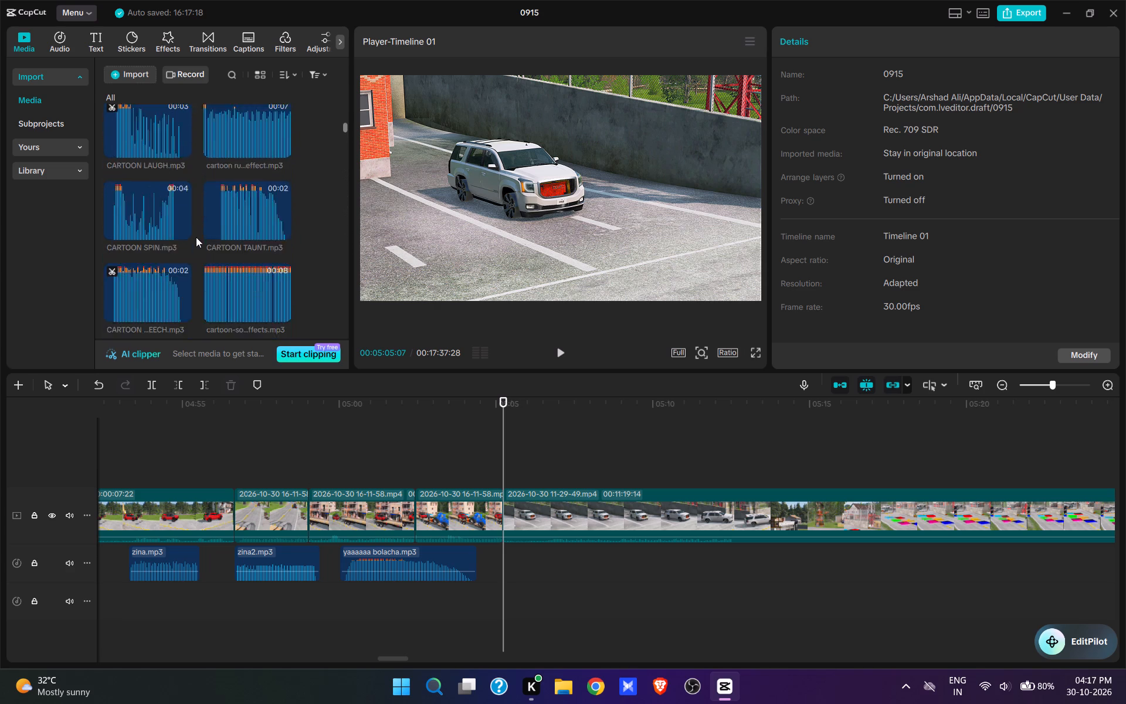
scroll(196, 237, up, 13)
scroll(198, 196, down, 10)
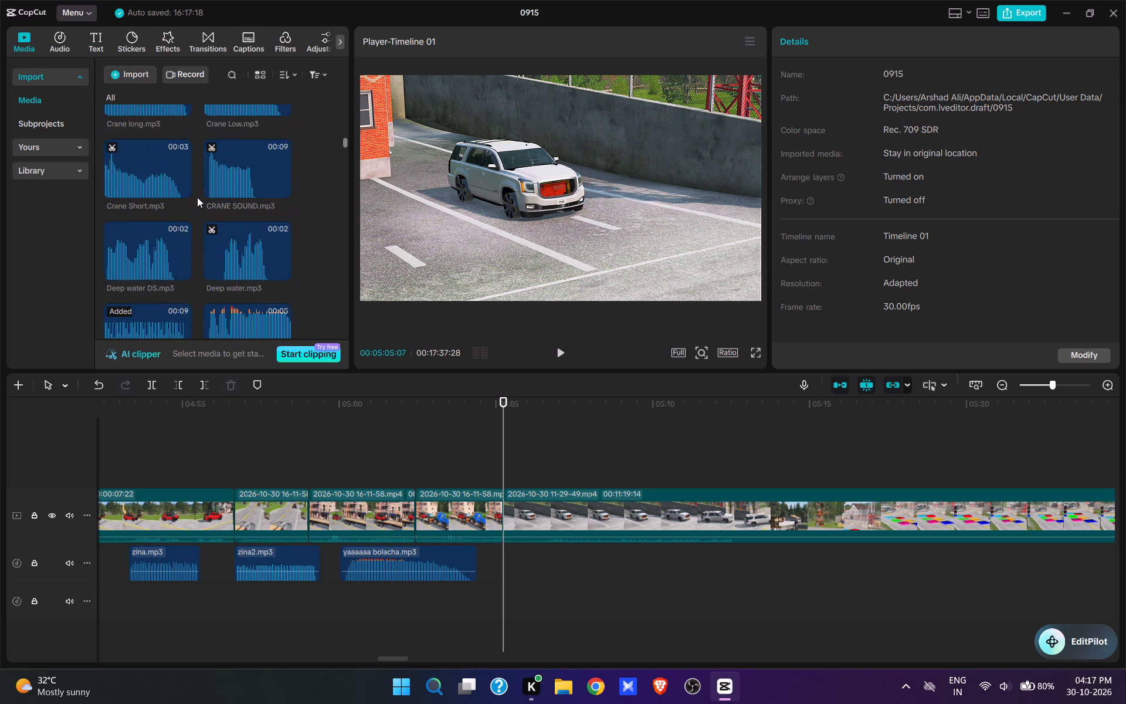
scroll(197, 197, down, 13)
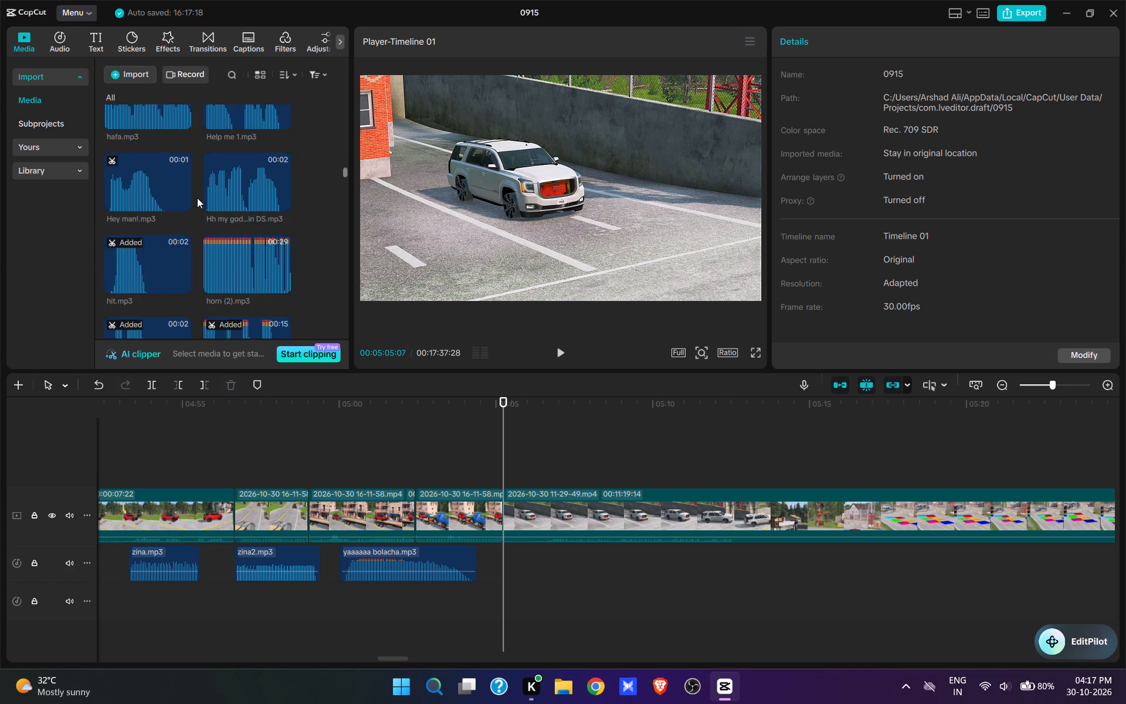
scroll(197, 198, down, 12)
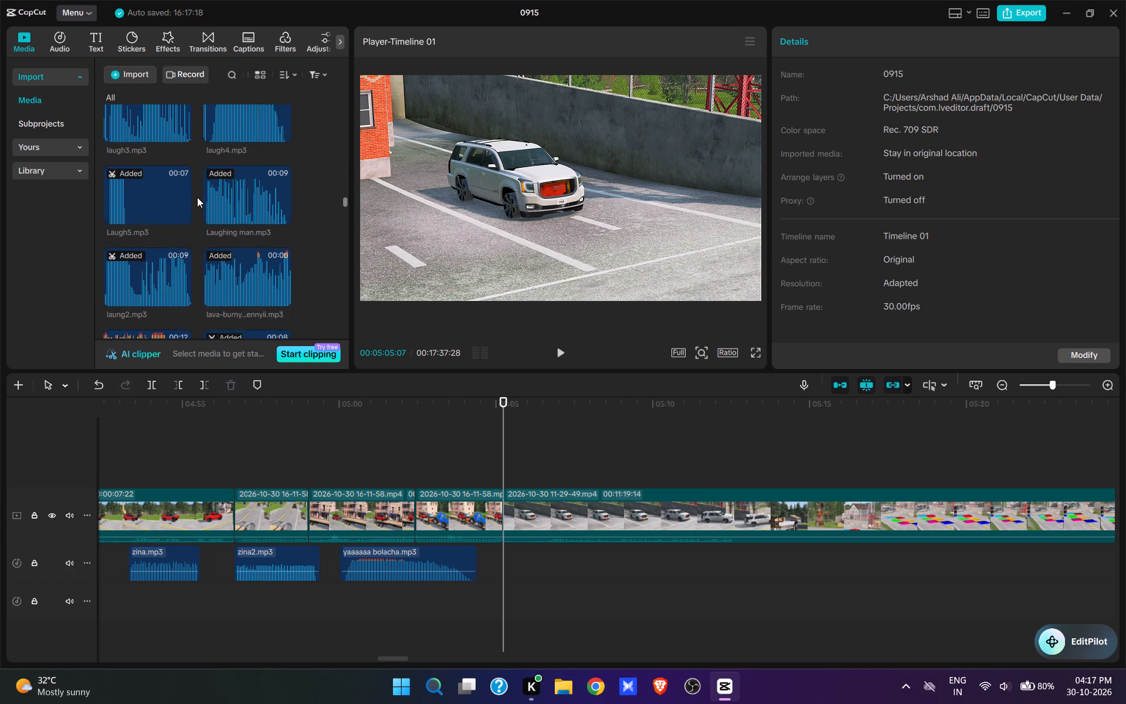
scroll(197, 197, down, 11)
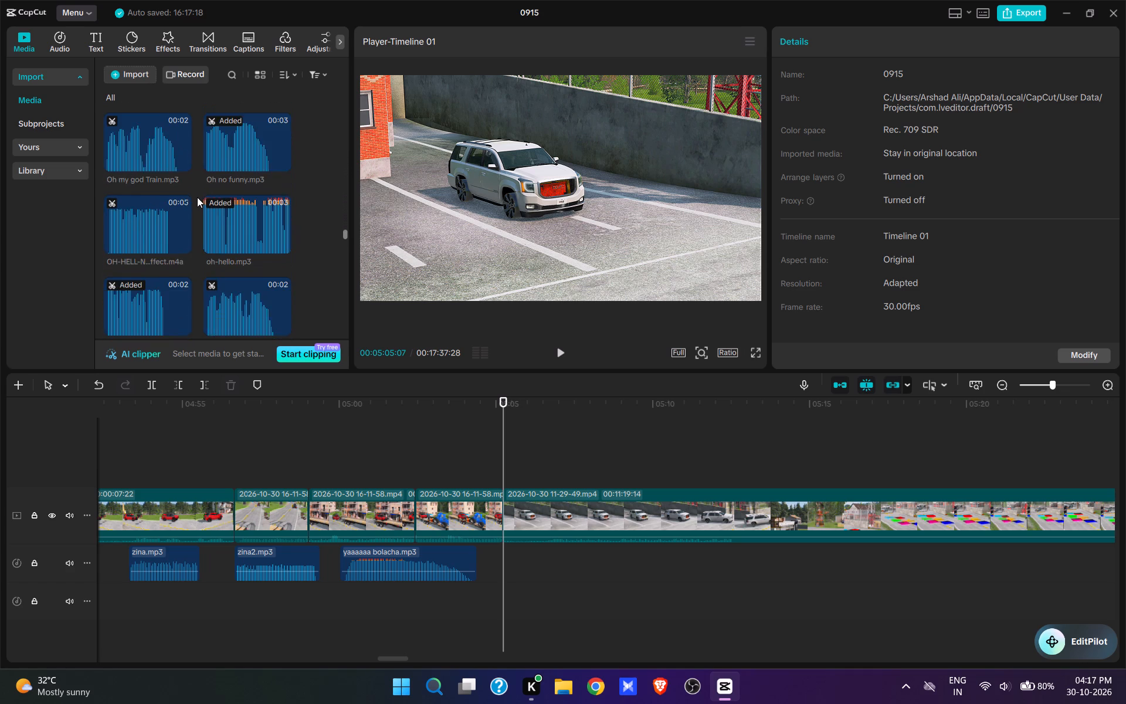
scroll(197, 197, down, 3)
scroll(196, 206, up, 1)
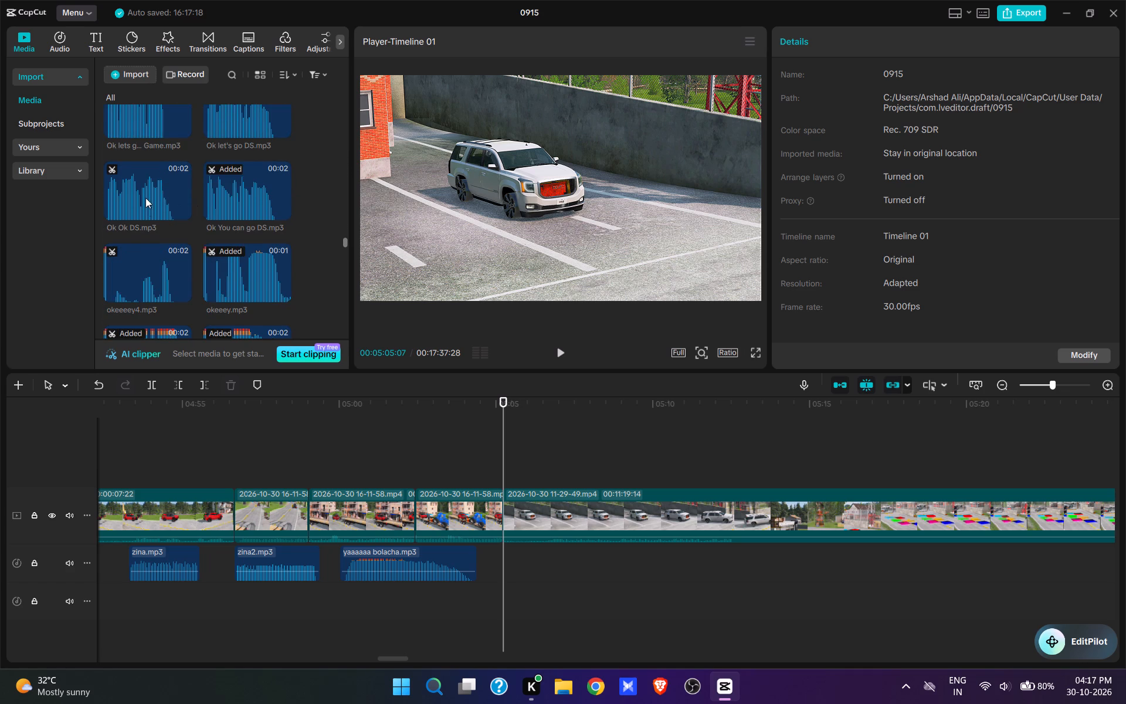
click(145, 194)
click(158, 195)
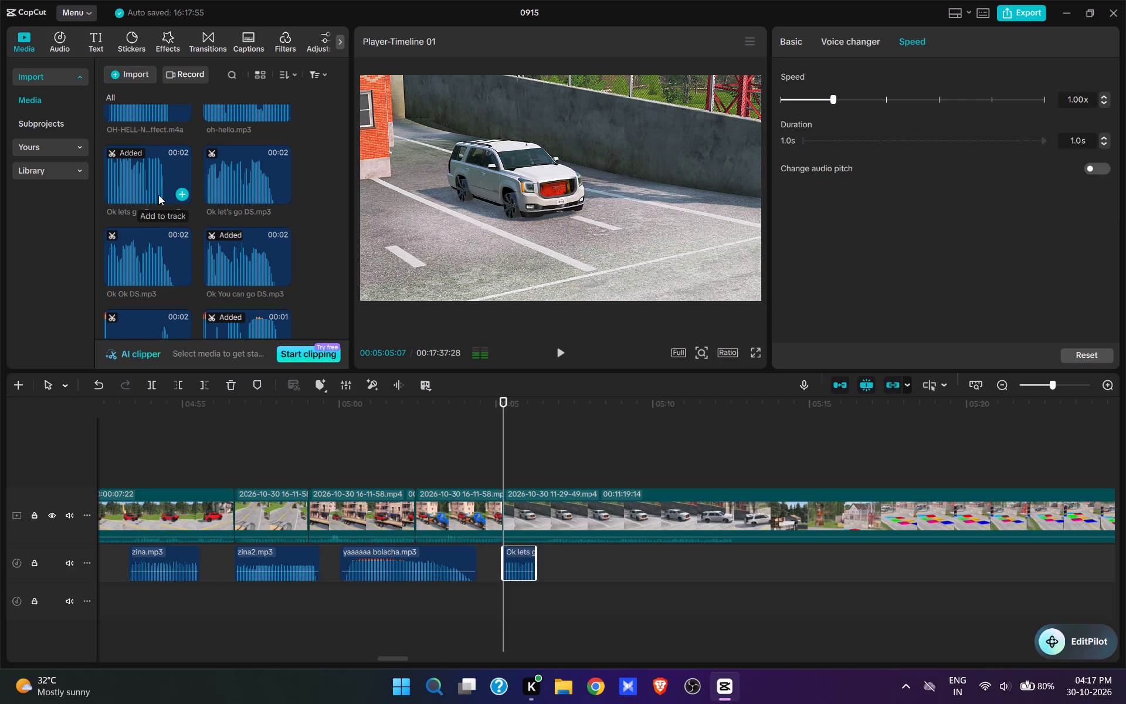
key(space)
click(583, 343)
click(564, 344)
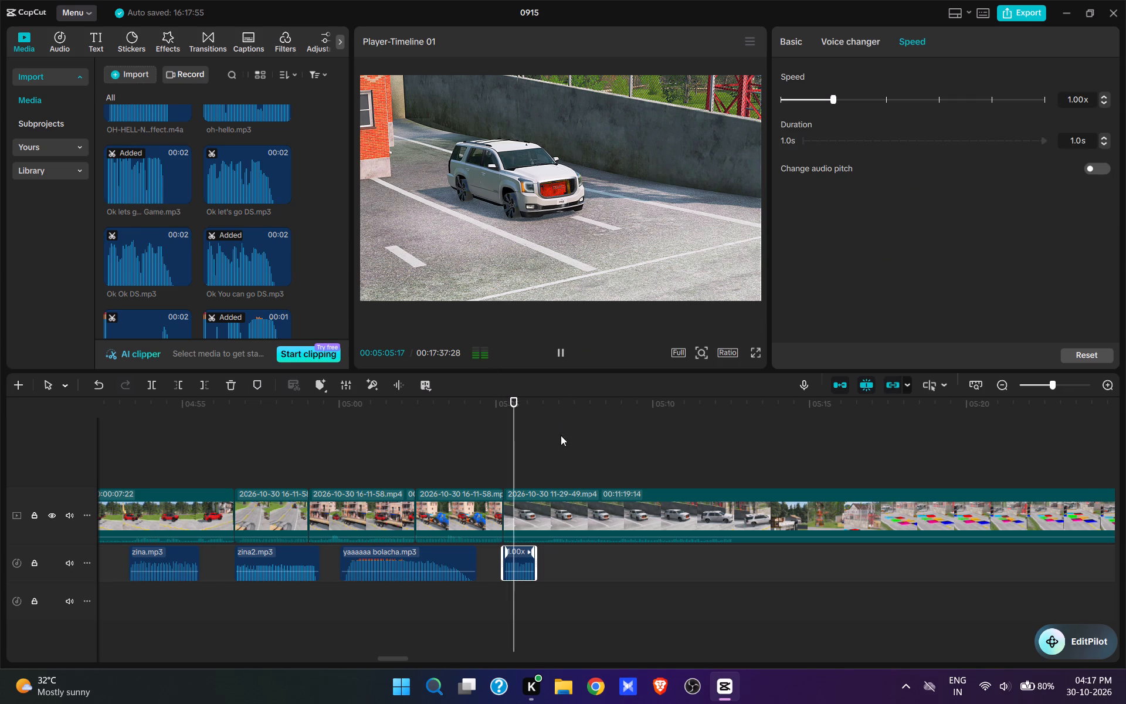
key(space)
Add the Easy - Man.mp3 voice clip at 00:05:06:08, directly behind the previous voice, and play it.
click(539, 473)
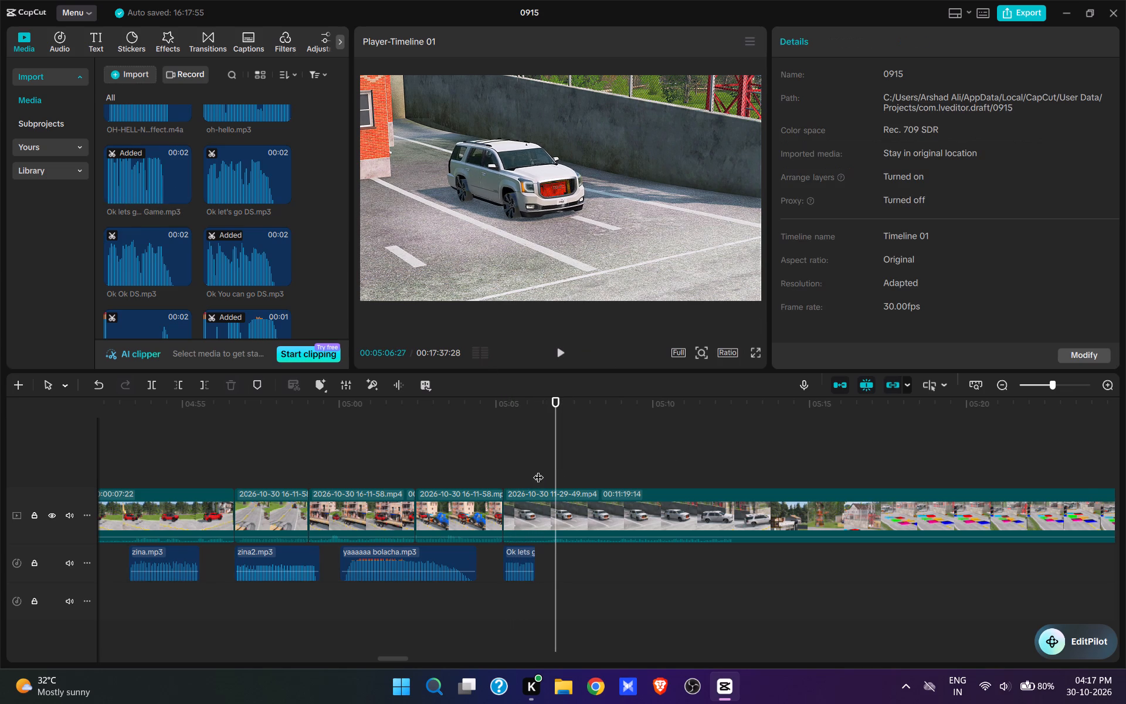
scroll(240, 266, up, 8)
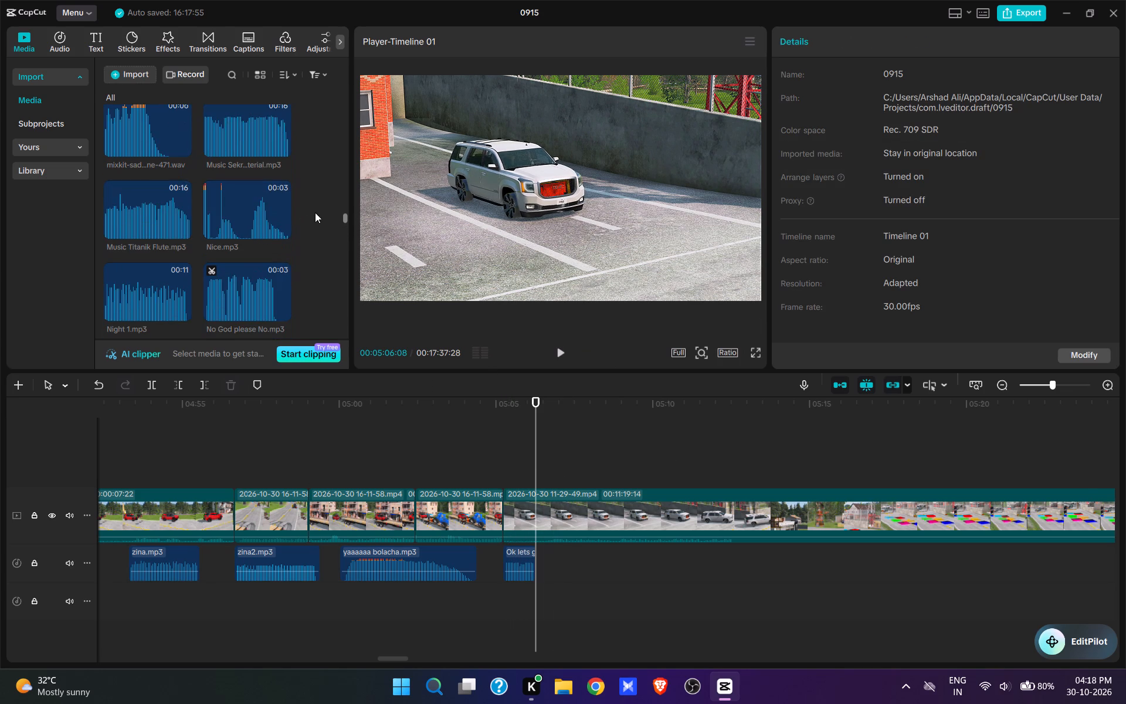
drag(347, 218, 340, 175)
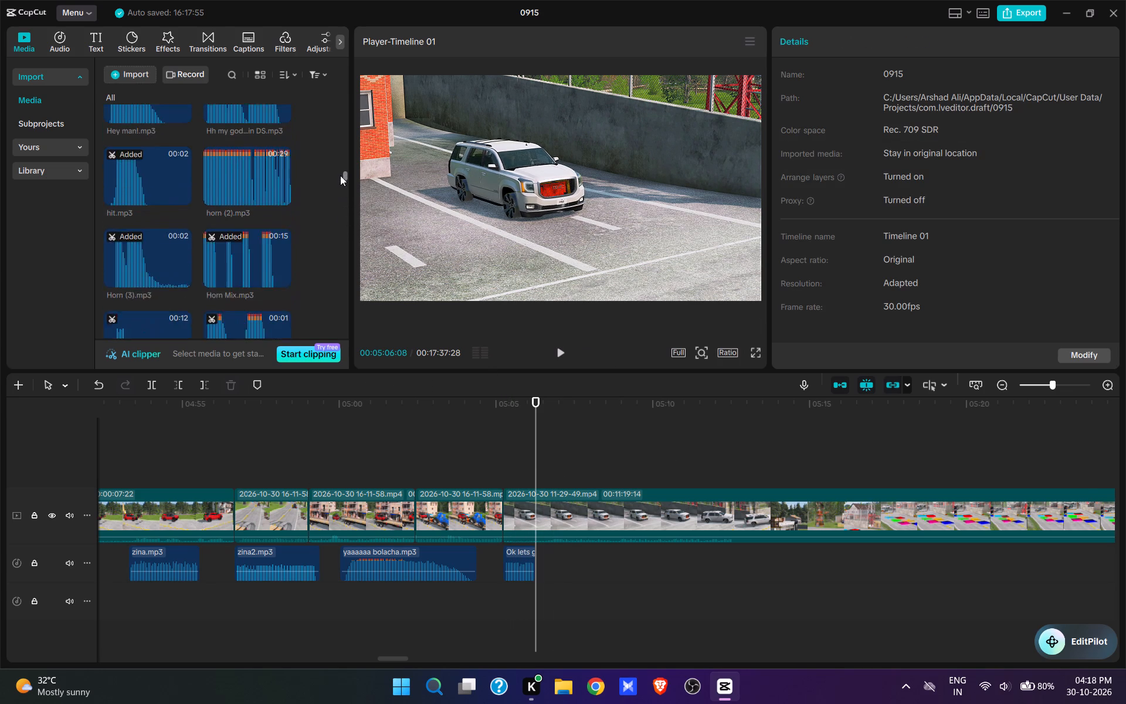
drag(340, 175, 338, 151)
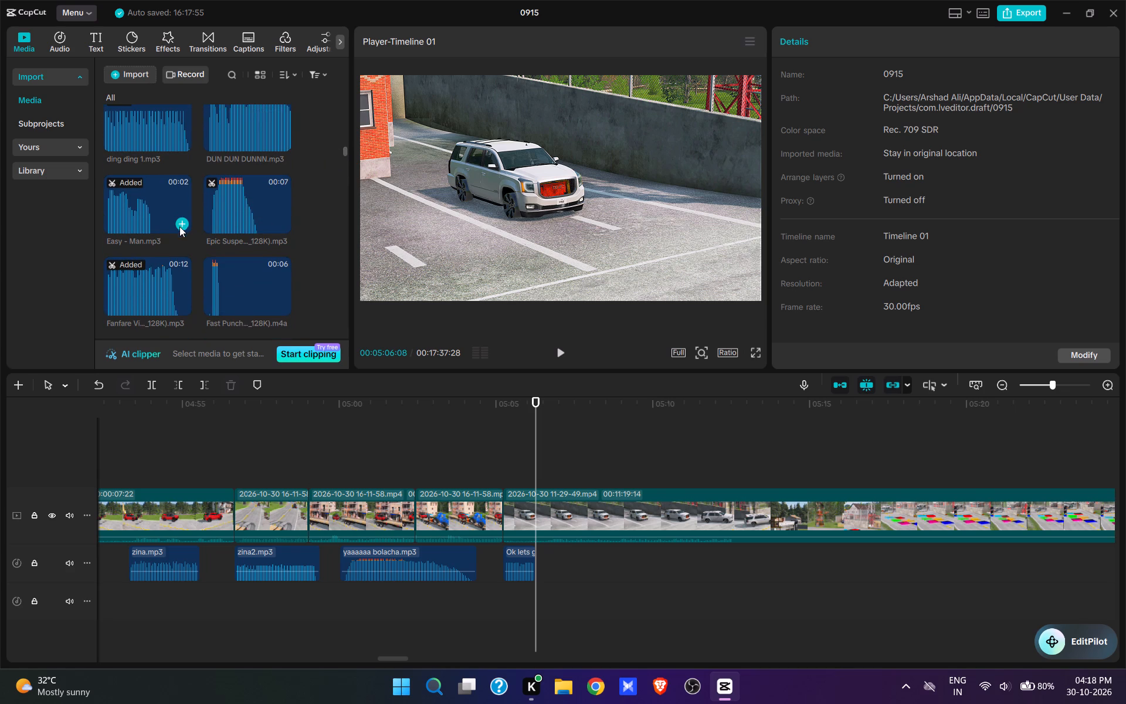
click(181, 226)
key(space)
key(space)
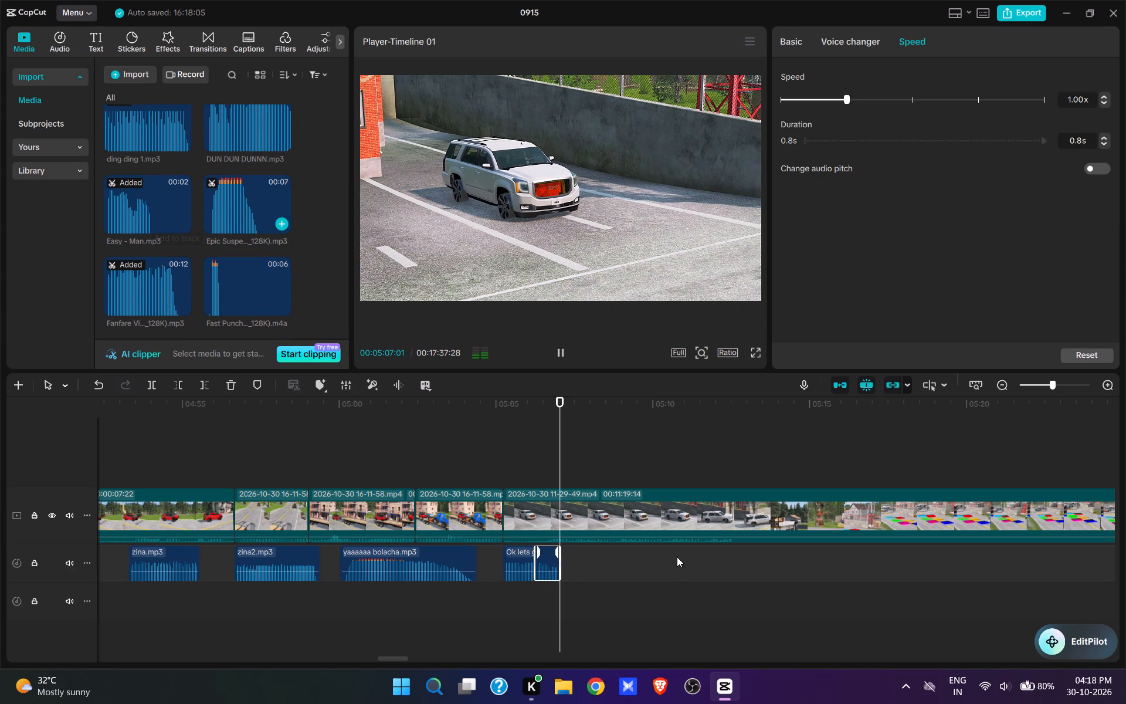
Add broom broom.mp3 at 00:05:07:01, after the Easy - Man voice, and play it against the departing SUV.
click(564, 467)
click(560, 468)
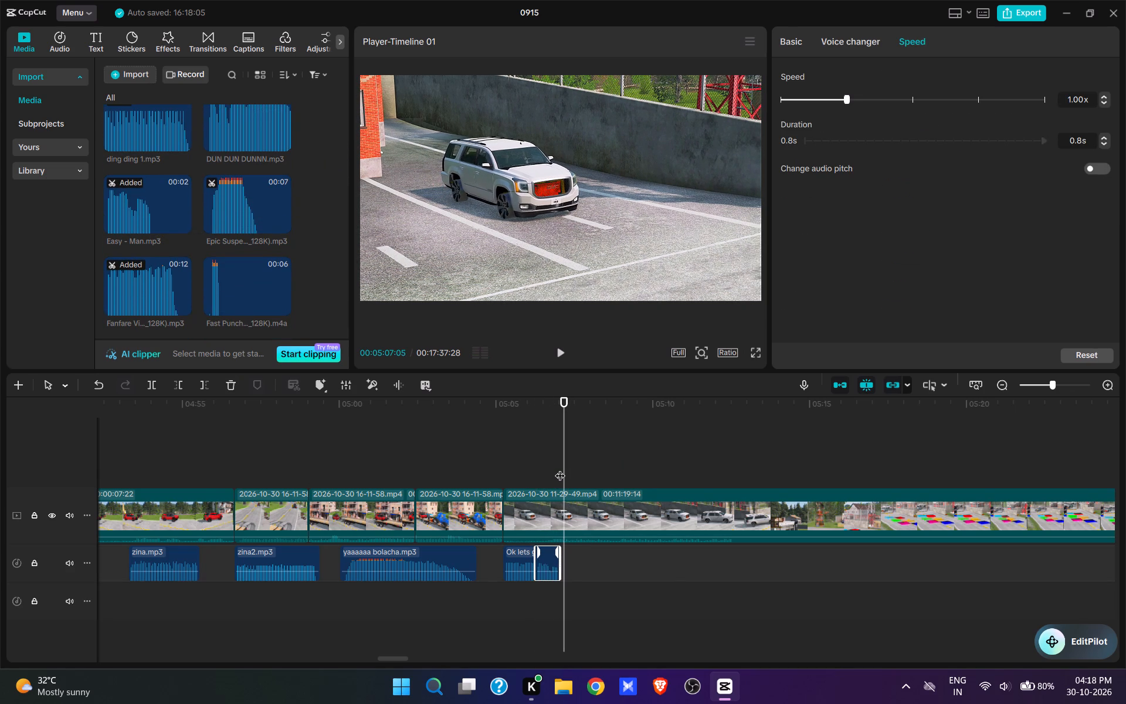
scroll(313, 275, down, 4)
drag(346, 158, 357, 297)
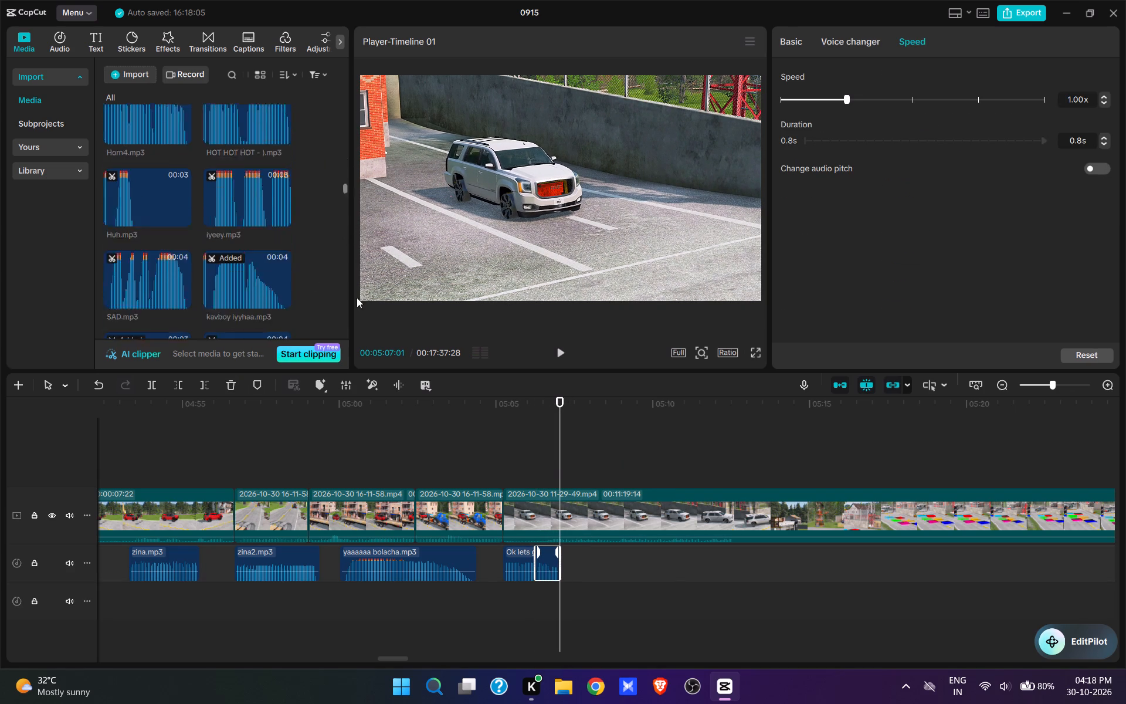
drag(357, 297, 364, 353)
scroll(236, 289, up, 7)
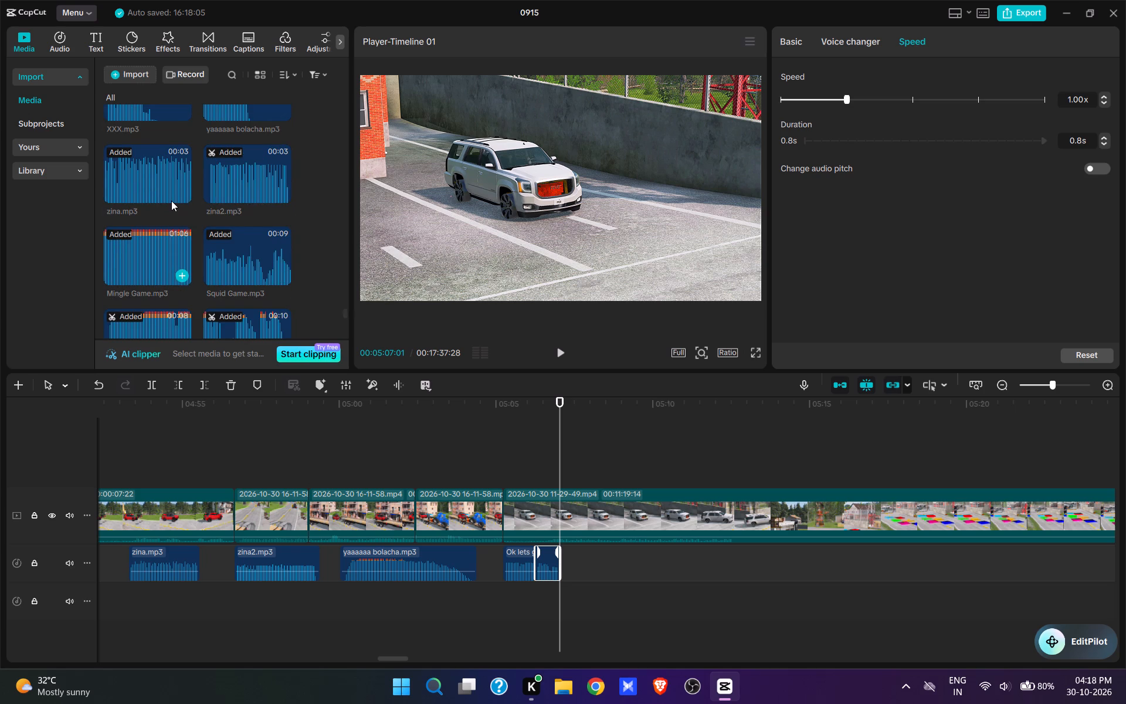
scroll(171, 200, up, 5)
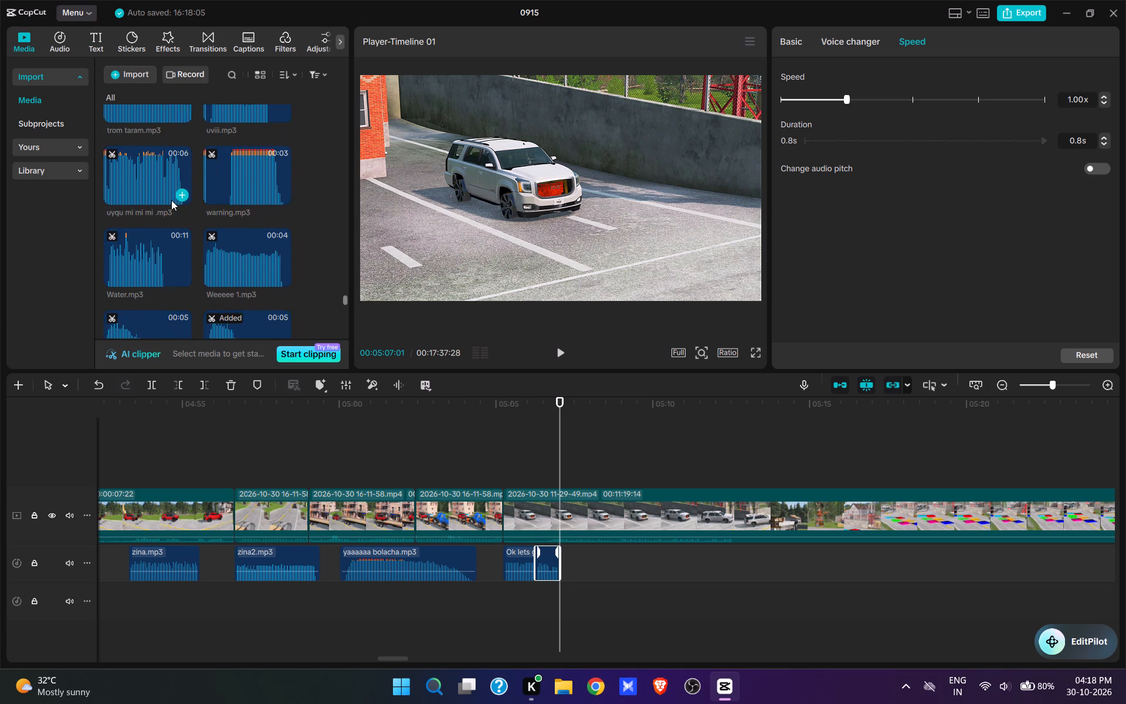
scroll(171, 200, up, 1)
scroll(171, 200, down, 11)
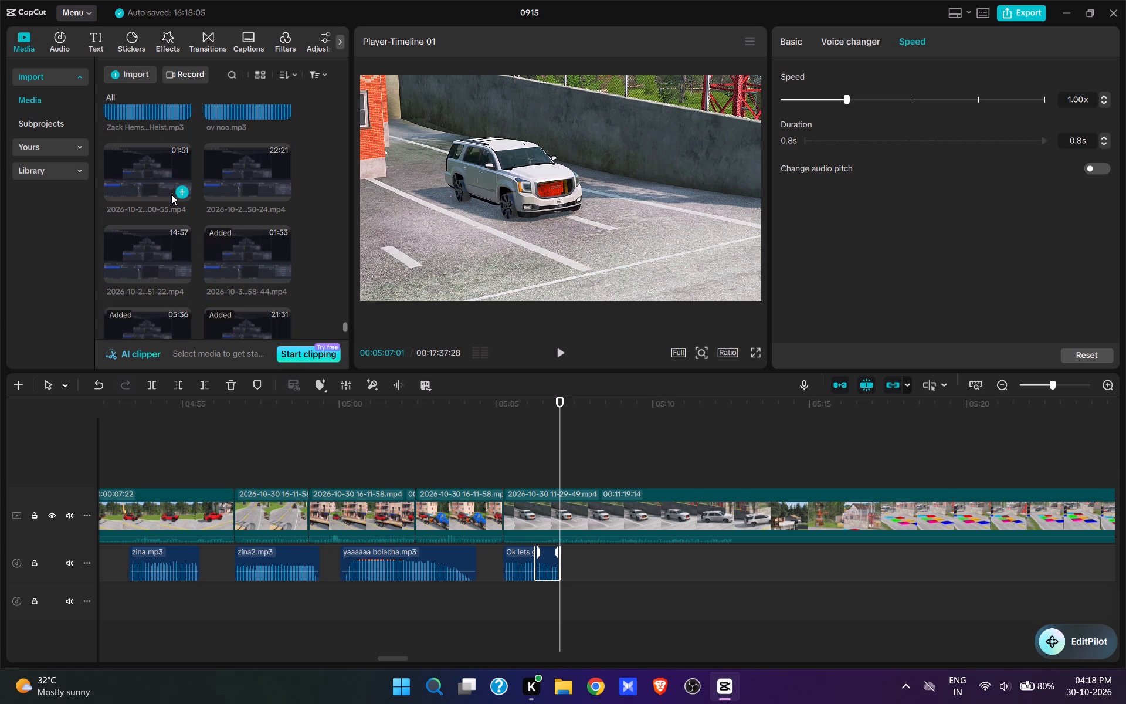
scroll(171, 206, up, 2)
click(185, 158)
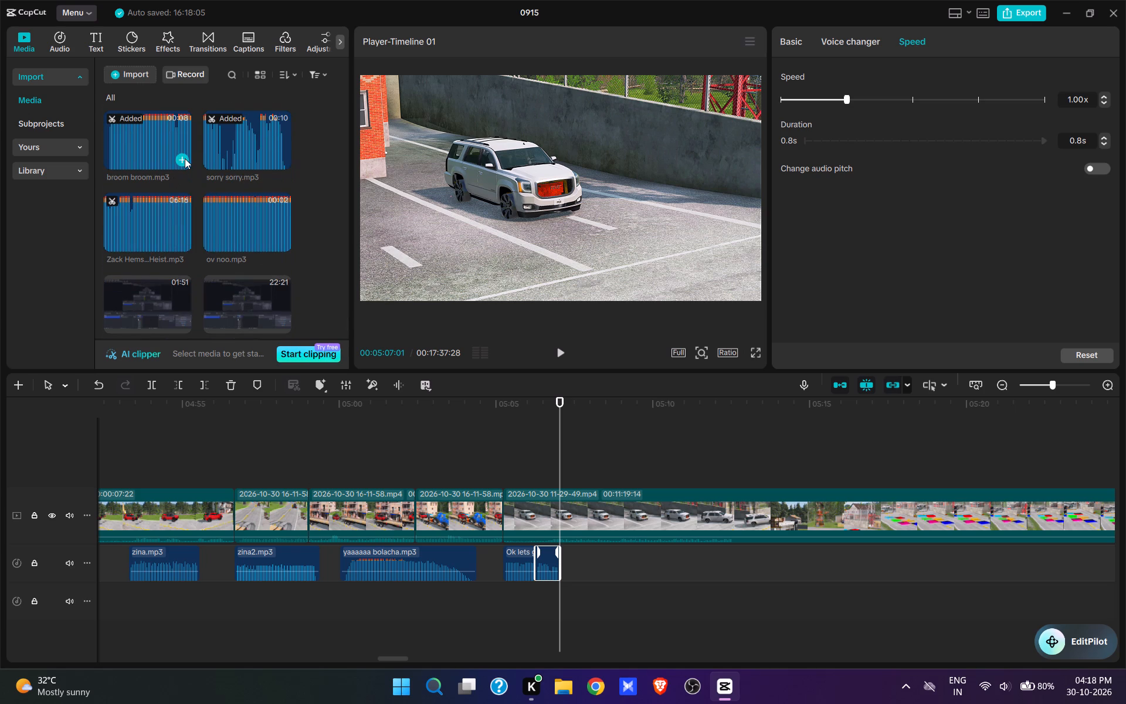
key(space)
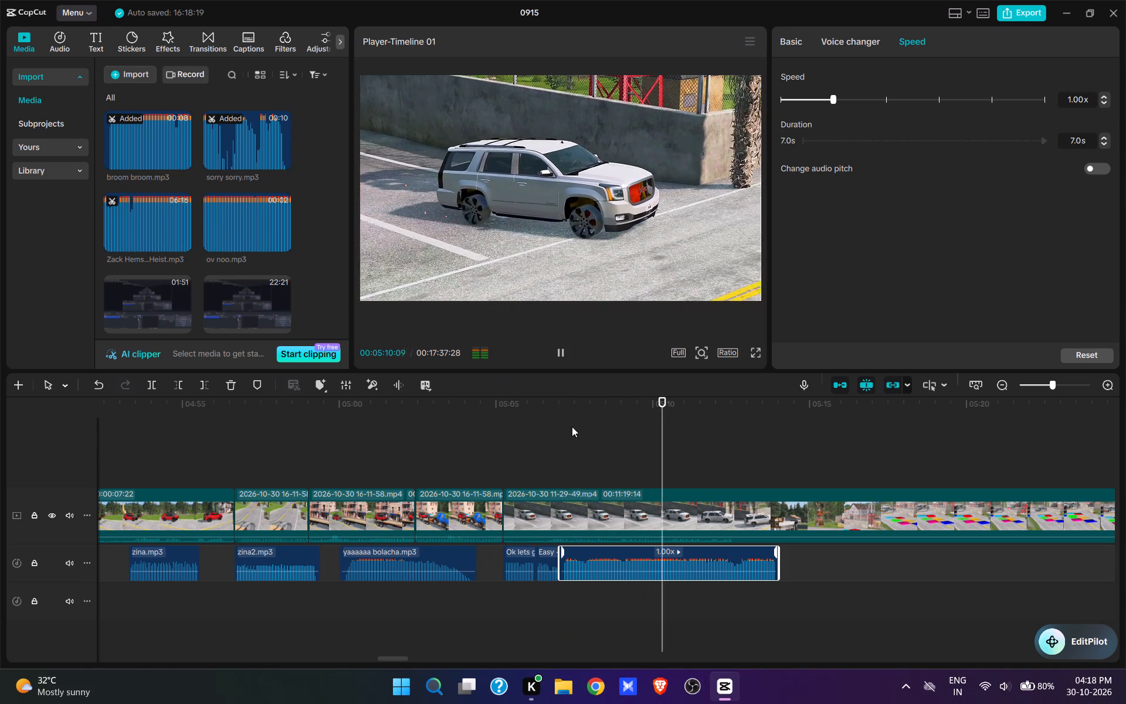
key(space)
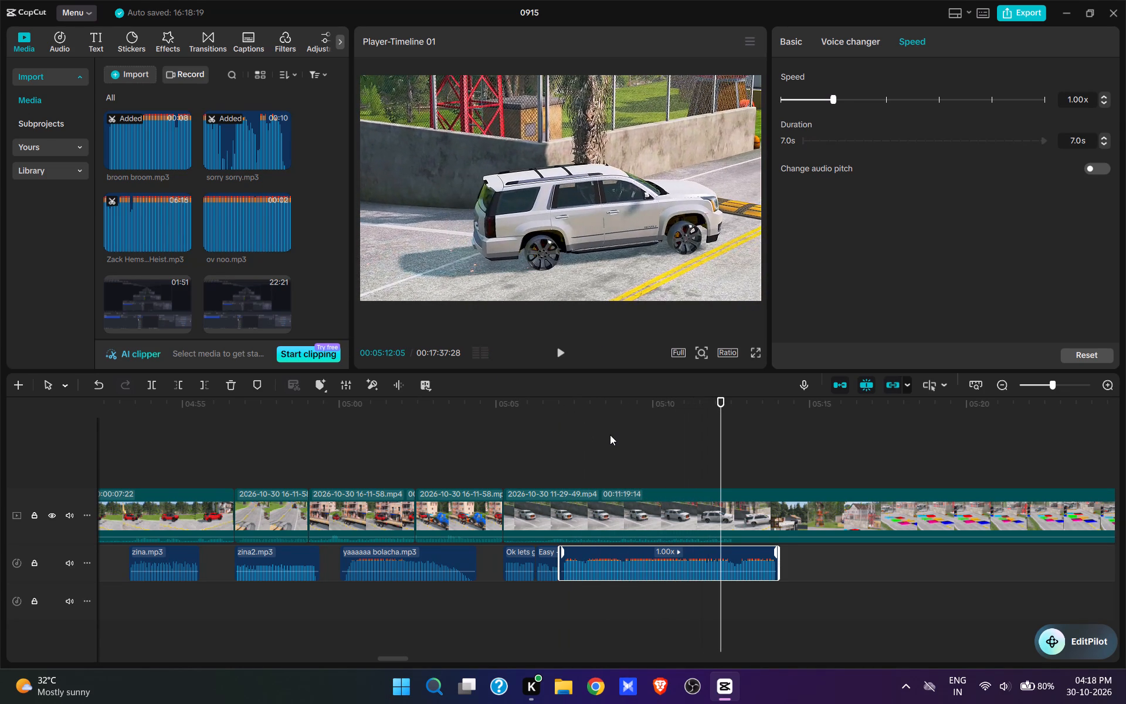
Split the 11-29-49 clip at 00:05:12:11 and cut out the following footage up to about 00:05:27, at the SUV on the speed bump.
key(space)
key(space)
click(738, 517)
key(w)
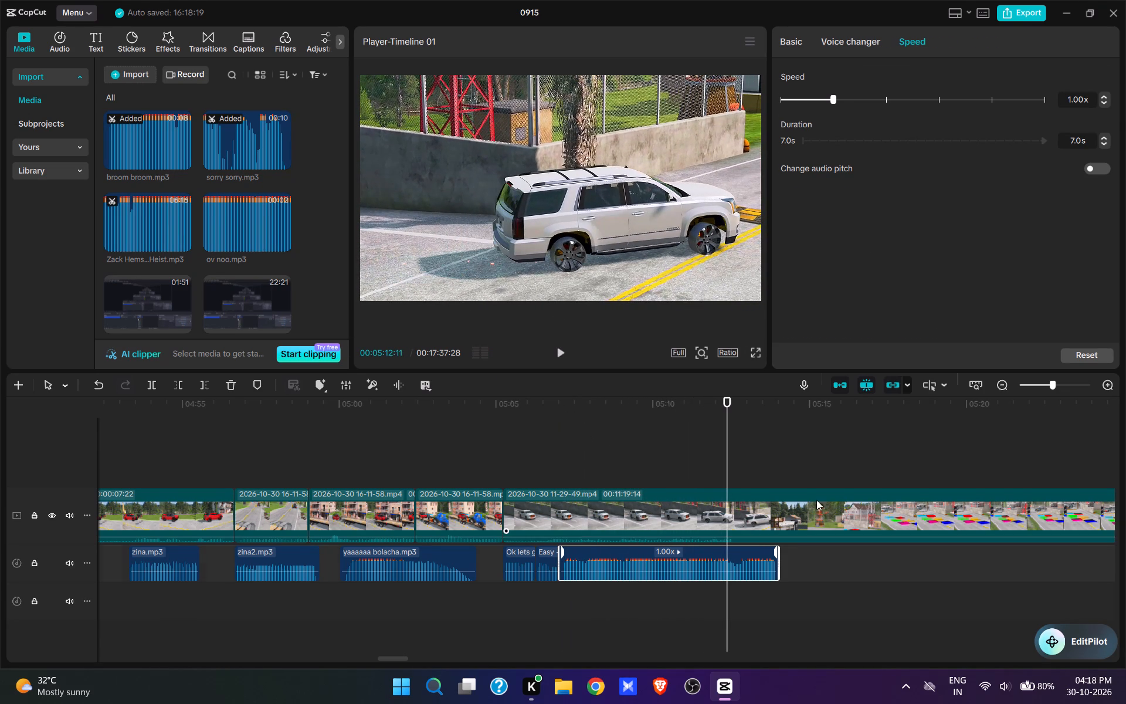
drag(900, 486, 717, 678)
click(656, 470)
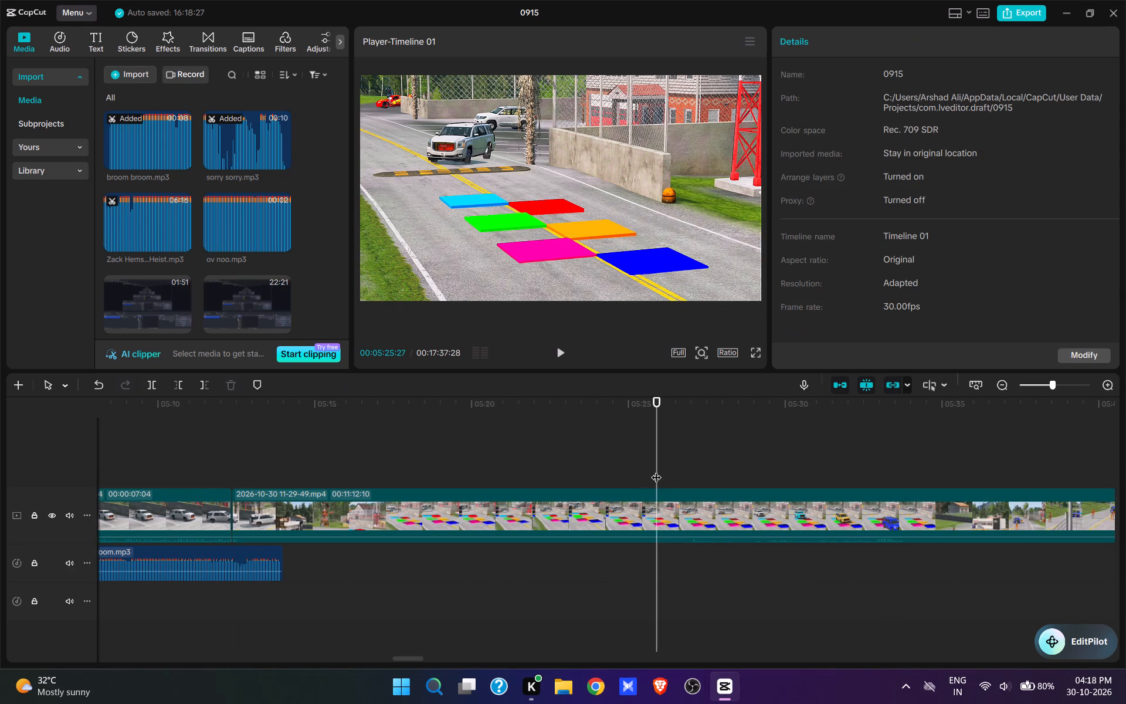
key(space)
key(space)
text(q)
Play past the new cut and trim the end of broom broom.mp3 to 00:05:12:26.
key(space)
key(space)
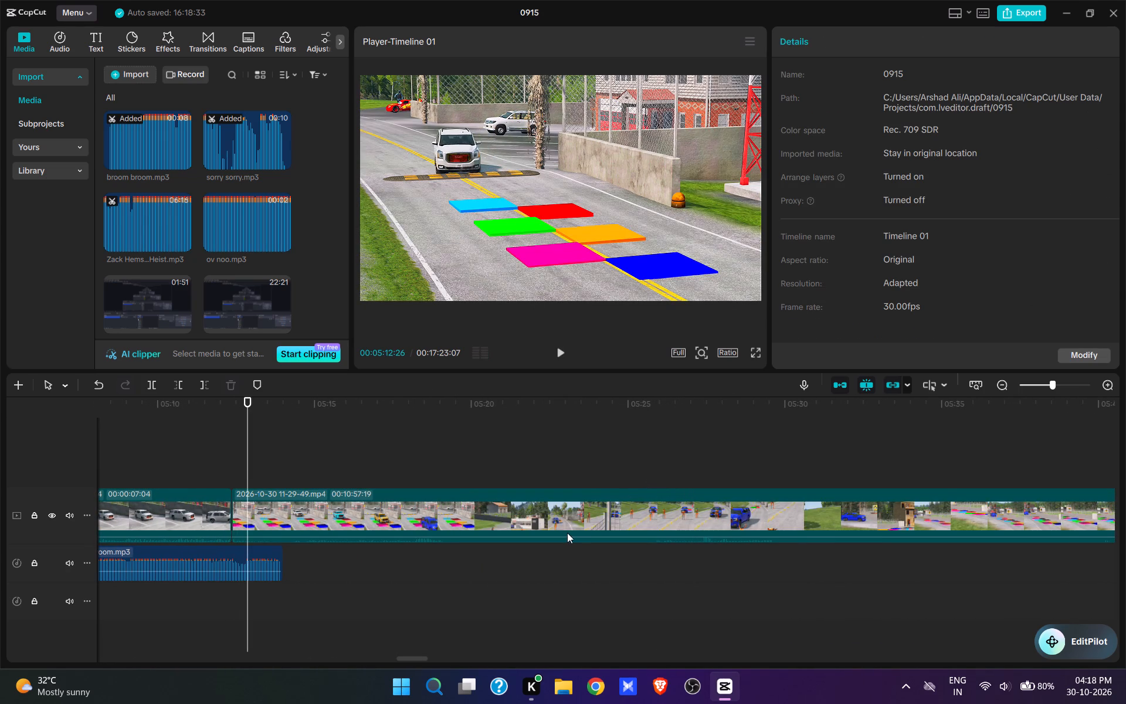
click(269, 551)
key(e)
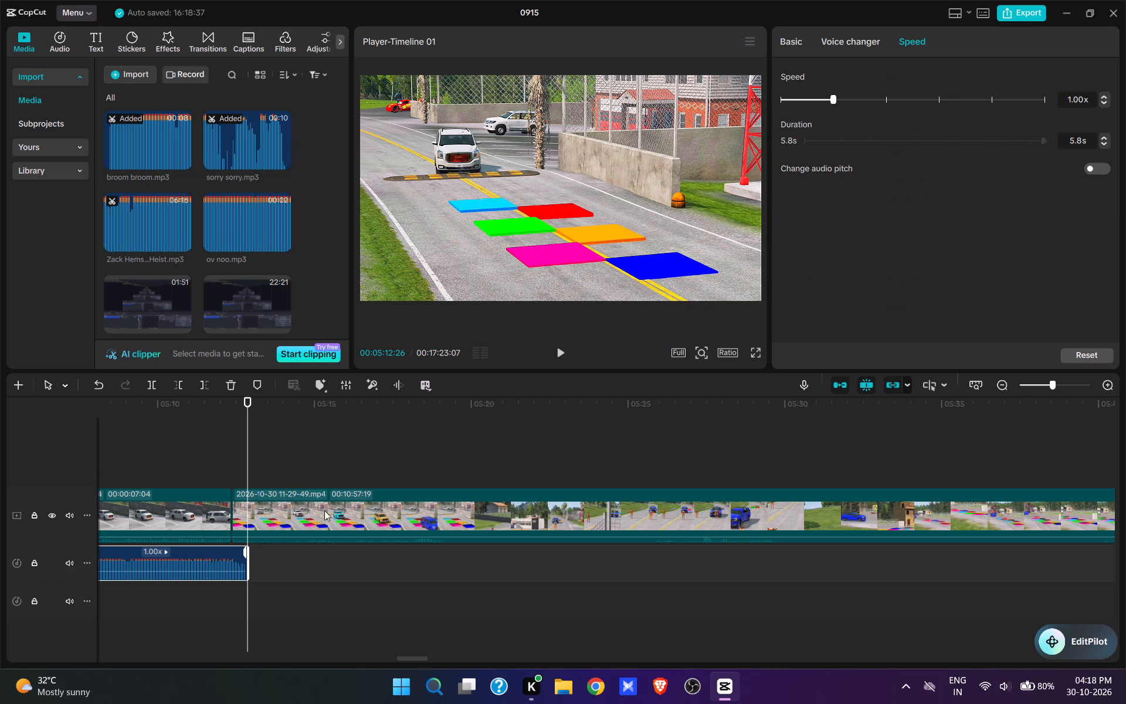
Add Mario Jump.mp3 at 00:05:12:26, right behind the trimmed broom broom sound, and start playing it.
scroll(182, 259, up, 13)
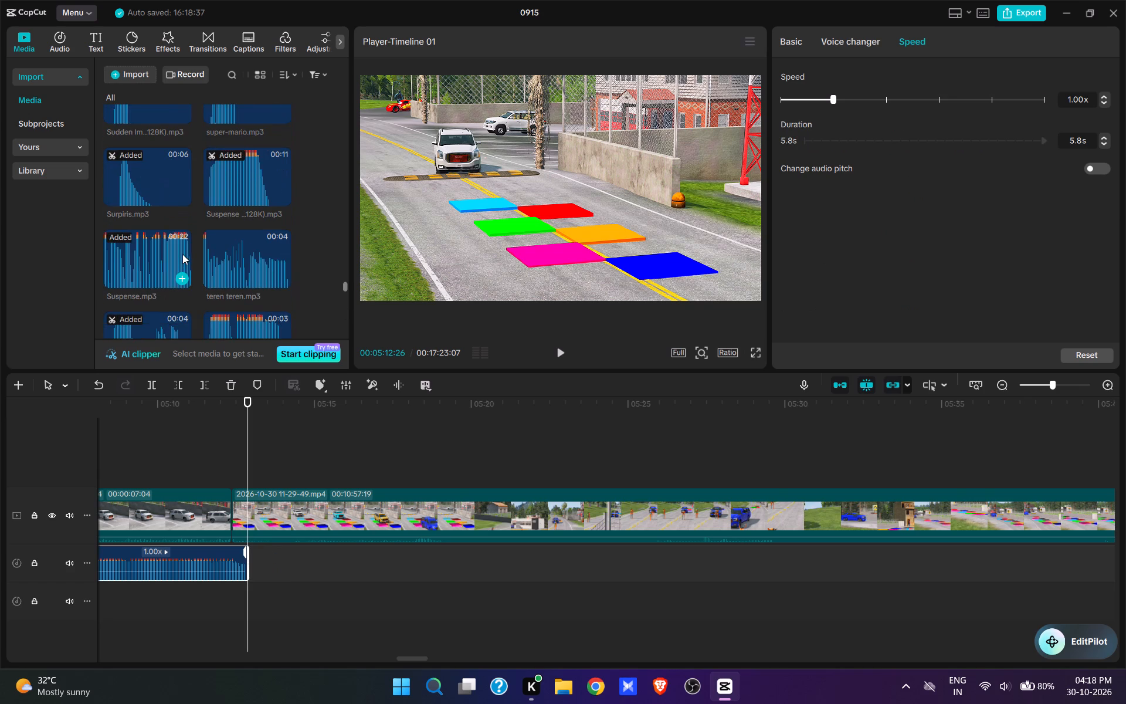
scroll(182, 254, up, 10)
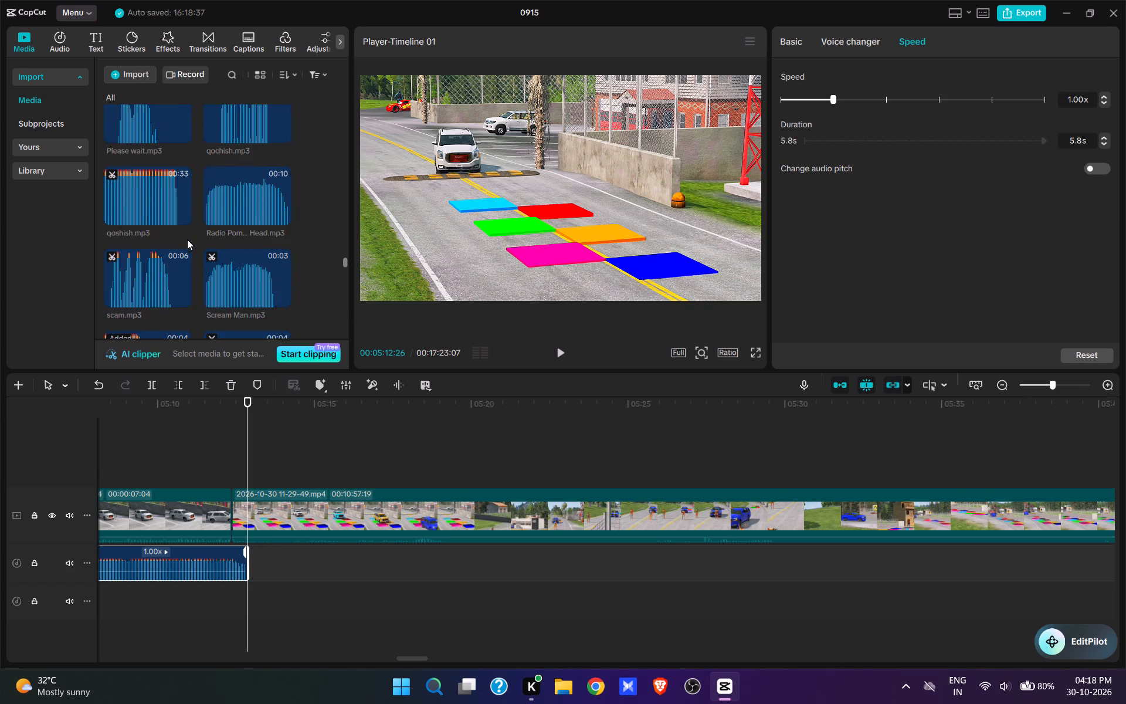
scroll(187, 239, up, 11)
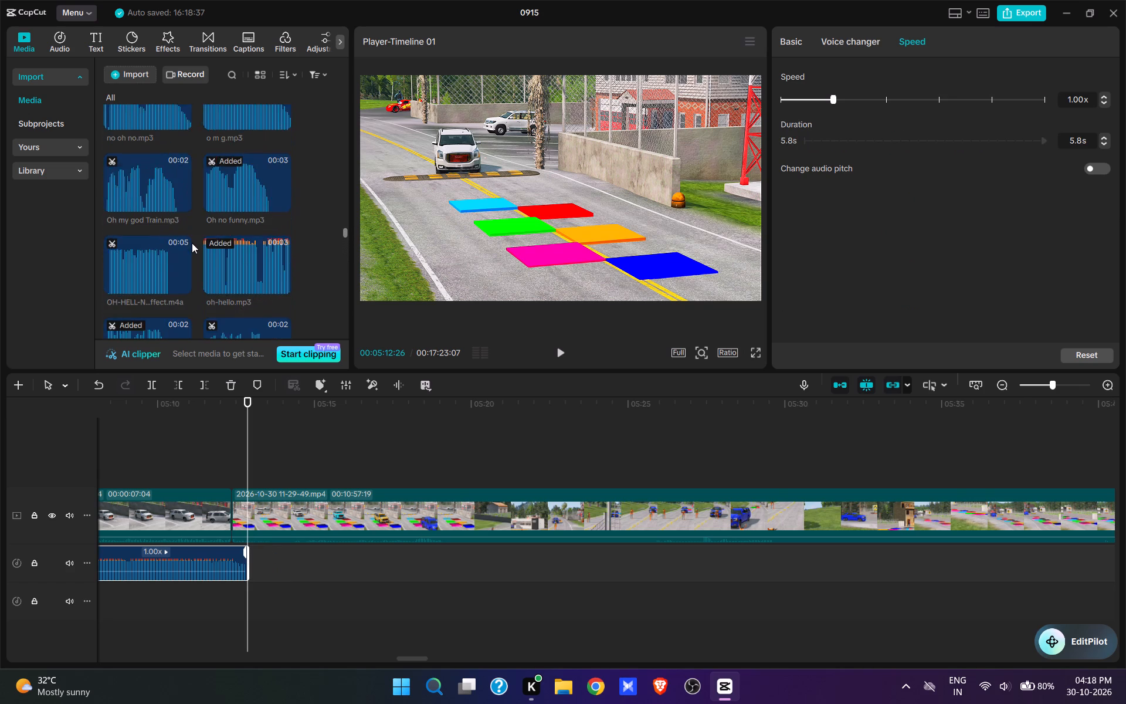
scroll(192, 243, up, 5)
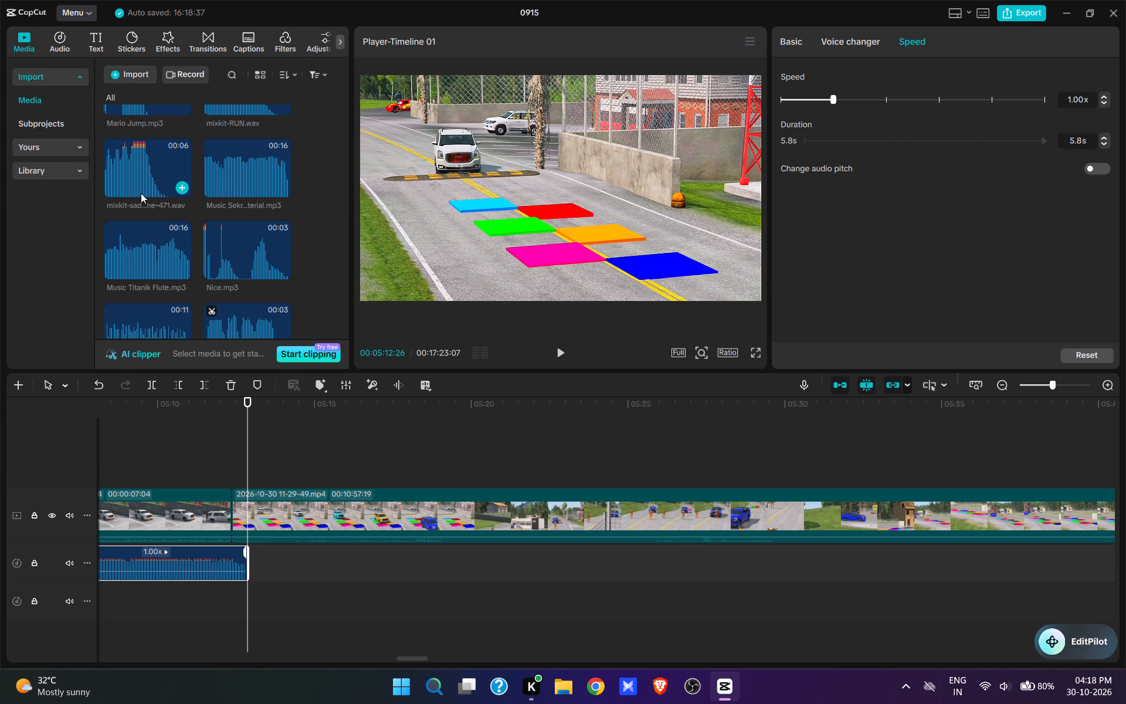
scroll(141, 193, up, 1)
click(181, 170)
key(space)
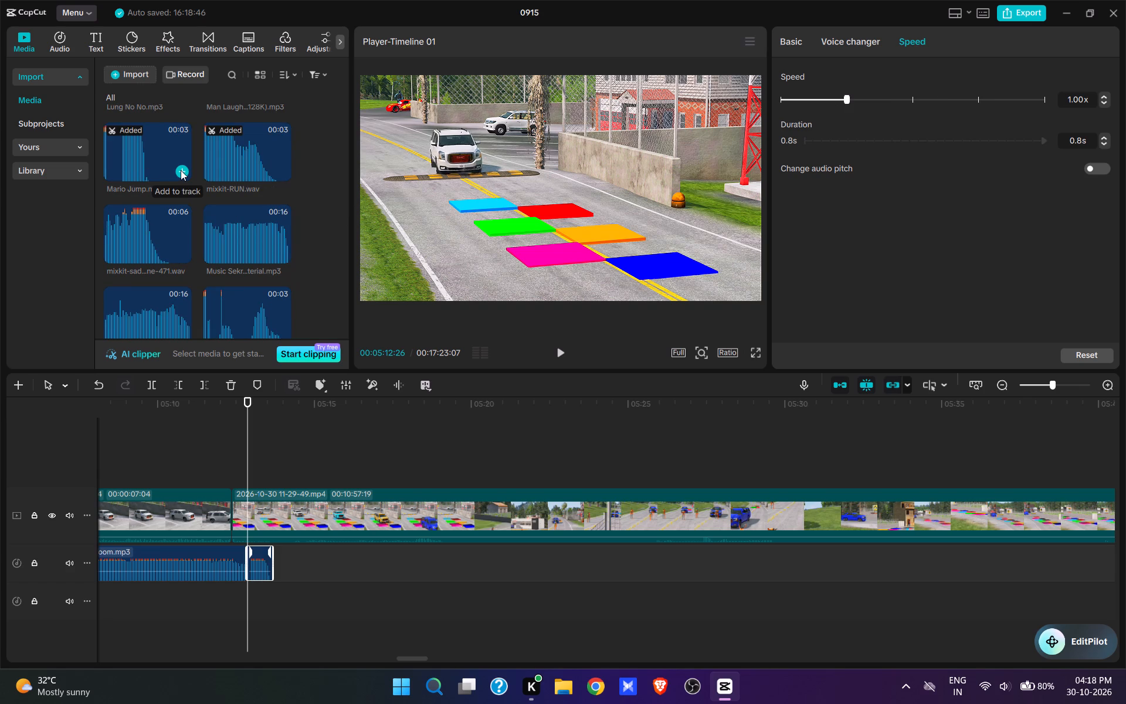
key(space)
Play on to 00:05:15:01 and paste the copied 4.5 s audio clip there.
key(space)
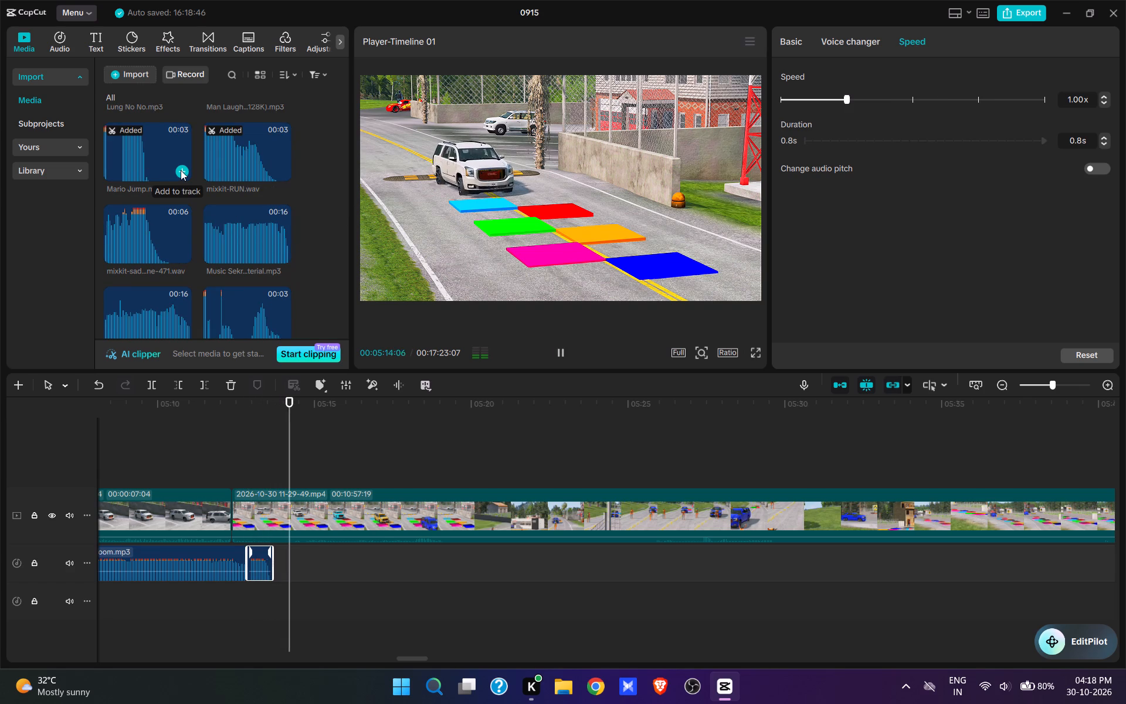
key(space)
key(ctrl+v)
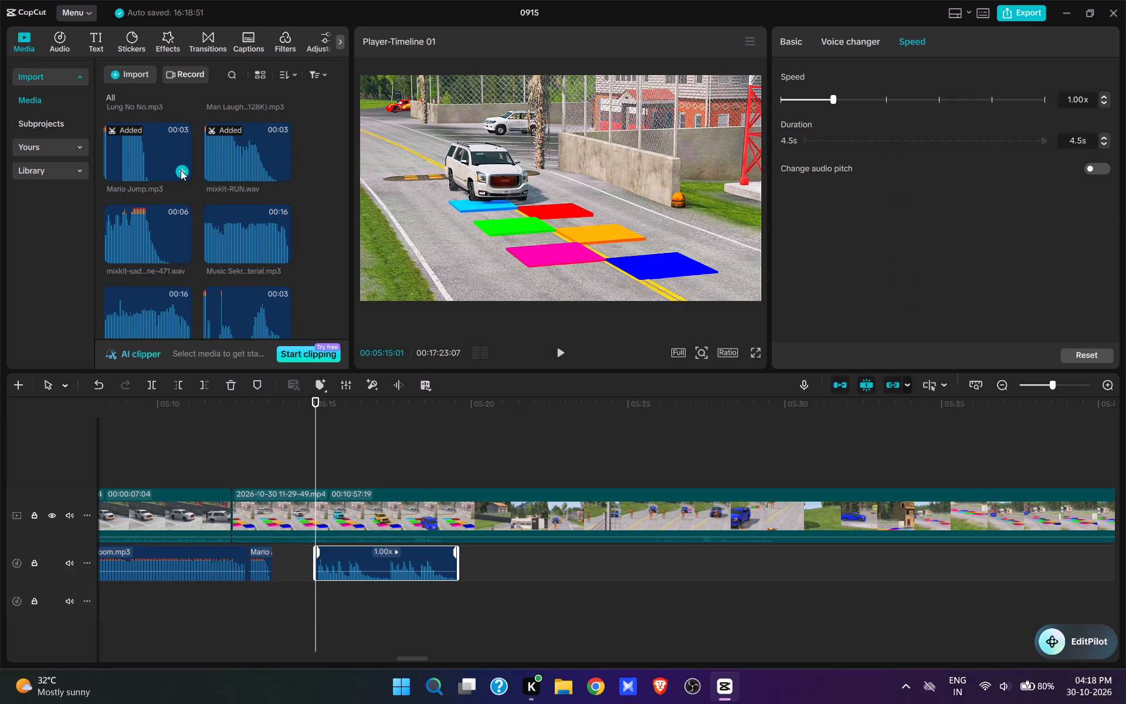
Play on to 00:05:18:29 and trim the end of the pasted 4.5 s Mingle Game.mp3 clip there.
key(space)
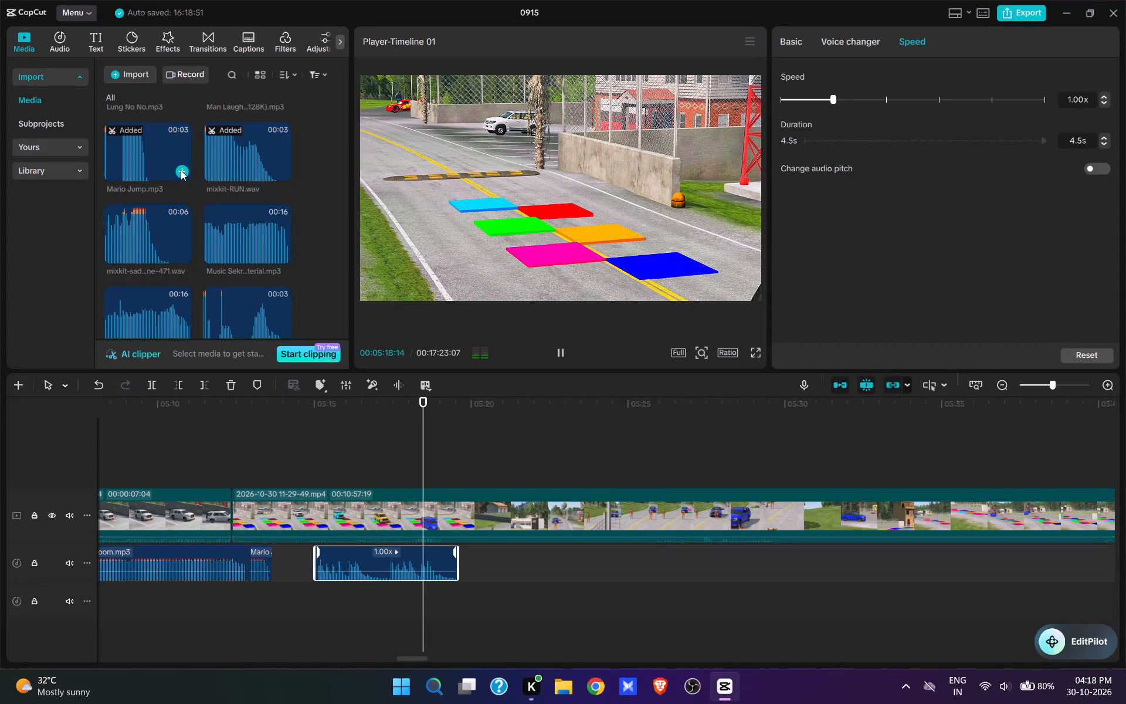
key(space)
key(e)
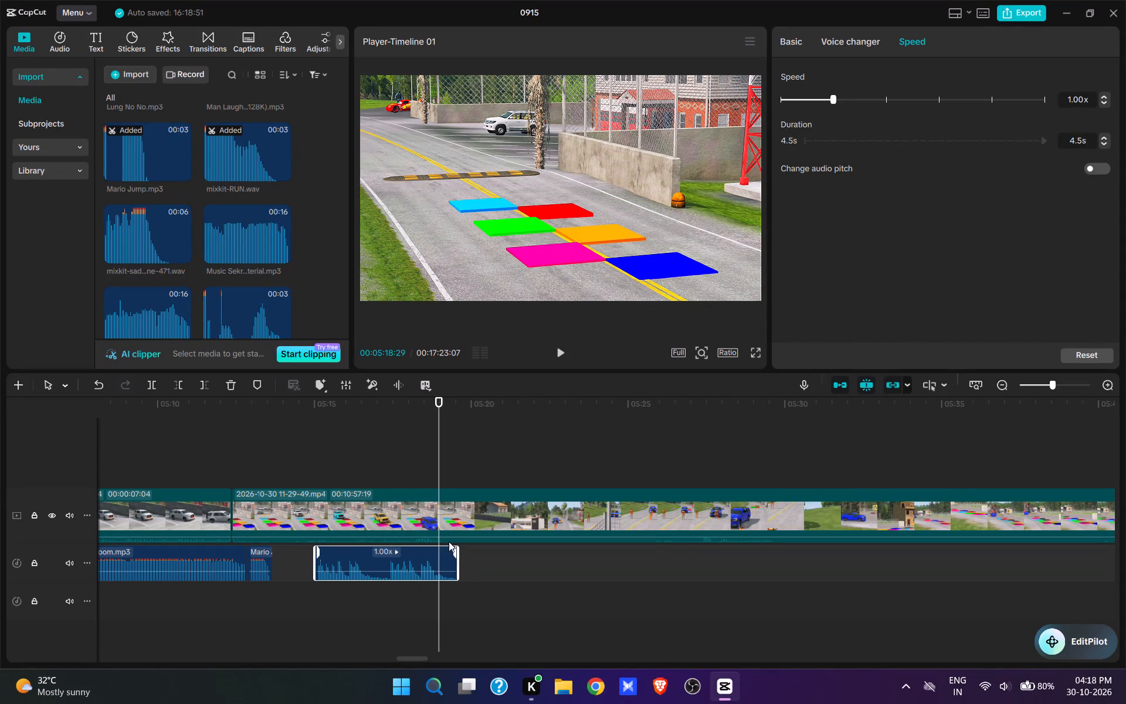
Split the 11-29-49 clip at 00:05:18:29 and cut out the following footage up to about 00:05:26, at the blue SUV nearing the dummies.
click(447, 527)
key(w)
click(683, 468)
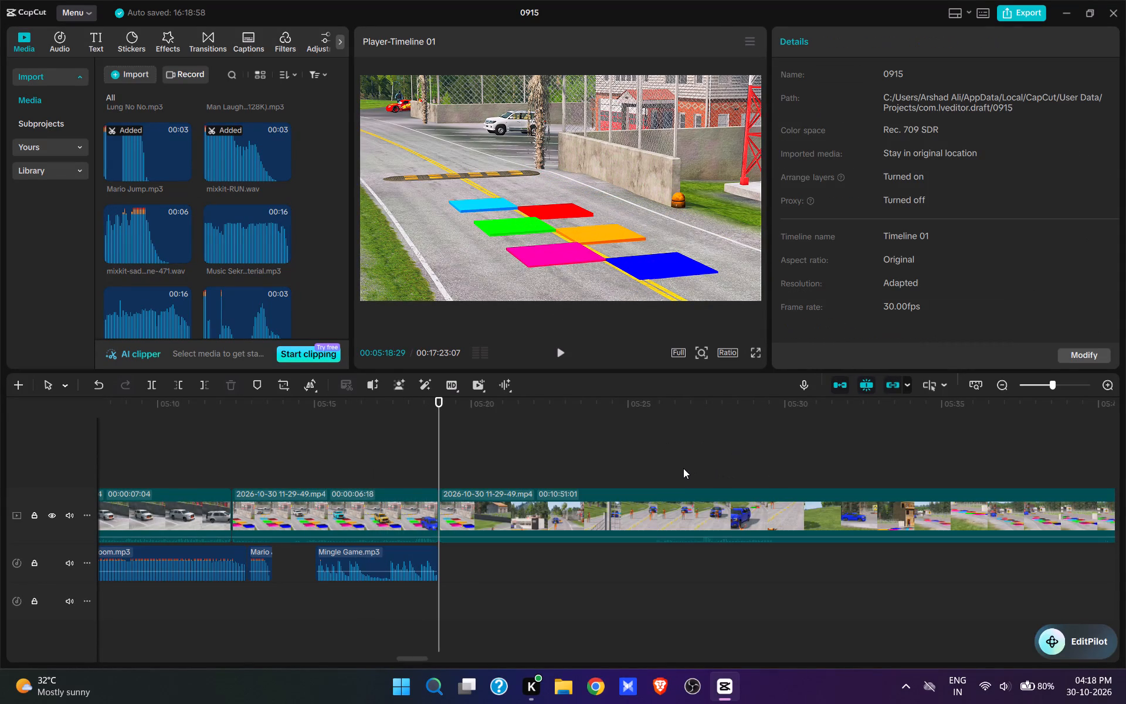
click(645, 471)
key(space)
key(space)
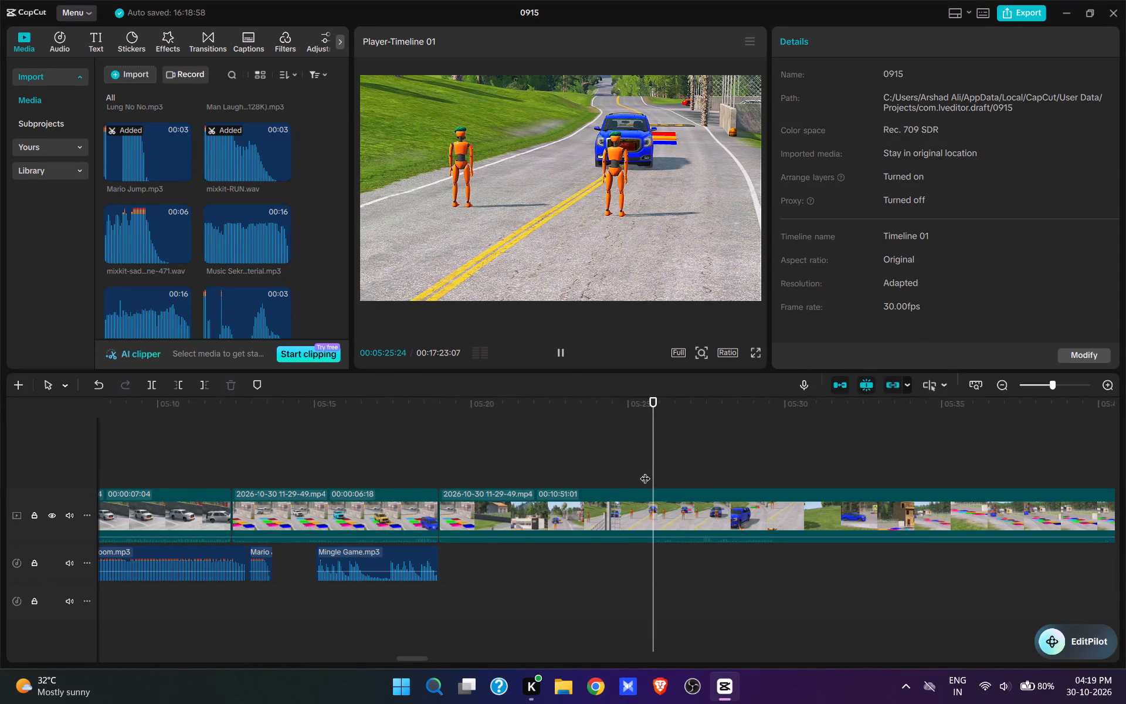
text(q)
Play the new shot to 00:05:19:25 and add laugh4.mp3 there, just before the blue SUV hits the dummy.
key(space)
key(space)
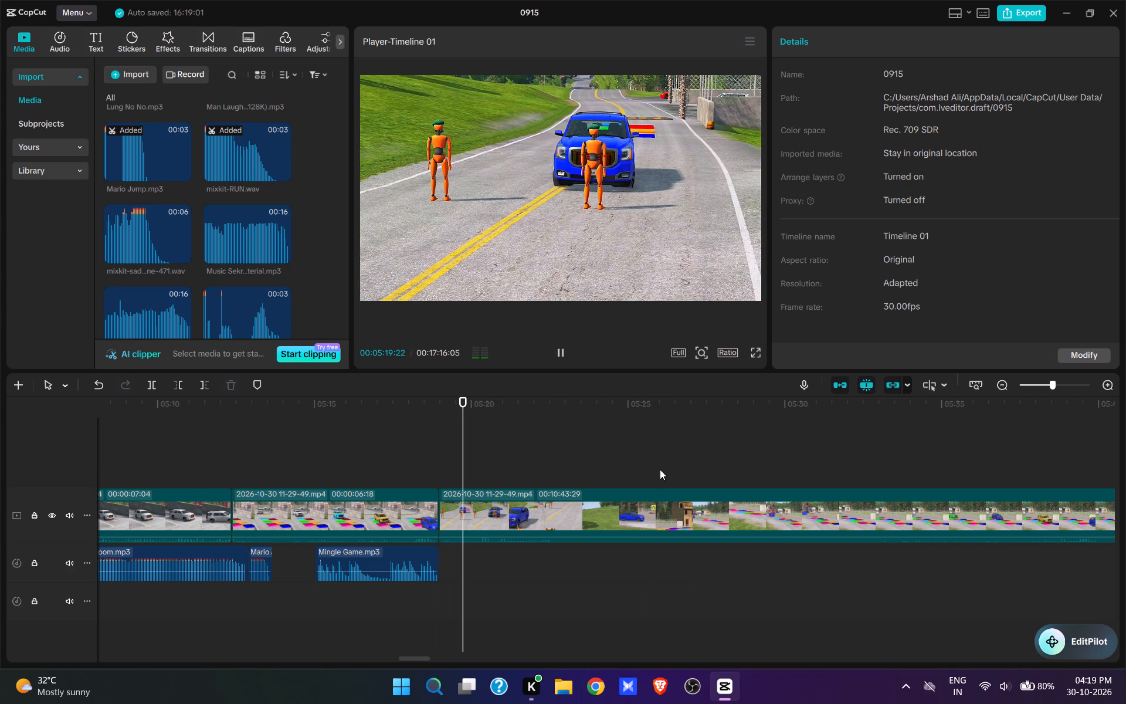
scroll(238, 226, up, 9)
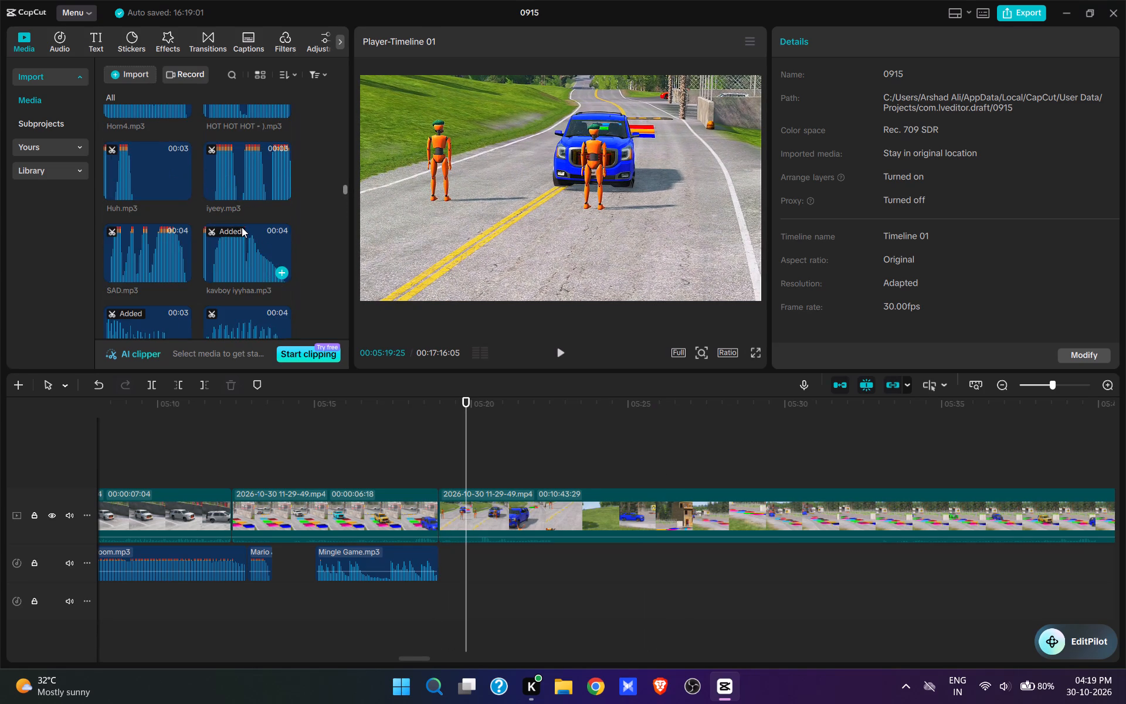
scroll(242, 228, down, 1)
scroll(255, 275, down, 2)
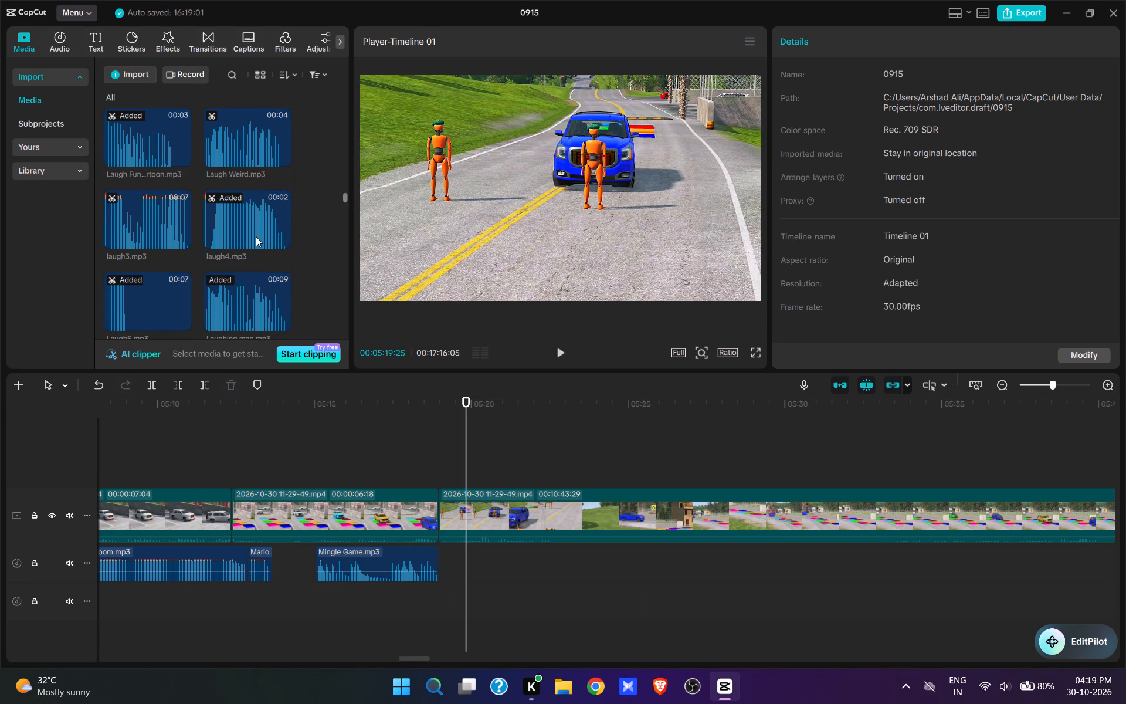
click(283, 238)
Play to 00:05:20:27, preview the Laugh Fun cartoon sound, and add Laugh Weird.mp3 right behind laugh4.mp3.
key(space)
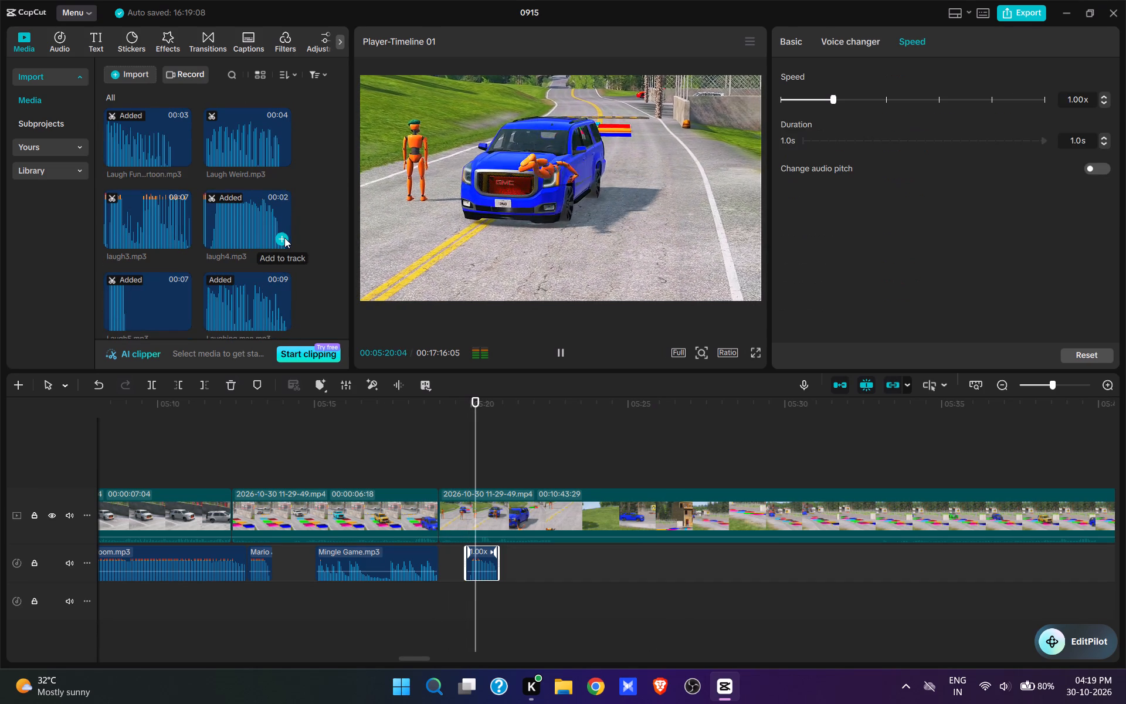
key(space)
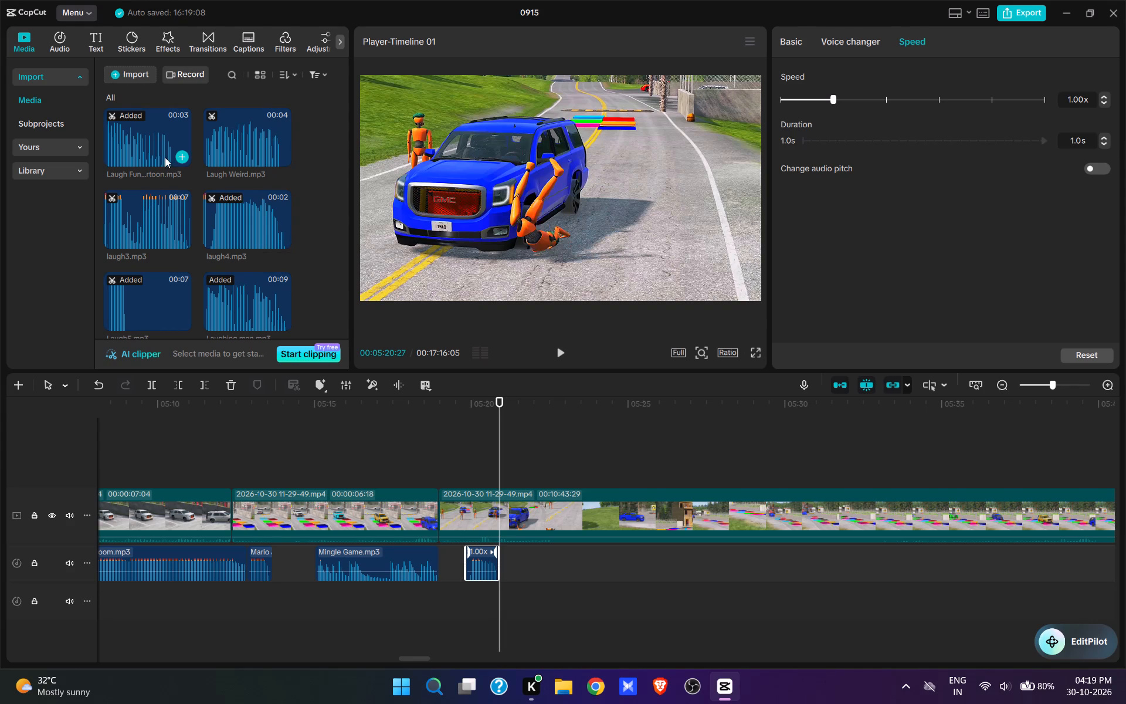
click(165, 157)
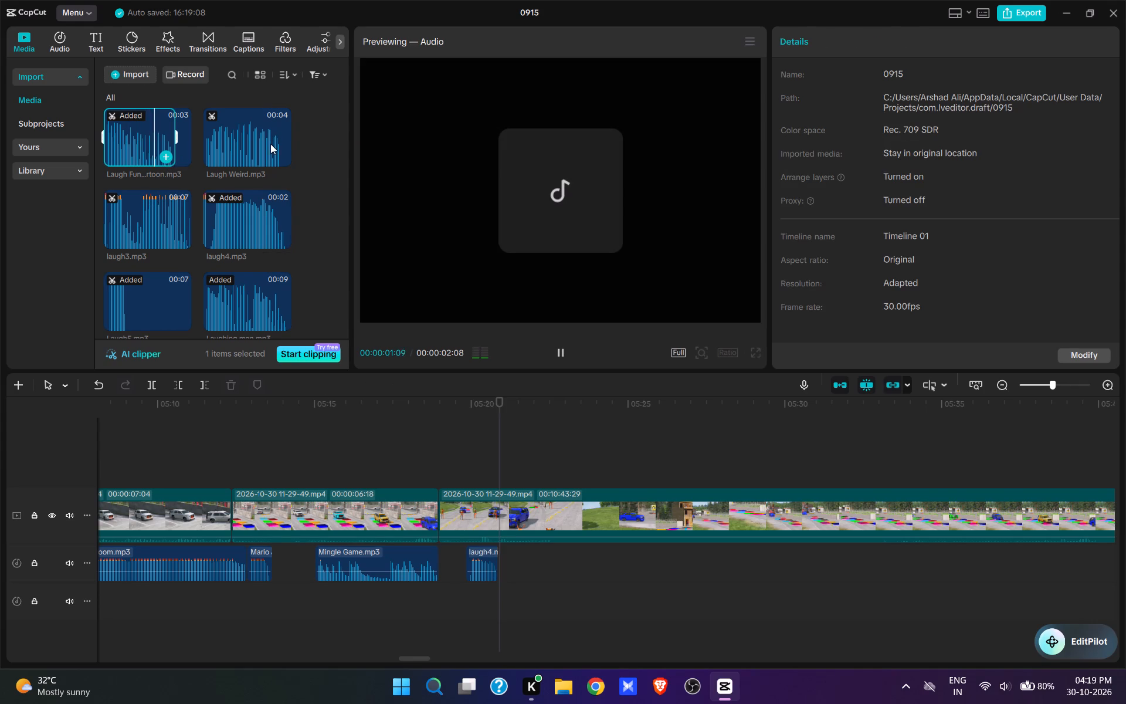
click(278, 157)
Split the 11-29-49 clip at 00:05:22:11 and cut out the following footage up to about 00:05:33, at the blue SUV approaching the coloured tiles.
key(space)
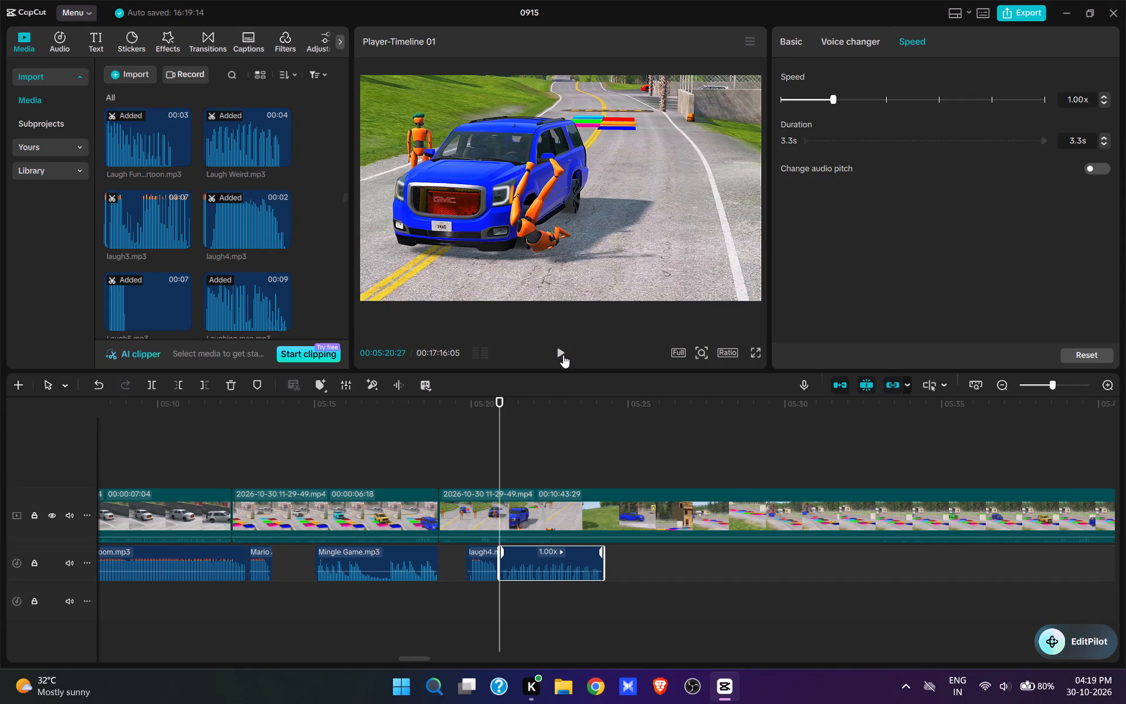
click(562, 355)
key(space)
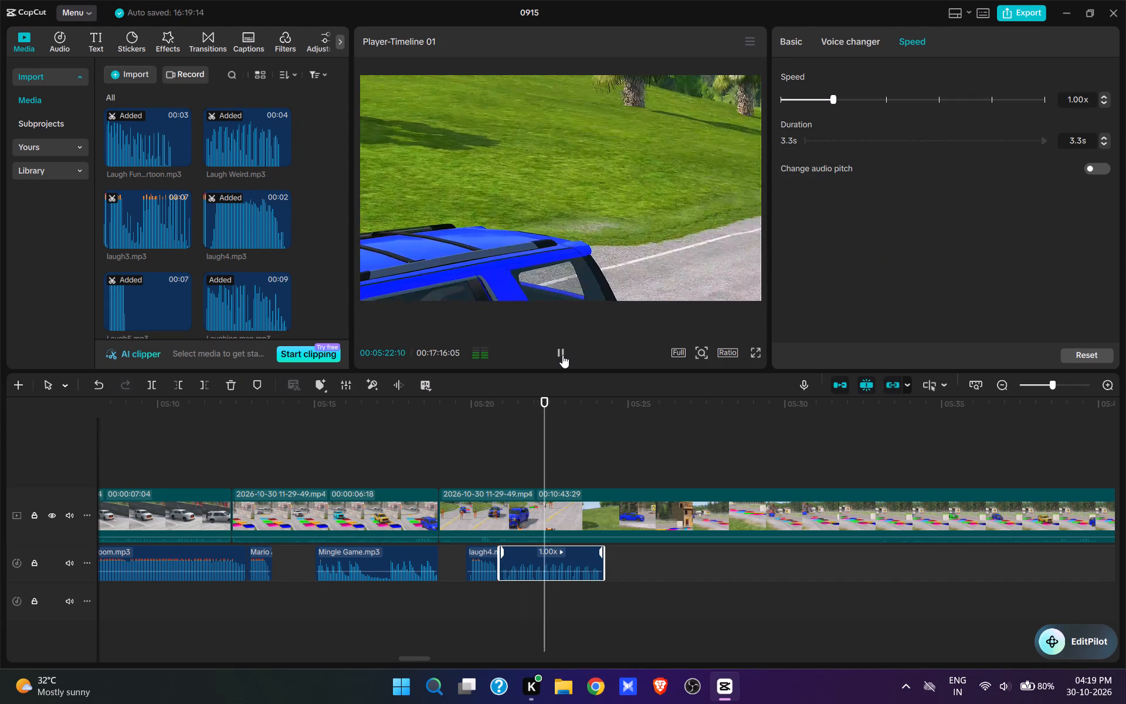
click(546, 475)
click(556, 515)
key(w)
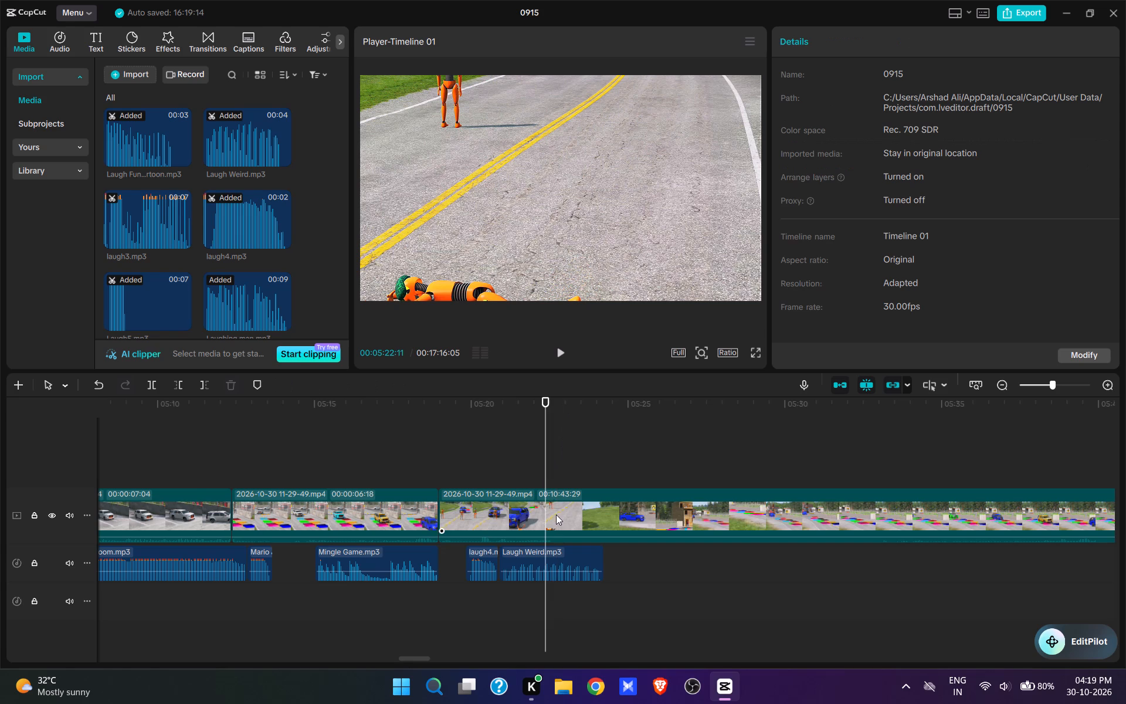
click(577, 567)
click(857, 472)
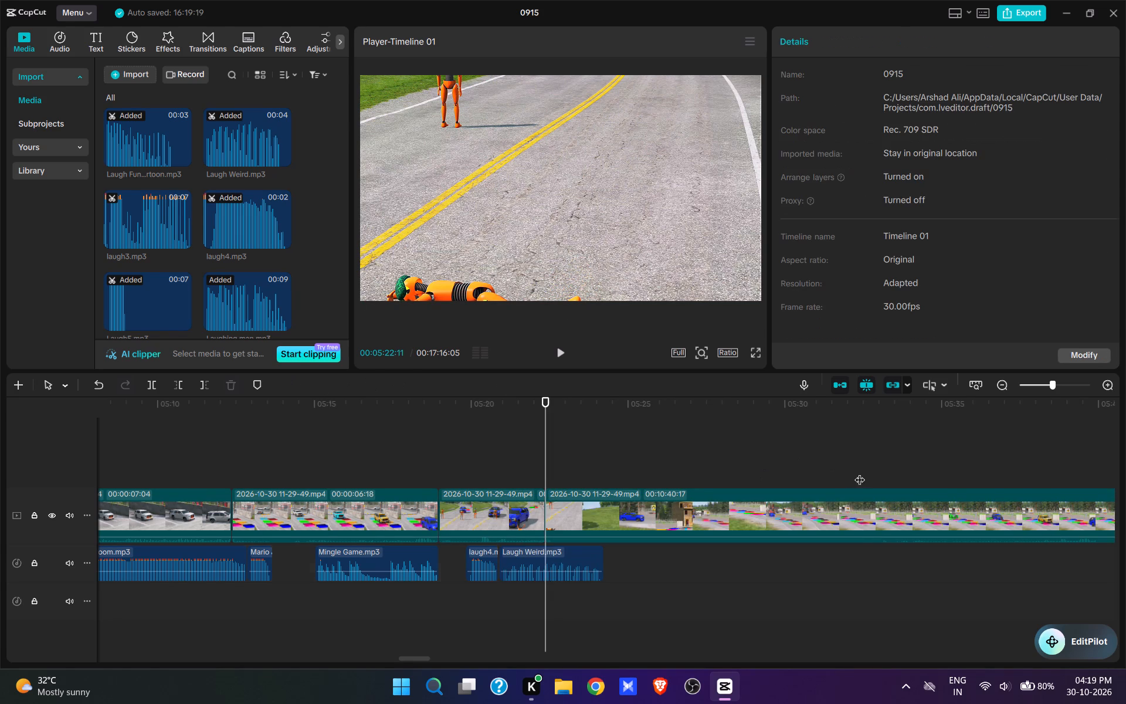
key(space)
key(space)
text(q)
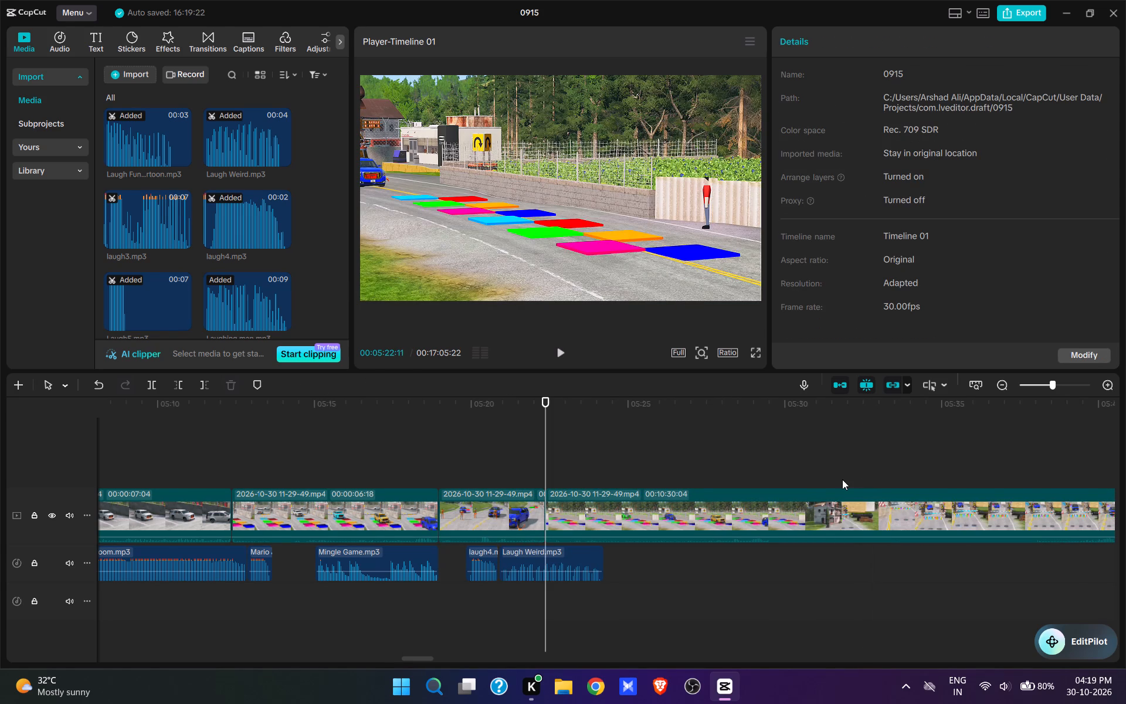
key(space)
key(space)
key(q)
Play across the new cut and trim the end of Laugh Weird.mp3 to 00:05:23:03.
click(523, 479)
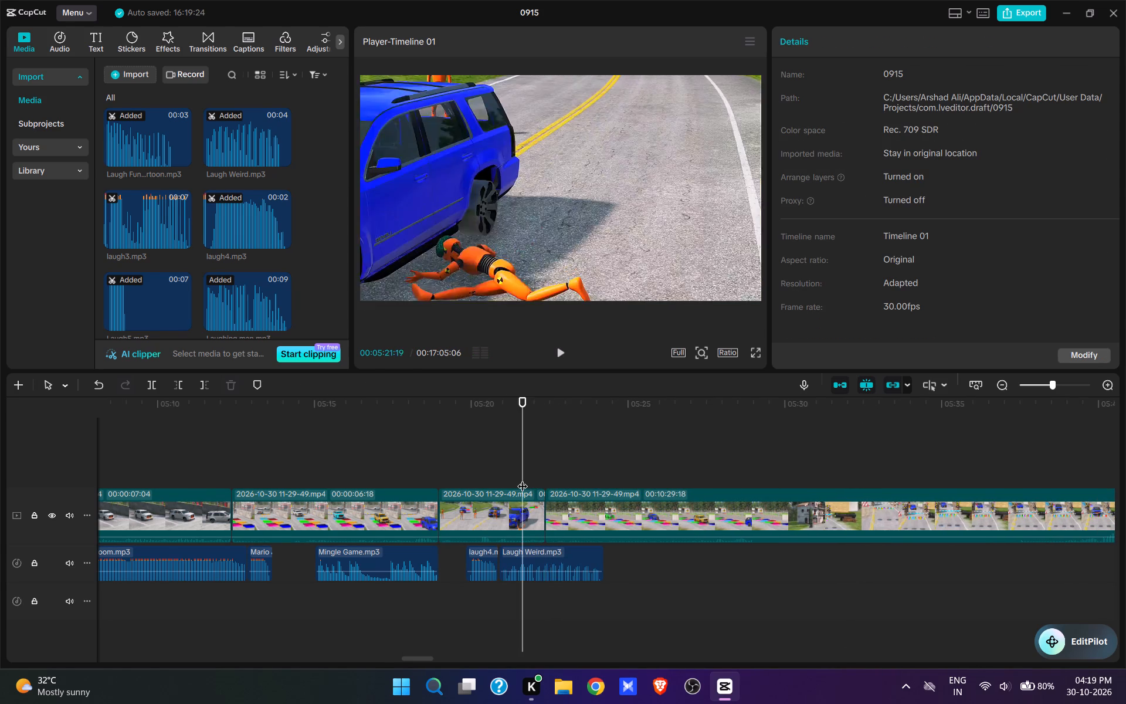
key(space)
key(space)
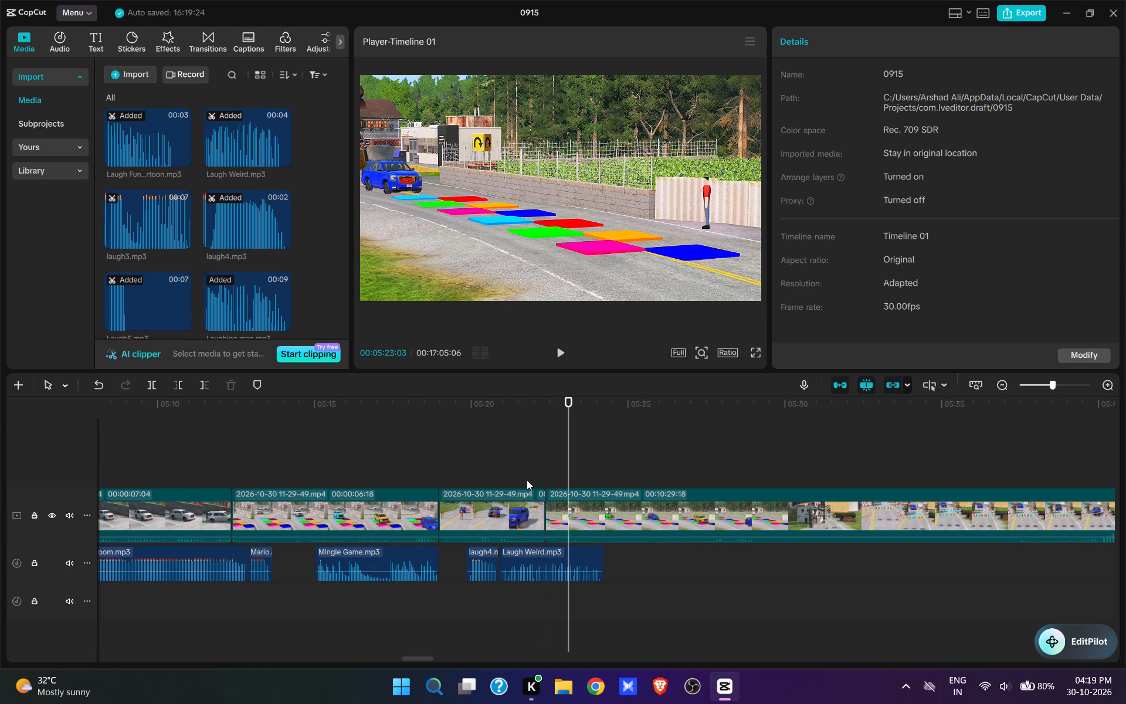
click(579, 563)
key(e)
Play on briefly and paste the copied 4.5 s Mingle Game.mp3 clip as the SUV crosses the coloured tiles.
key(space)
key(space)
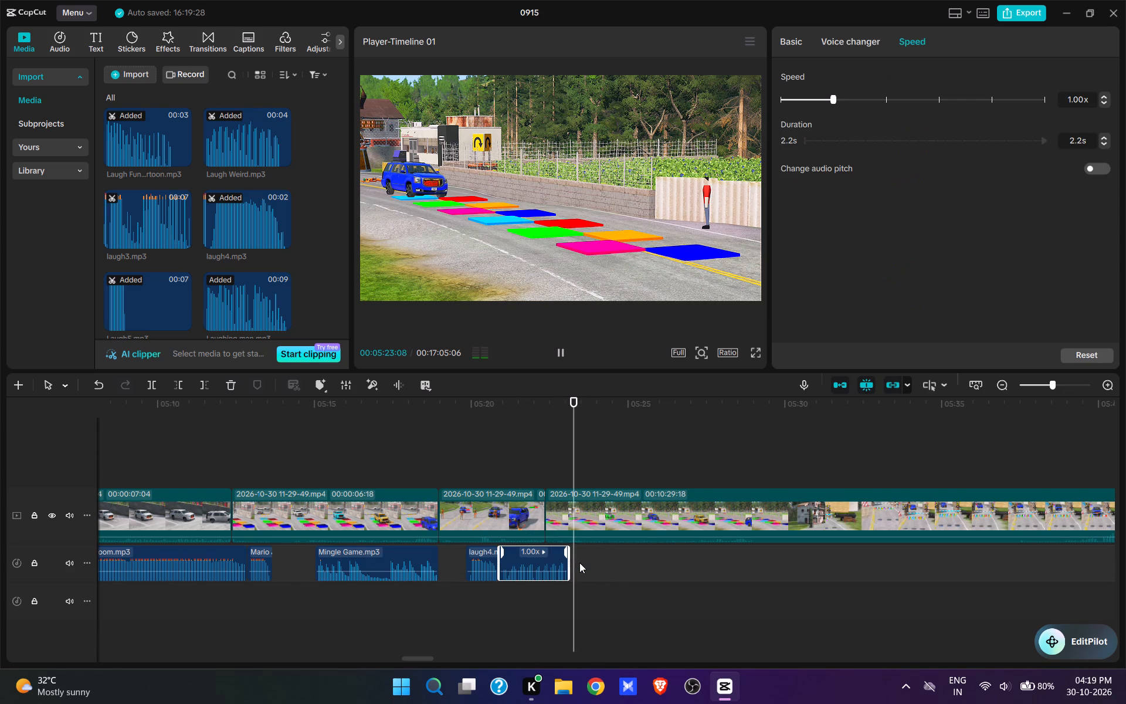
key(ctrl+v)
Play through the coloured tiles shot and split the 11-29-49 clip at 00:05:28:16, after the SUV has left the view.
key(space)
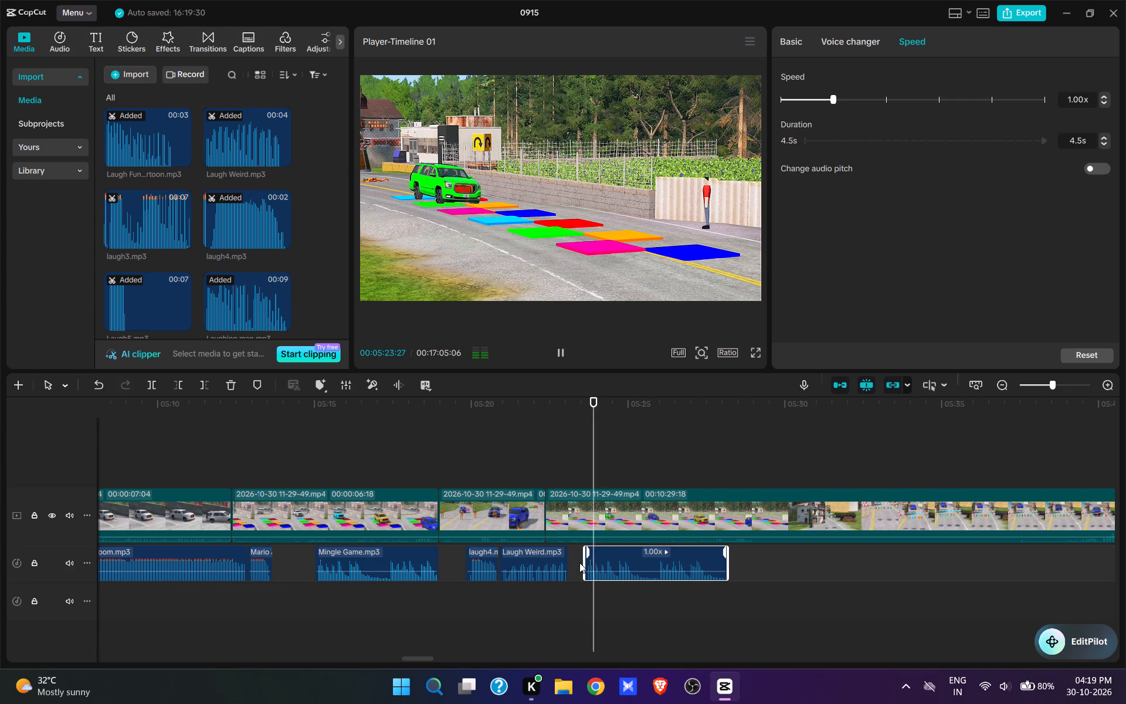
click(531, 458)
key(space)
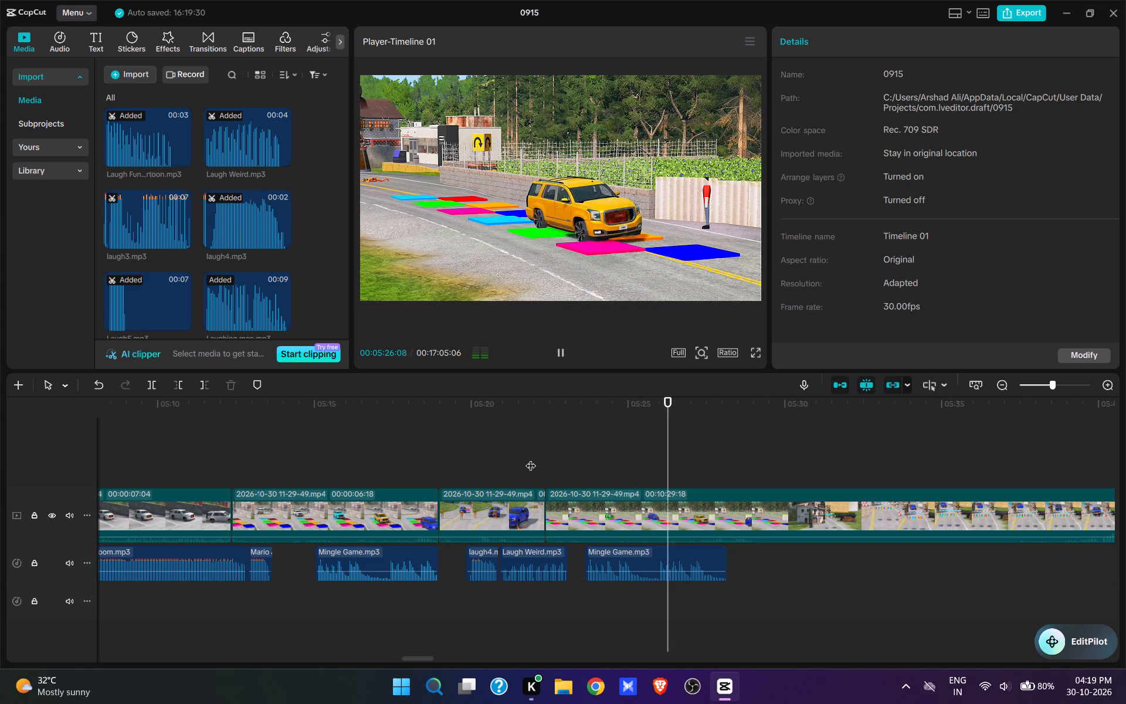
key(space)
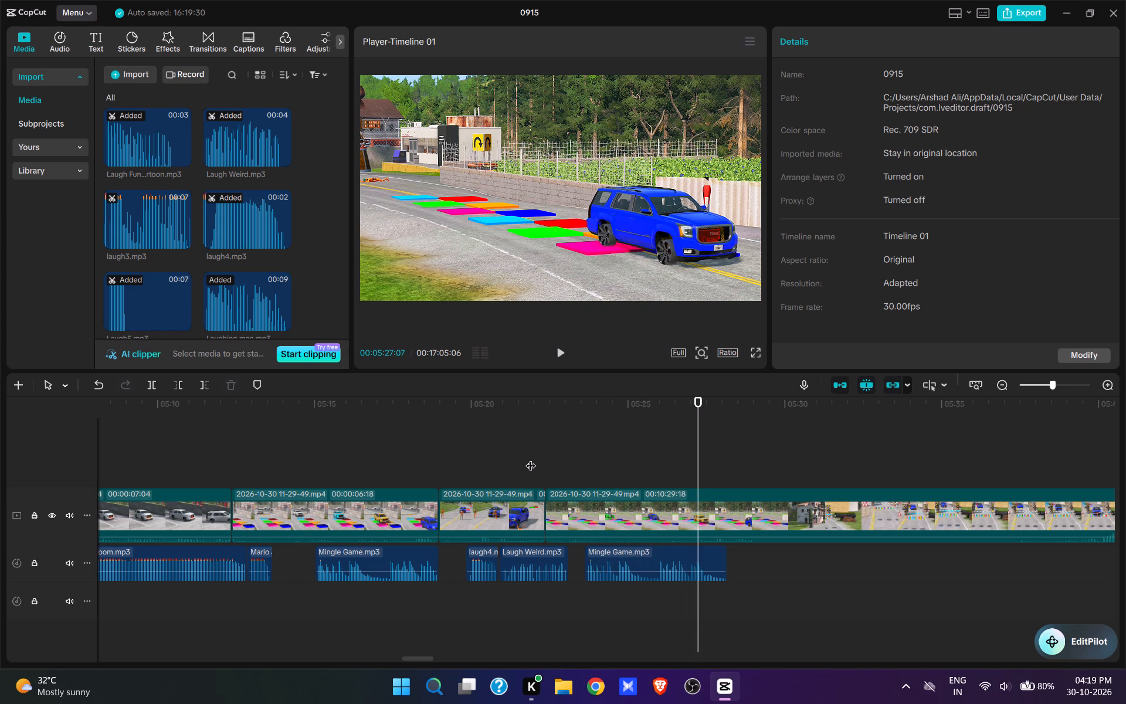
key(space)
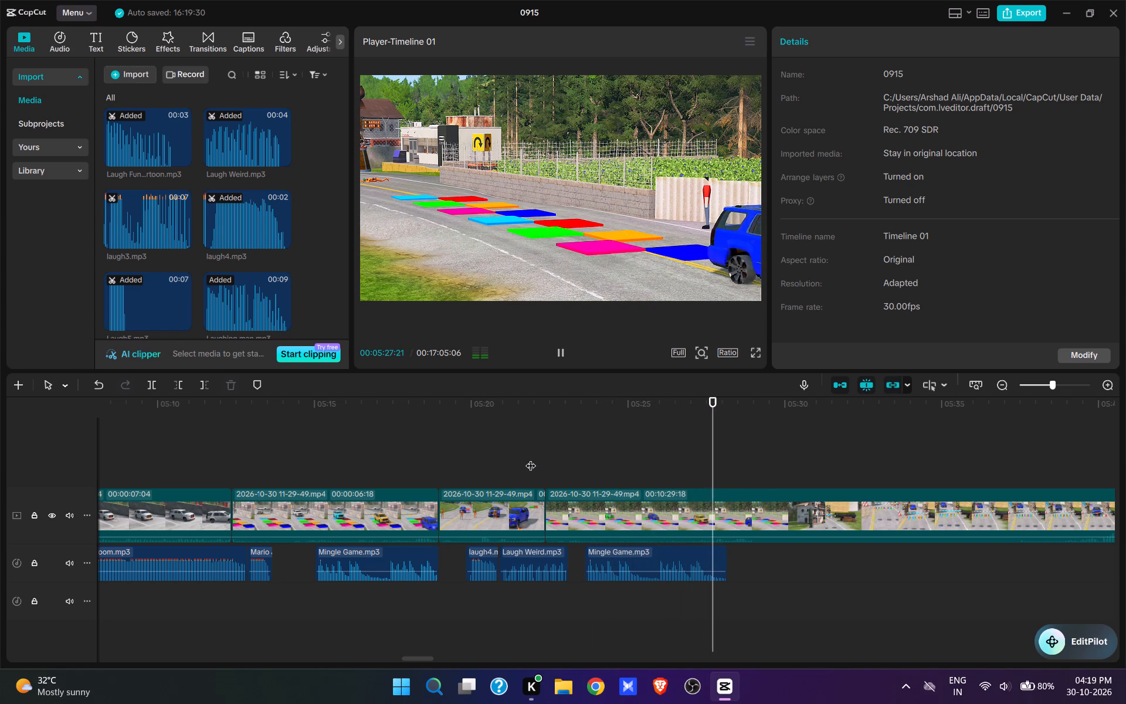
key(space)
key(space)
key(space)
key(space)
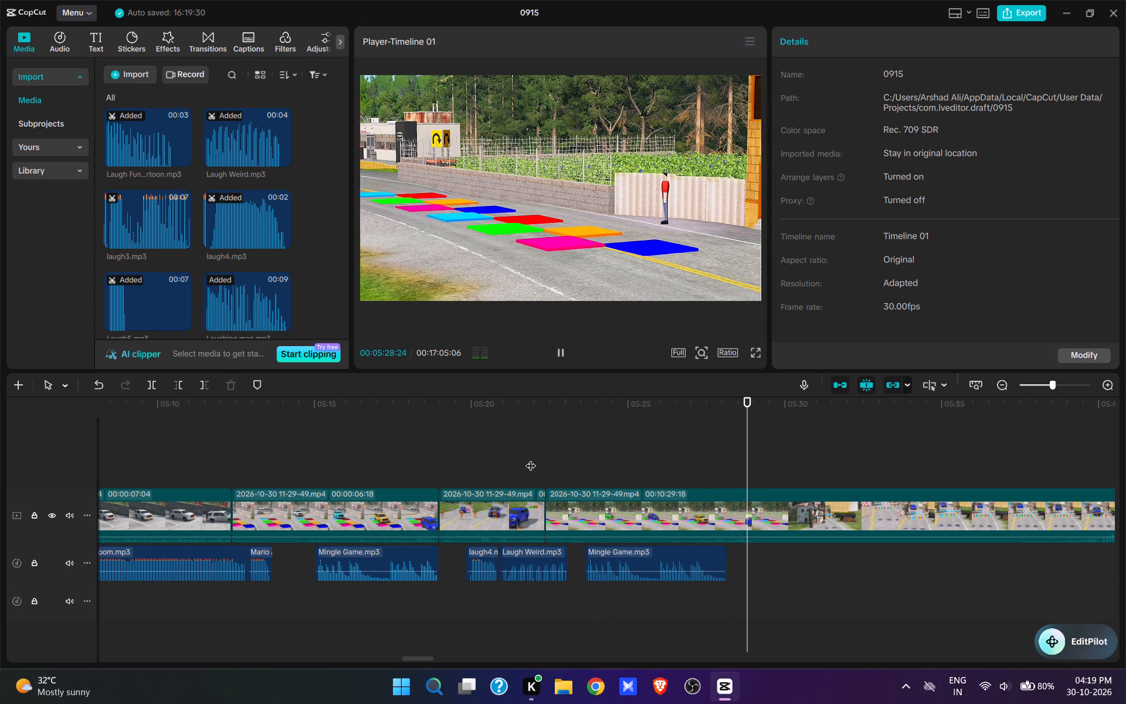
key(space)
click(714, 475)
key(space)
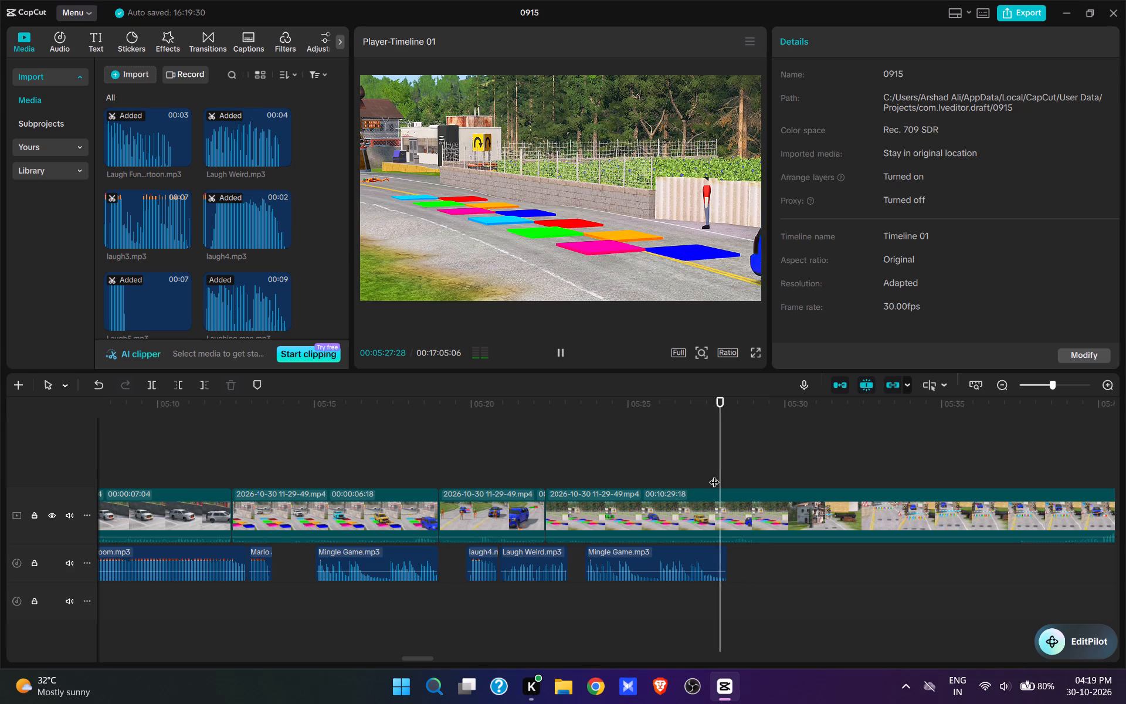
key(space)
text(w)
drag(856, 461, 789, 569)
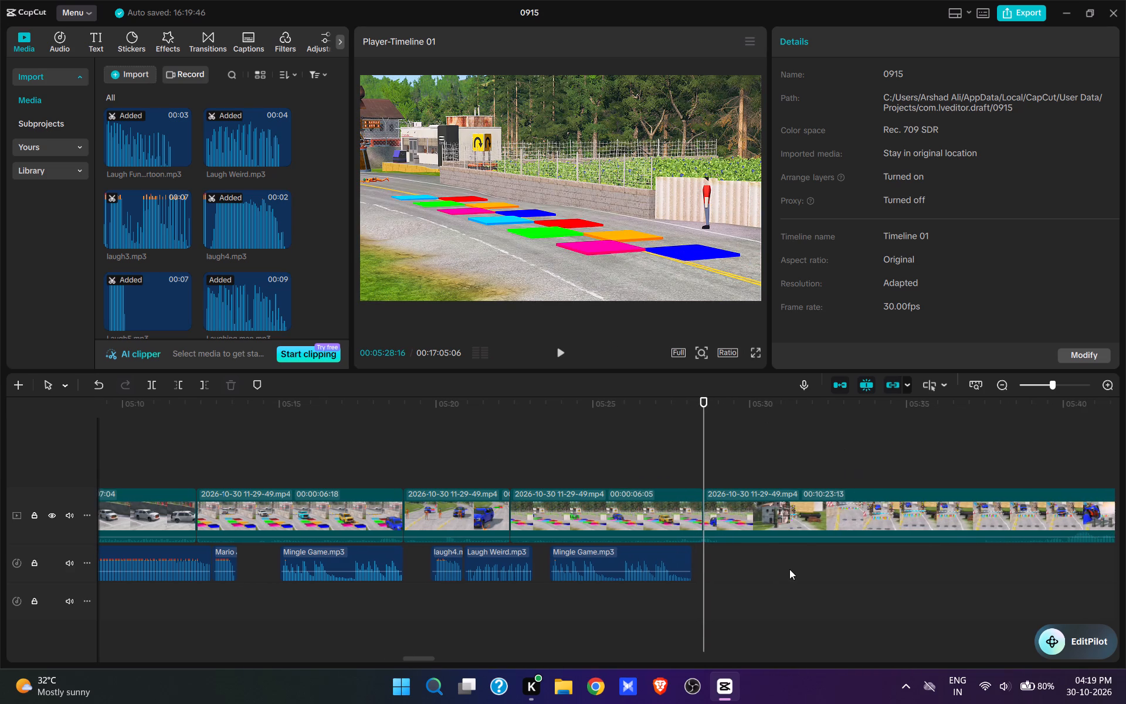
Cut out the footage from 00:05:28:16 to about 00:05:37, where the blue SUV approaches the striped barrier and cannon.
click(957, 475)
key(space)
key(space)
click(959, 455)
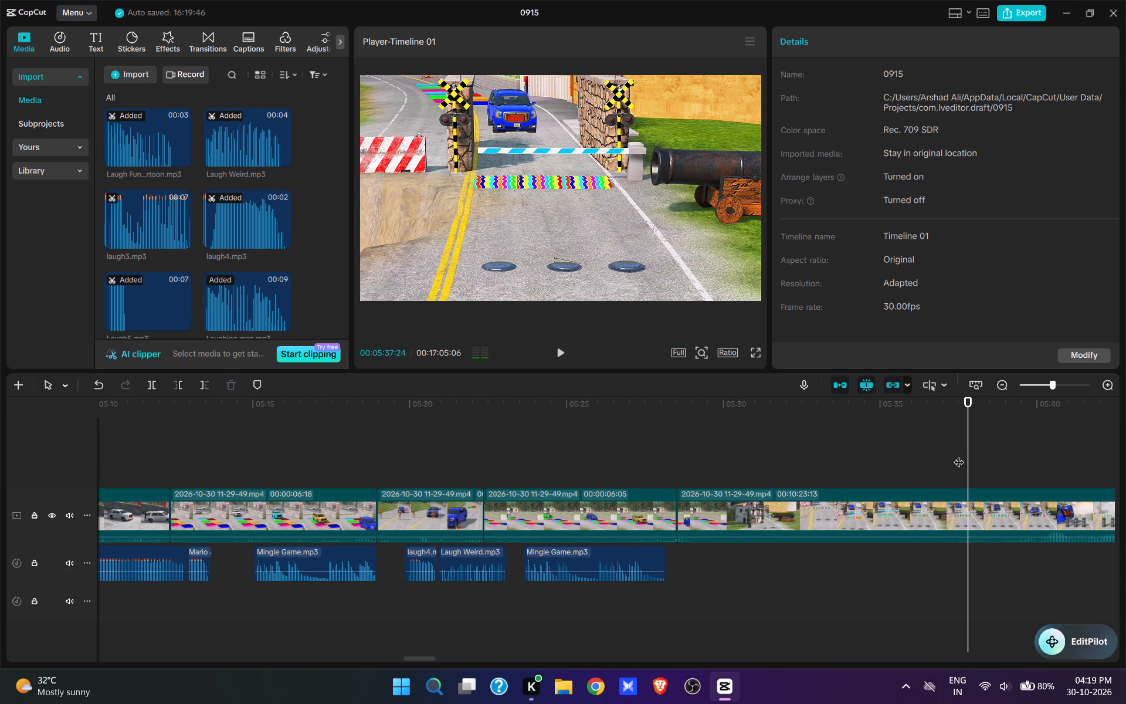
text(q)
Review the barrier shot, return to its start at 00:05:28:16 and add kavboy iyyhaa.mp3 there.
key(space)
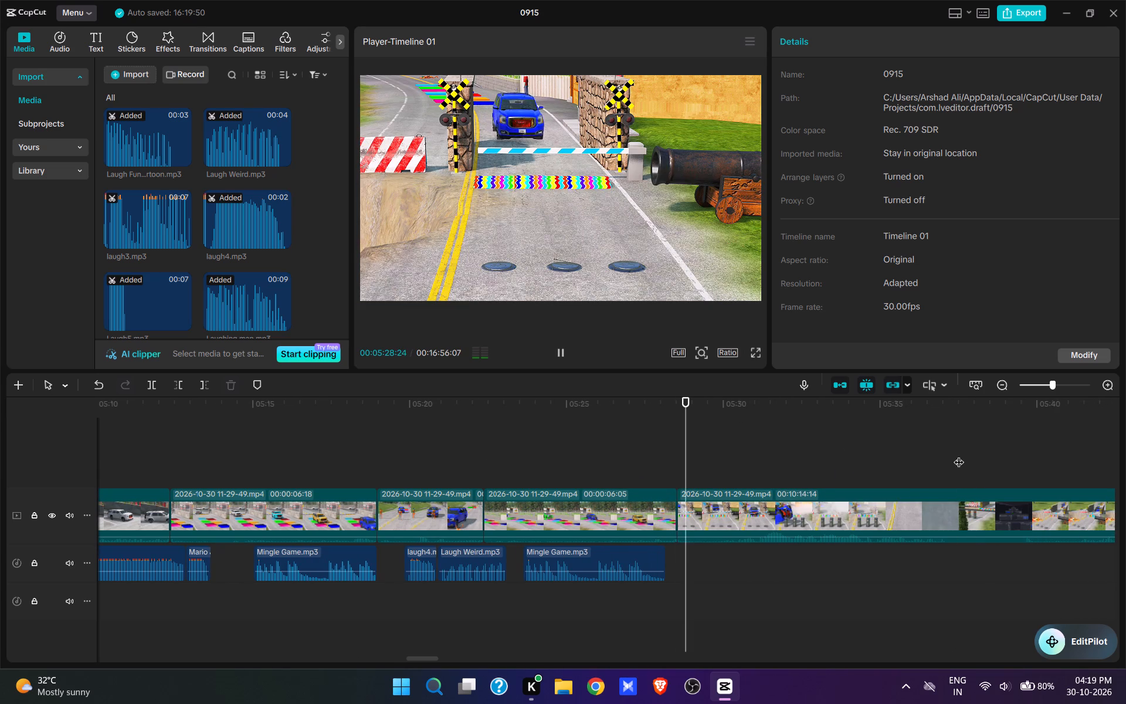
key(space)
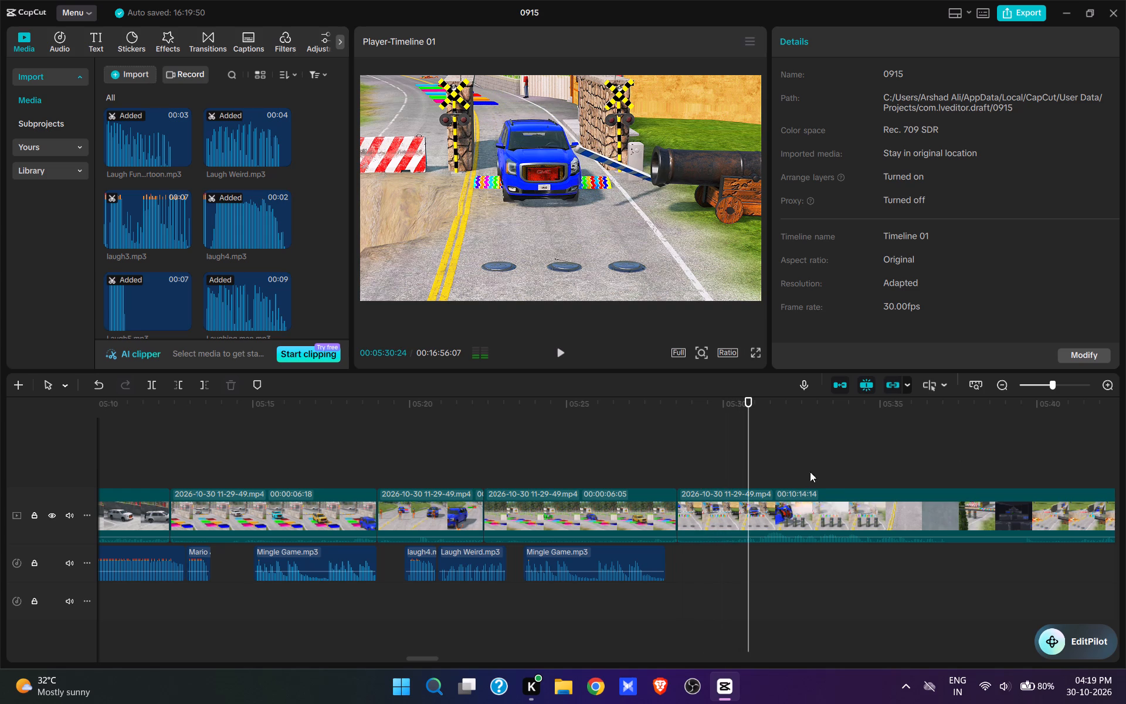
click(674, 458)
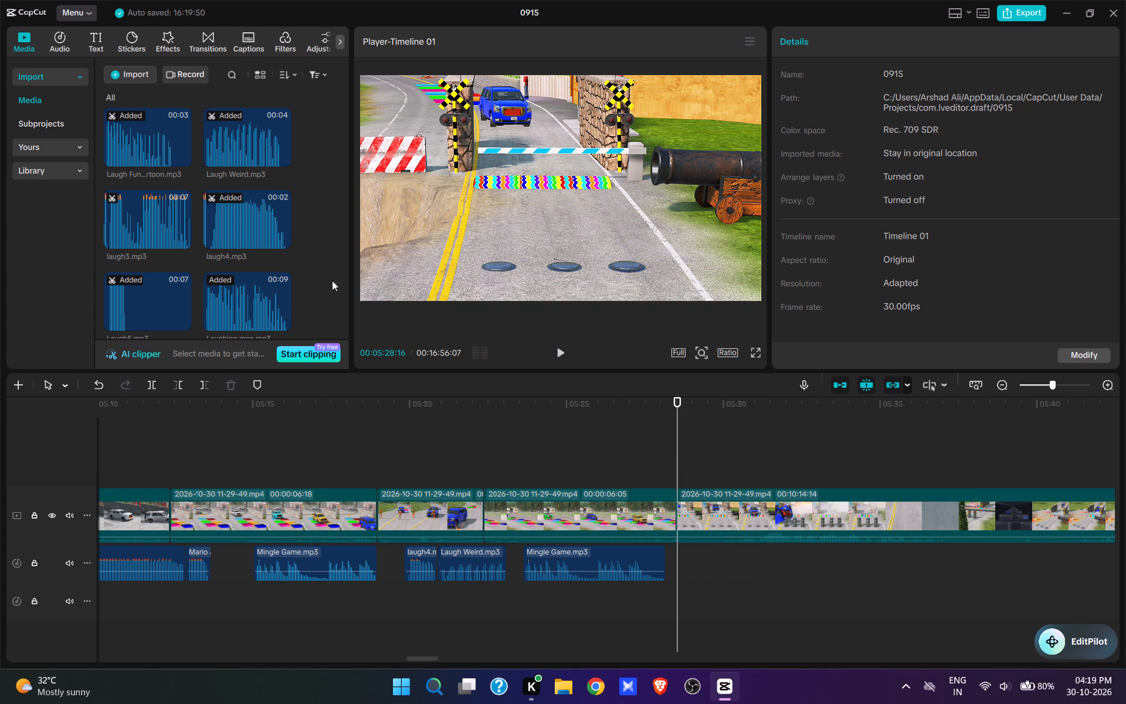
scroll(230, 228, up, 5)
scroll(233, 229, down, 1)
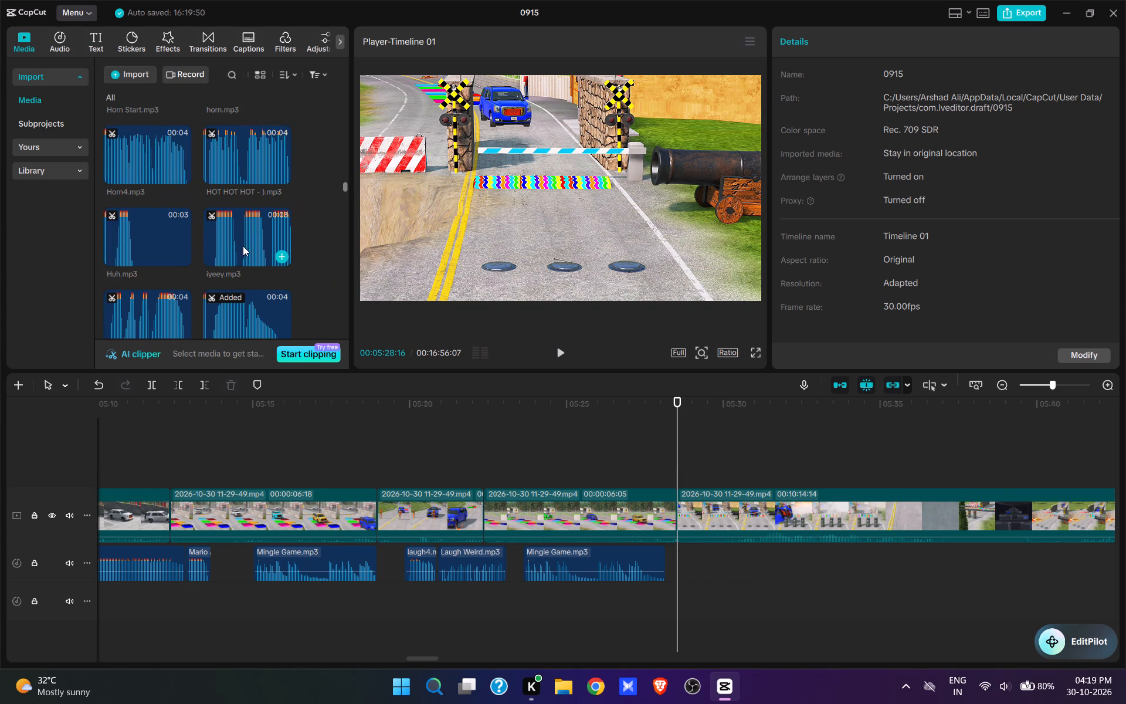
scroll(243, 246, down, 1)
click(281, 271)
Review the barrier and cannon blast shot with the new voice, stopping at 00:05:32:10 while smoke covers the road.
key(space)
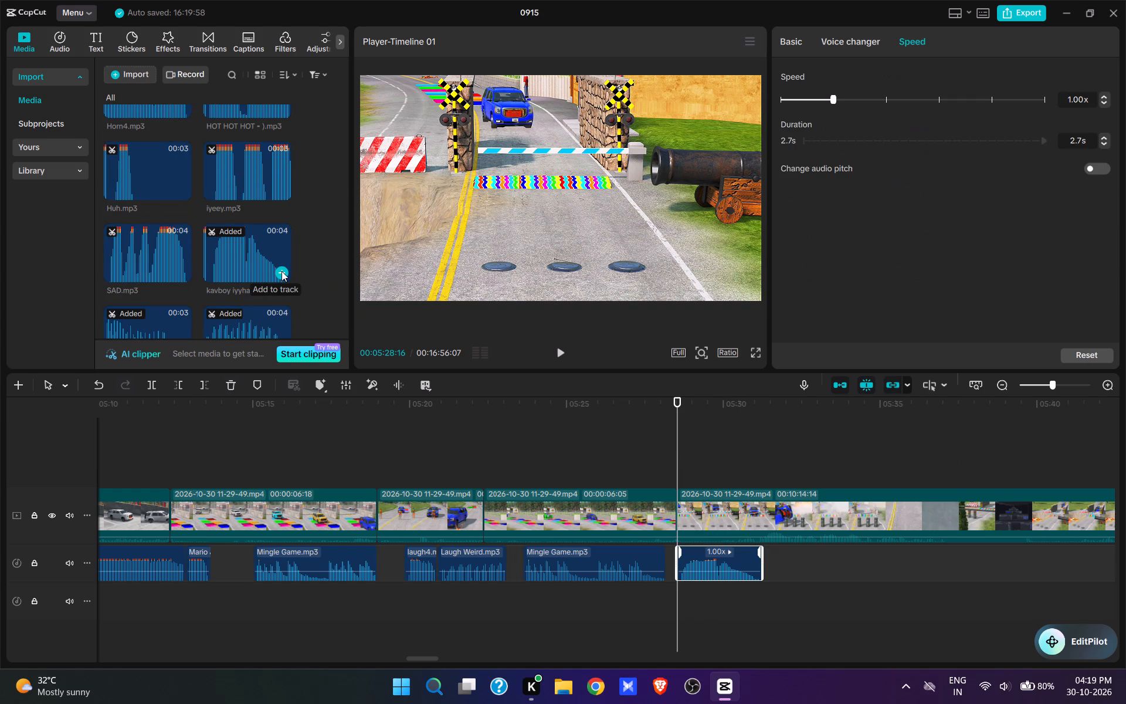
key(space)
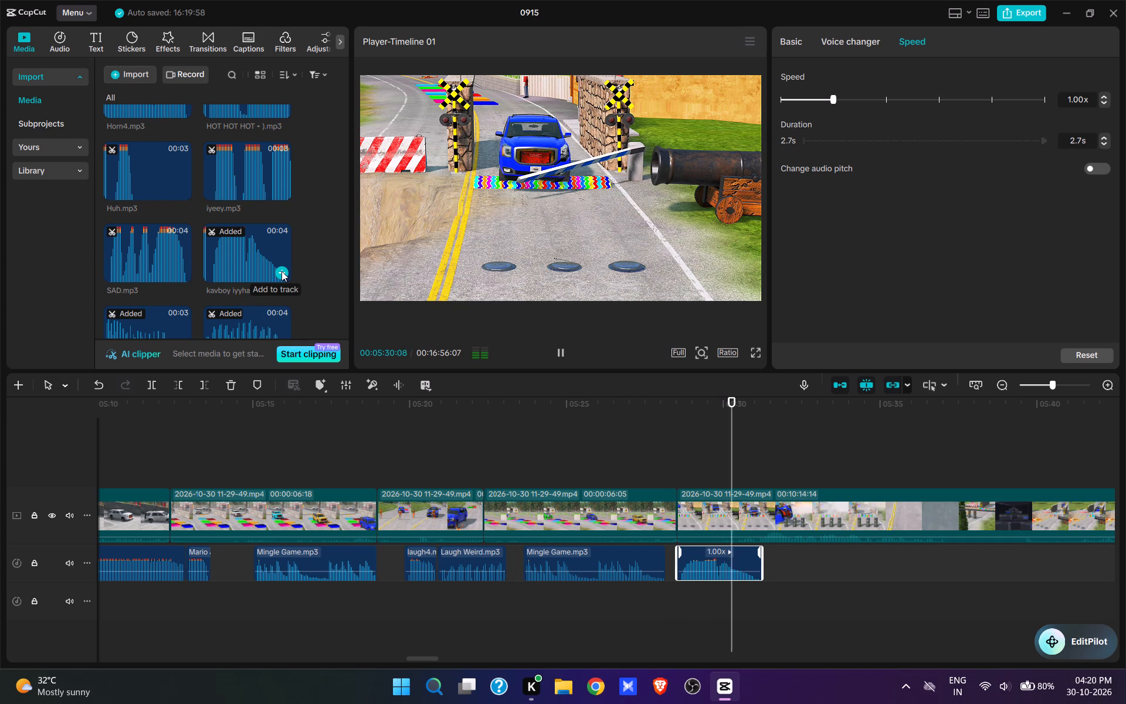
key(space)
key(space)
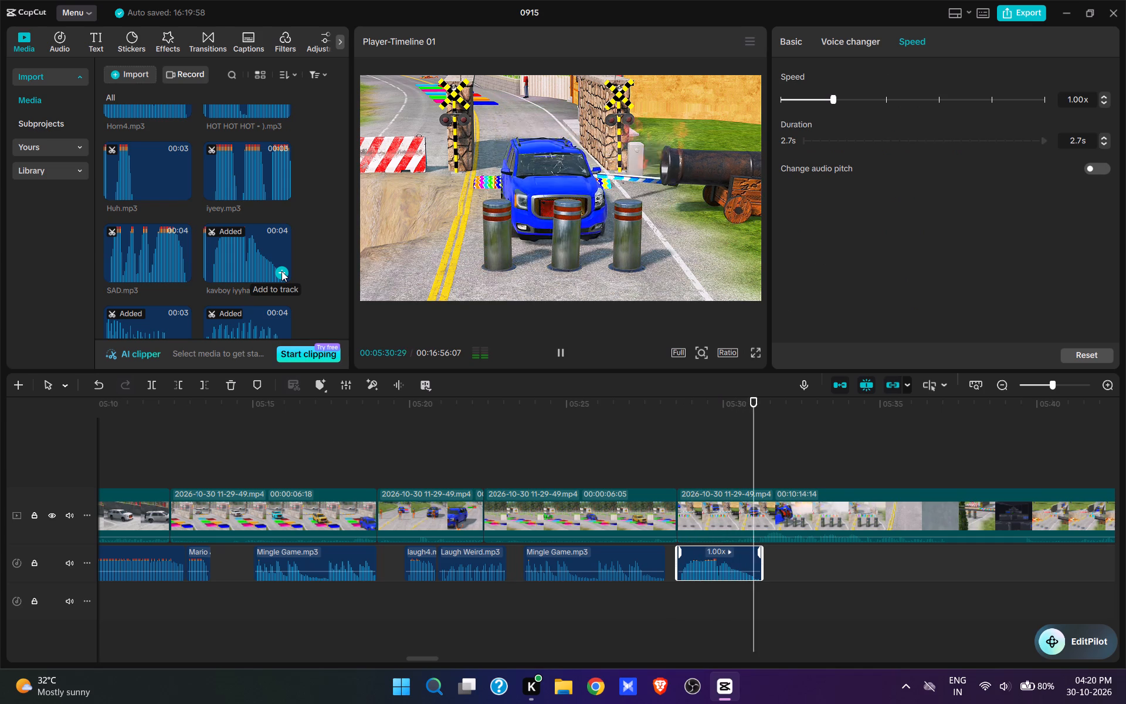
key(space)
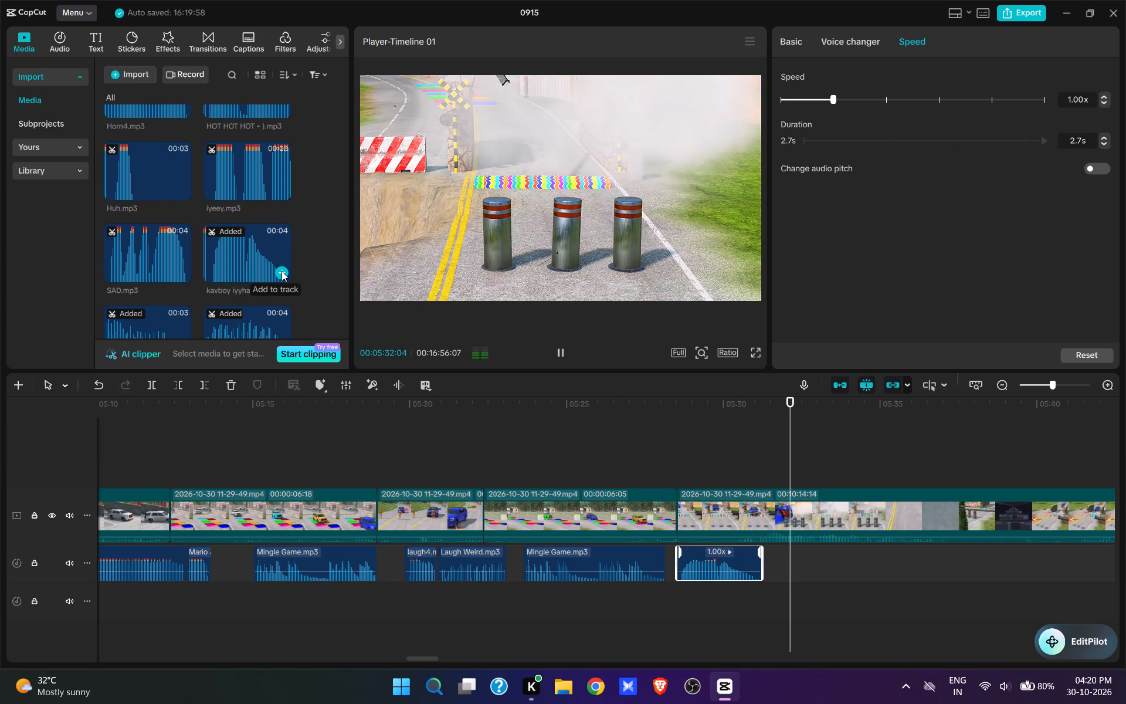
key(space)
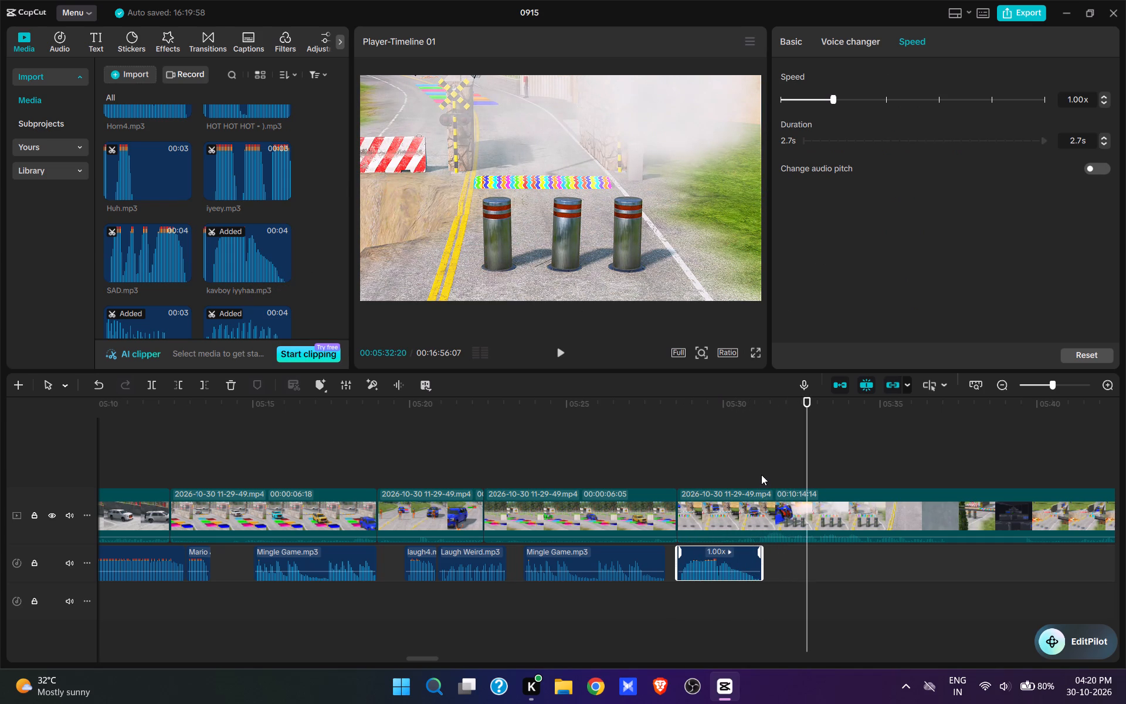
click(764, 469)
key(space)
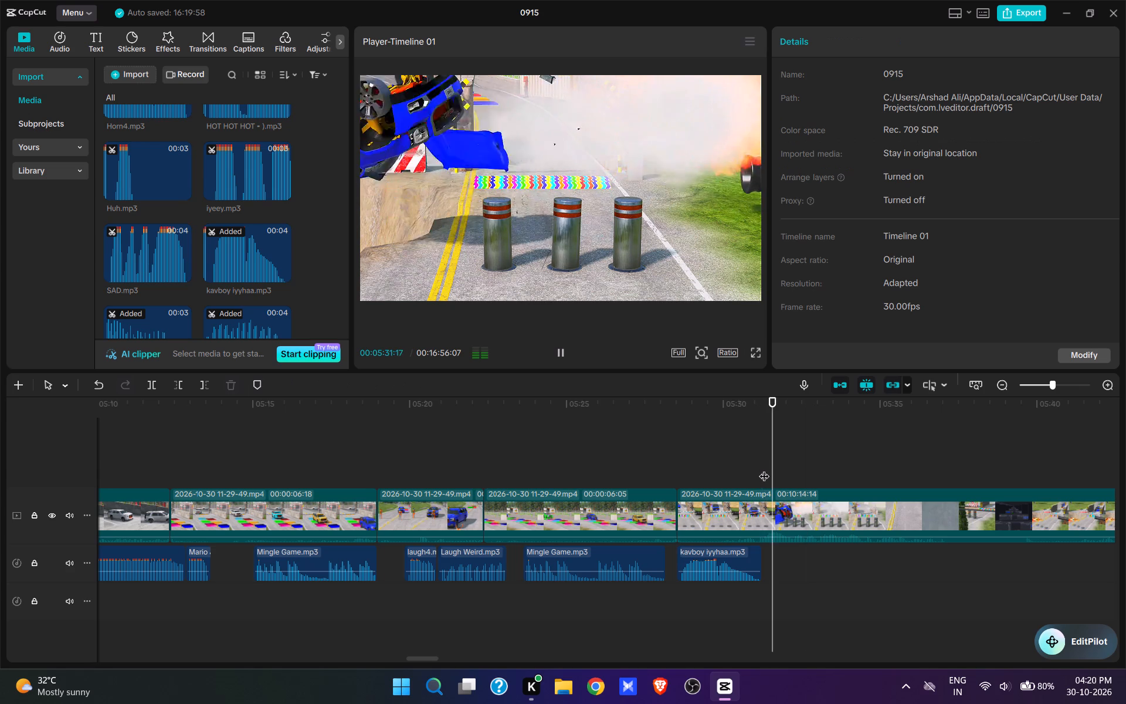
key(space)
Preview laugh sounds in the imported media and add the 3.5 s laung2.mp3 at 00:05:32:10.
scroll(171, 171, down, 7)
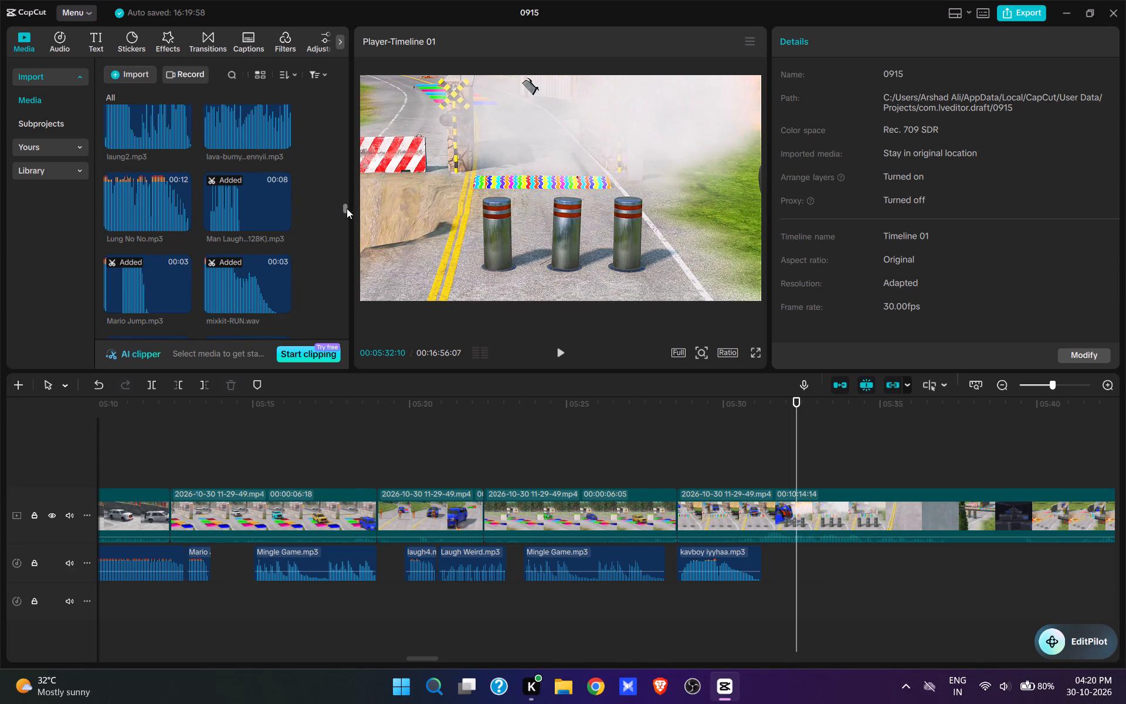
drag(346, 208, 334, 184)
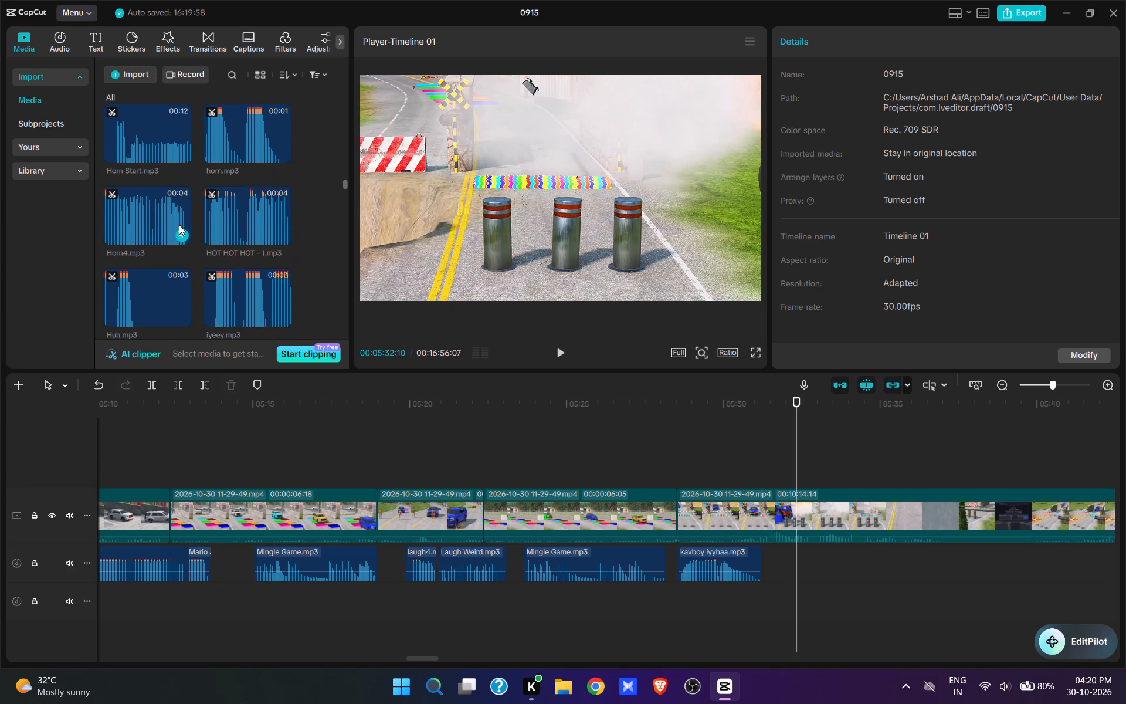
scroll(182, 226, down, 2)
scroll(217, 287, down, 2)
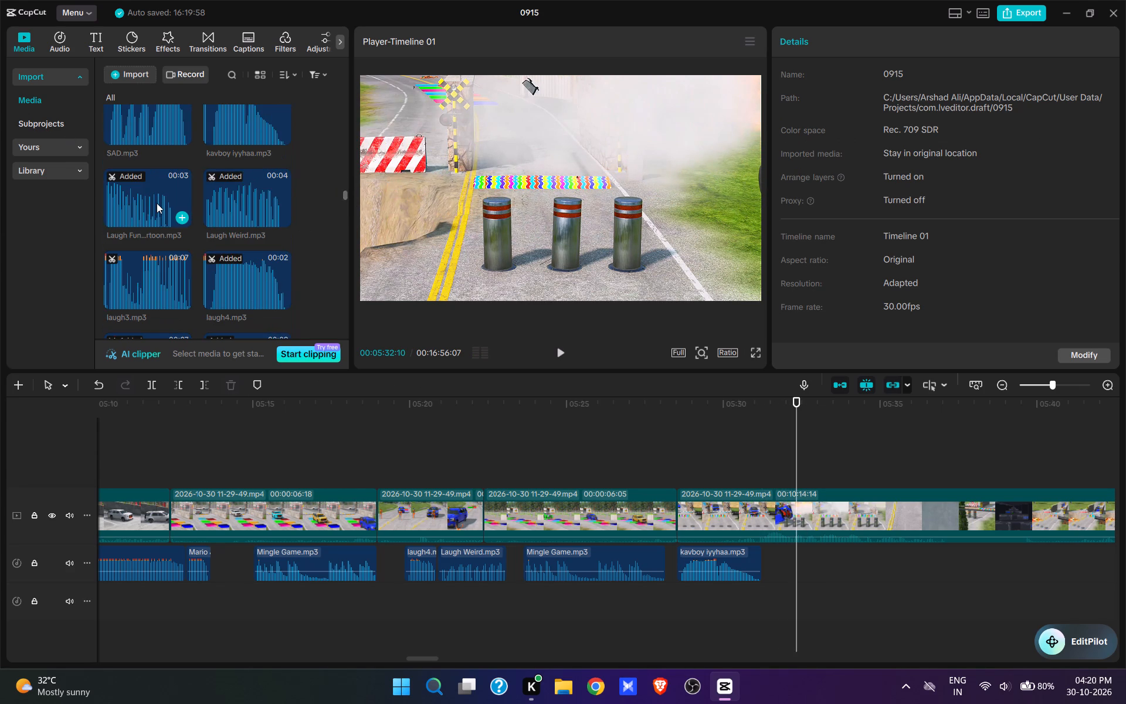
click(157, 203)
click(156, 275)
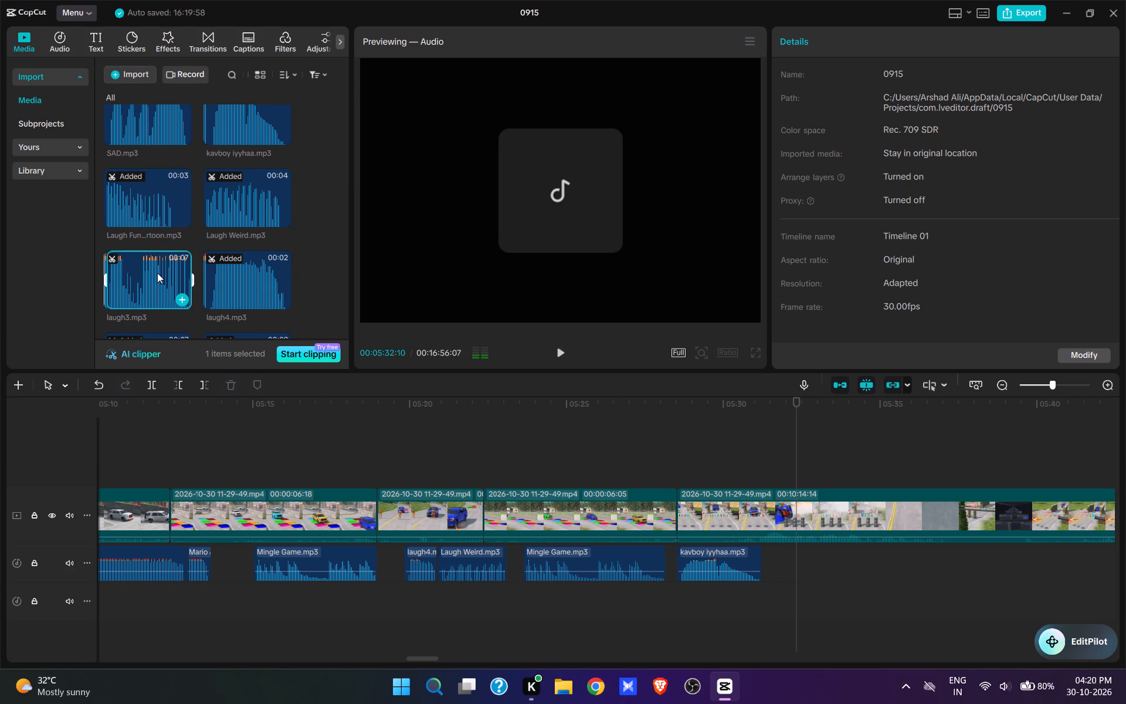
scroll(157, 273, down, 2)
click(135, 316)
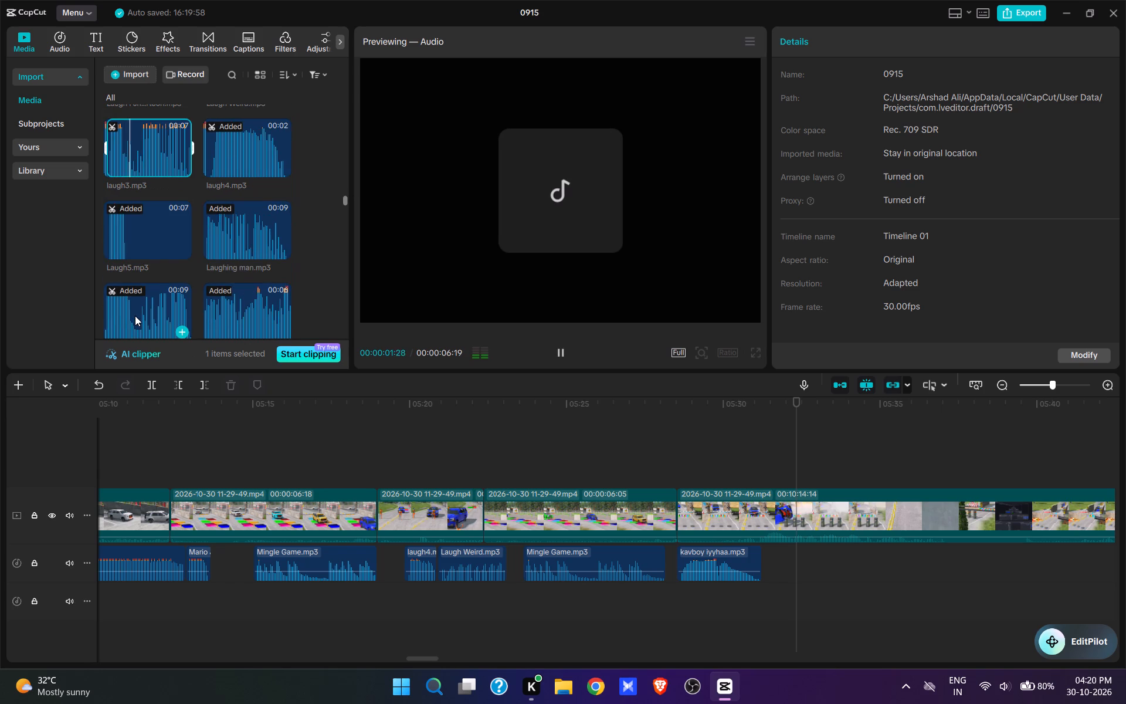
scroll(155, 275, down, 1)
click(133, 266)
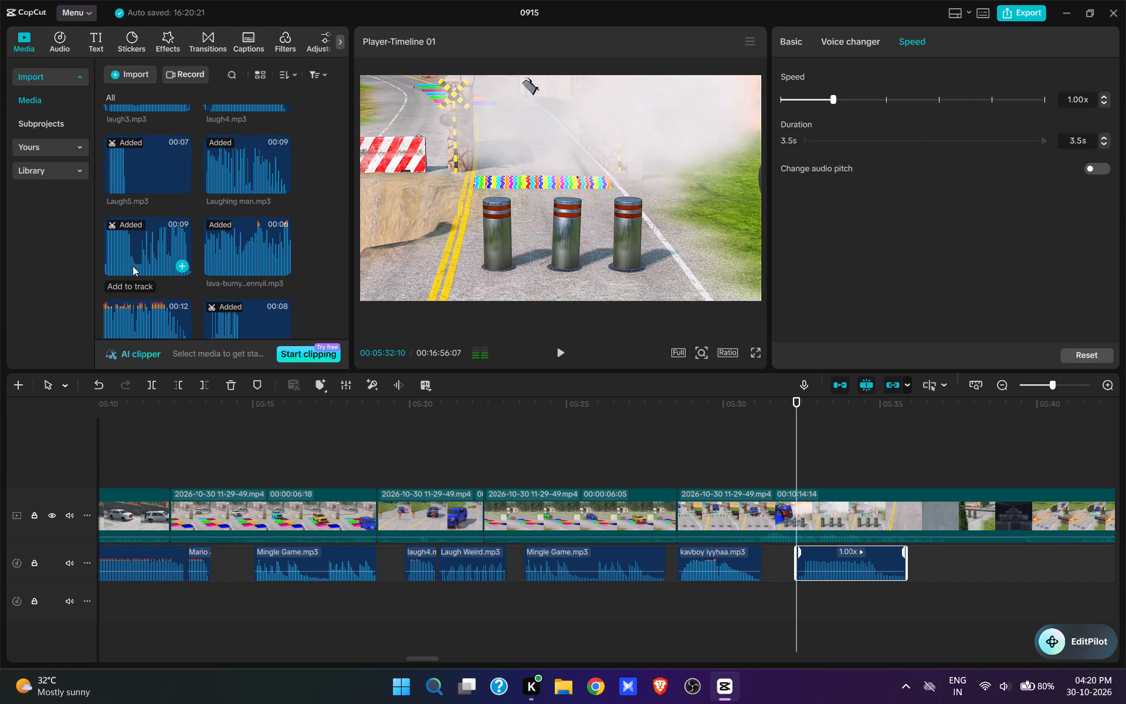
Check the laugh against the cannon blast and shift laung2.mp3 about half a second earlier.
key(space)
click(550, 353)
click(558, 353)
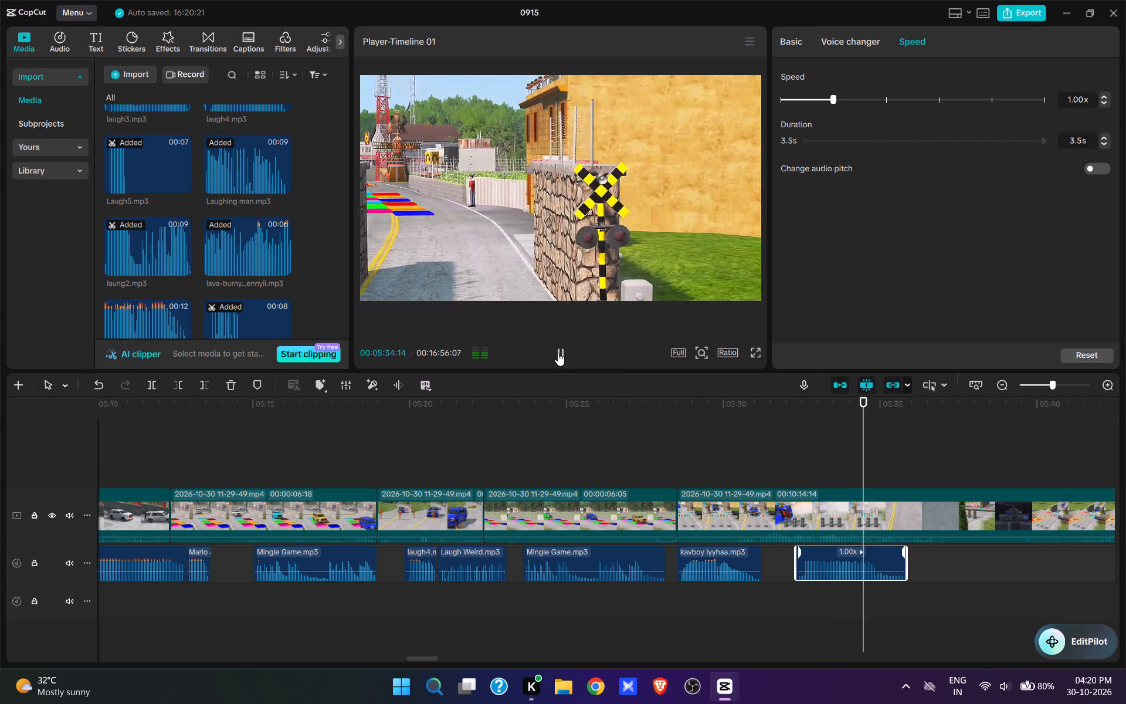
key(space)
click(764, 451)
key(space)
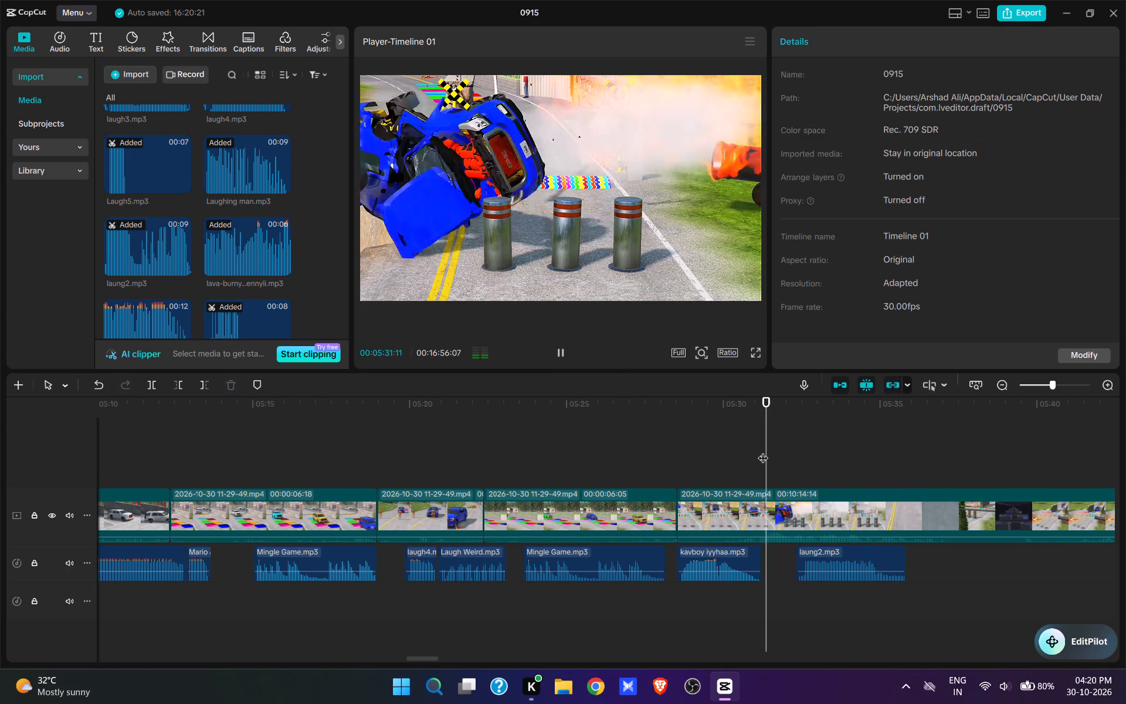
key(space)
drag(852, 550, 836, 554)
Play the barrier shot through and split the 11-29-49 clip at 00:05:34:00, once the SUV is gone and the smoke is thinning.
click(703, 452)
key(space)
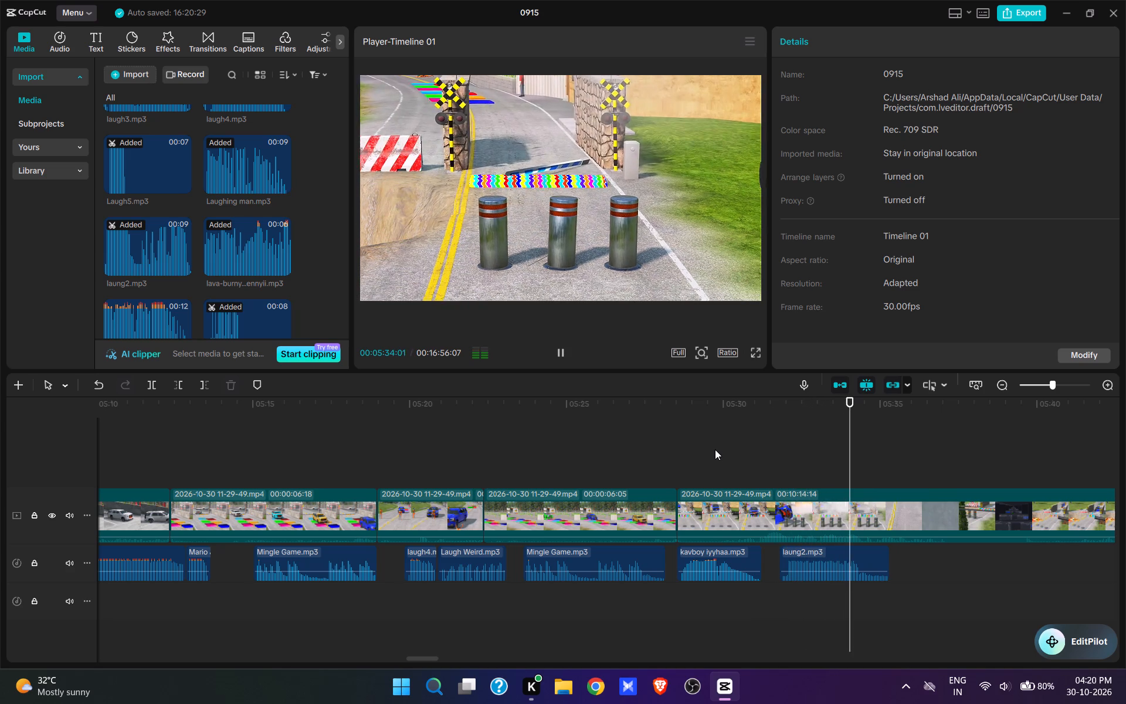
key(space)
click(849, 479)
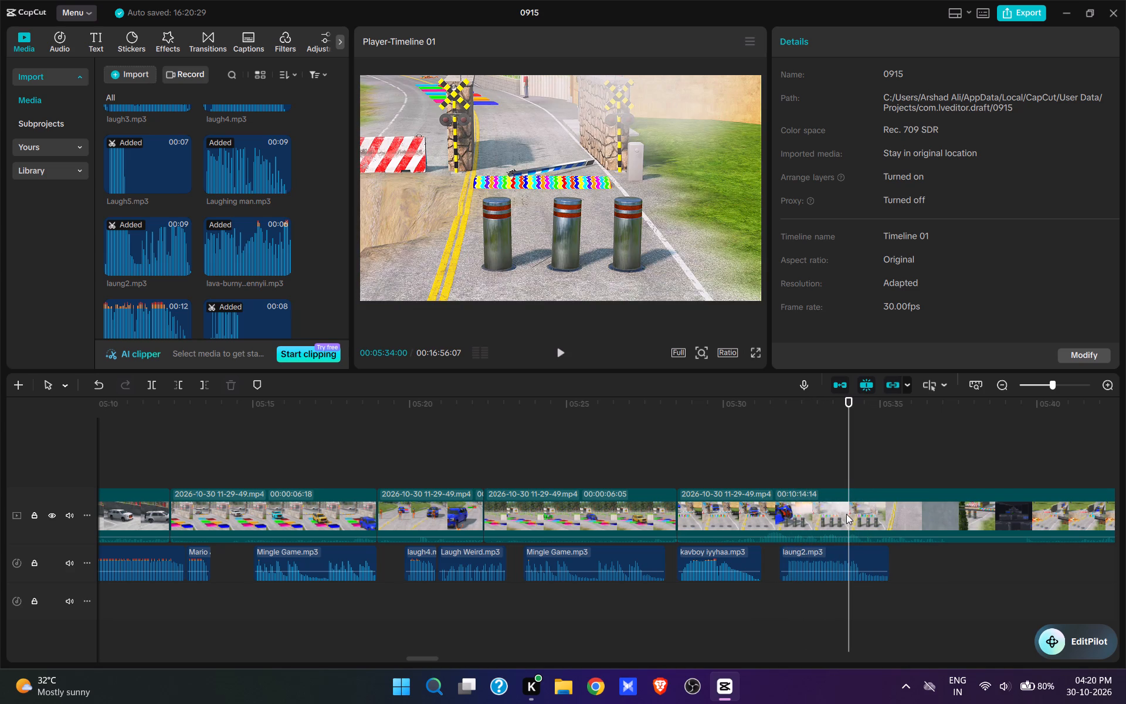
click(849, 519)
key(w)
Cut out the footage from 00:05:34:00 to about 00:05:40:05, where the SUV approaches the barrier in the side view.
drag(870, 535, 891, 559)
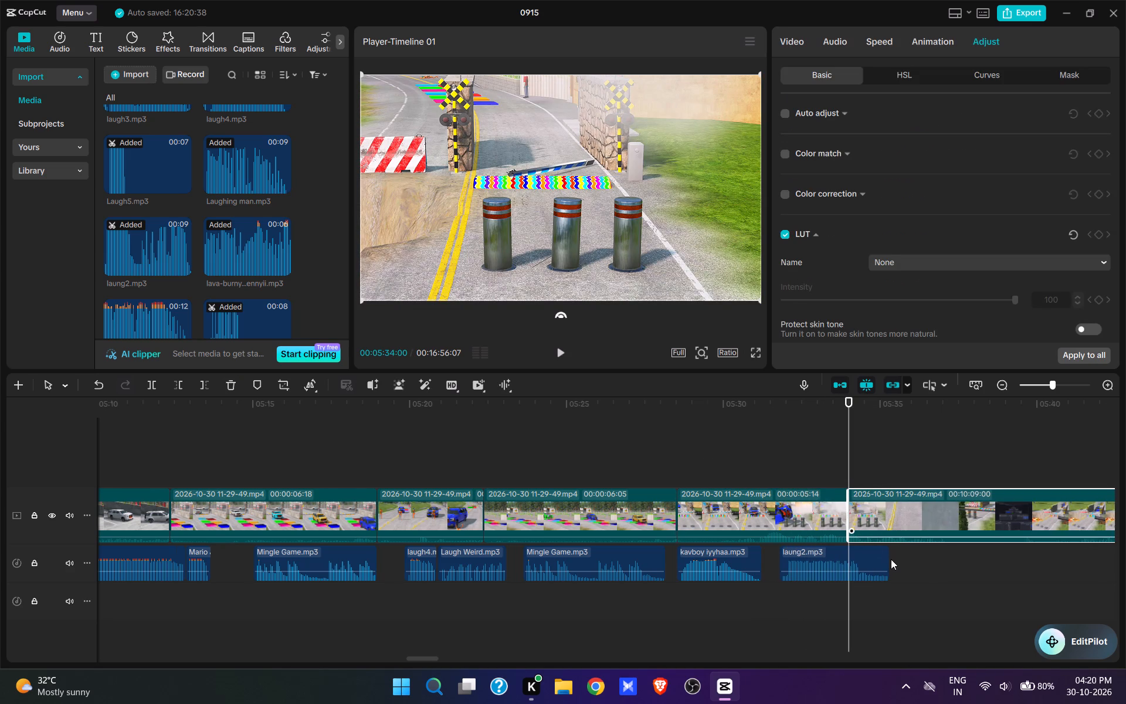
drag(891, 559, 904, 568)
click(942, 446)
key(space)
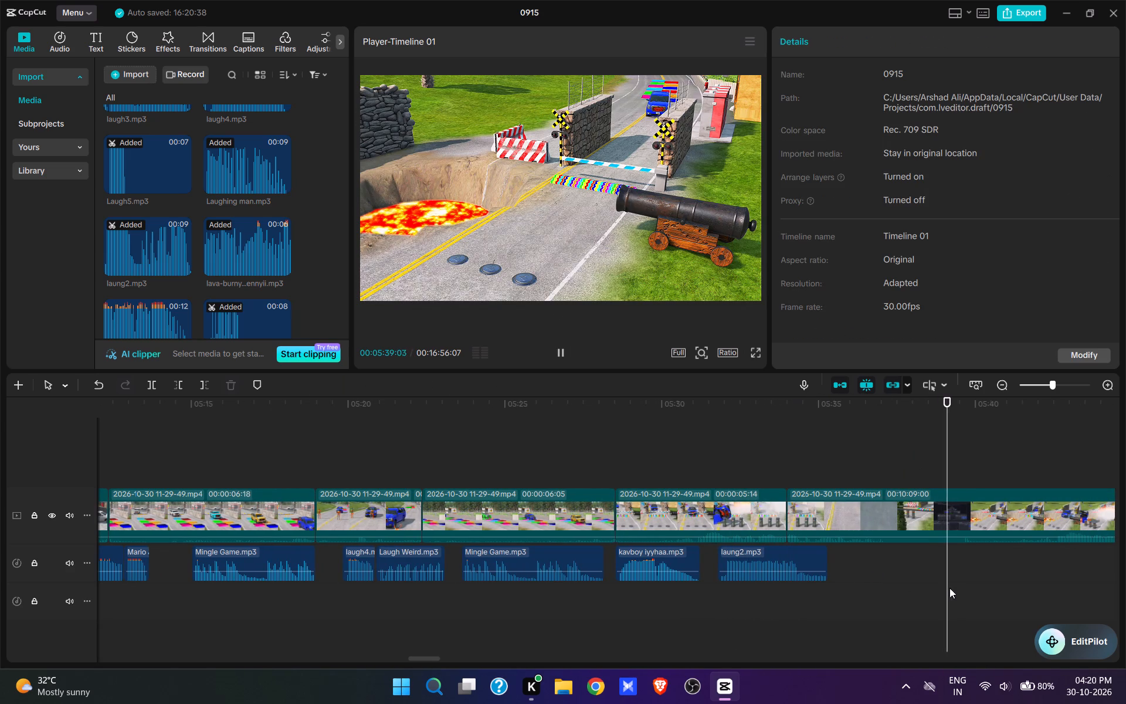
key(space)
text(q)
Play to the cannon blast and add super-mario.mp3 at 00:05:37:00, as the SUV is thrown over the bollards.
key(space)
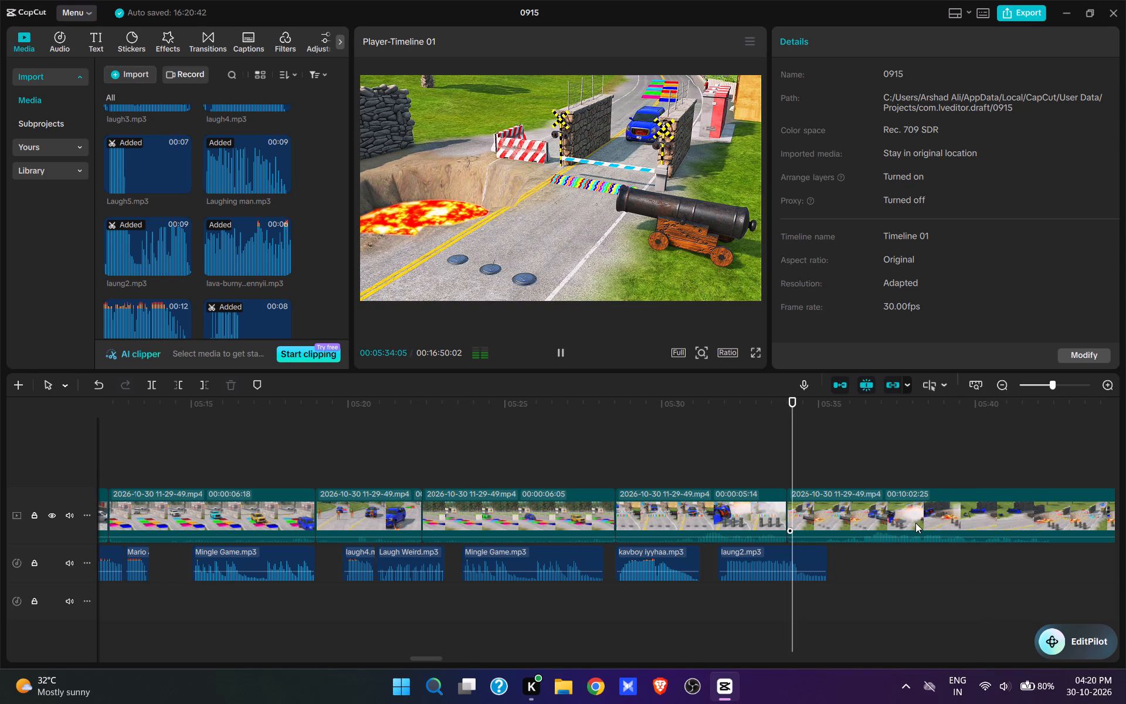
key(space)
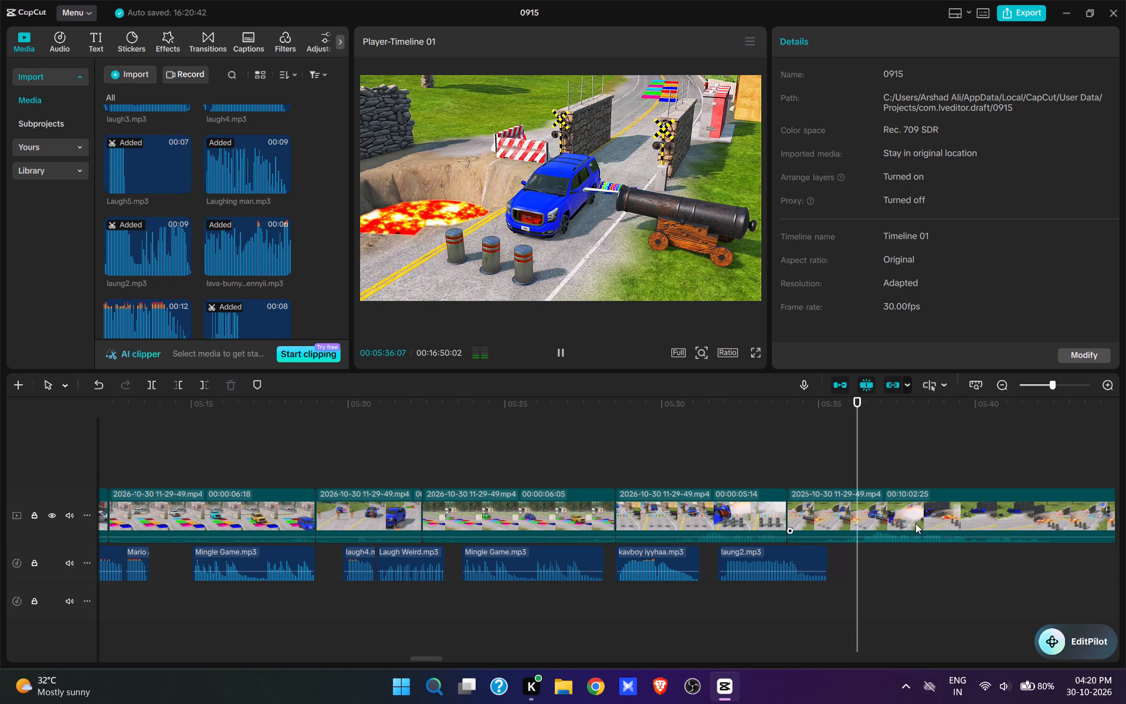
key(space)
key(space)
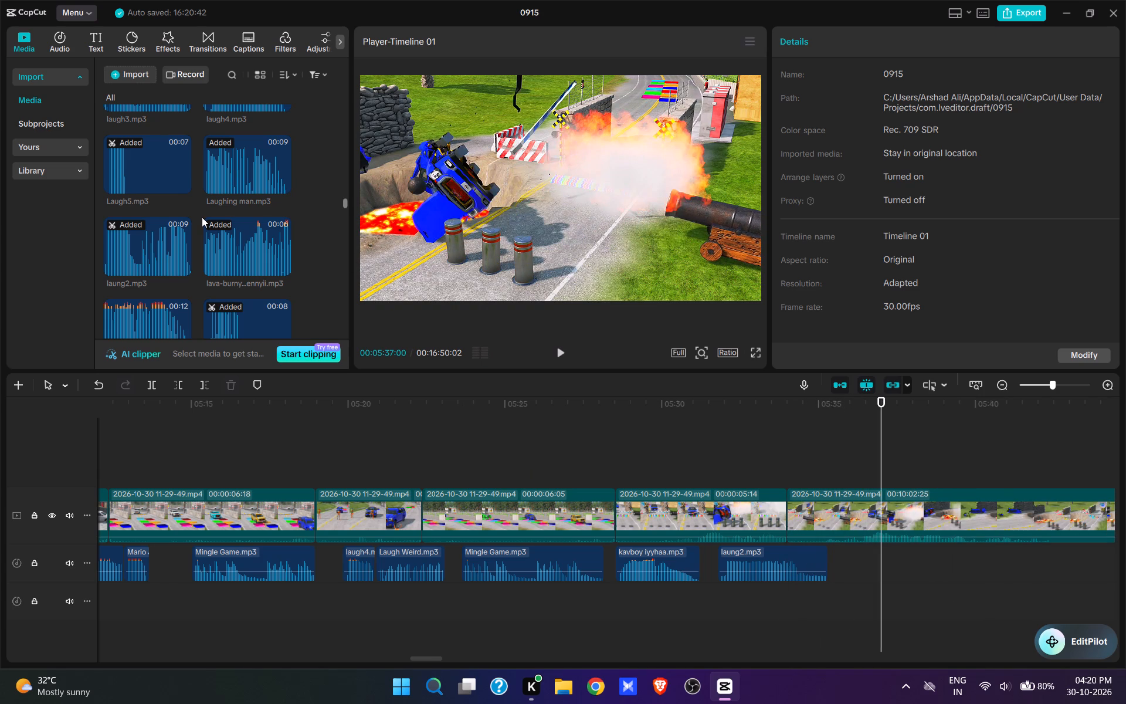
scroll(202, 217, down, 8)
drag(347, 227, 347, 271)
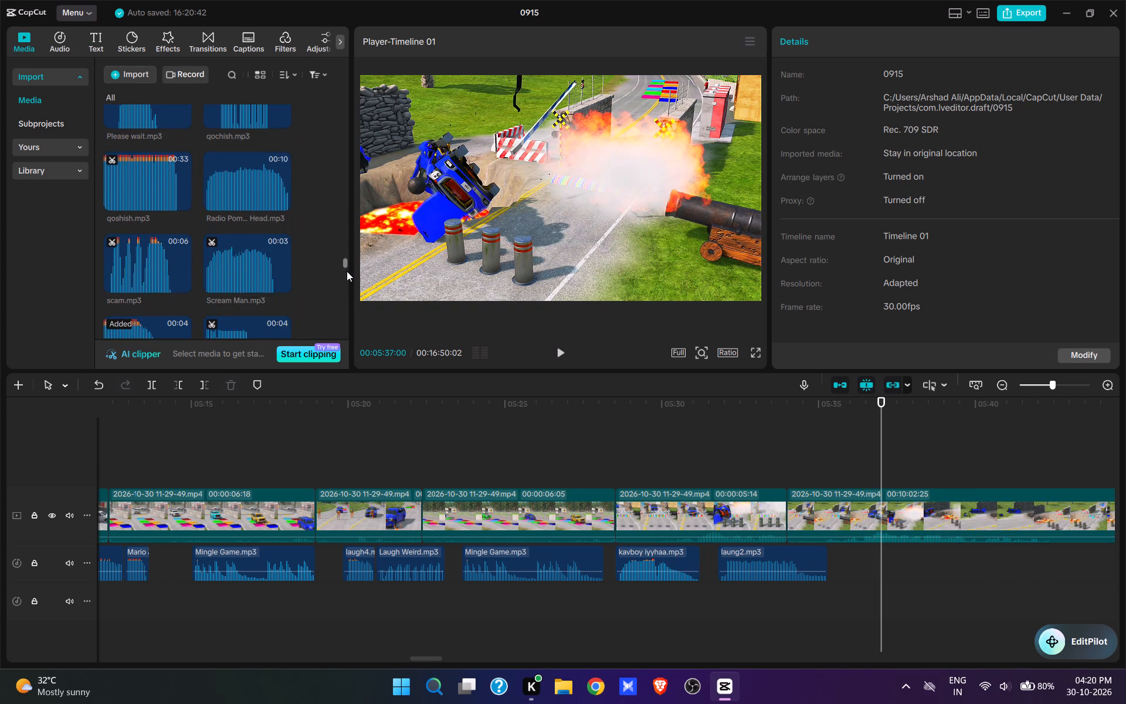
drag(347, 271, 347, 275)
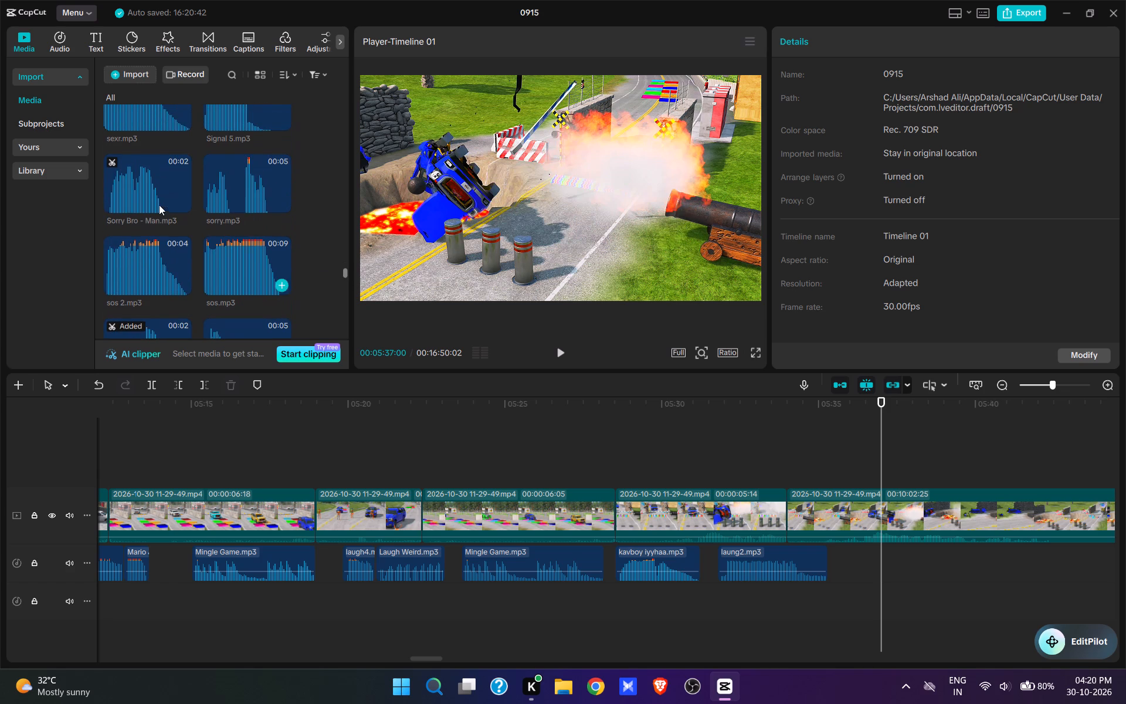
scroll(248, 203, down, 3)
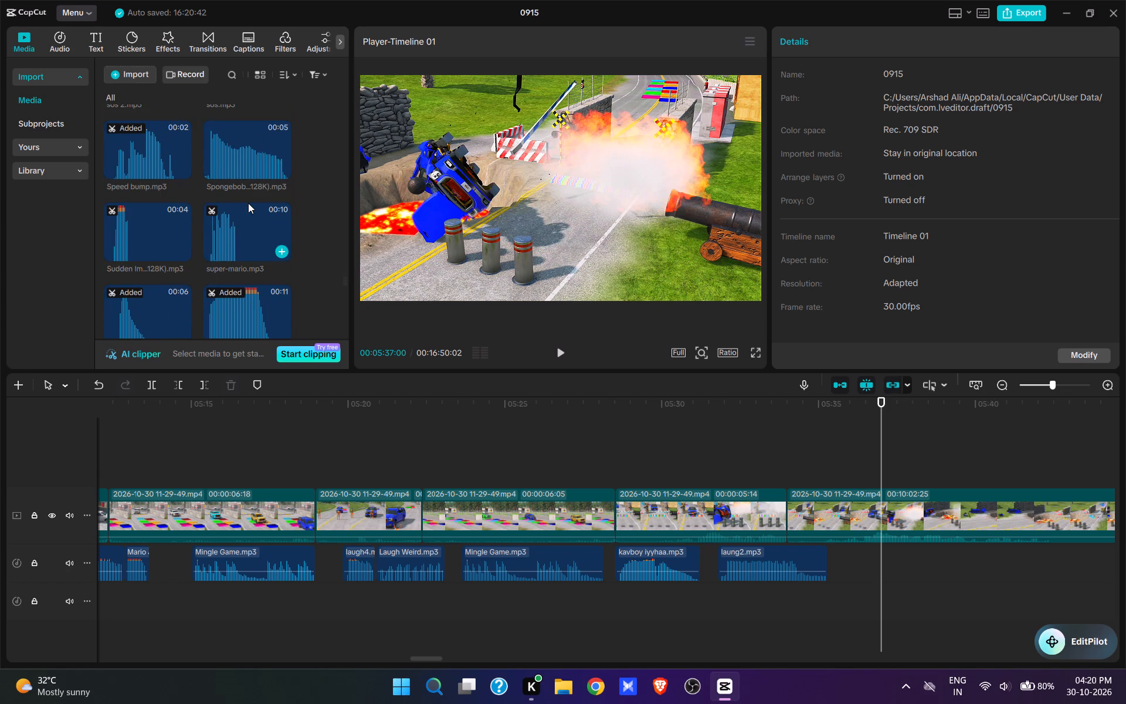
click(278, 252)
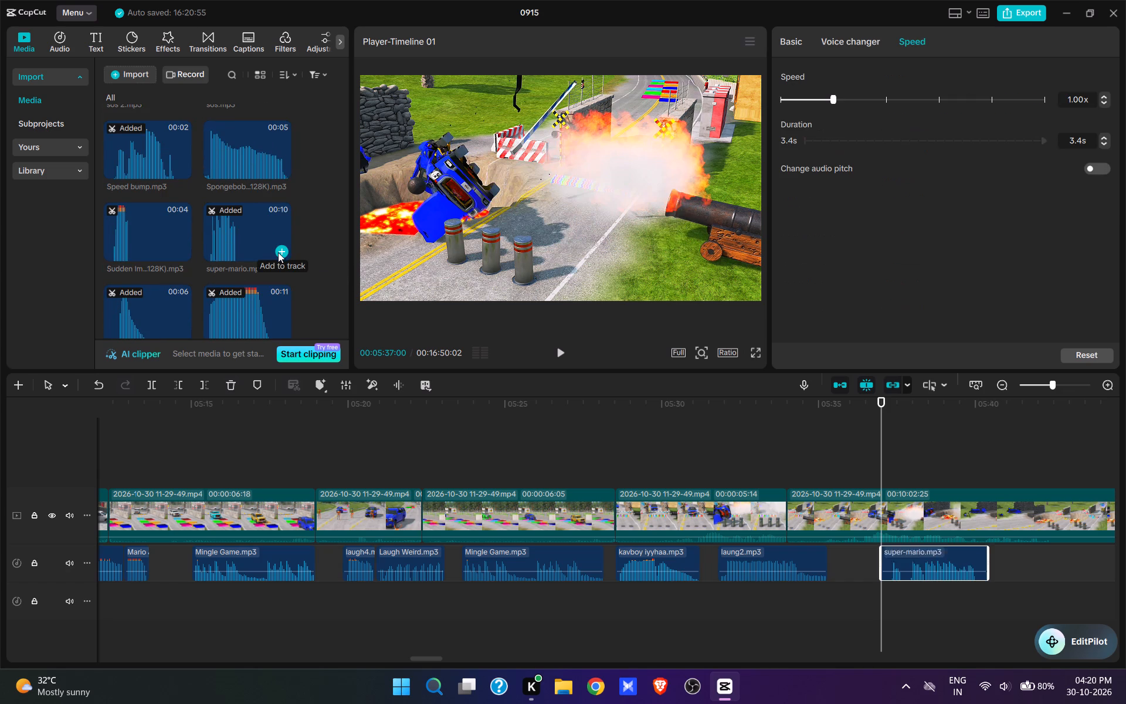
Play on and split the 11-29-49 clip at 00:05:41:05, where the wrecked SUV rests by the stone wall.
key(space)
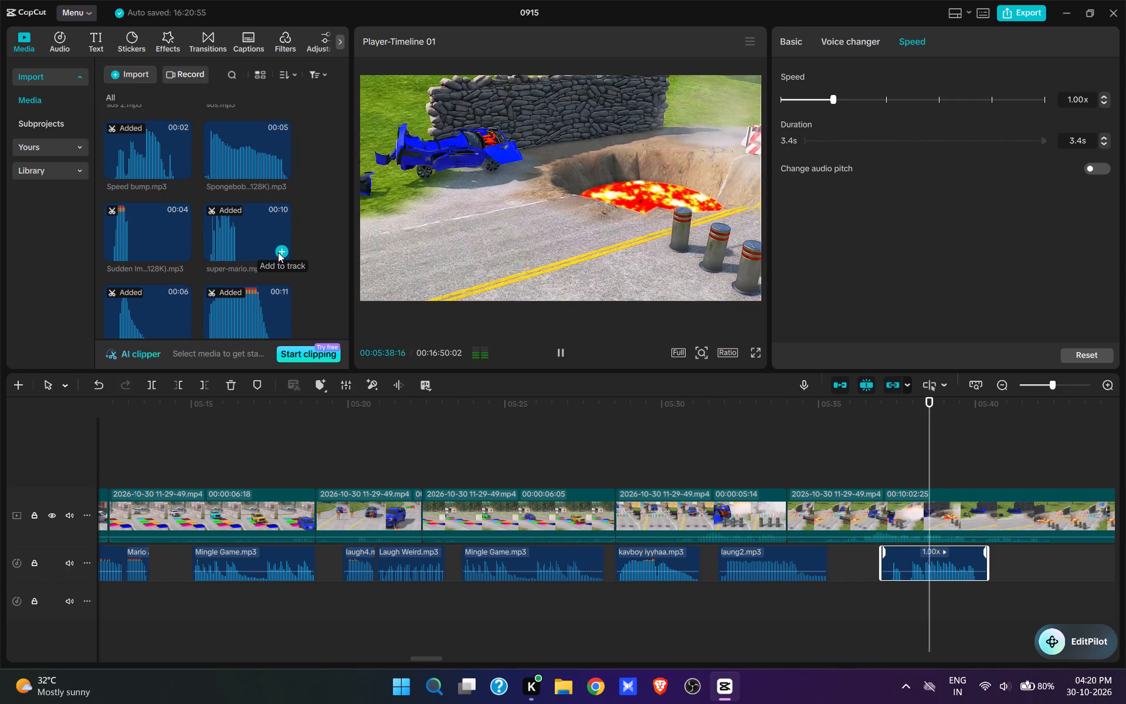
key(space)
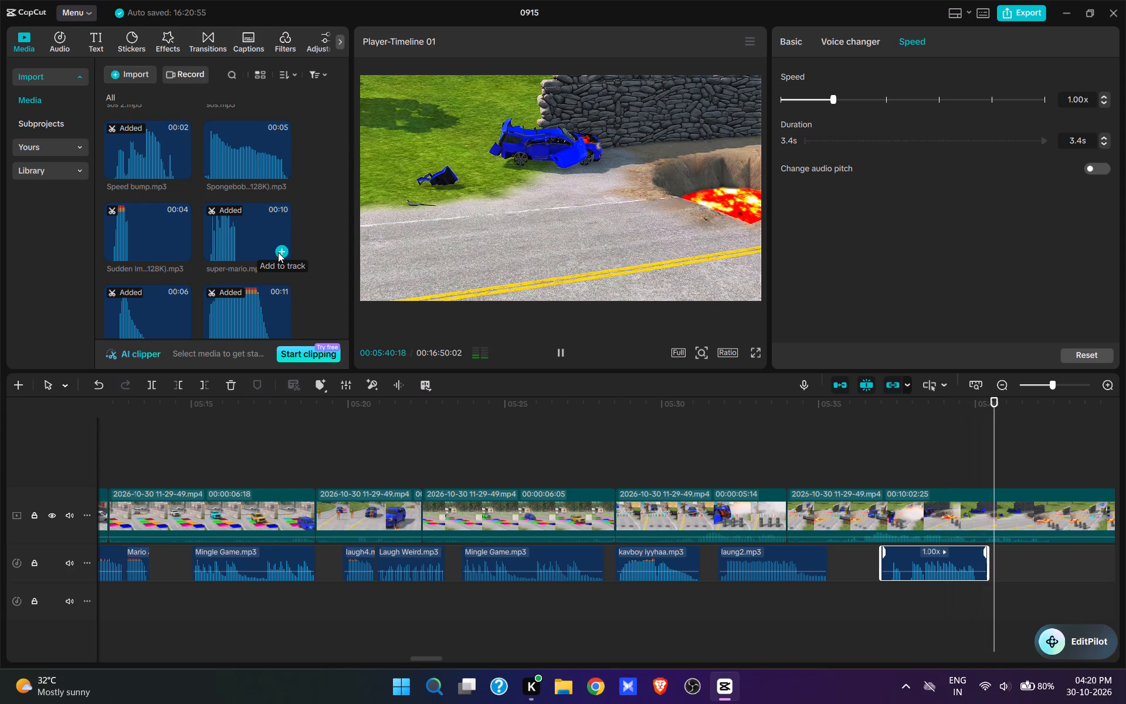
key(space)
key(space)
text(w)
Review the following take of the cannon crash from 00:05:47:11 to 00:05:52:01.
drag(473, 414, 479, 417)
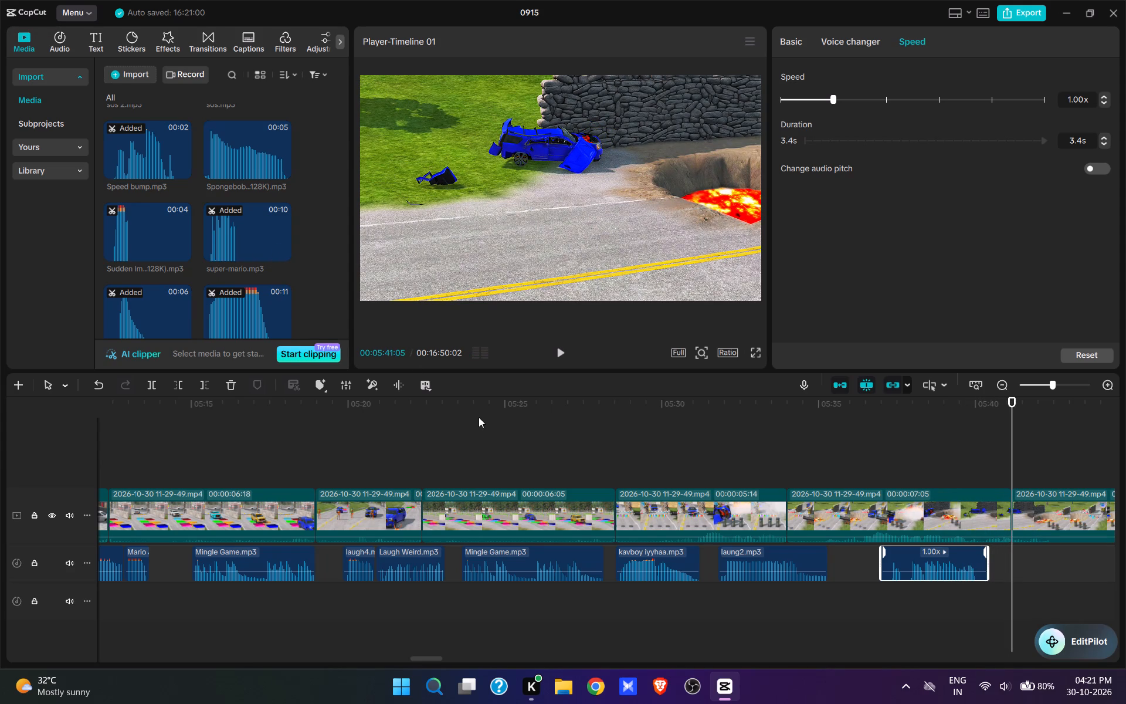
drag(479, 417, 491, 424)
drag(489, 425, 477, 476)
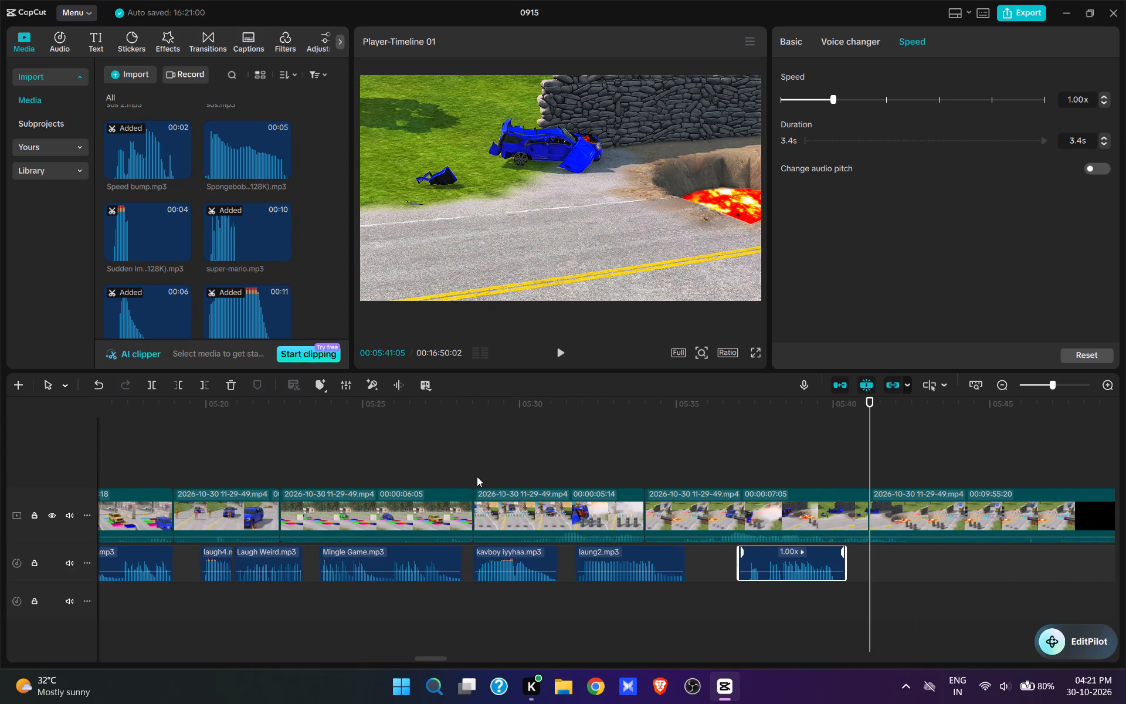
drag(477, 476, 467, 510)
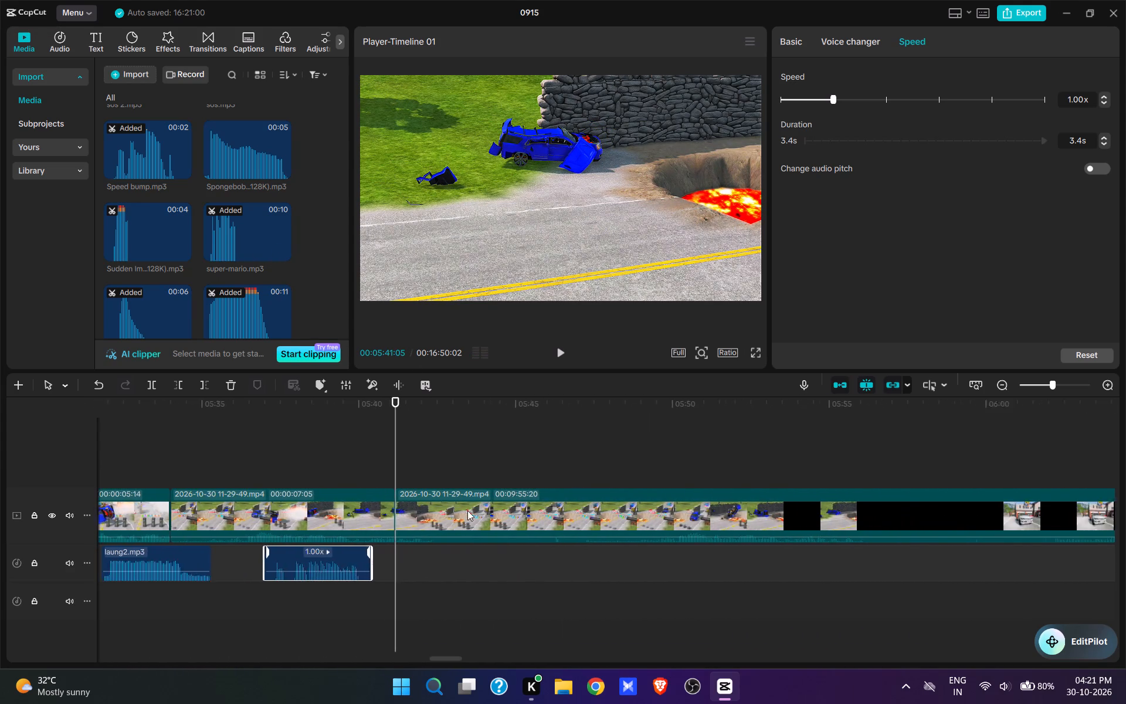
drag(467, 510, 465, 511)
click(426, 478)
click(405, 459)
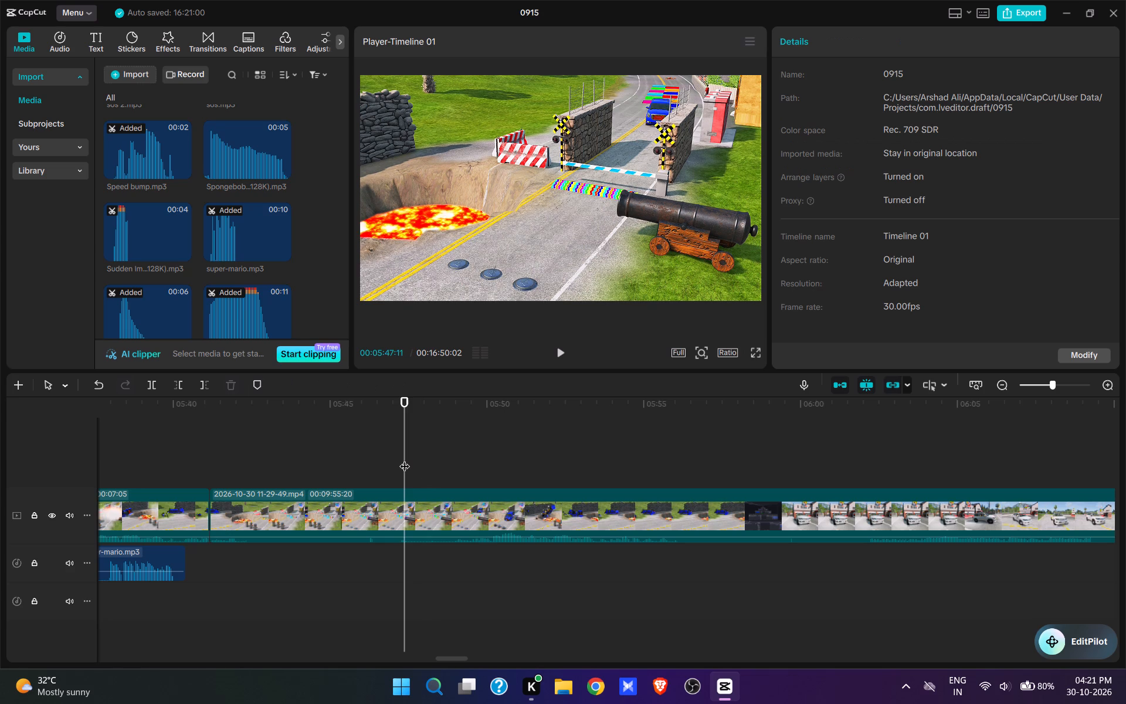
key(space)
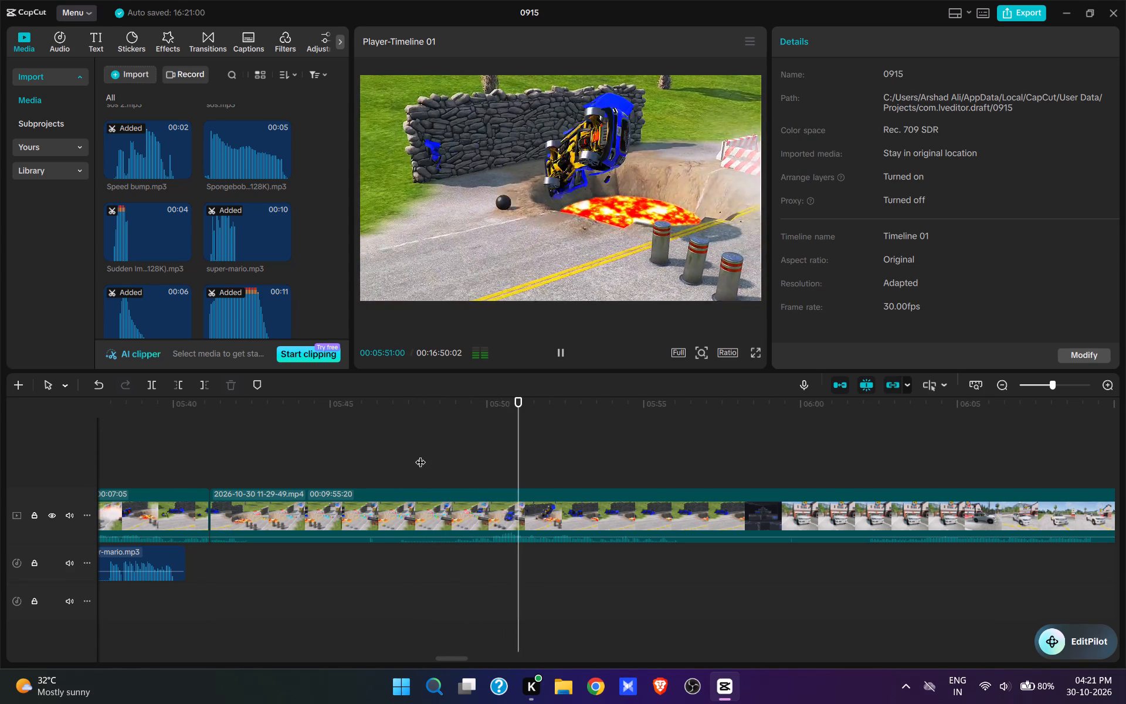
key(space)
Move super-mario.mp3 about 4.5 s later, so it begins just after the 00:05:41:05 split.
drag(214, 526, 233, 495)
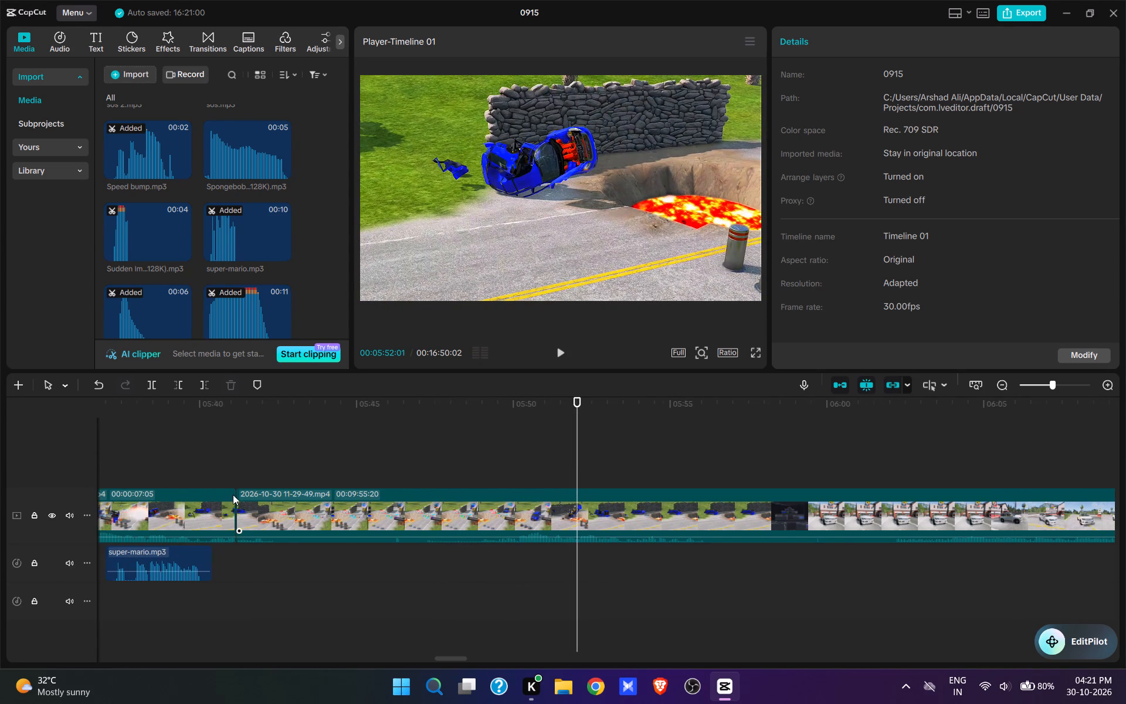
drag(233, 495, 243, 489)
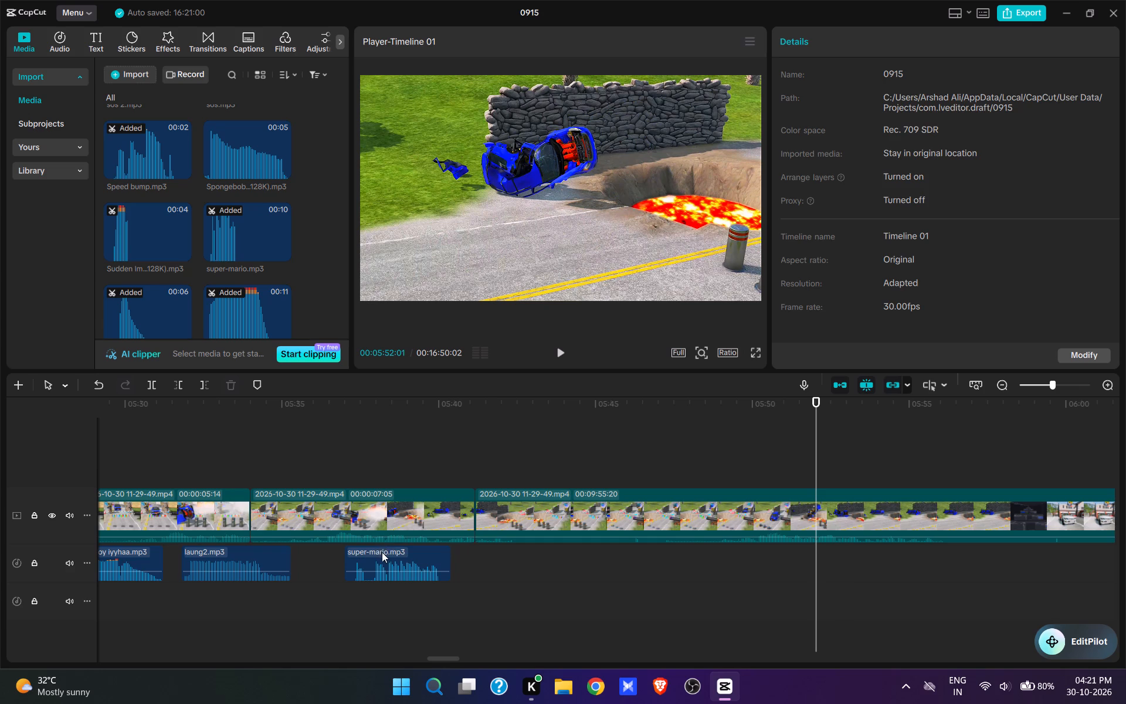
drag(382, 553, 528, 552)
Delete the 00:00:07:05 piece of the 11-29-49 recording that ends at the 00:05:41:05 split.
click(349, 528)
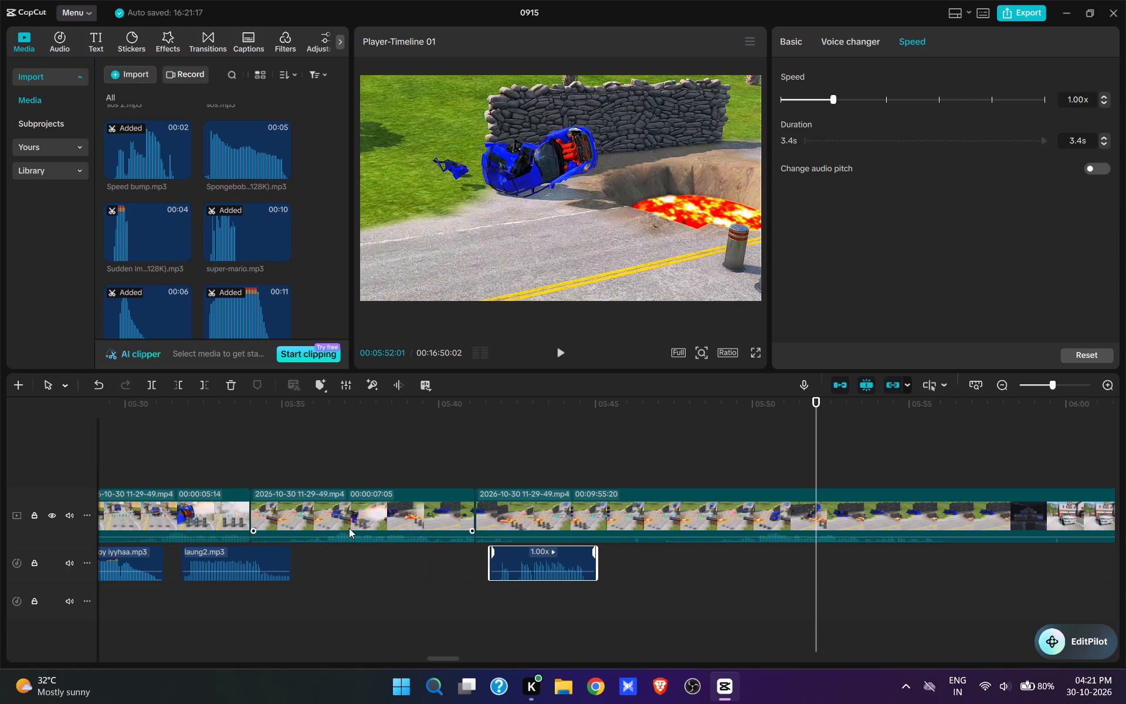
key(d)
Review the cannon take from 00:05:33:15 and trim its start up to 00:05:41:09, where the blue SUV nears the barrier.
click(235, 450)
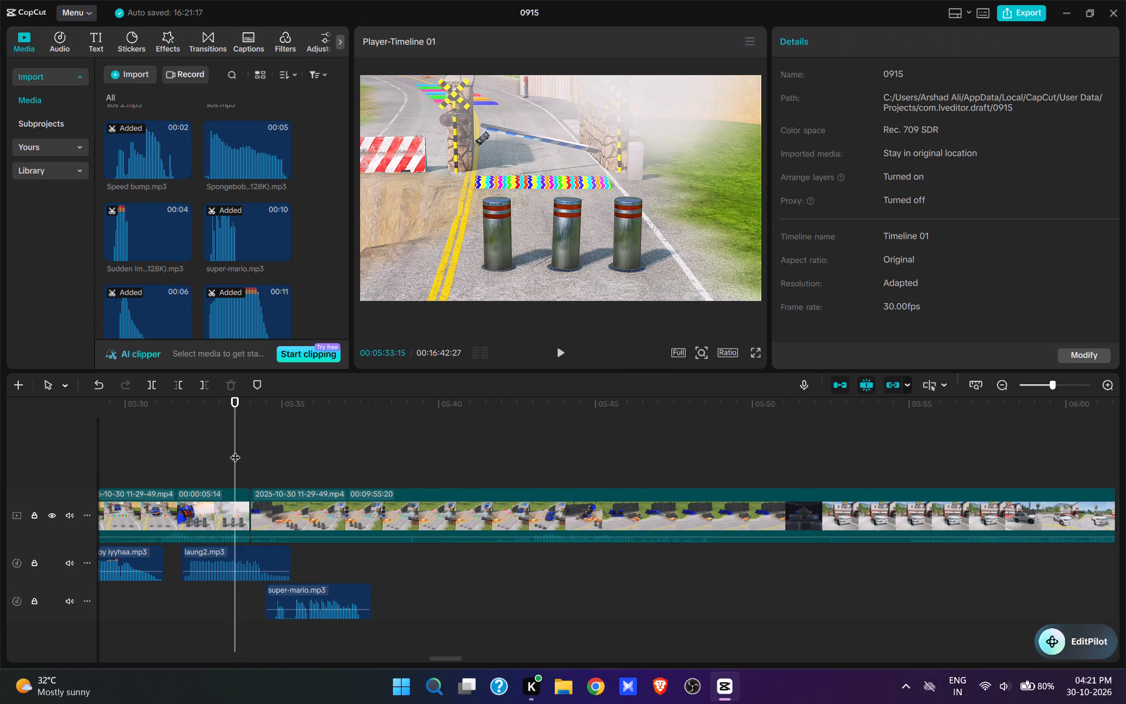
key(space)
click(173, 449)
key(space)
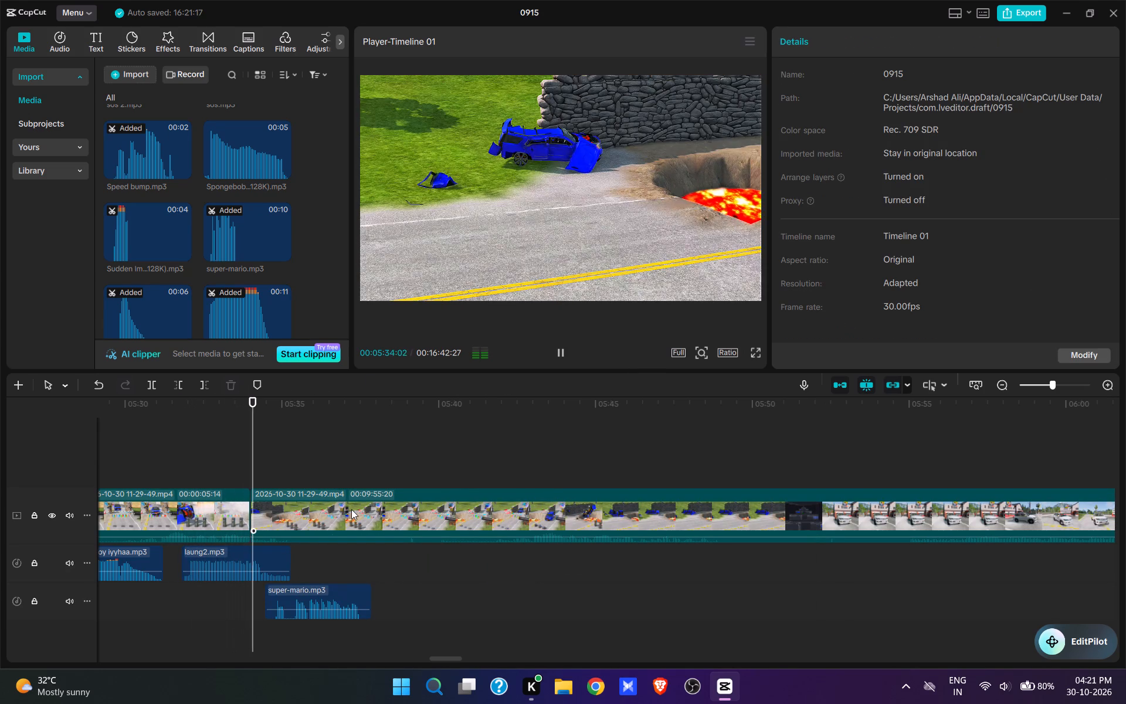
key(space)
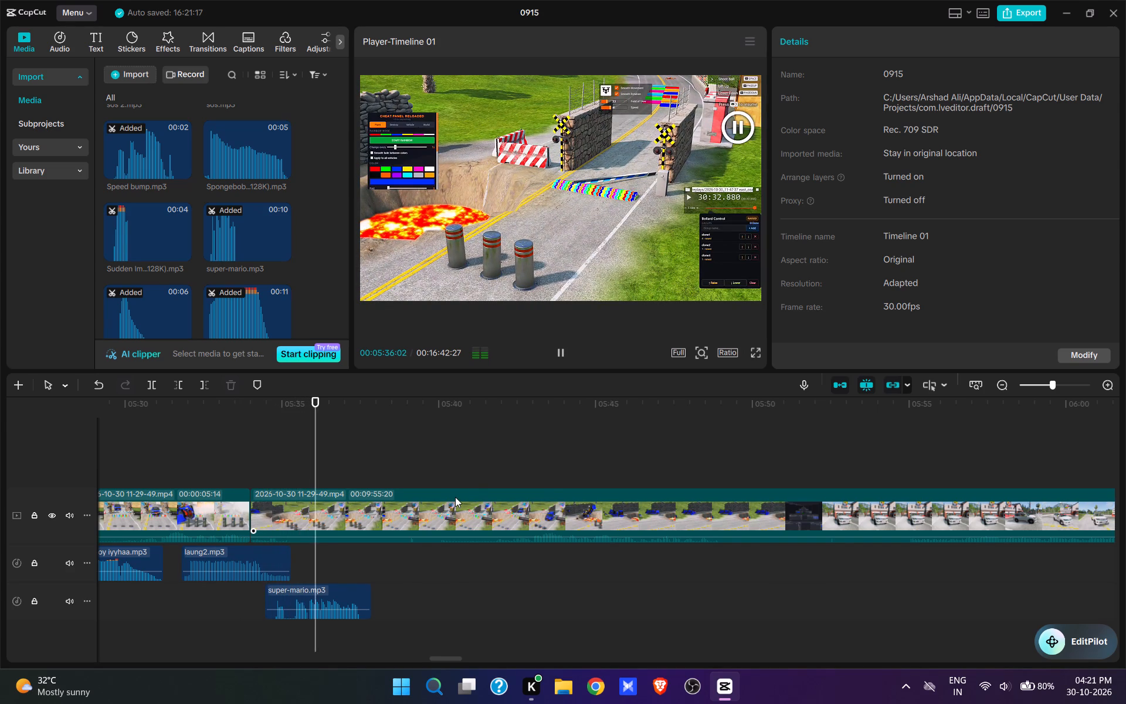
key(space)
click(498, 468)
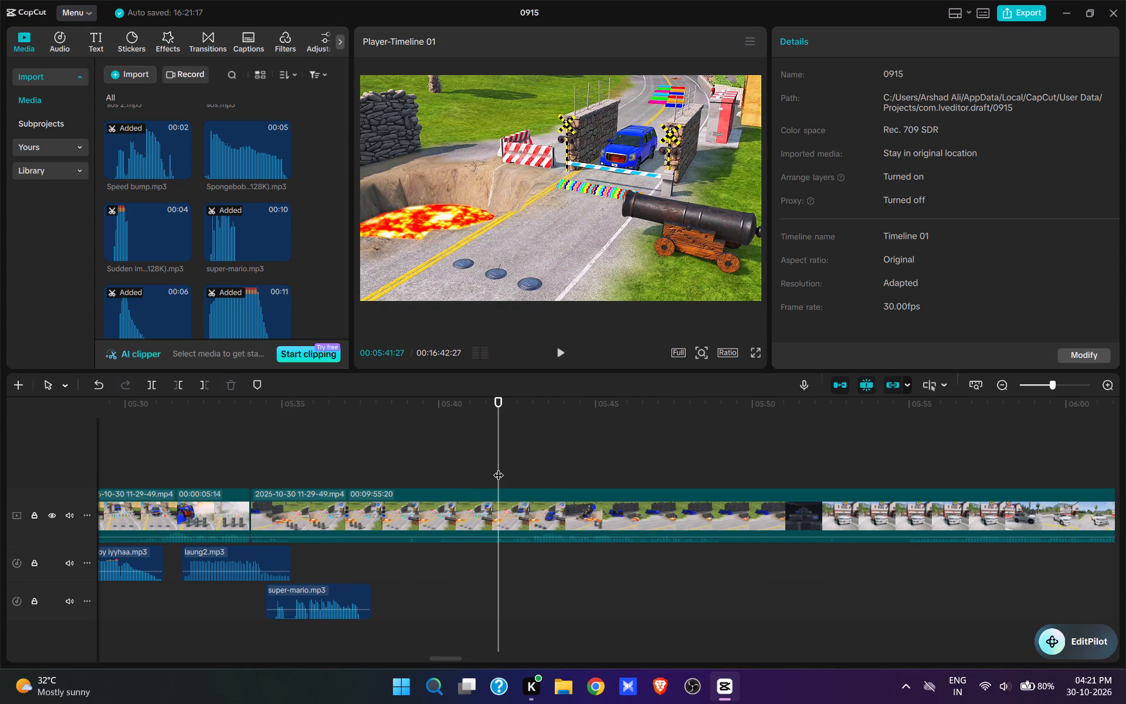
click(479, 465)
key(q)
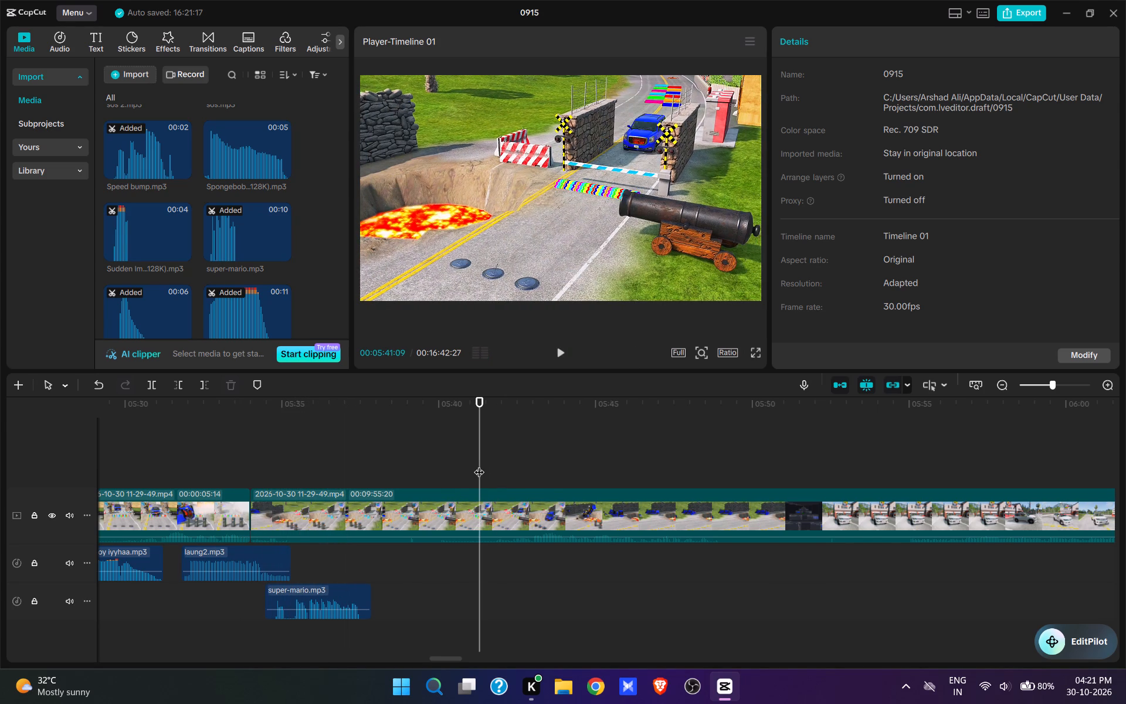
Play the shortened shot and move super-mario.mp3 to start at about 00:05:36, as the cannonball throws the SUV over the lava pit.
drag(322, 589, 422, 557)
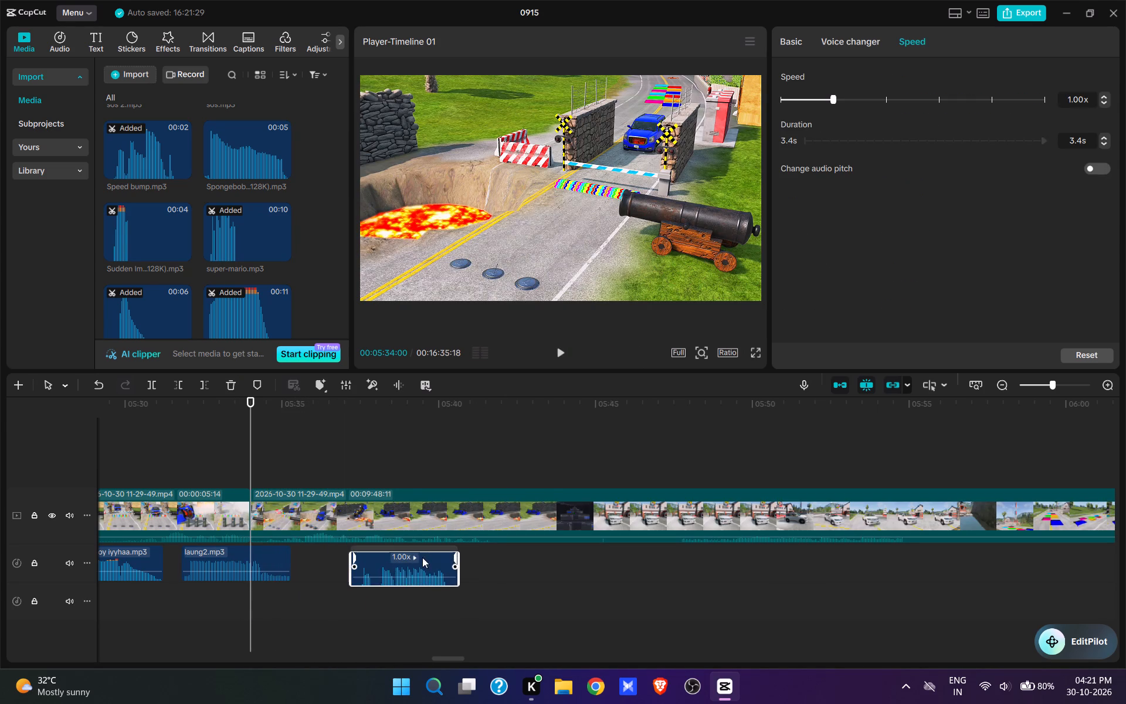
drag(422, 557, 415, 557)
key(space)
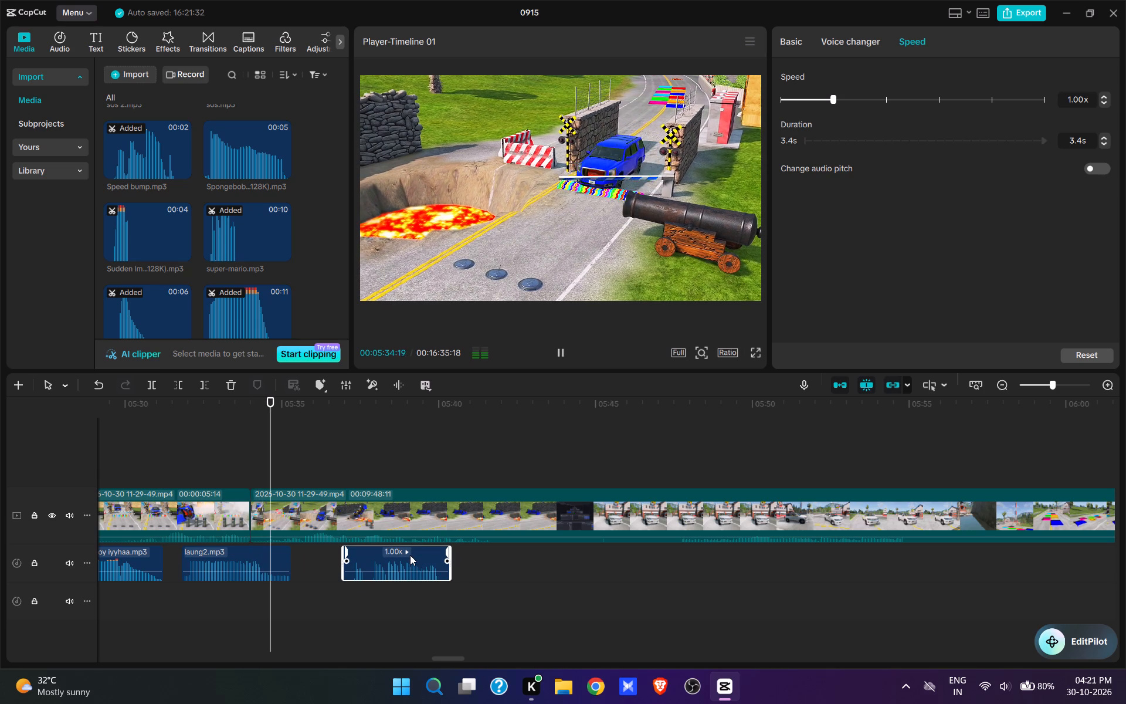
key(space)
key(space)
key(space)
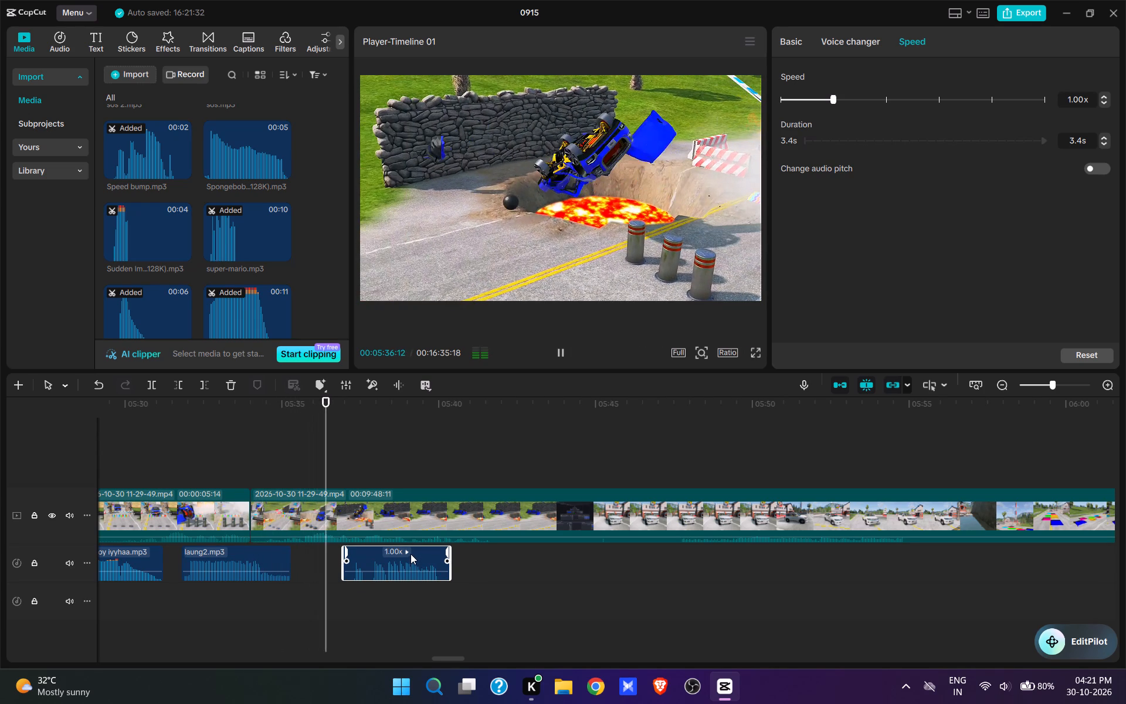
drag(408, 557, 384, 559)
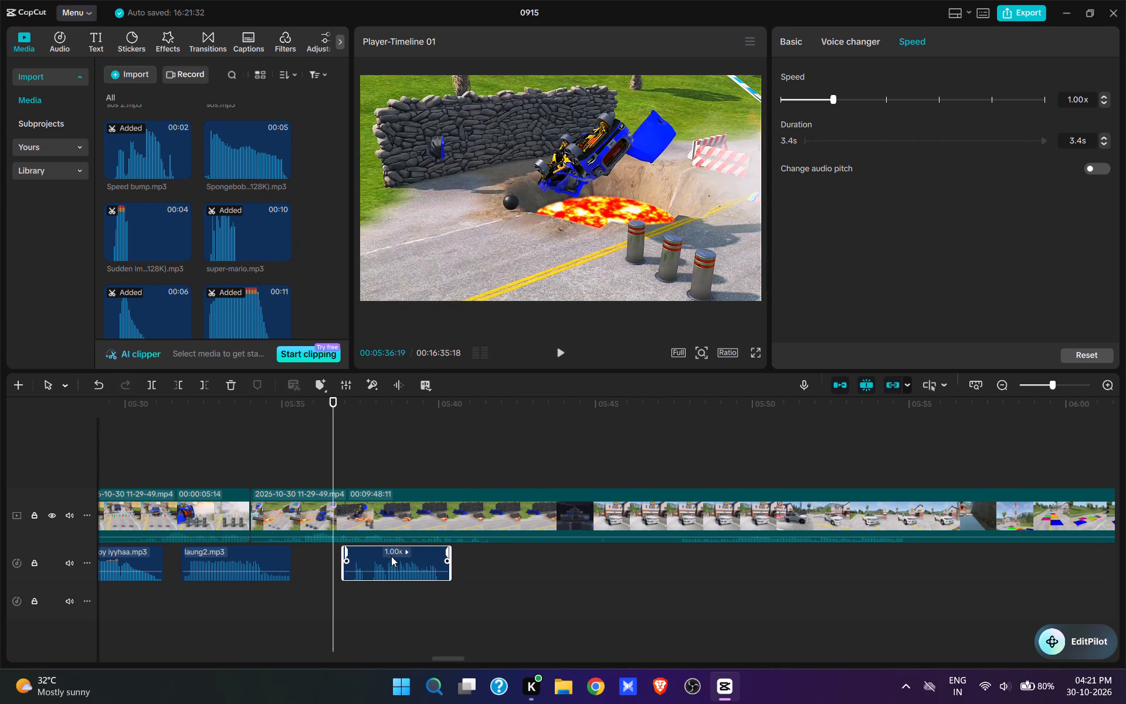
drag(389, 555, 364, 557)
drag(375, 549, 350, 569)
drag(350, 569, 350, 562)
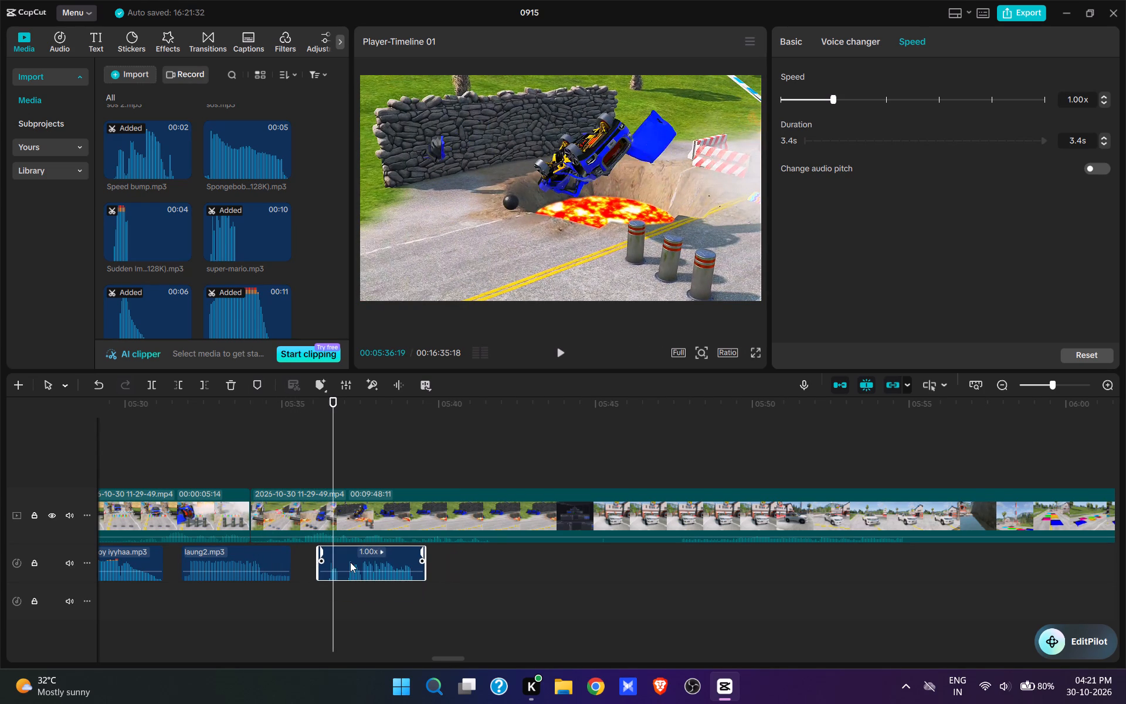
drag(350, 562, 354, 561)
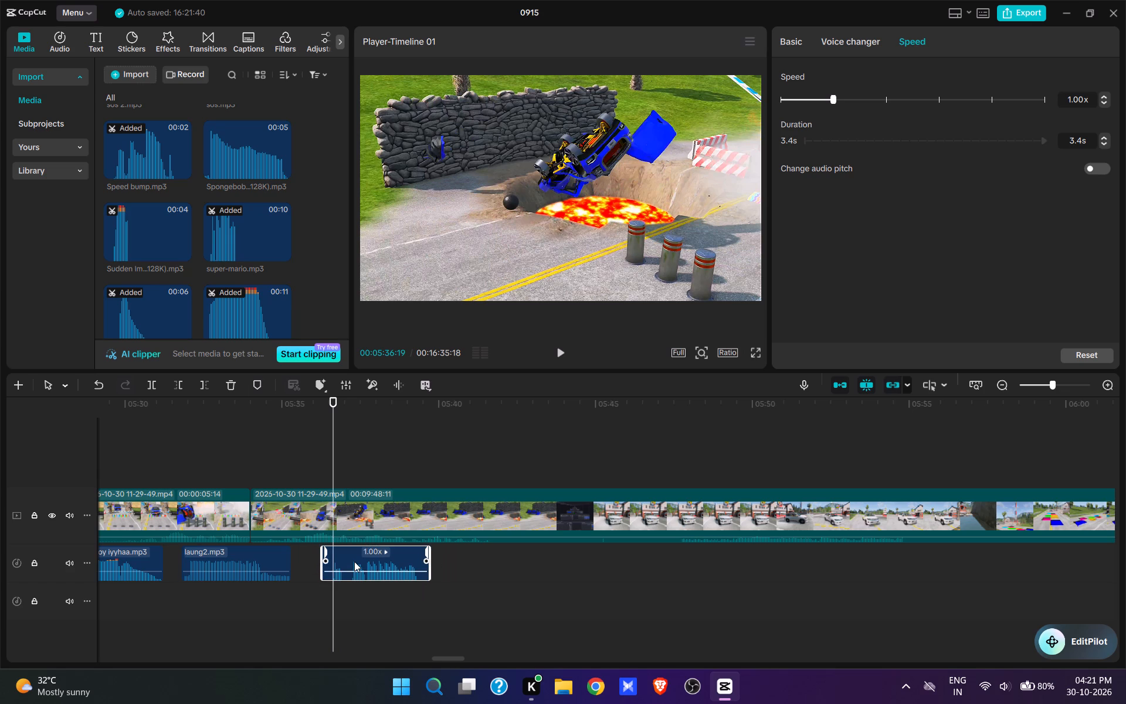
Play the cannon crash through and split the 11-29-49 clip at 00:05:40:11, with the wreck resting by the stone wall.
key(space)
click(260, 475)
key(space)
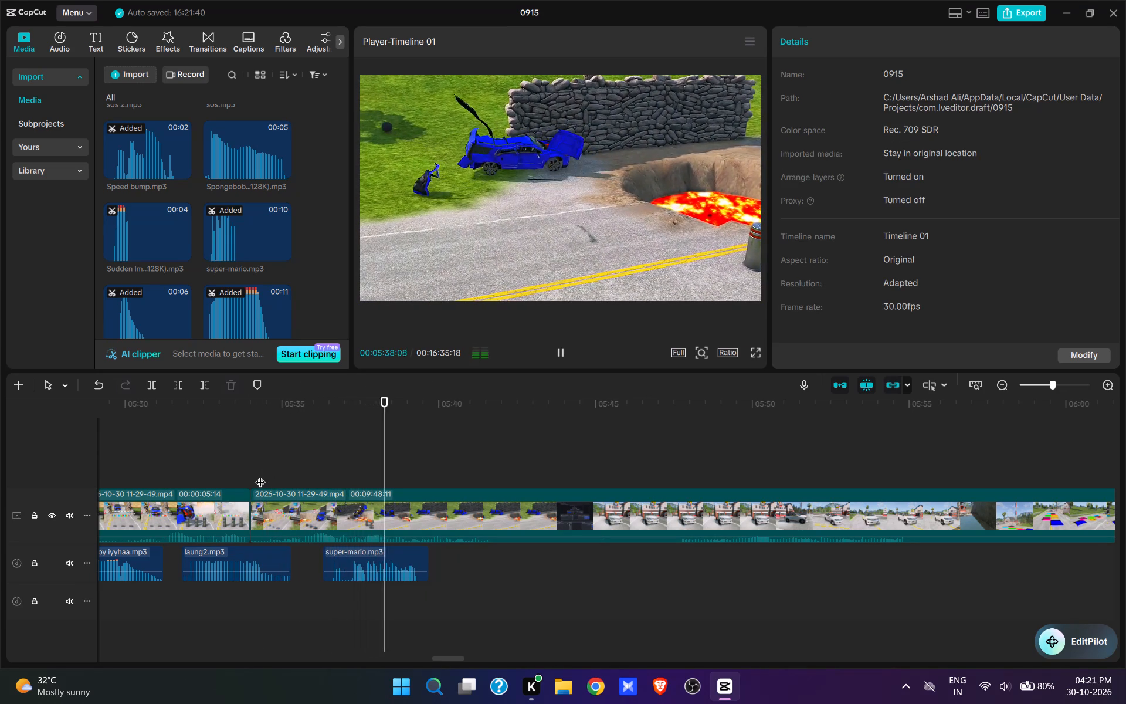
key(space)
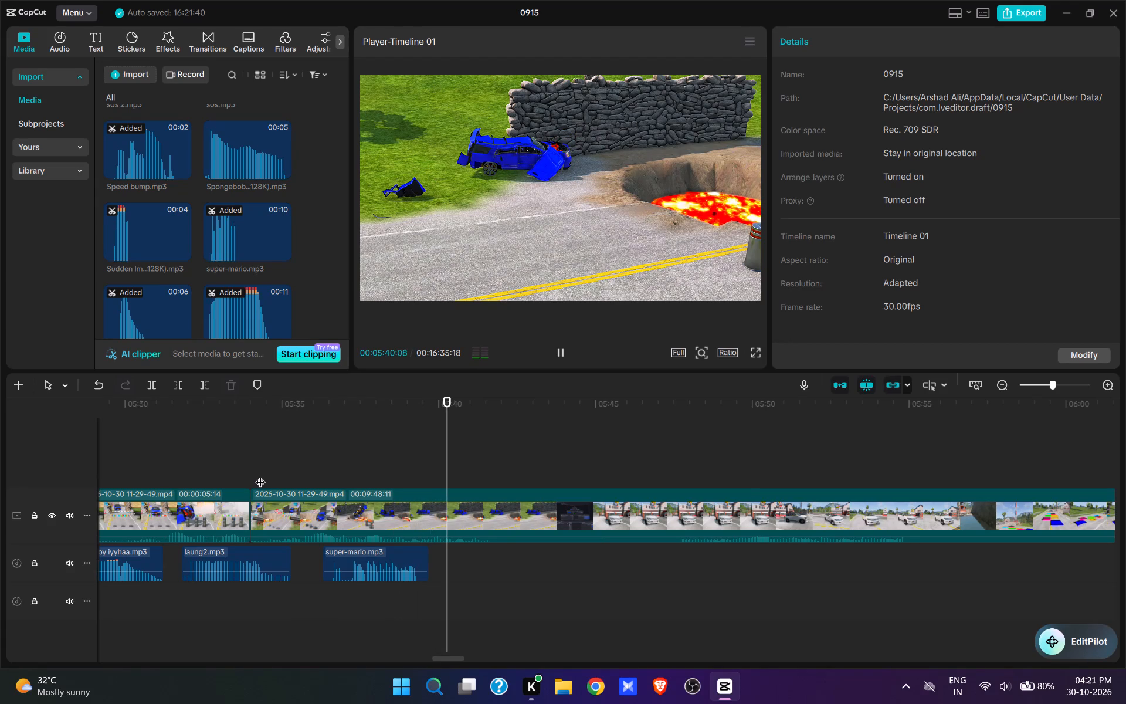
key(w)
Trim away the leftover wreck footage after the split, up to the white SUV parked at the fire station.
click(675, 470)
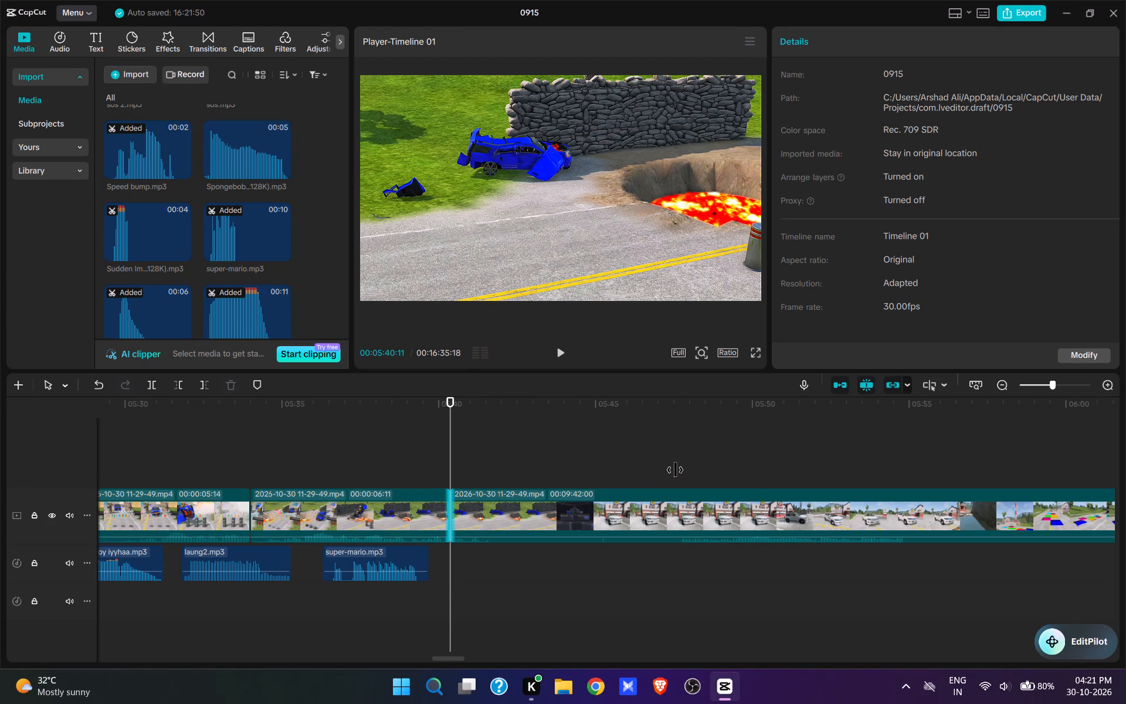
text(q)
Add Okeey lets go.mp3 at 00:05:40:11, where the white SUV shot begins, and play it back.
key(space)
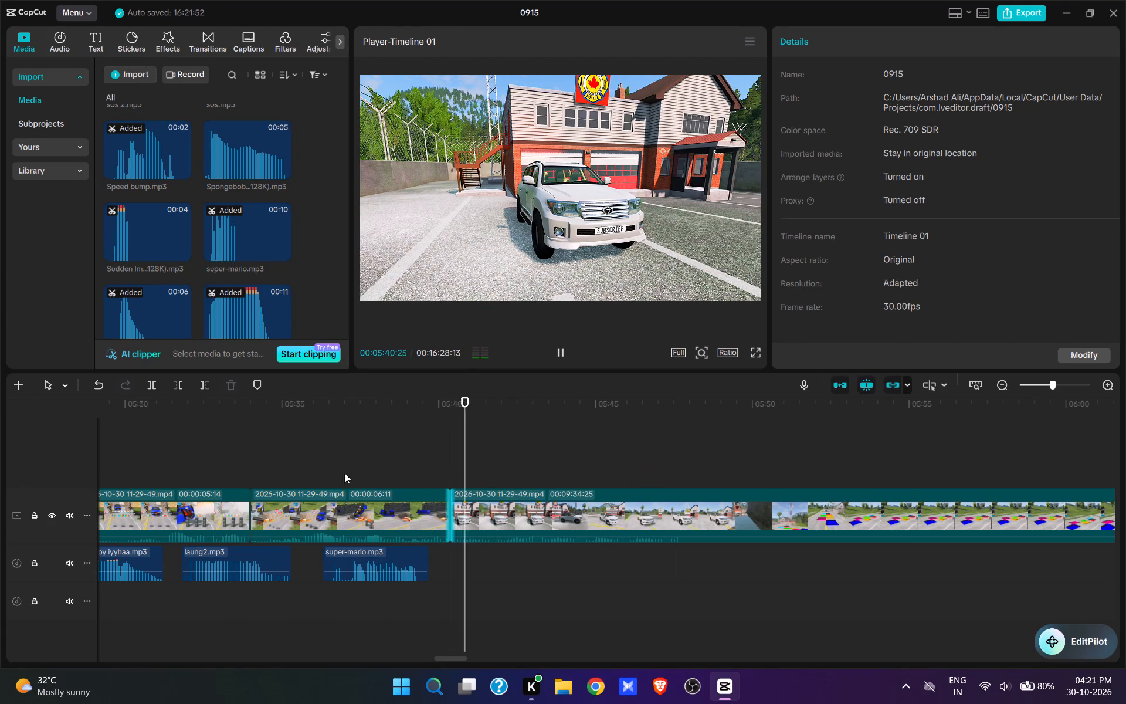
click(449, 461)
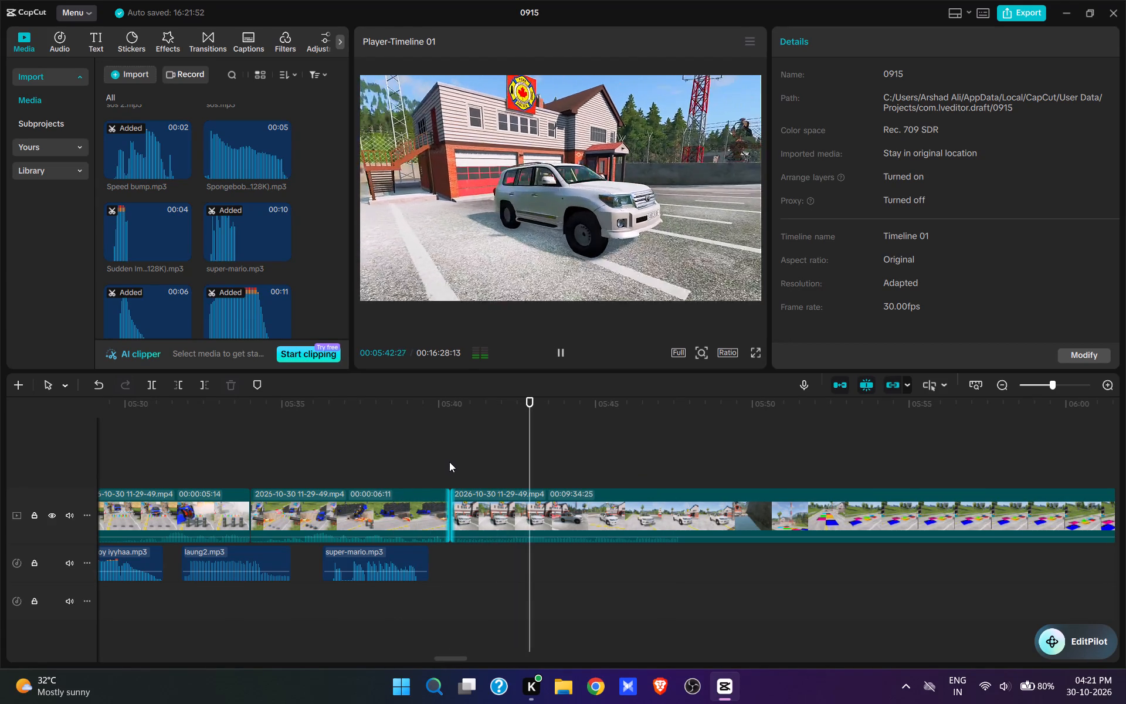
scroll(179, 237, up, 8)
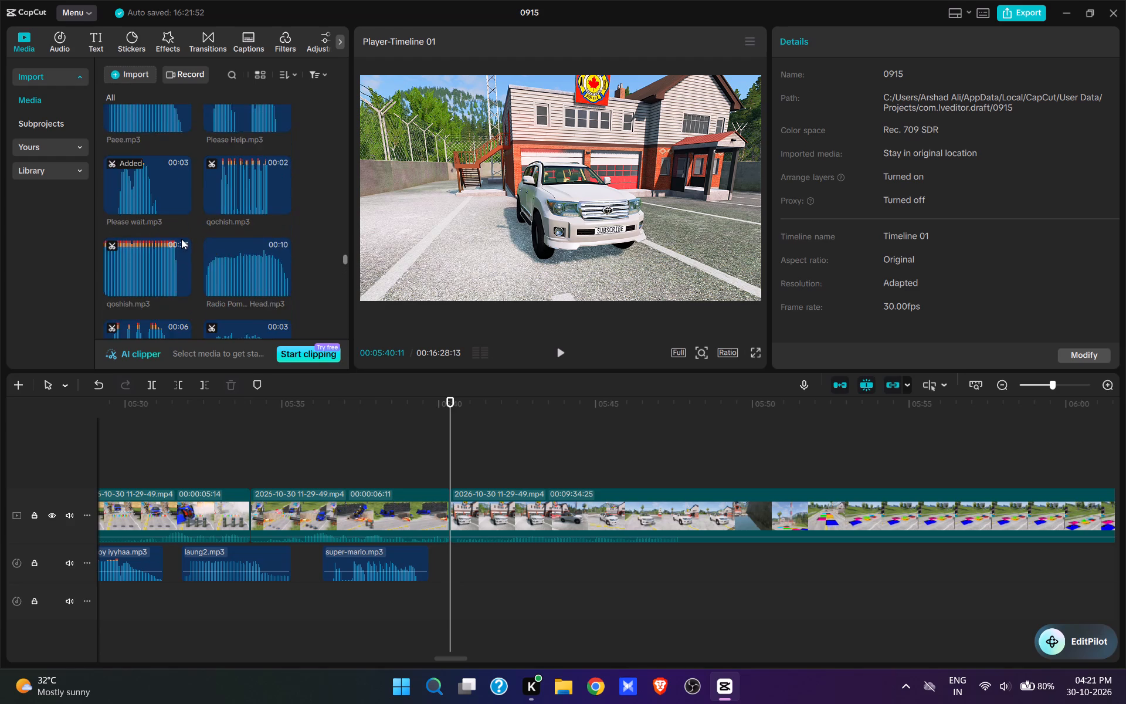
scroll(181, 239, up, 5)
click(133, 283)
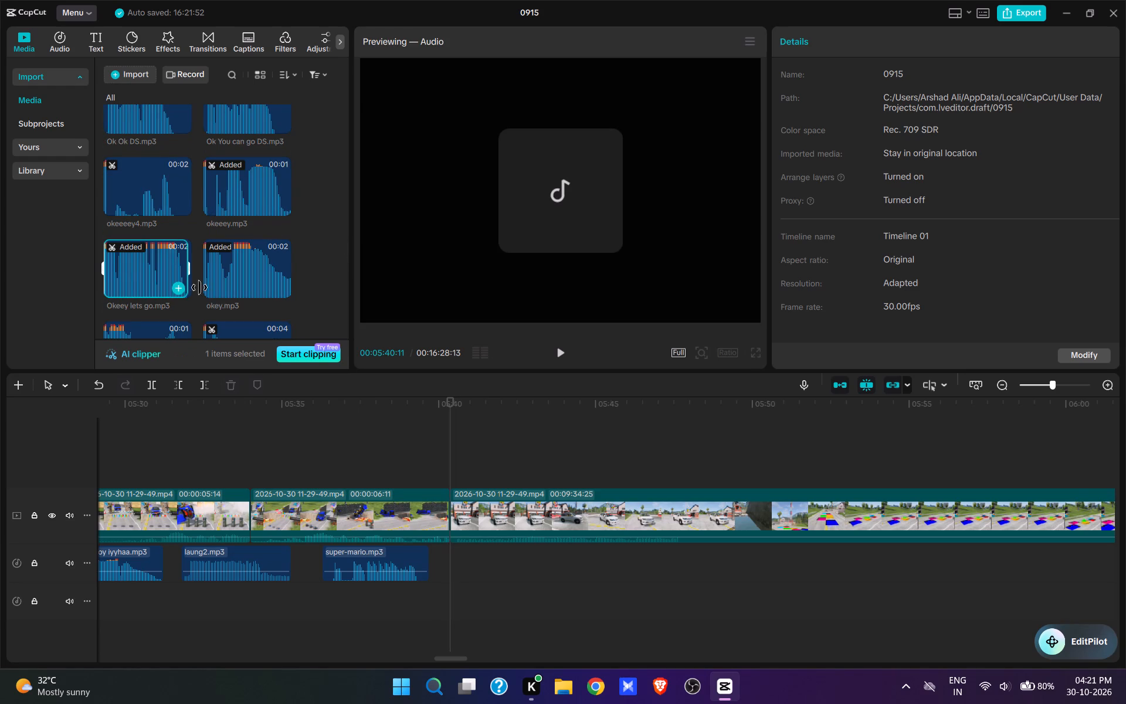
click(175, 287)
key(space)
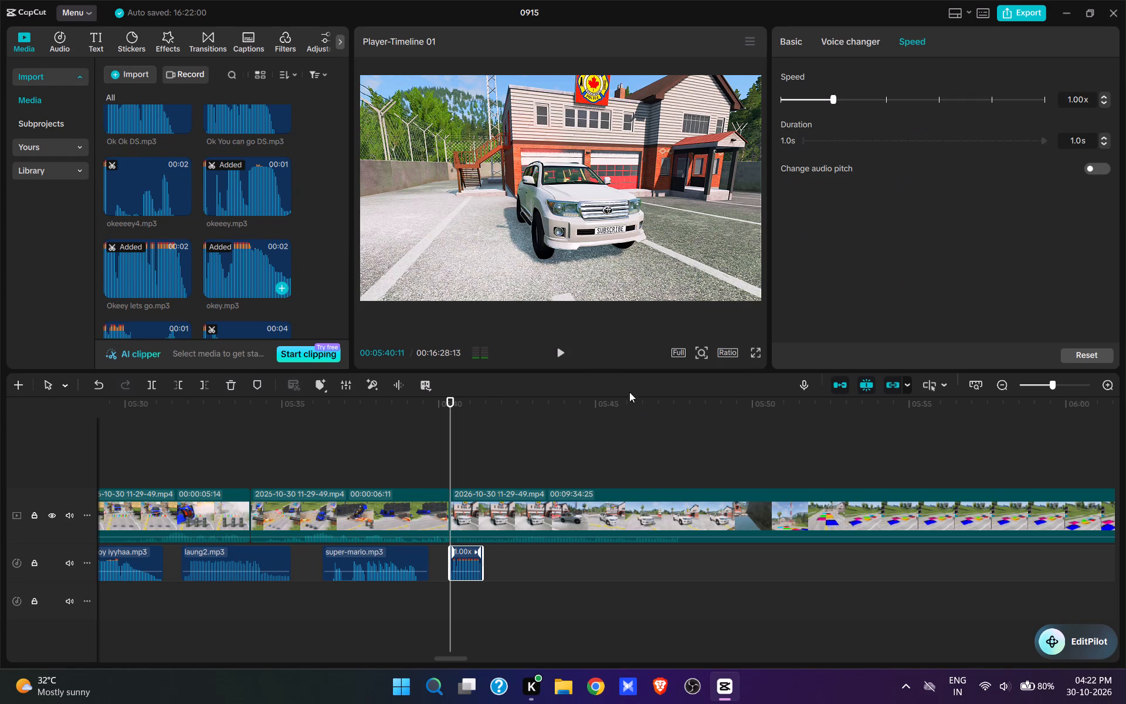
click(560, 354)
key(space)
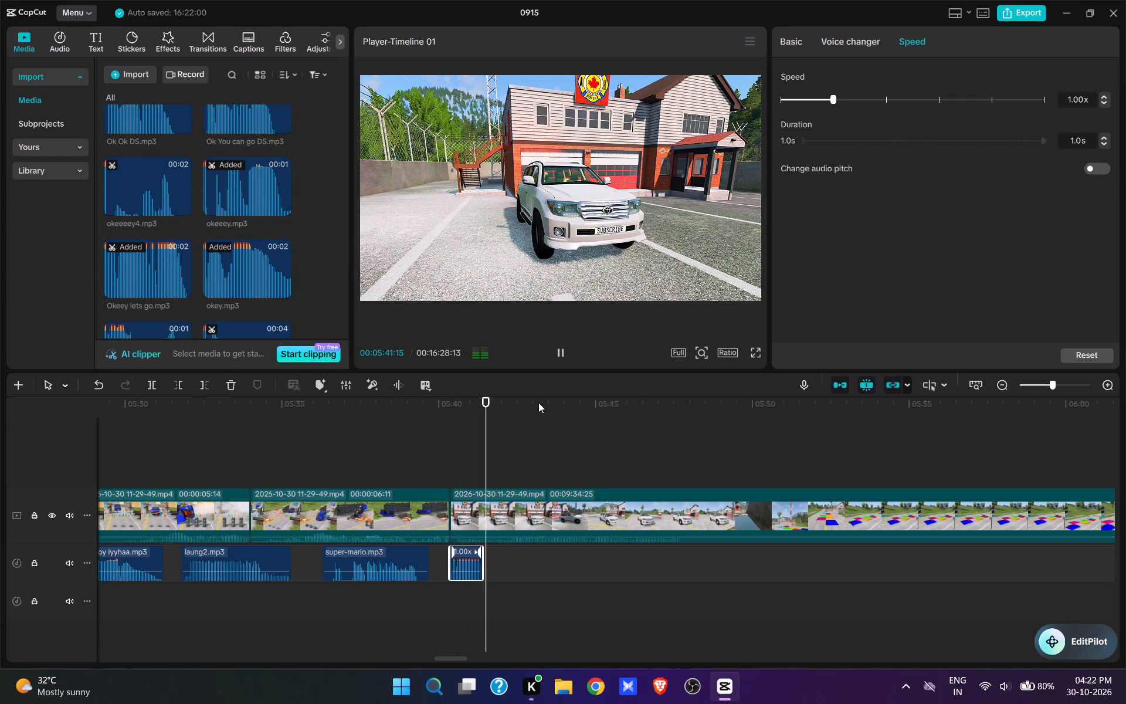
Add okey.mp3 at 00:05:41:12, directly after the Okeey lets go.mp3 voice, and play it back.
click(480, 471)
scroll(225, 258, down, 1)
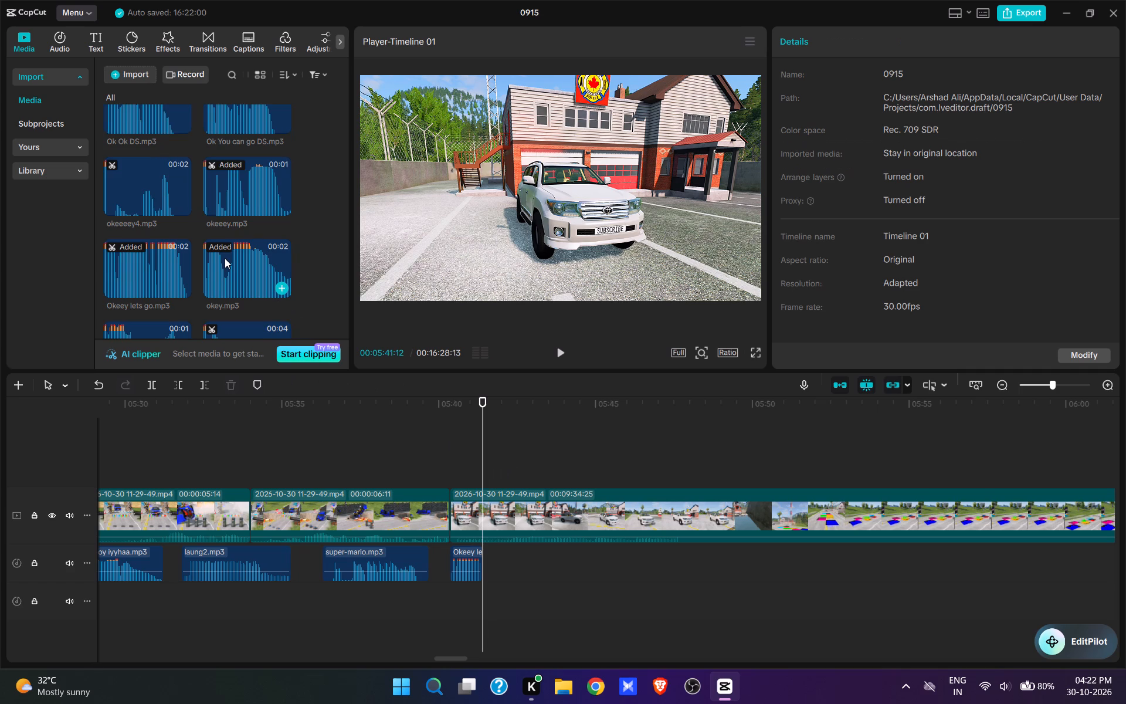
scroll(225, 258, down, 4)
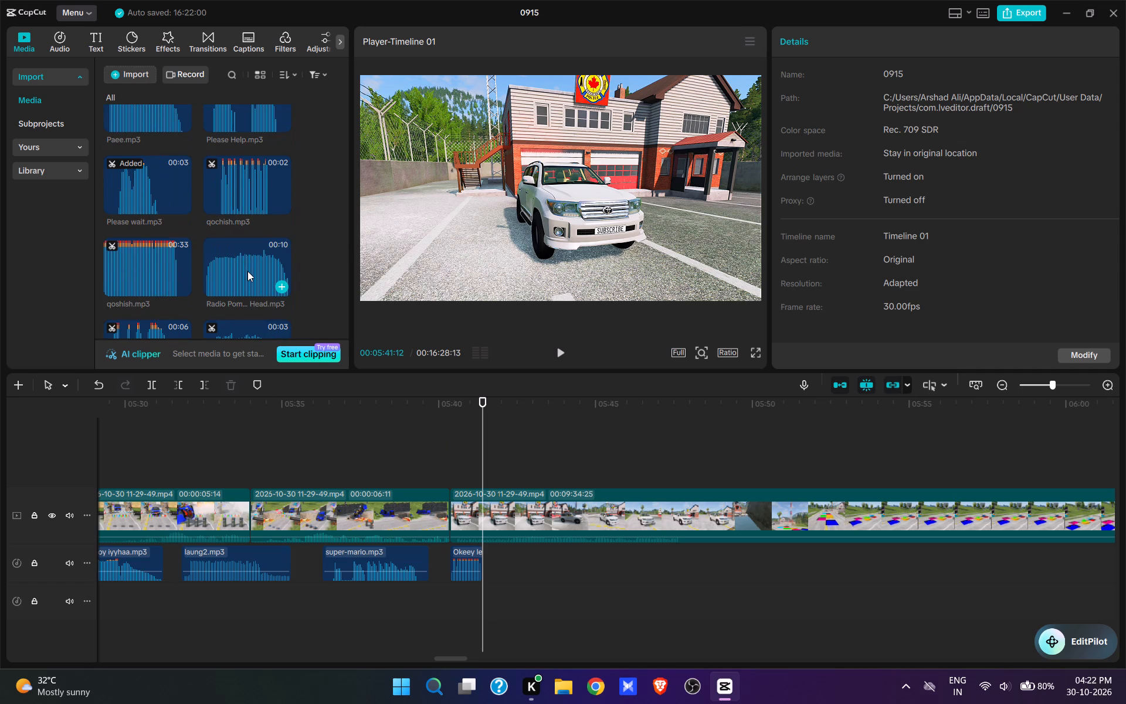
scroll(247, 271, up, 4)
click(245, 224)
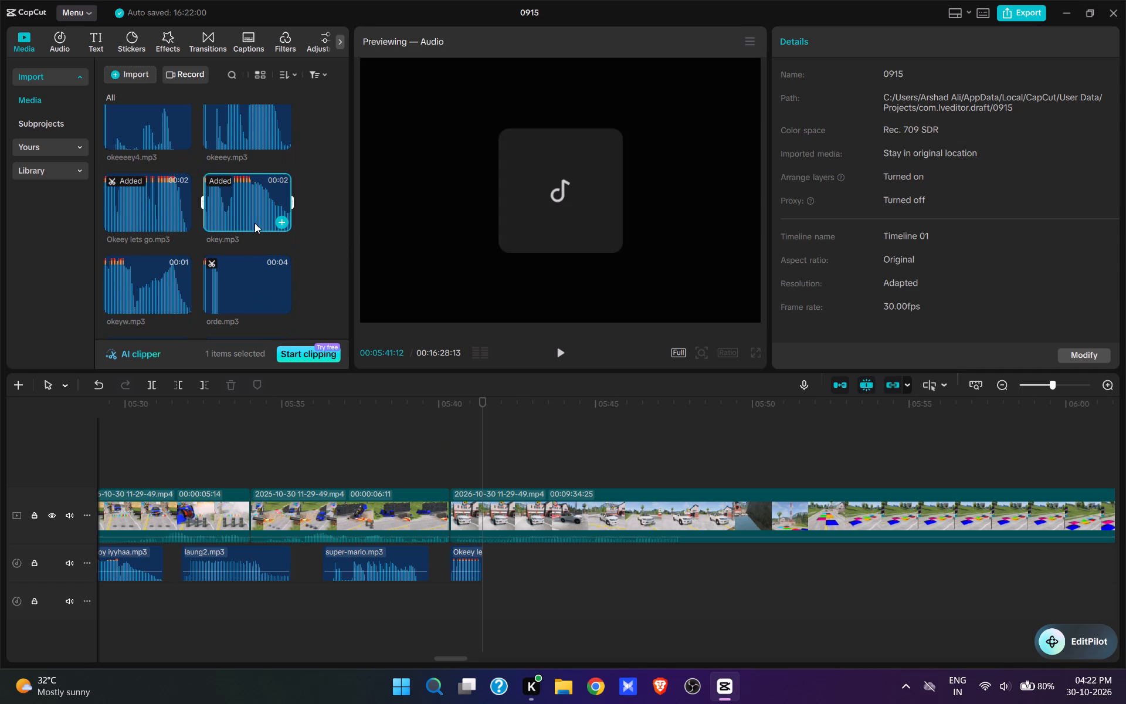
click(279, 223)
click(559, 356)
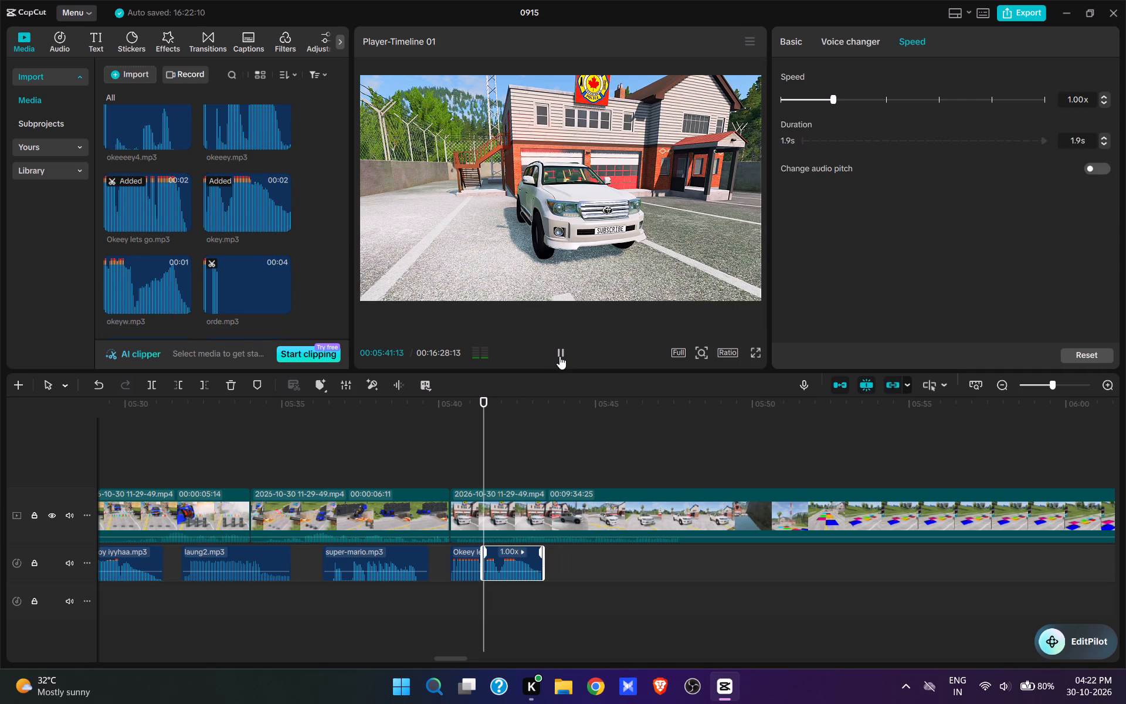
key(space)
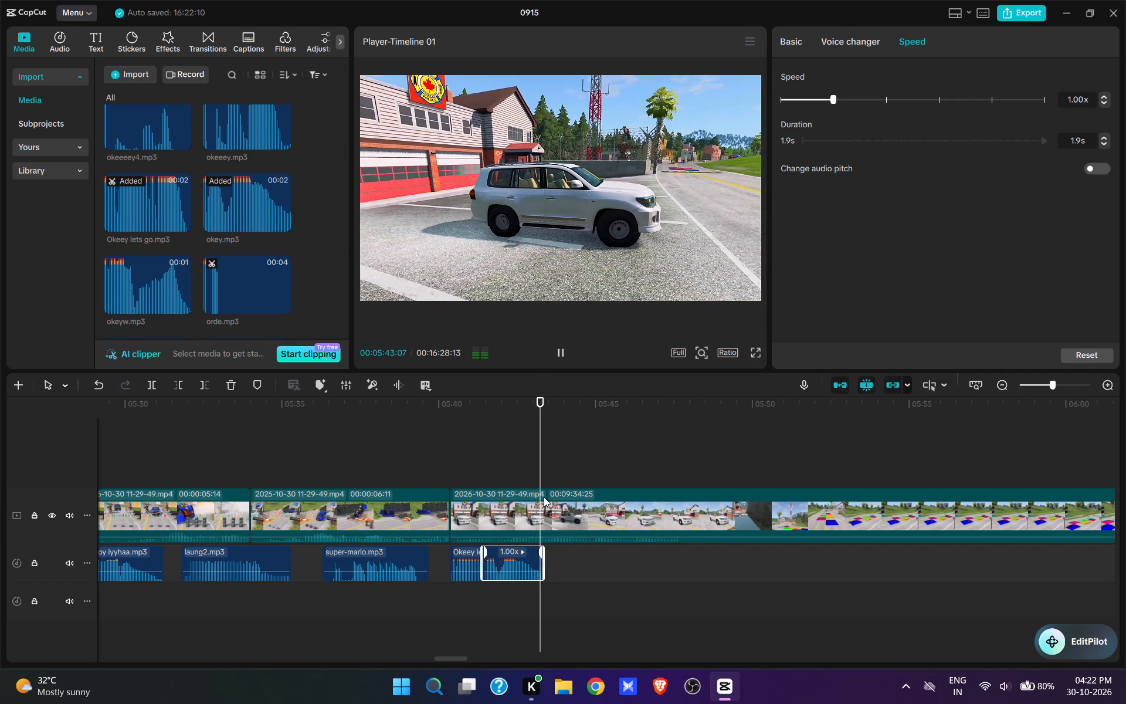
Add broom broom.mp3 at 00:05:43:10, as the white SUV pulls away from the fire station.
click(540, 476)
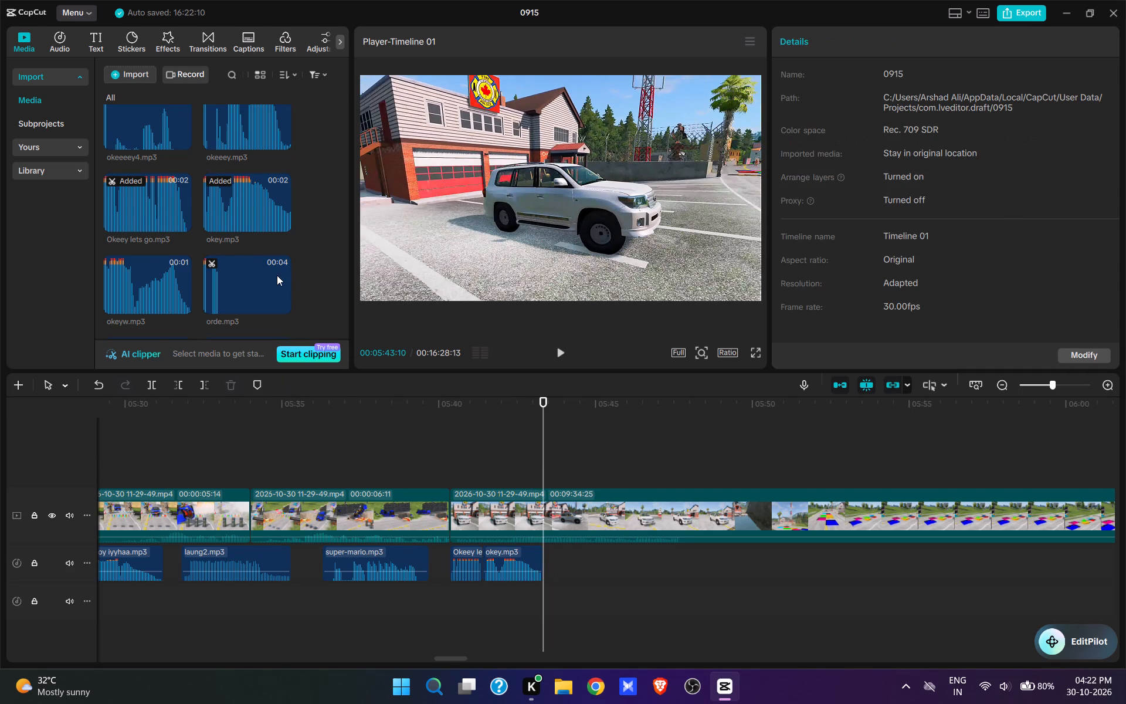
scroll(274, 273, down, 7)
drag(347, 265, 349, 345)
scroll(183, 280, up, 3)
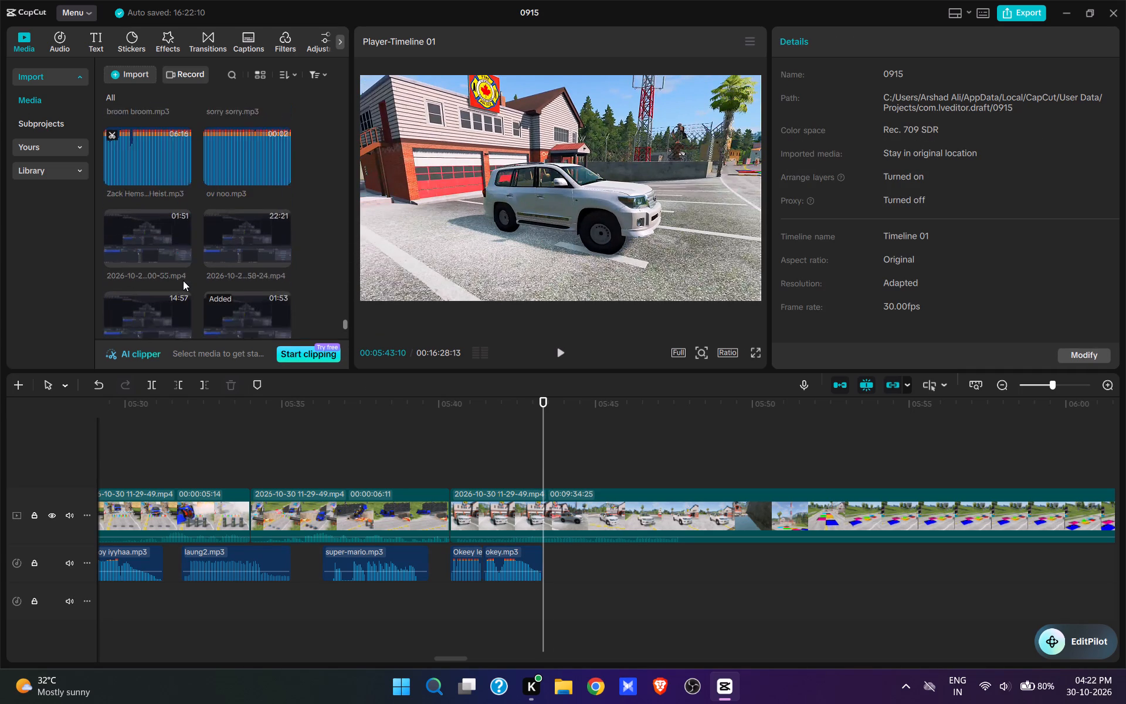
scroll(183, 280, up, 2)
click(184, 226)
key(space)
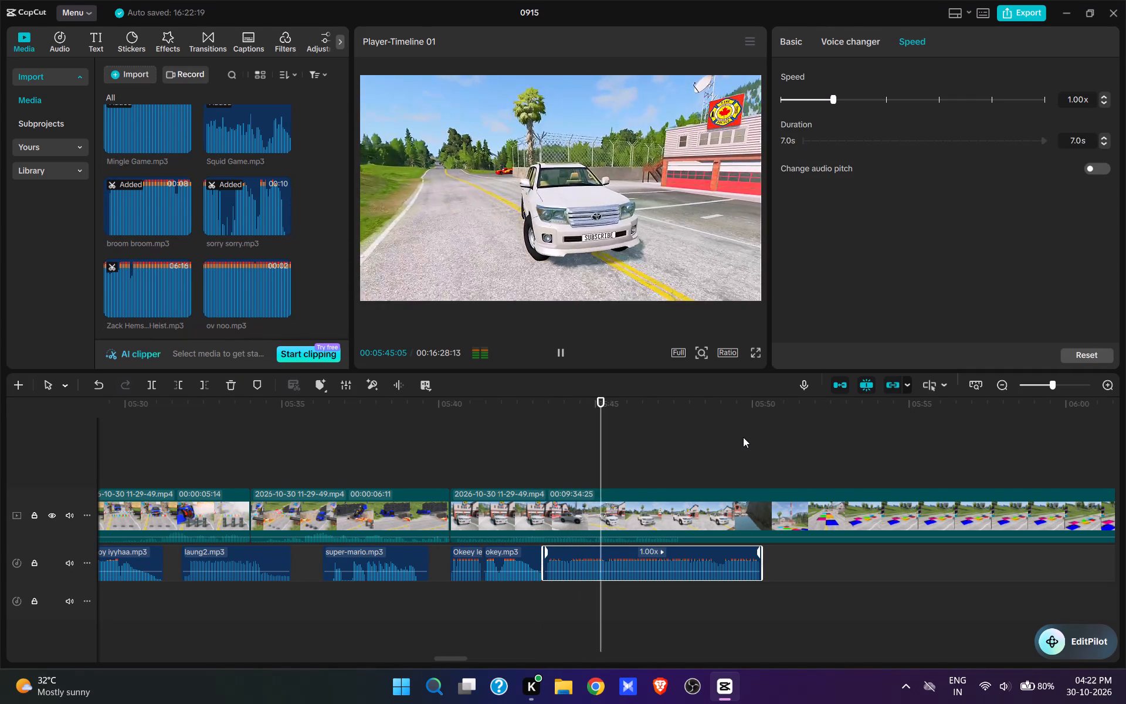
Split the 11-29-49 clip at 00:05:47:15, where the white SUV reaches the yellow speed bump.
key(space)
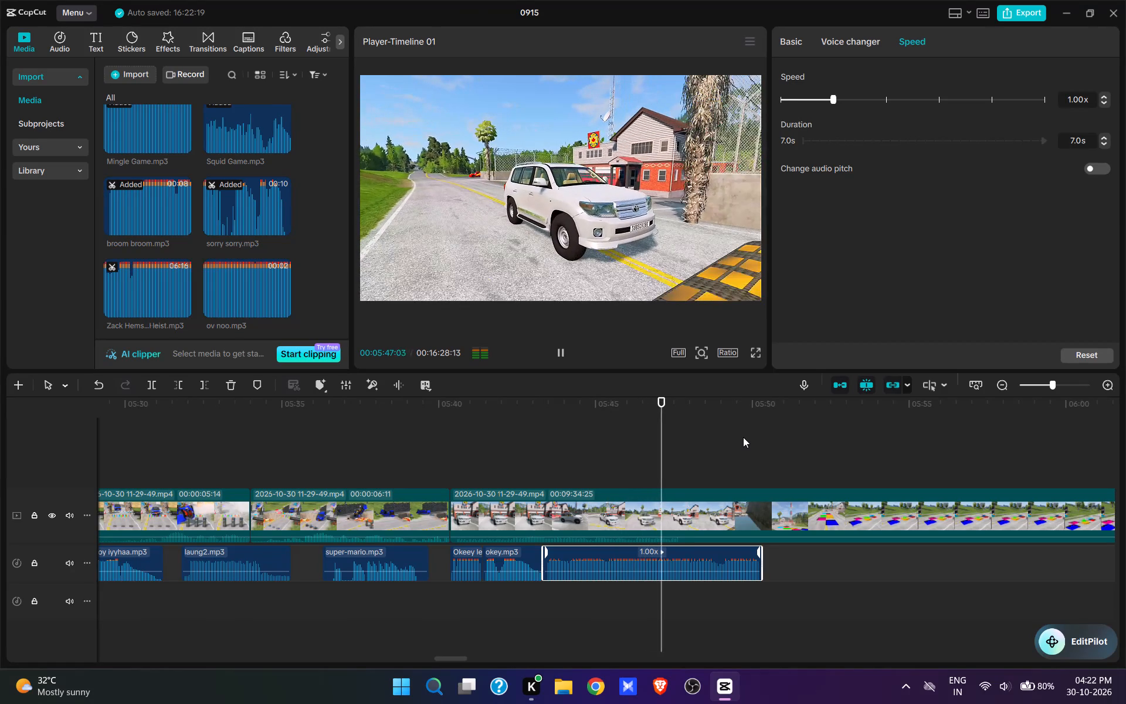
click(670, 506)
key(w)
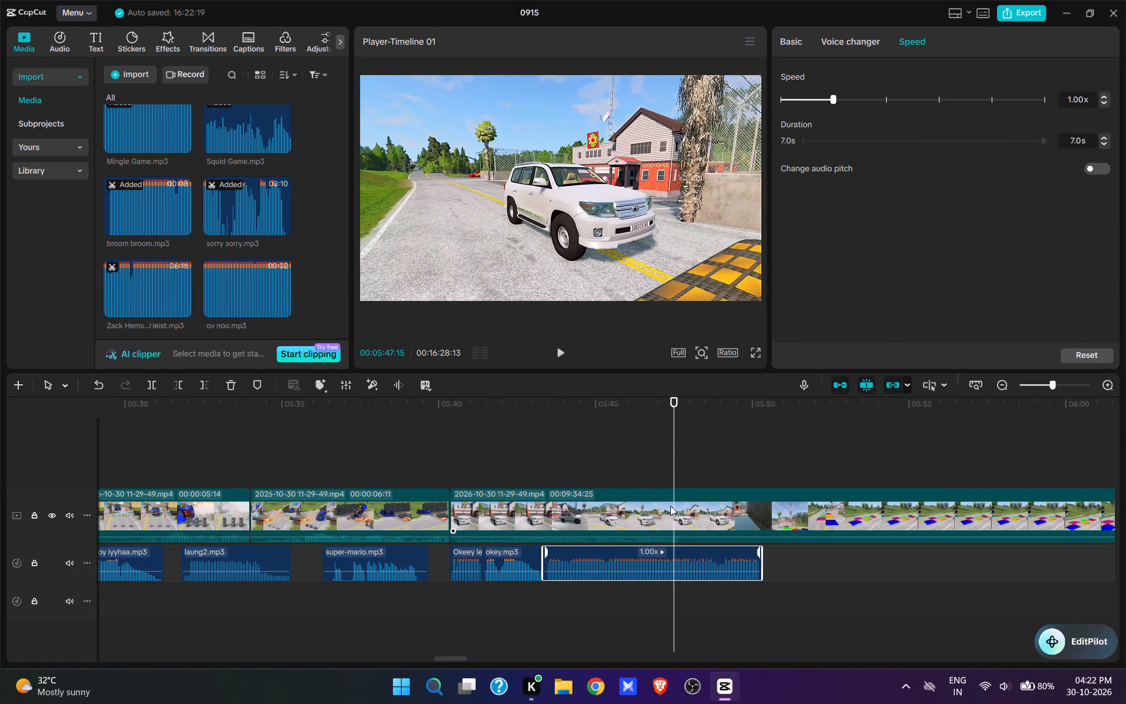
Find the take of the white SUV approaching the coloured road plates and trim the following clip's start to just before 00:06:09:18.
click(927, 465)
drag(917, 489, 914, 549)
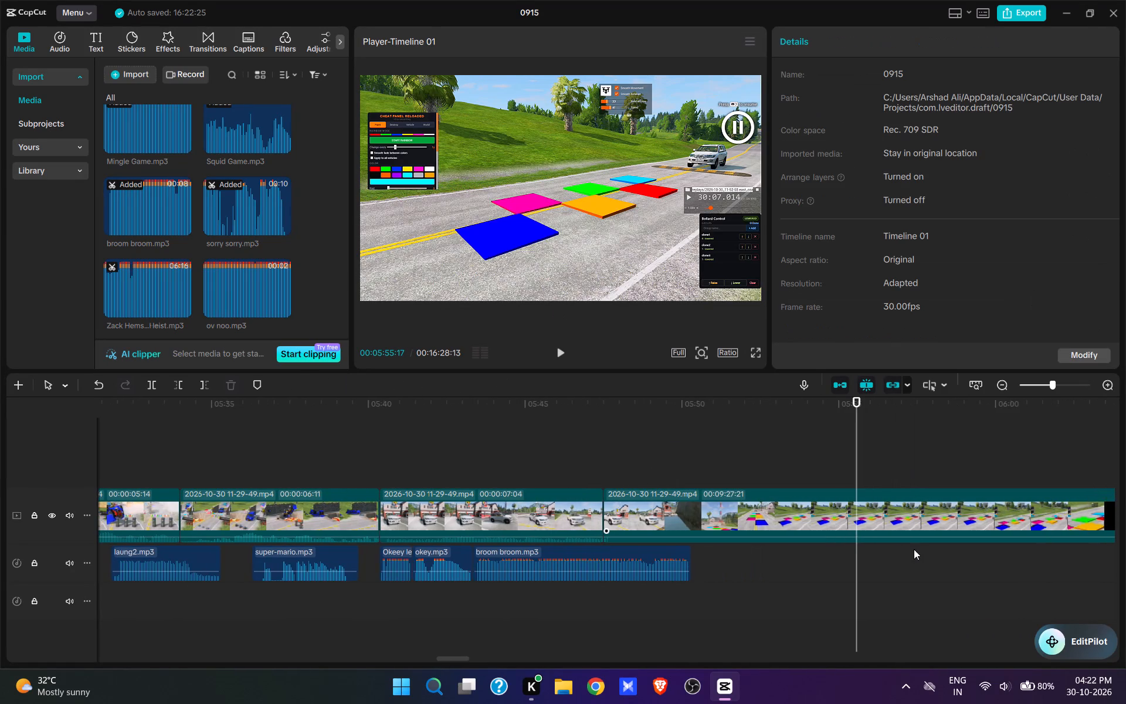
drag(914, 549, 915, 570)
drag(927, 561, 870, 585)
click(965, 479)
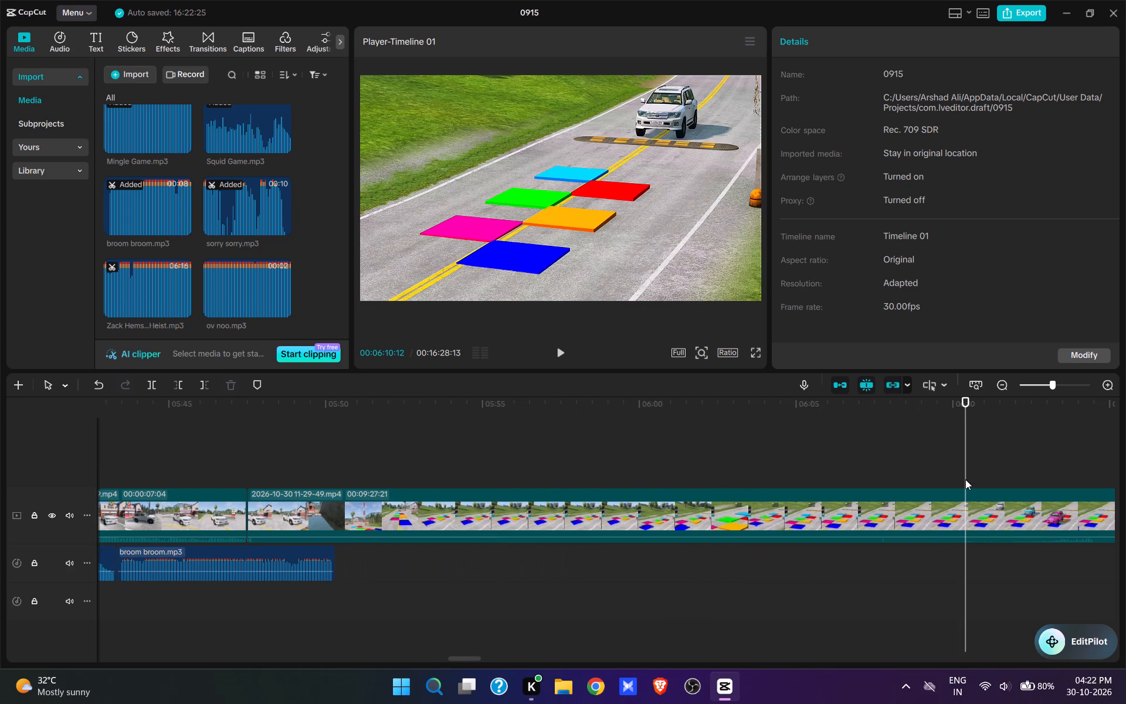
key(space)
key(space)
click(939, 477)
key(space)
key(space)
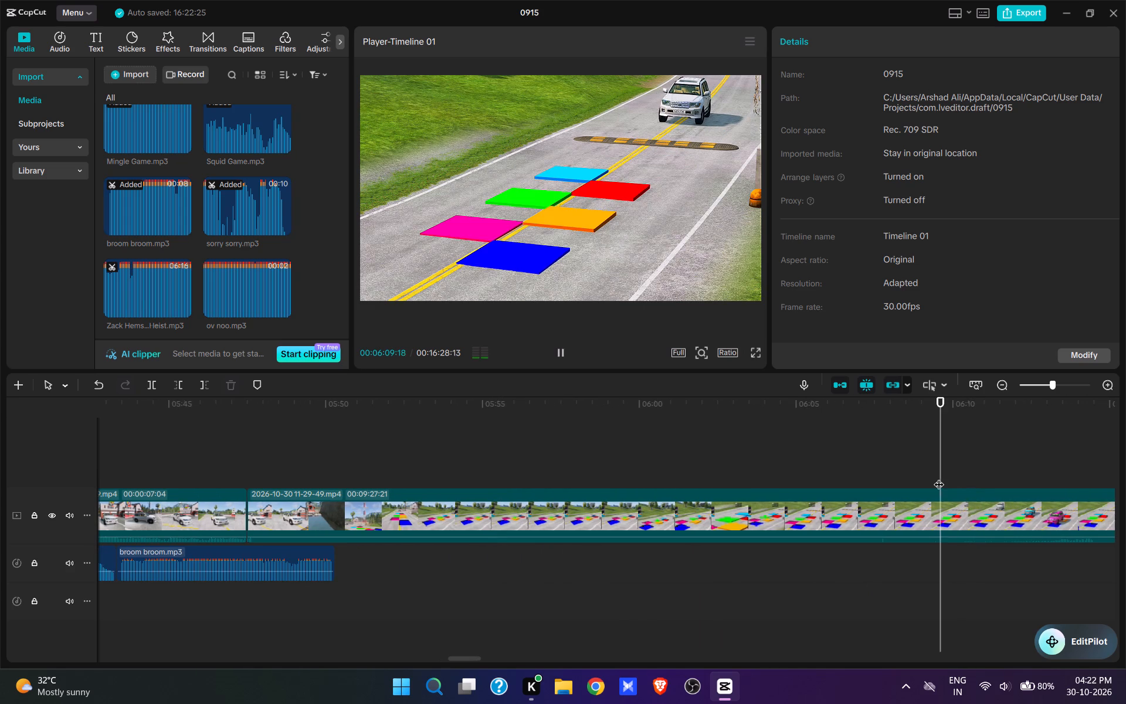
click(927, 475)
text(q)
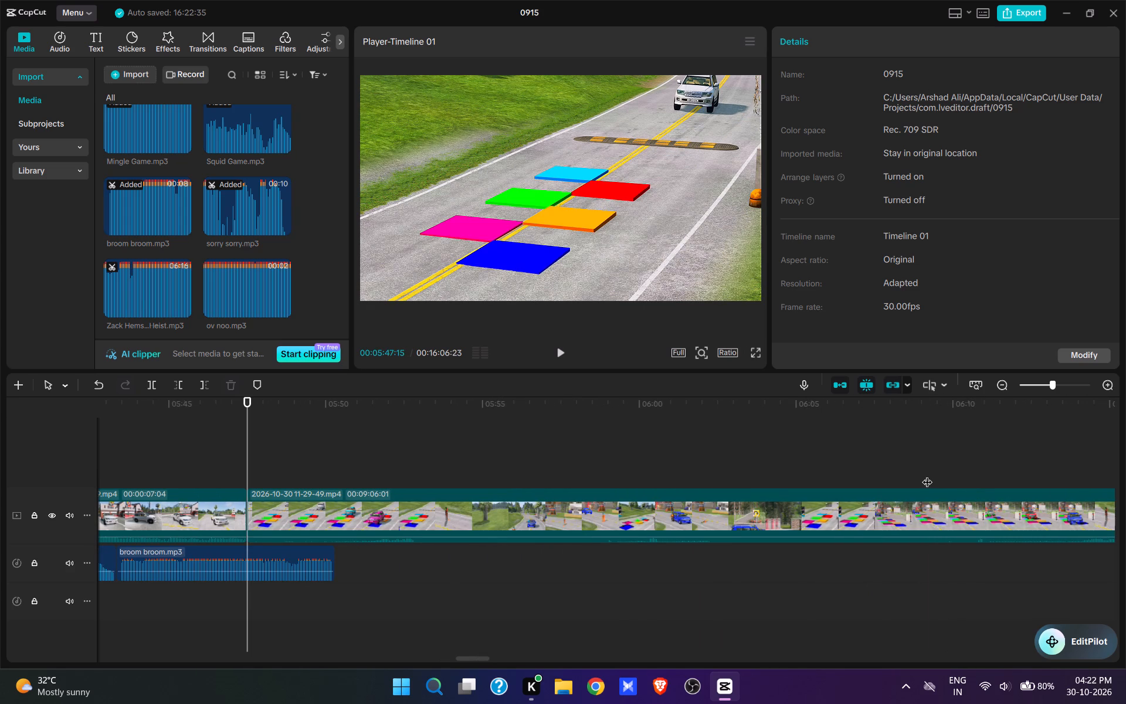
Trim the end of the white SUV's fire station clip to 00:05:47:06 and play the cut back.
key(space)
key(space)
click(230, 473)
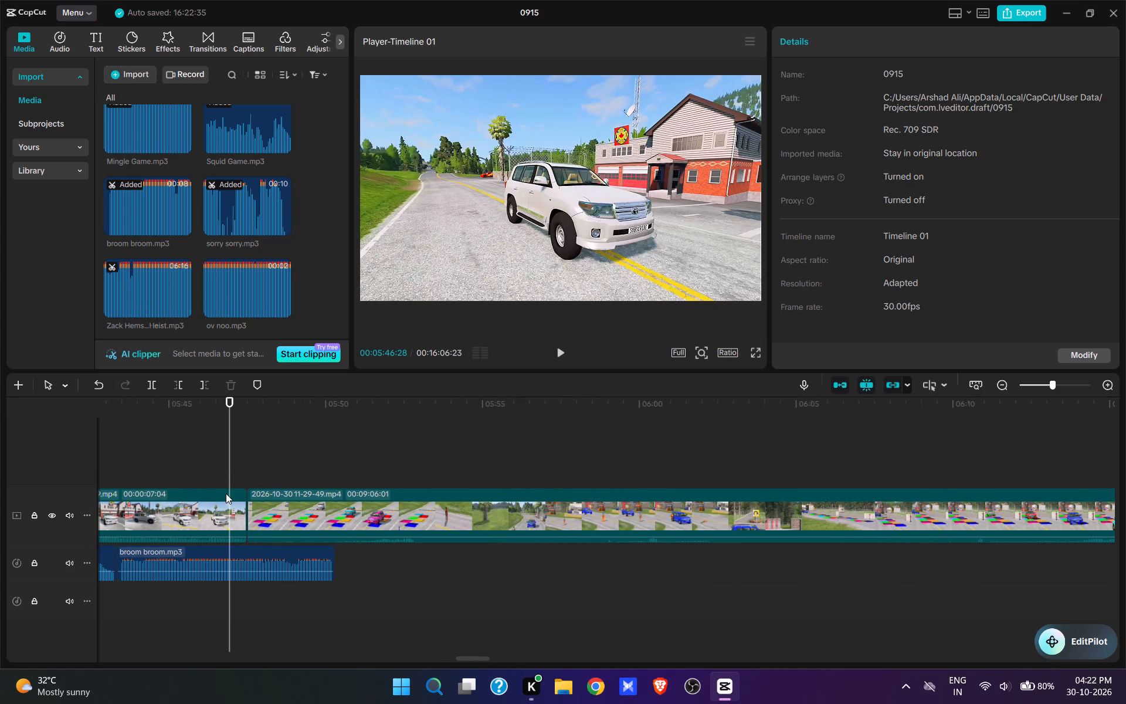
key(space)
key(space)
click(231, 513)
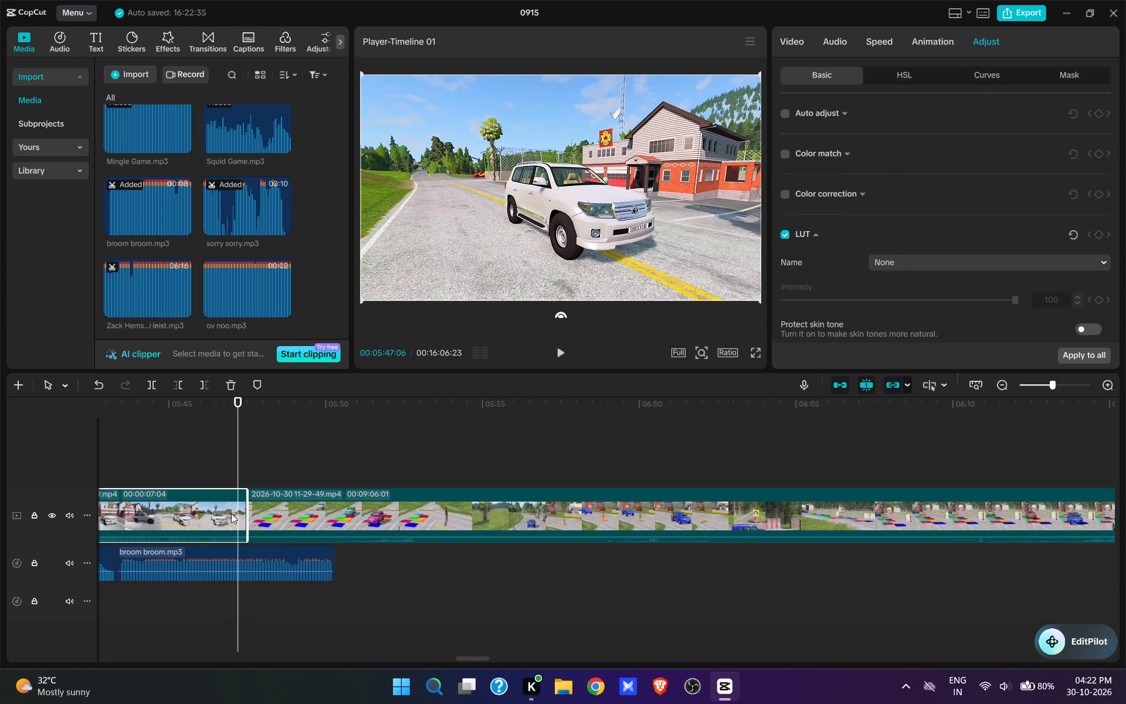
text(e)
key(space)
click(215, 469)
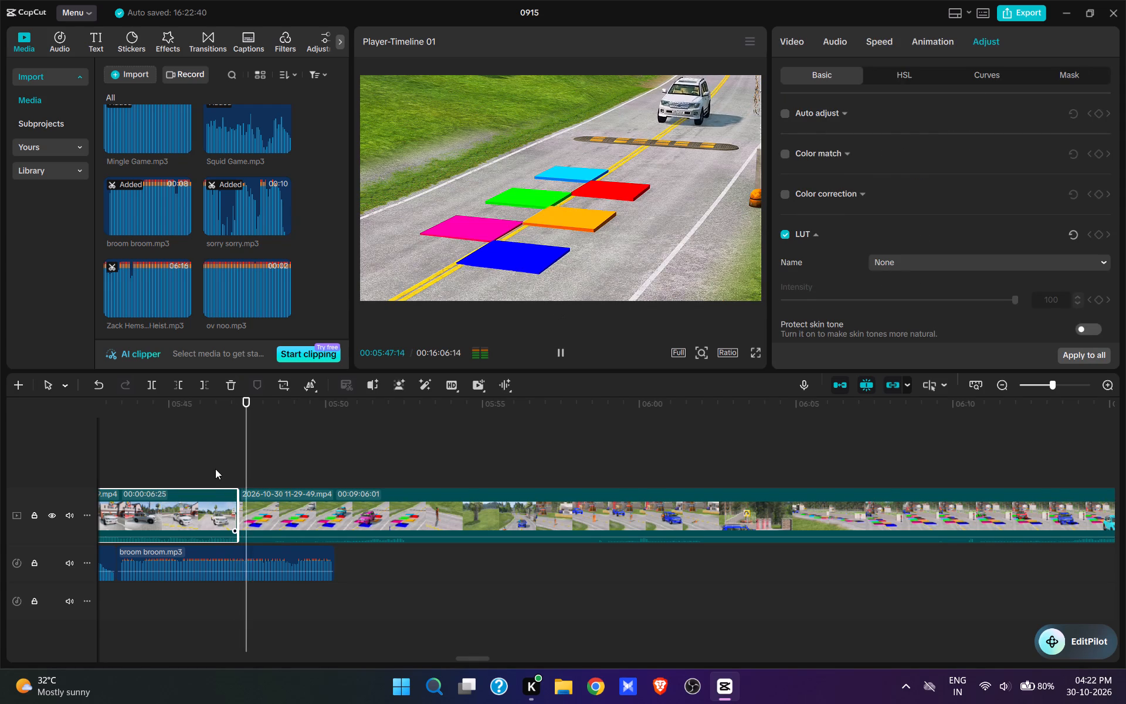
Trim the end of broom broom.mp3 to 00:05:48:20, where the white SUV reaches the yellow speed bump.
key(space)
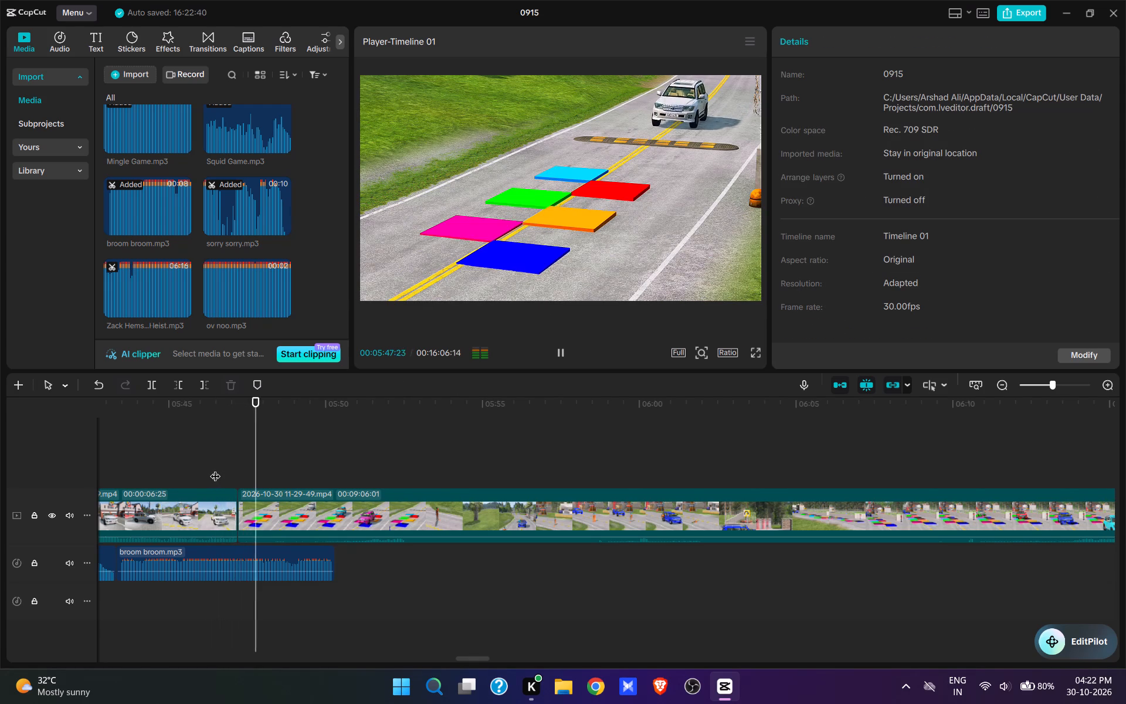
key(space)
click(292, 559)
key(e)
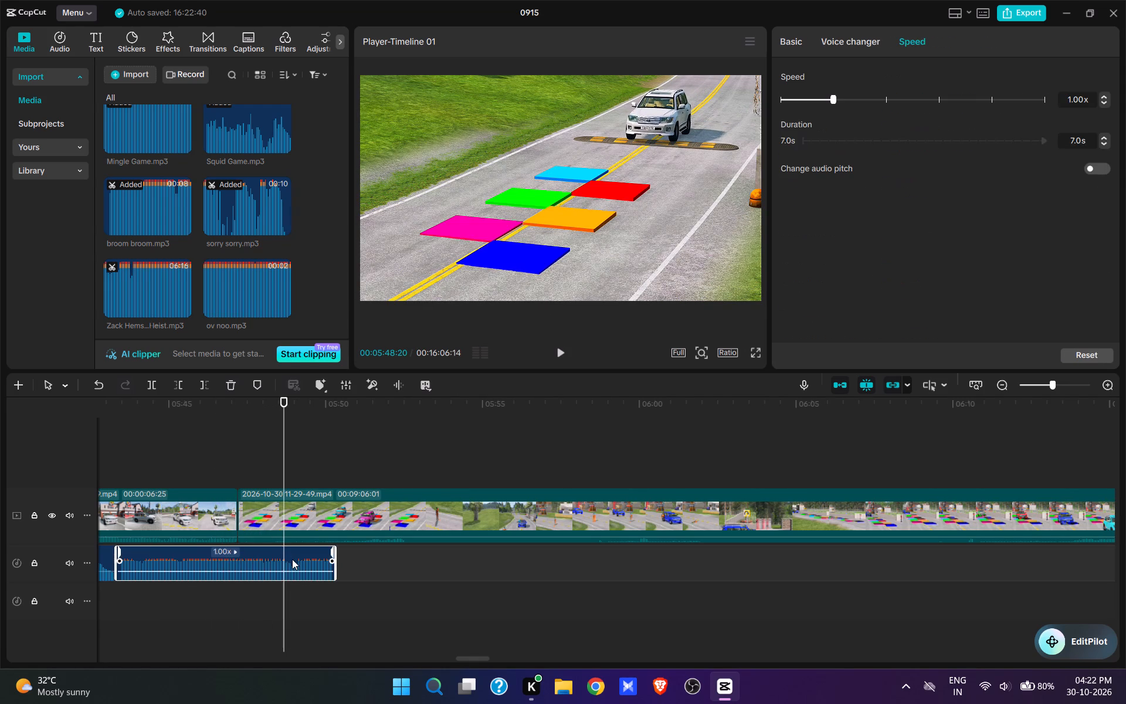
Find Mario Jump.mp3 in the imported media, add it at 00:05:48:20 and play it back.
scroll(239, 287, up, 6)
scroll(239, 286, down, 1)
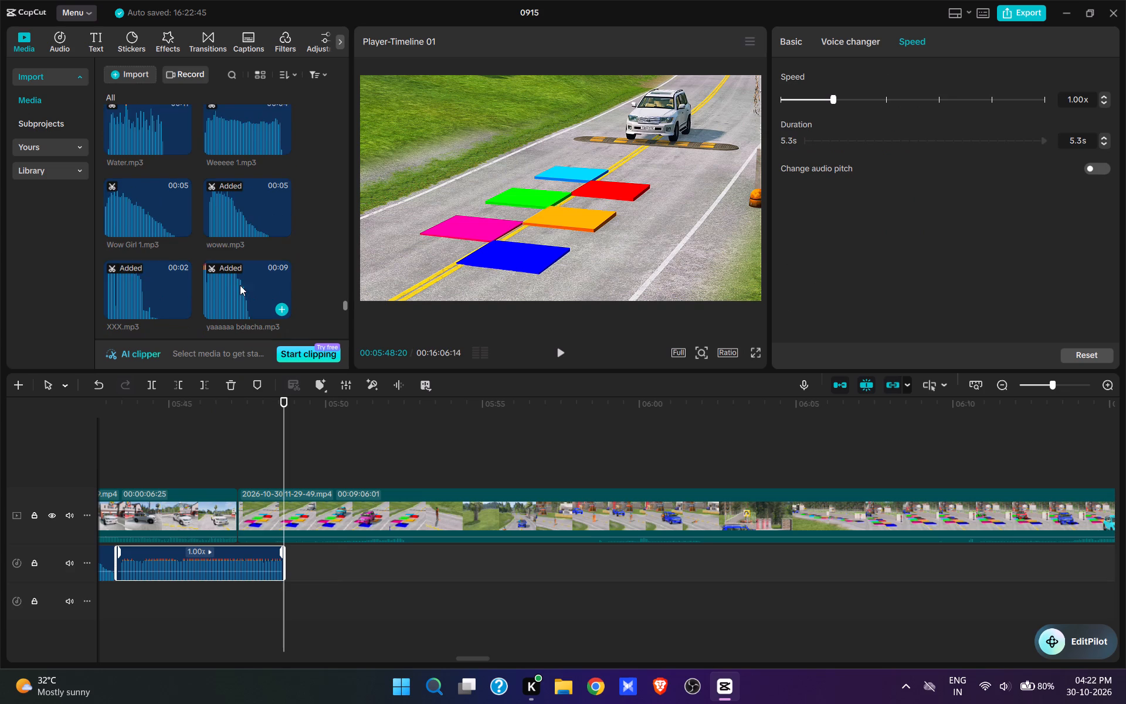
scroll(240, 283, up, 15)
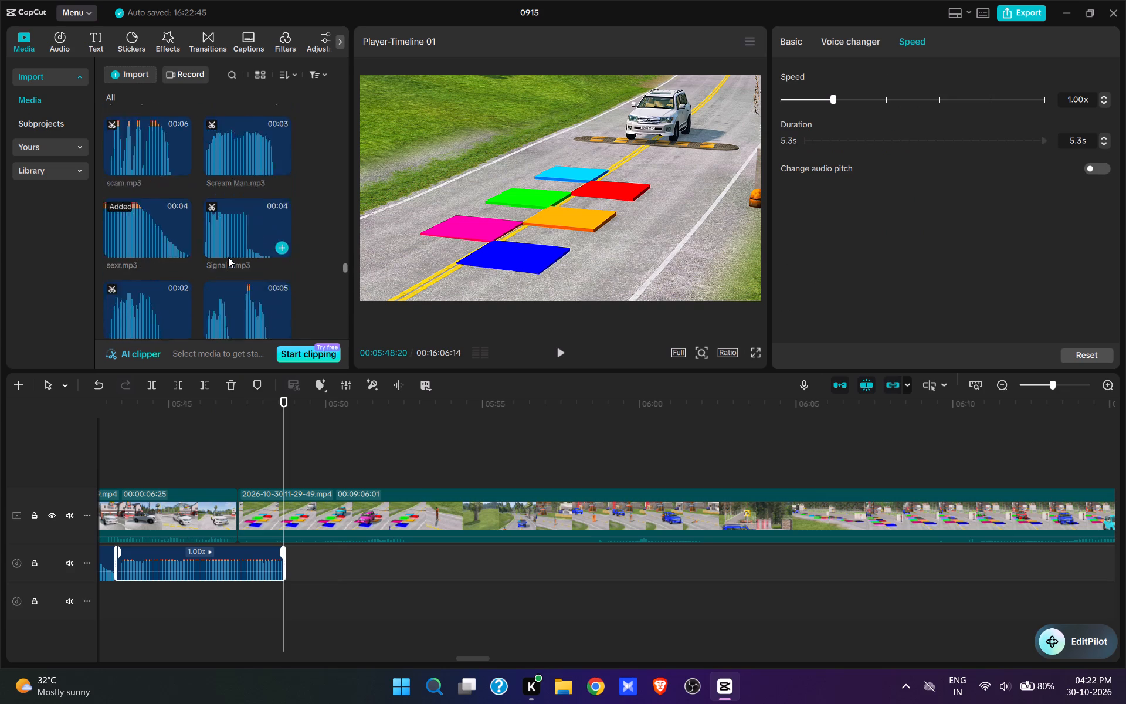
scroll(228, 257, up, 17)
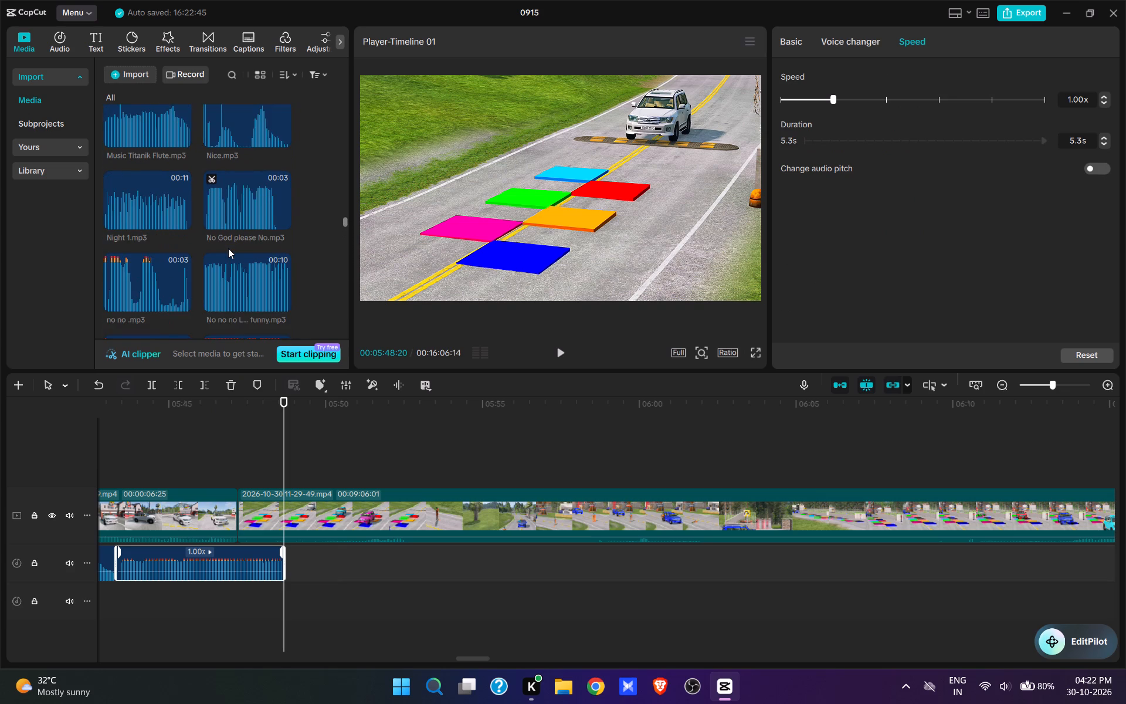
scroll(228, 251, up, 2)
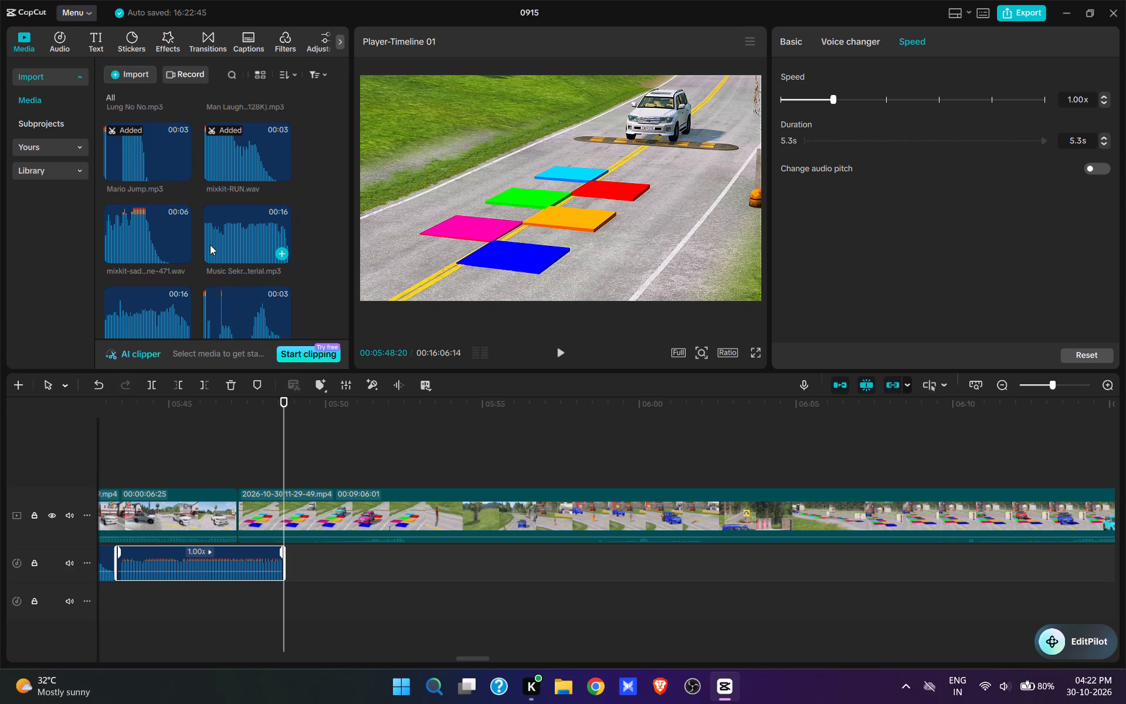
click(181, 173)
key(space)
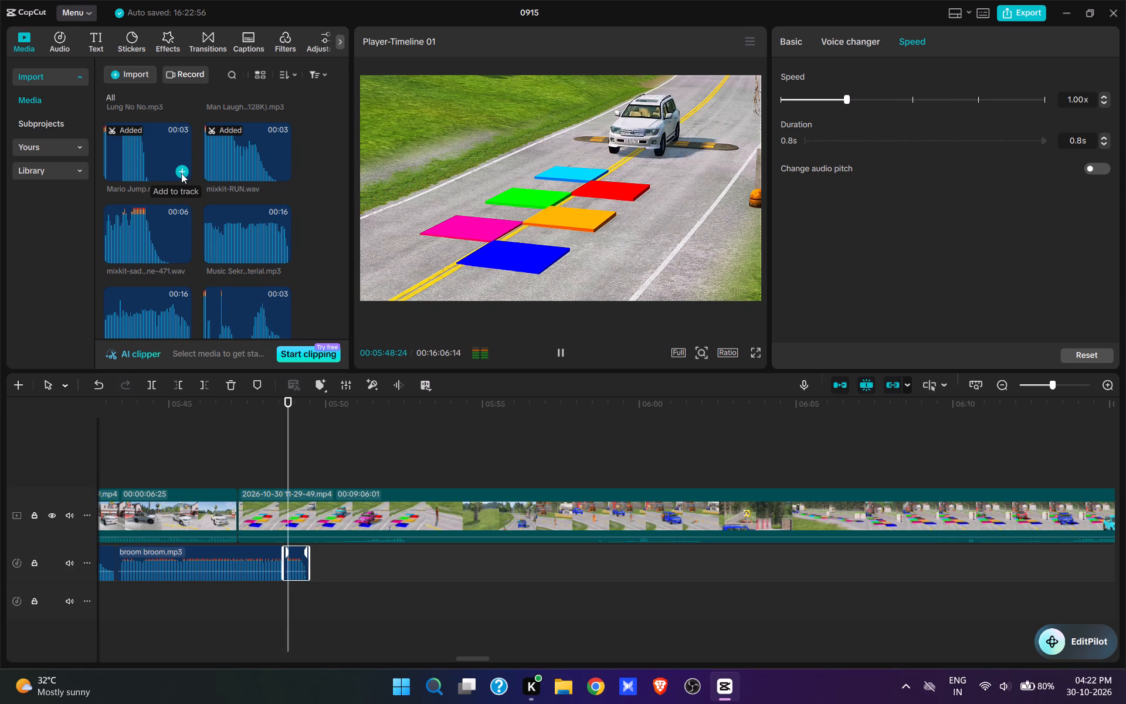
key(space)
key(space)
key(space)
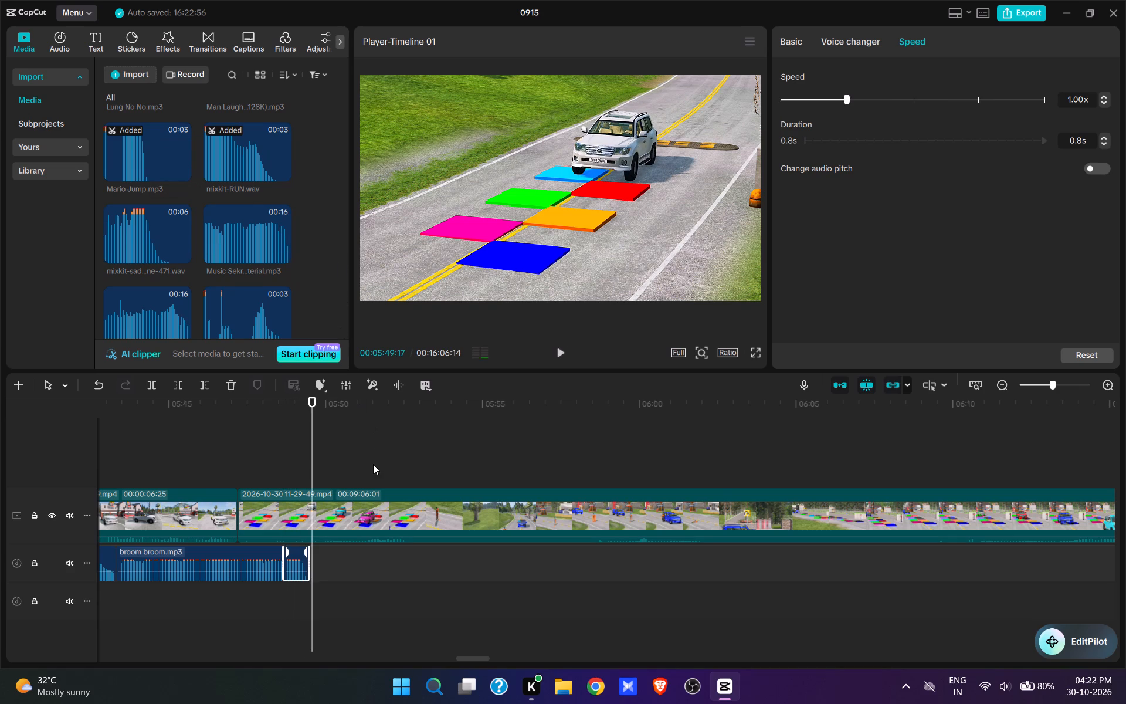
Paste the copied Mingle Game.mp3 at 00:05:49:14 for the colour-changing plates and trim its end to 00:05:51:20.
key(space)
key(space)
click(315, 473)
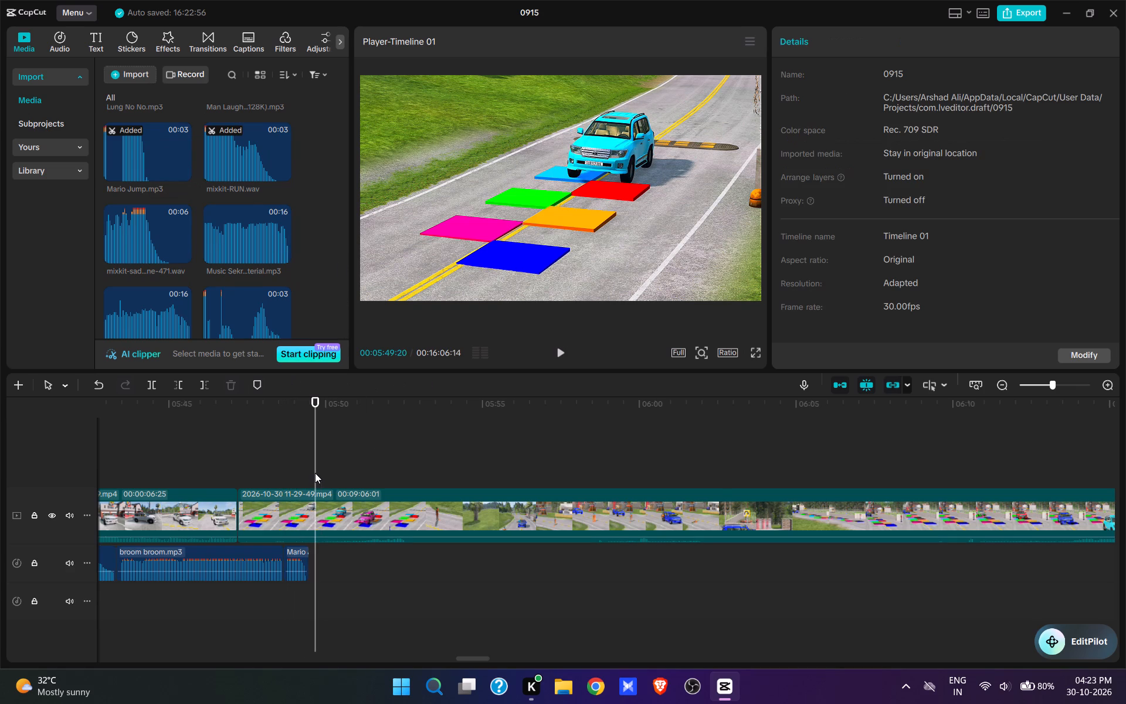
click(310, 468)
key(ctrl+v)
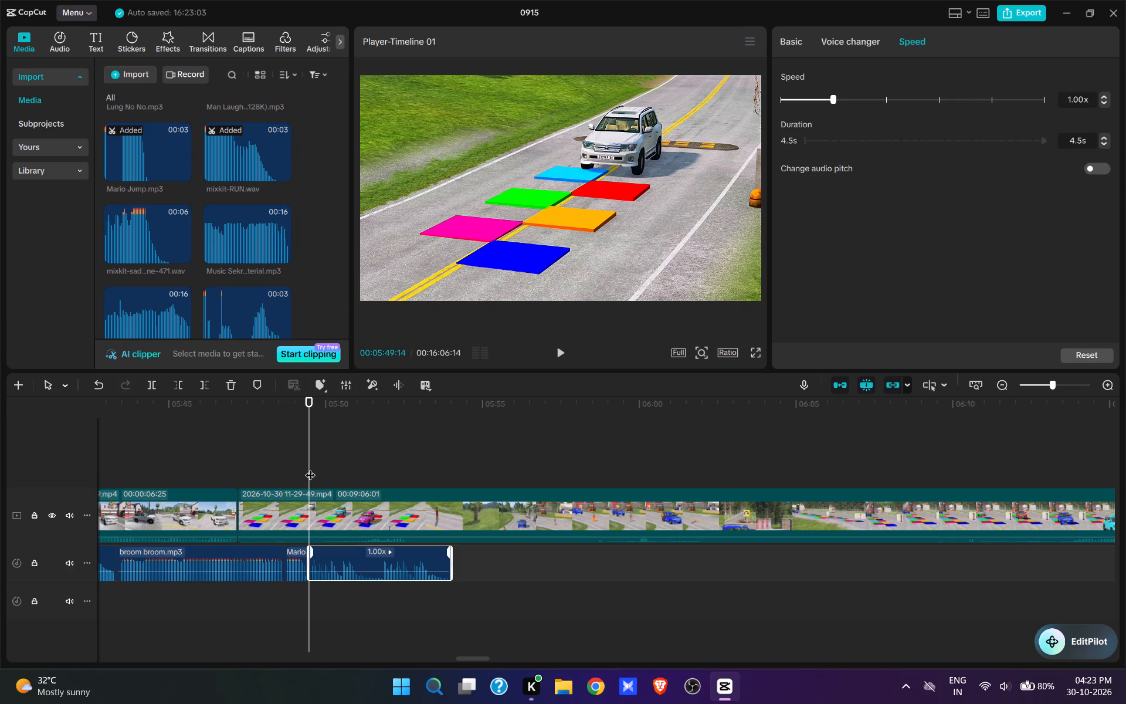
key(space)
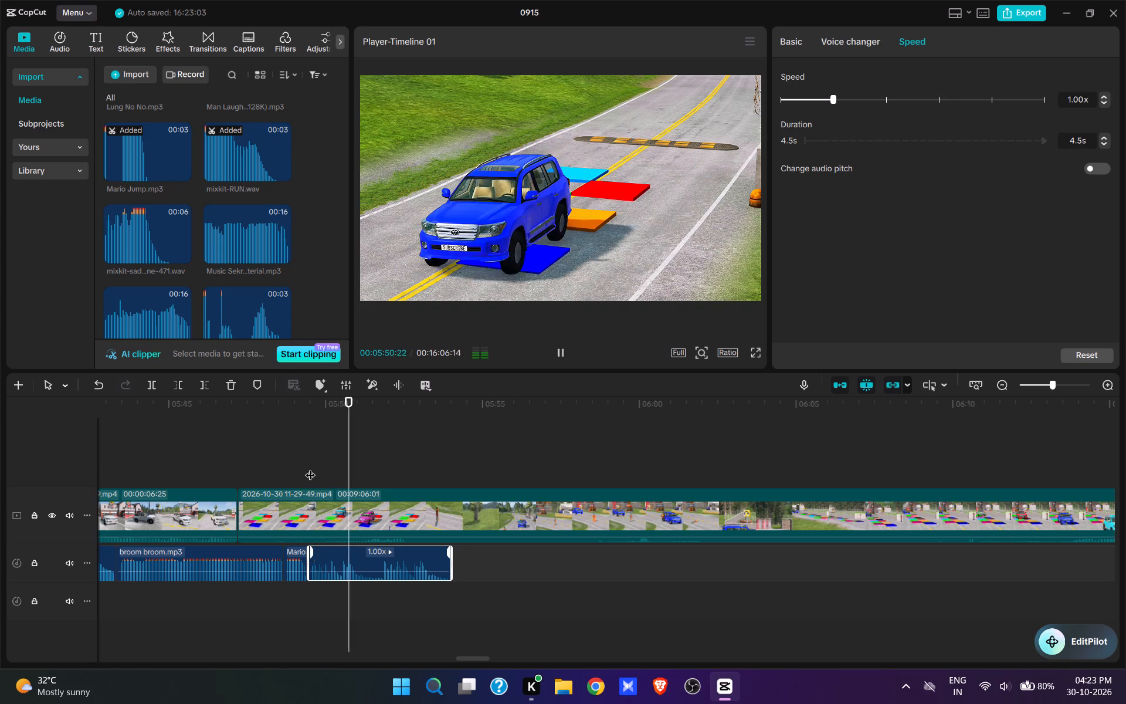
key(space)
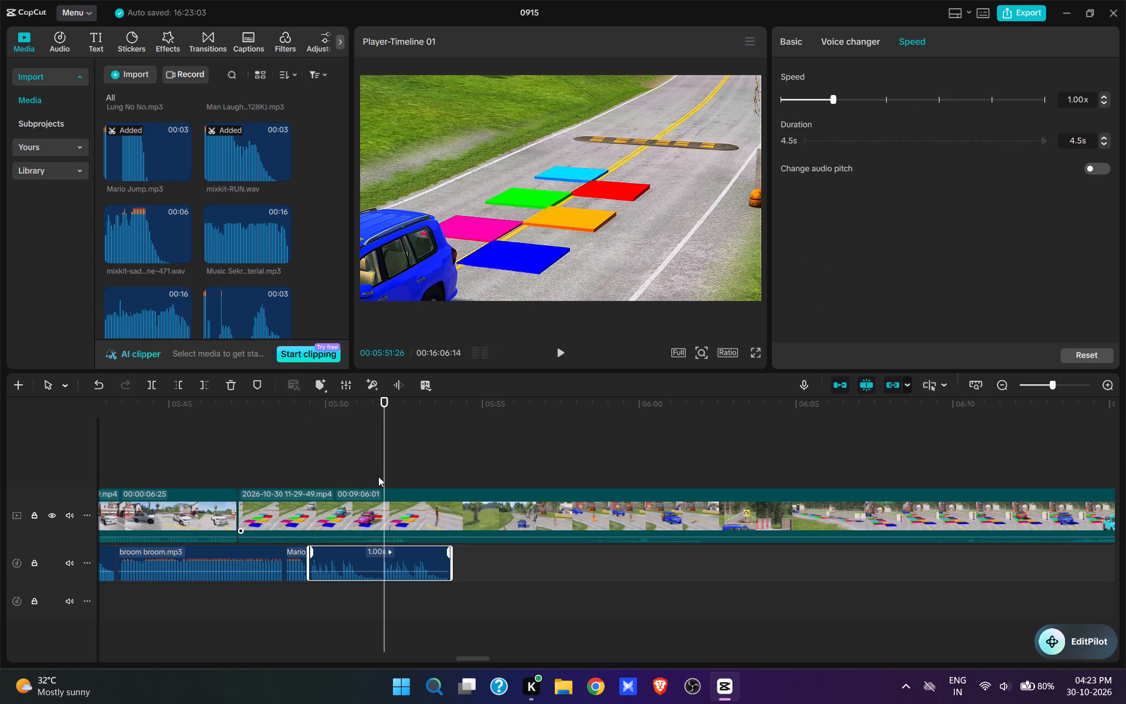
click(378, 476)
click(396, 559)
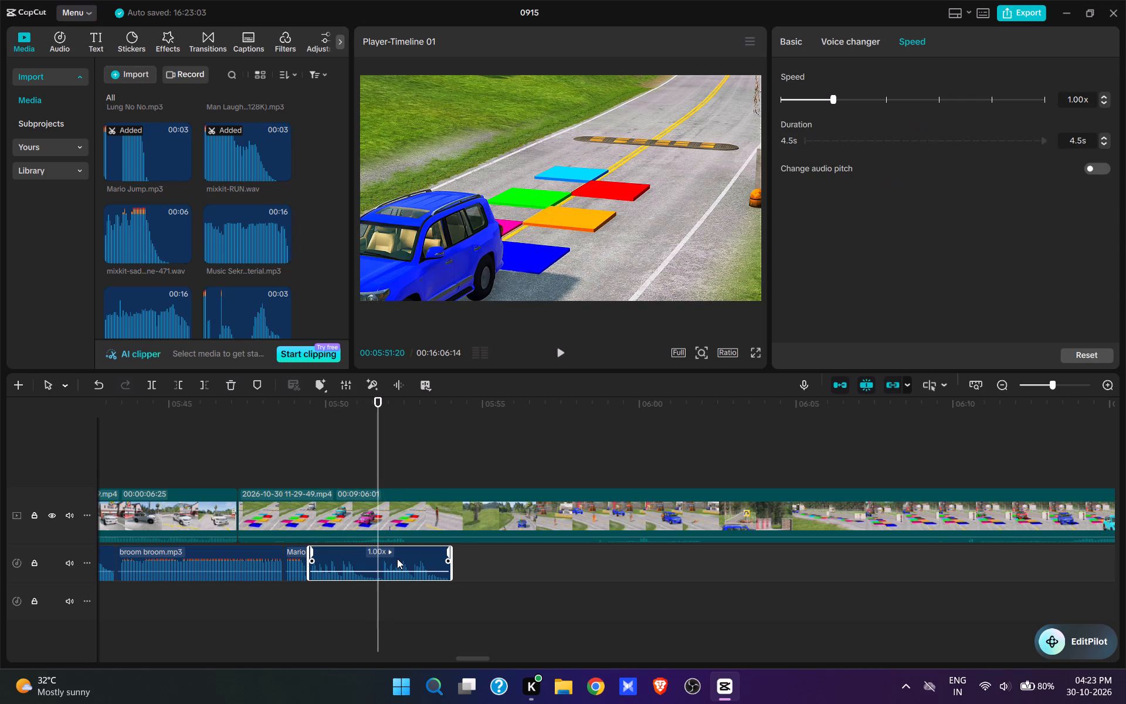
key(e)
Split the 11-29-49 clip at 00:05:52:12, just after the blue SUV leaves the coloured plates.
click(390, 524)
key(space)
key(space)
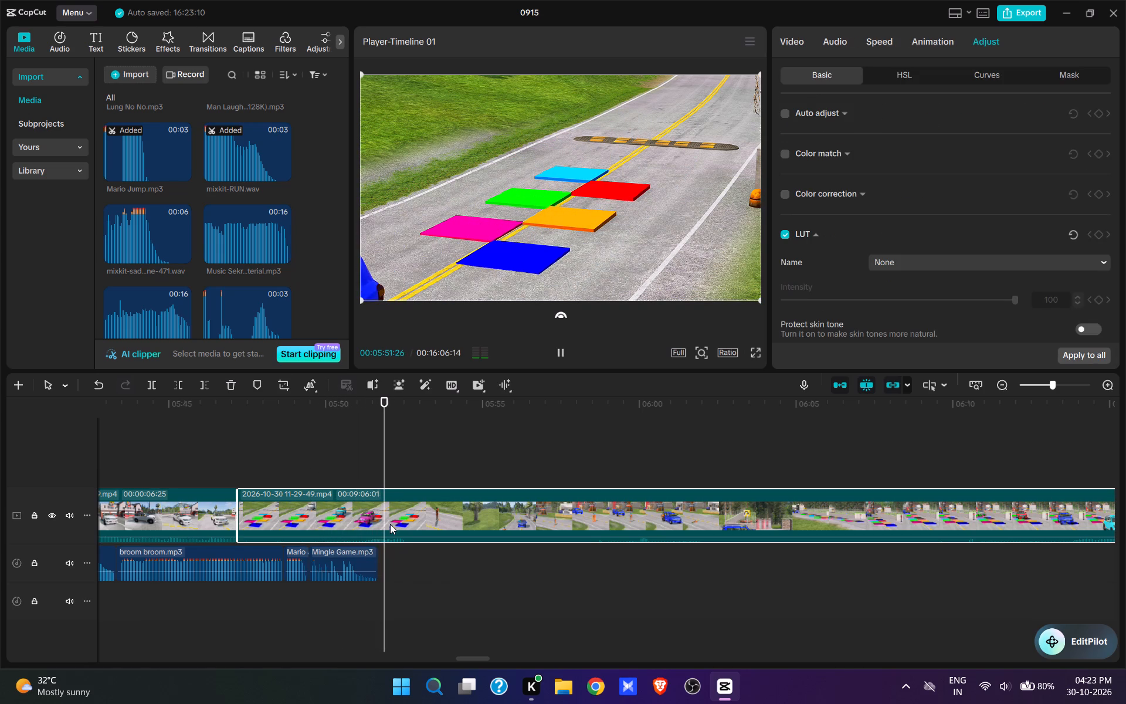
key(space)
key(space)
key(space)
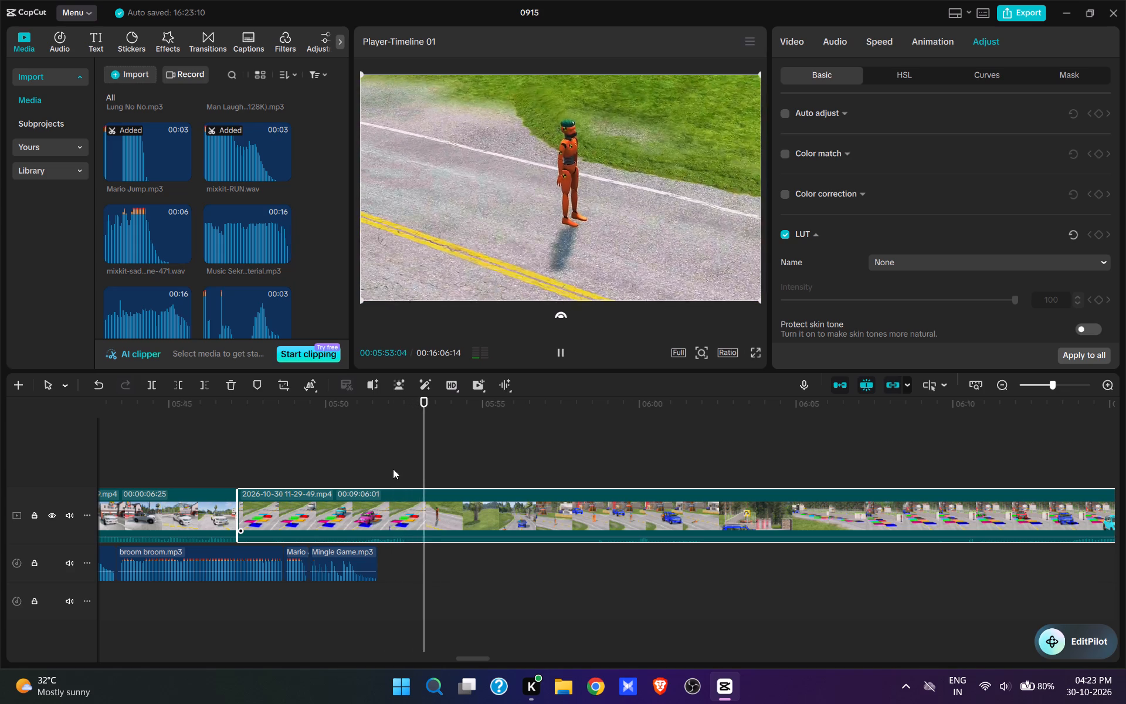
click(393, 469)
key(space)
key(space)
text(w)
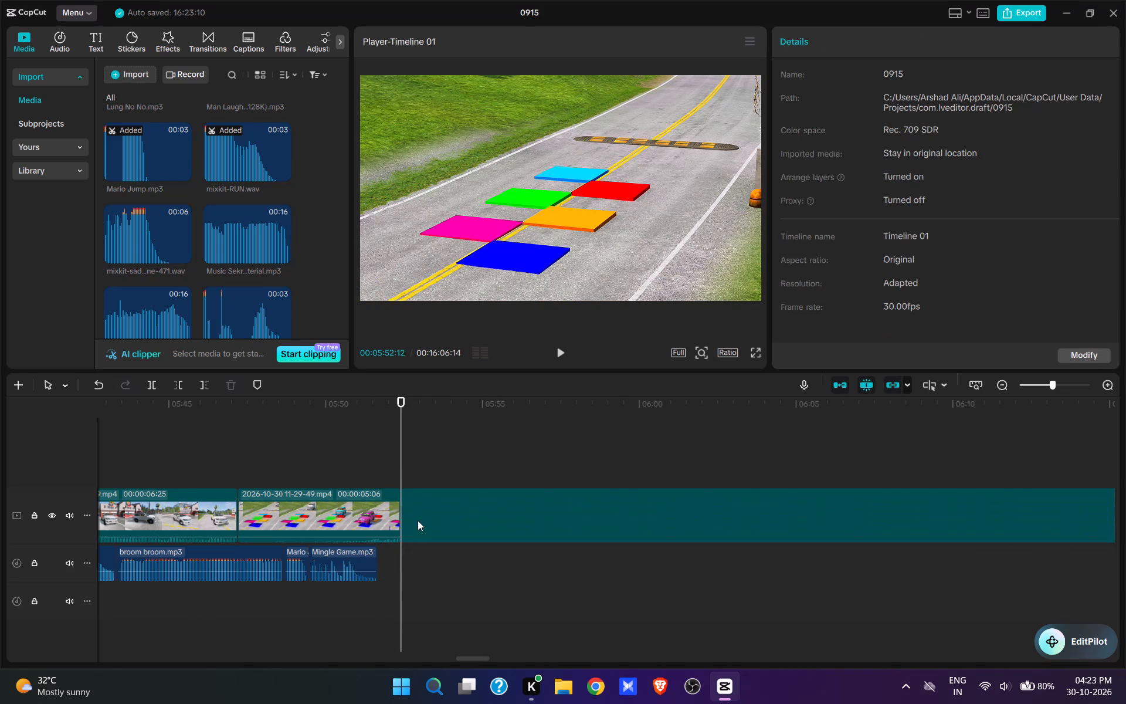
Trim the following clip's start to 00:05:58:18 and play back the cut to the orange dummy shot.
click(595, 472)
key(q)
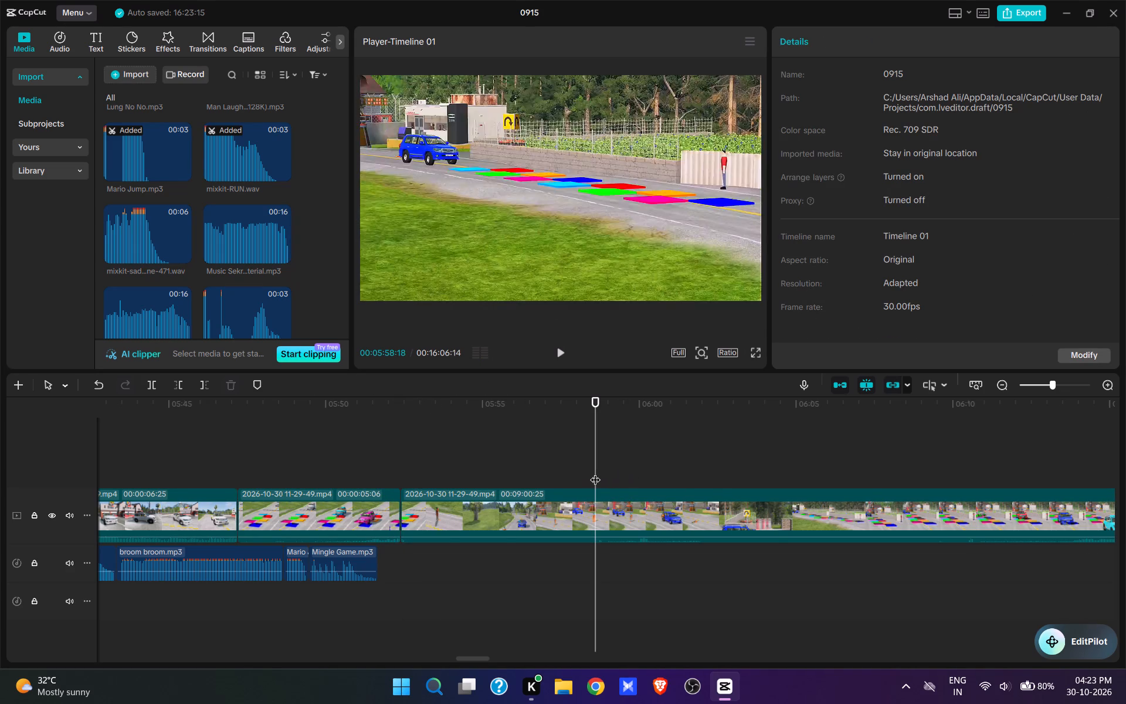
click(357, 461)
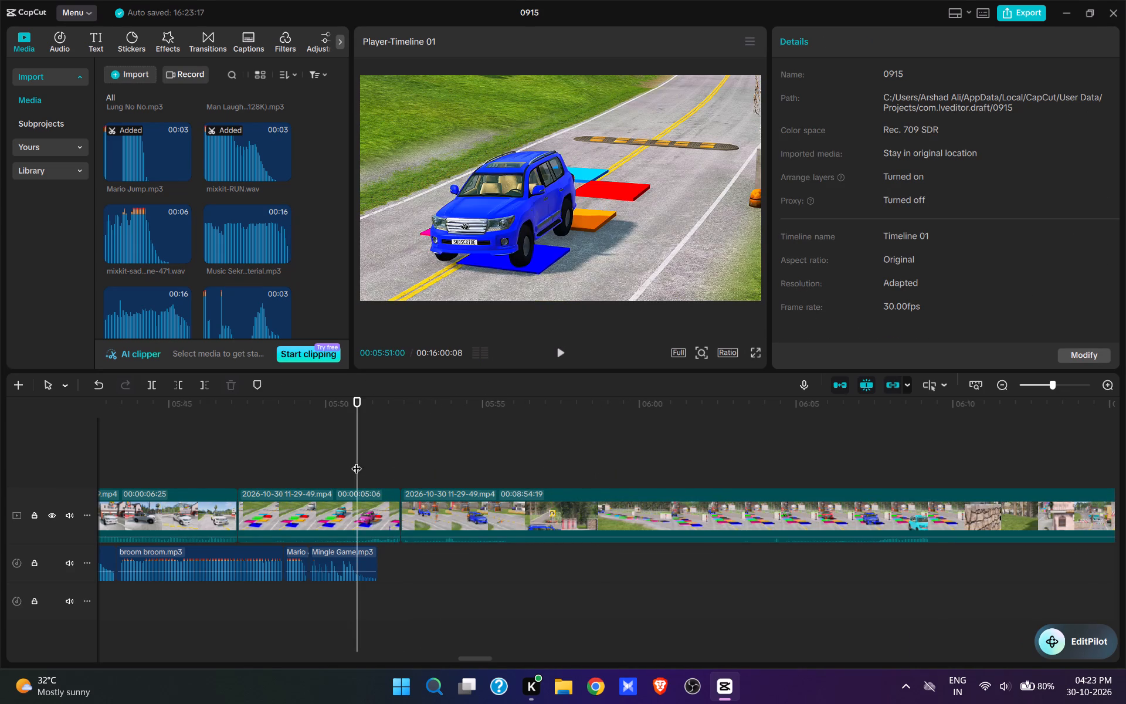
key(space)
key(space)
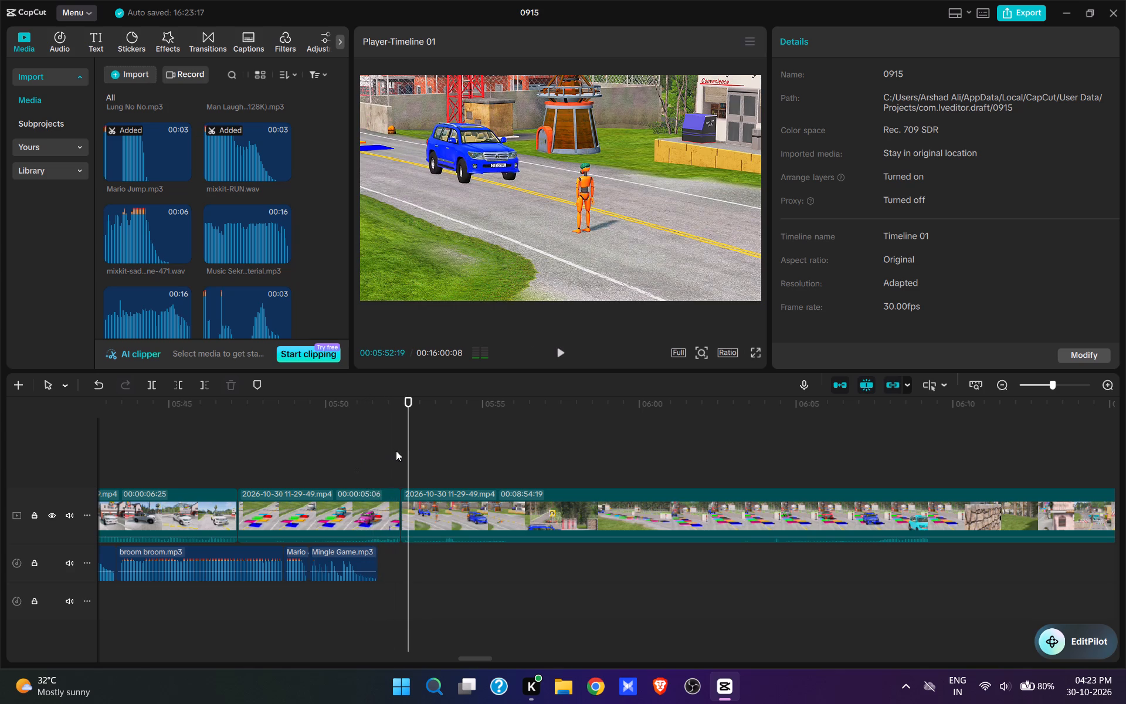
Add mixkit-RUN.wav at 00:05:52:12 and trim its end to 00:05:53:19, where the blue SUV reaches the dummy.
click(402, 462)
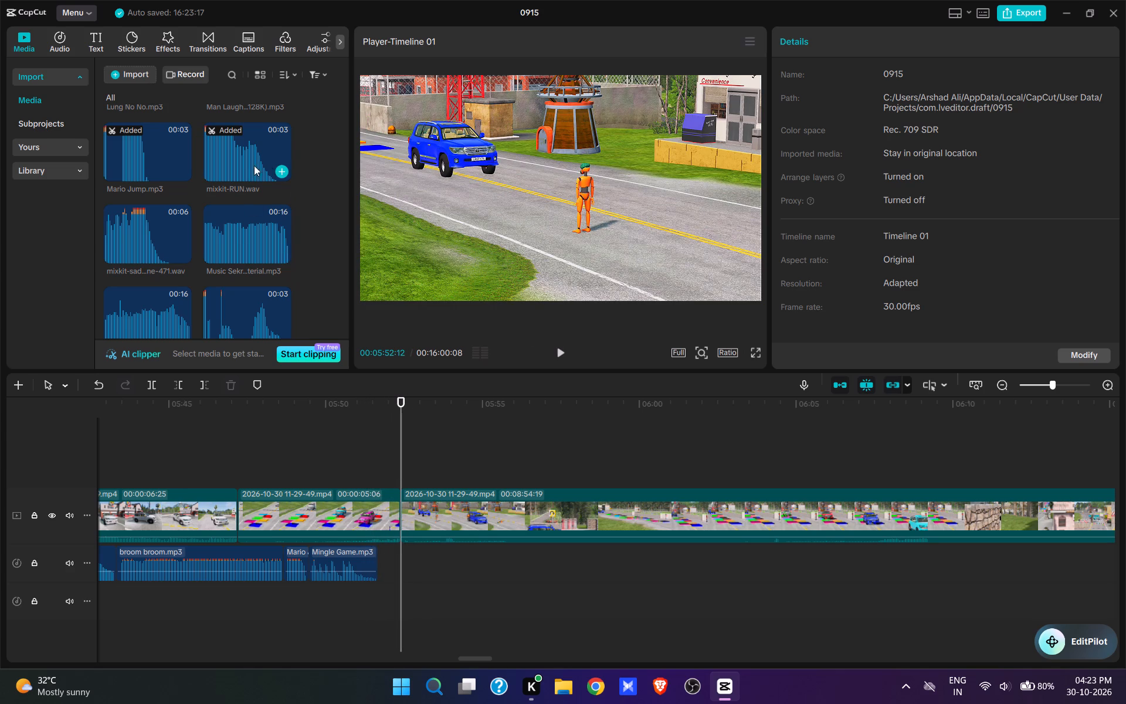
click(280, 169)
key(space)
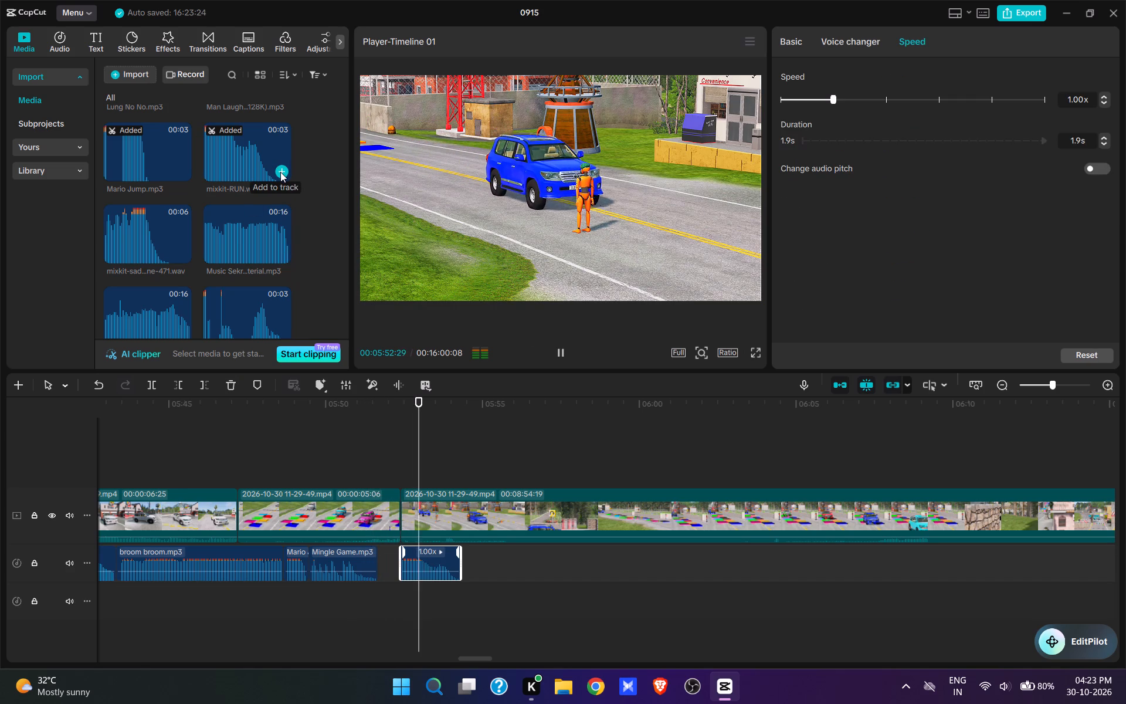
key(space)
key(space)
key(space)
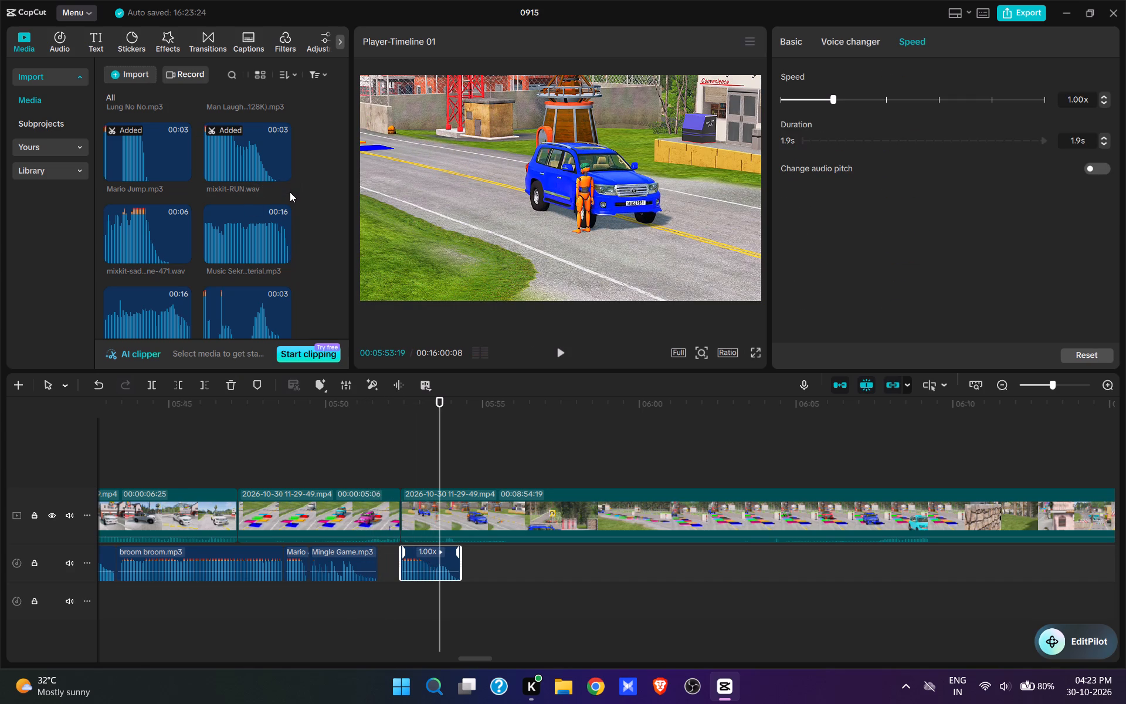
key(e)
Add laugh4.mp3 at 00:05:53:19, directly after mixkit-RUN.wav, and play it back.
scroll(272, 278, up, 5)
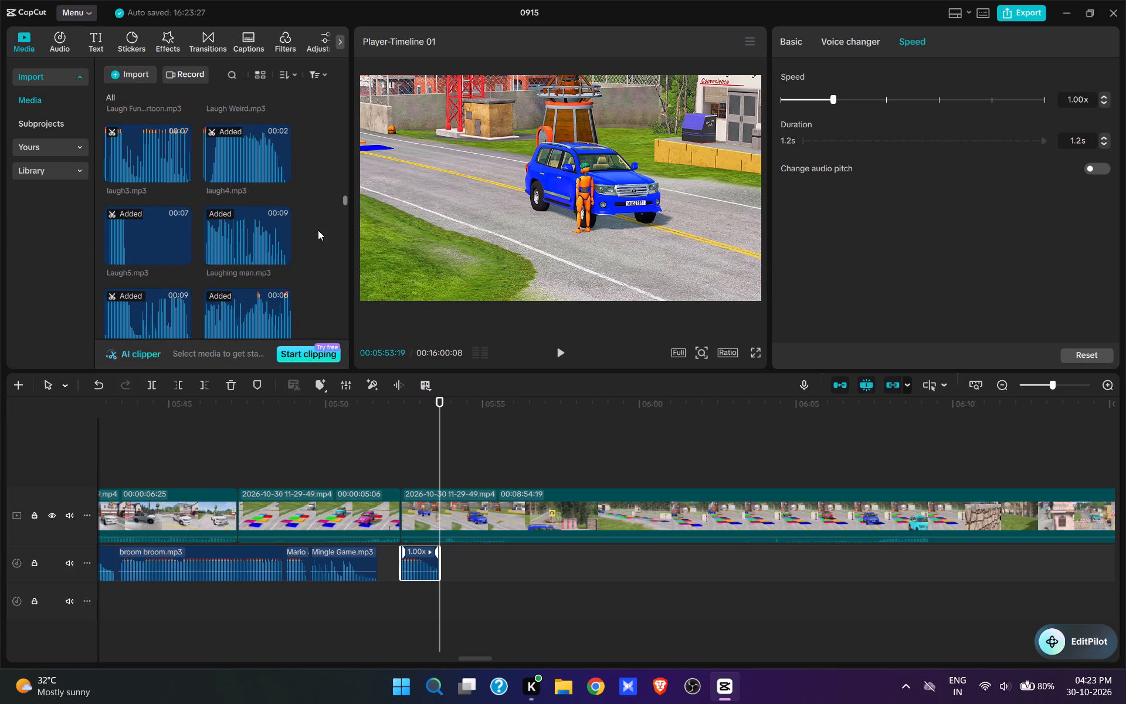
click(284, 172)
key(space)
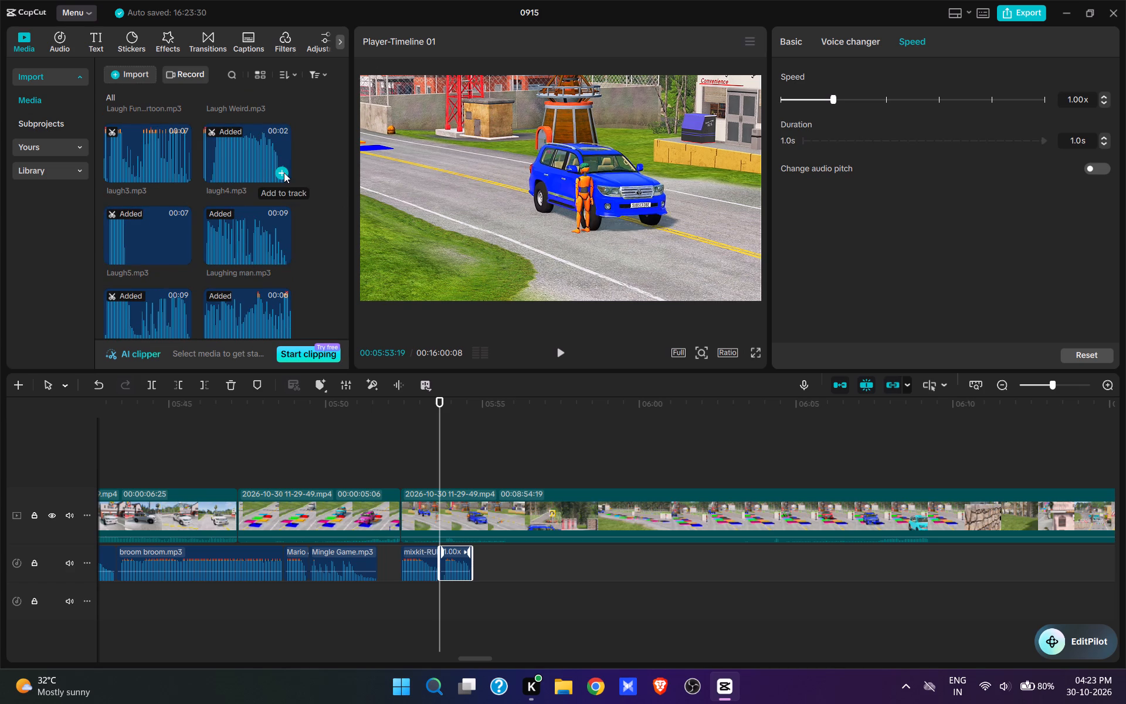
key(space)
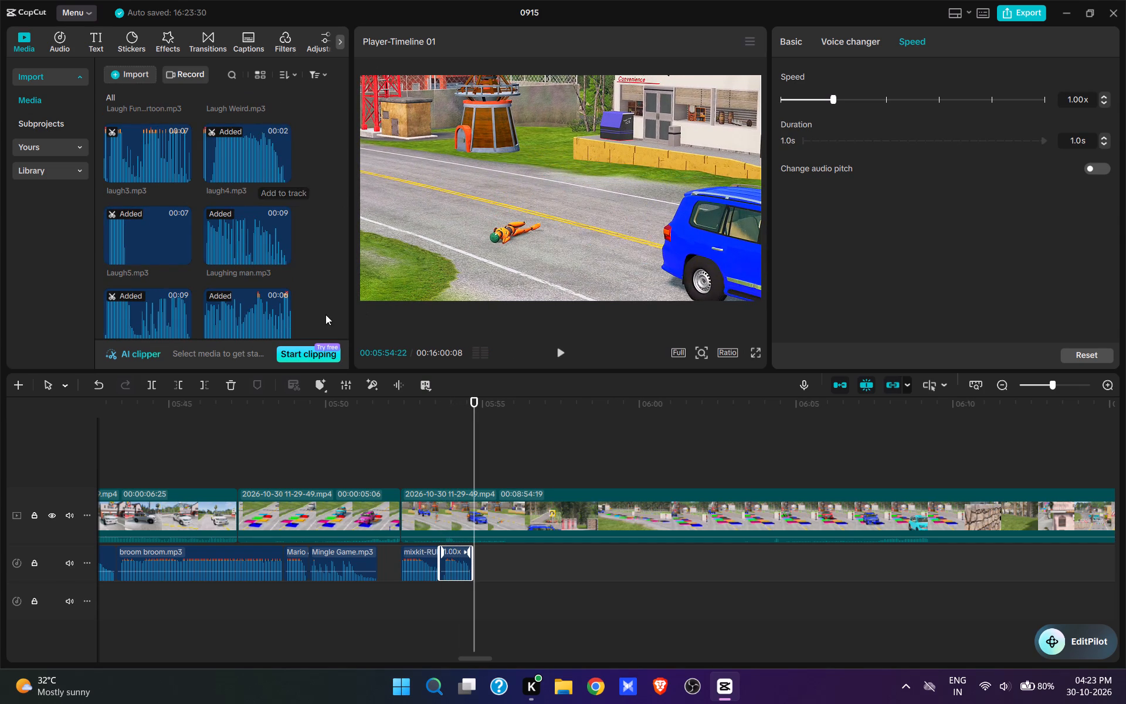
Add Laugh5.mp3 at 00:05:54:22, directly after laugh4.mp3, and play it back.
click(185, 256)
key(space)
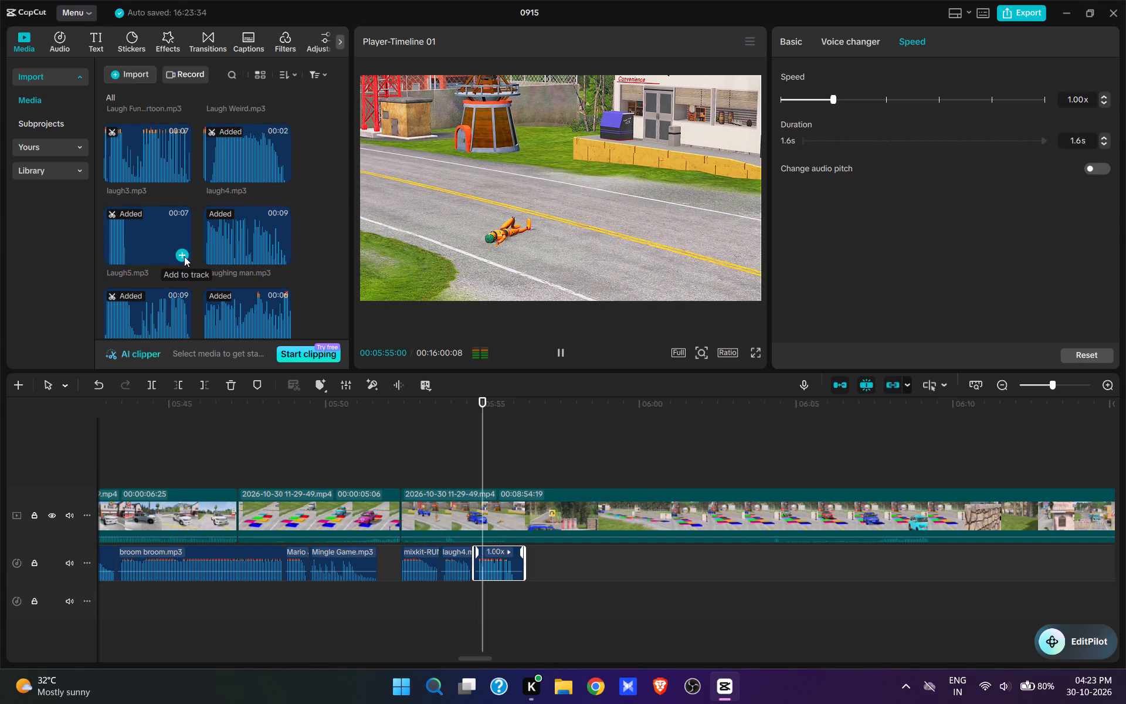
key(space)
Split the 11-29-49 clip at 00:05:55:25, at the end of the fallen dummy shot.
click(505, 479)
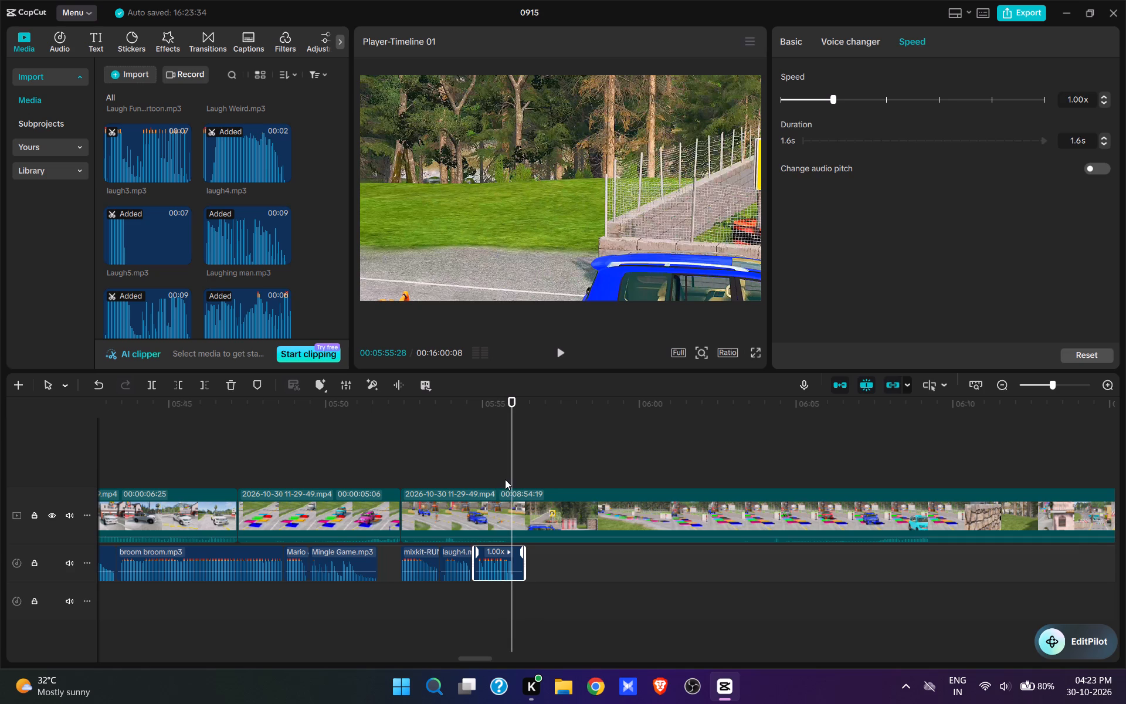
key(space)
key(space)
click(515, 518)
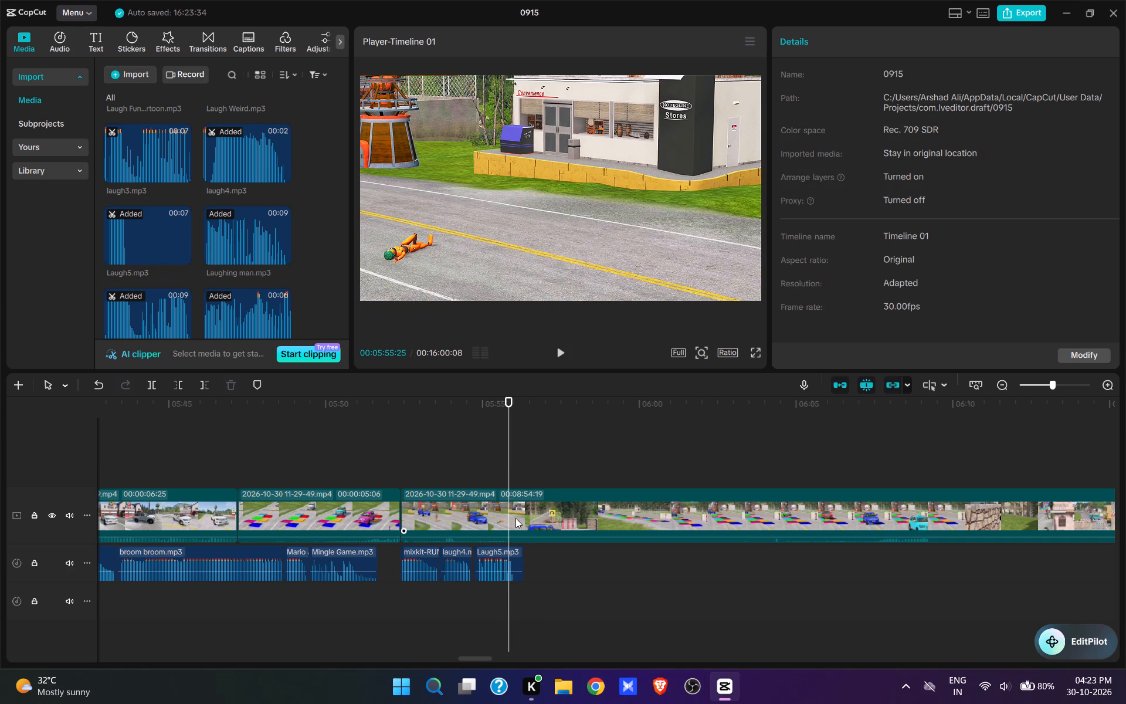
key(w)
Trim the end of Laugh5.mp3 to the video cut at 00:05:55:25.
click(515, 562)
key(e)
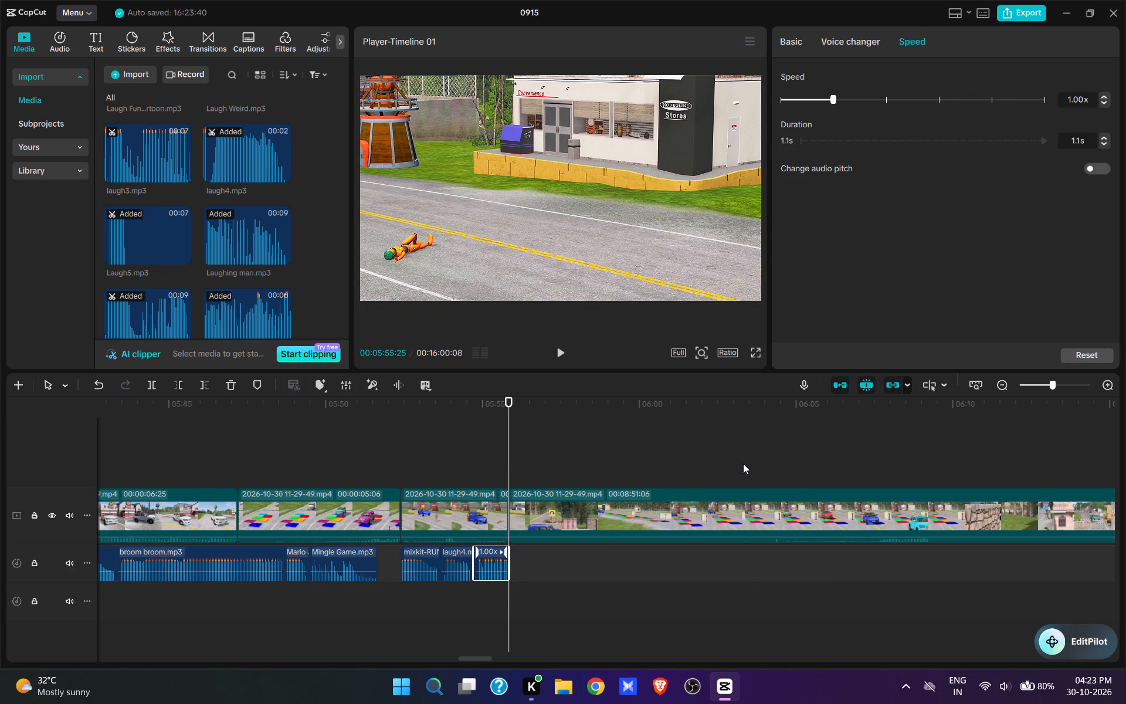
Trim the following clip's start to 00:06:03:06, where the blue SUV approaches the long row of coloured plates.
click(743, 463)
key(space)
key(space)
click(741, 463)
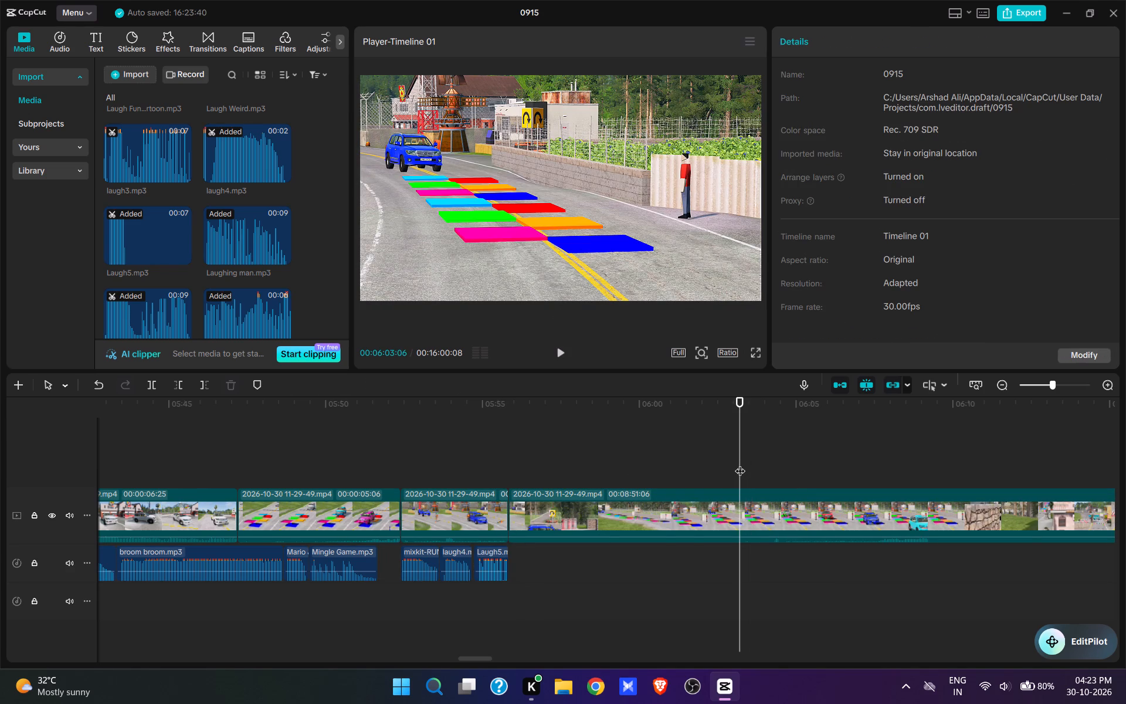
key(q)
Extend the end of Laugh5.mp3 slightly past the video cut to a 1.3 s duration and play it back.
click(493, 568)
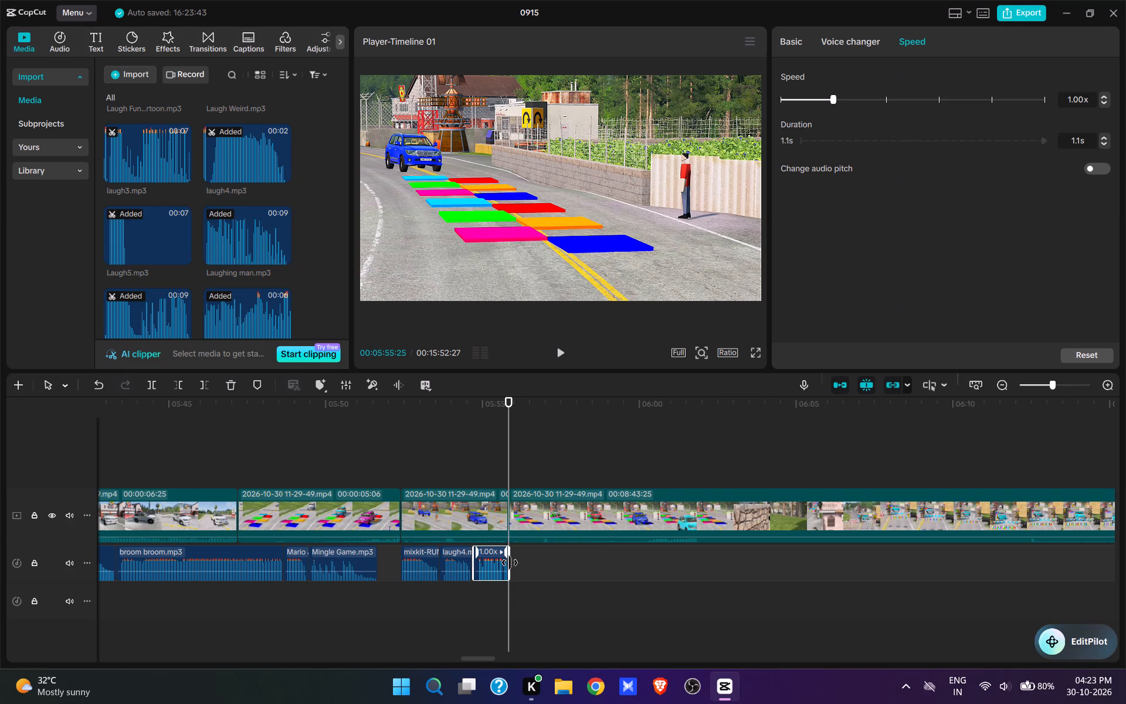
click(510, 563)
key(space)
key(space)
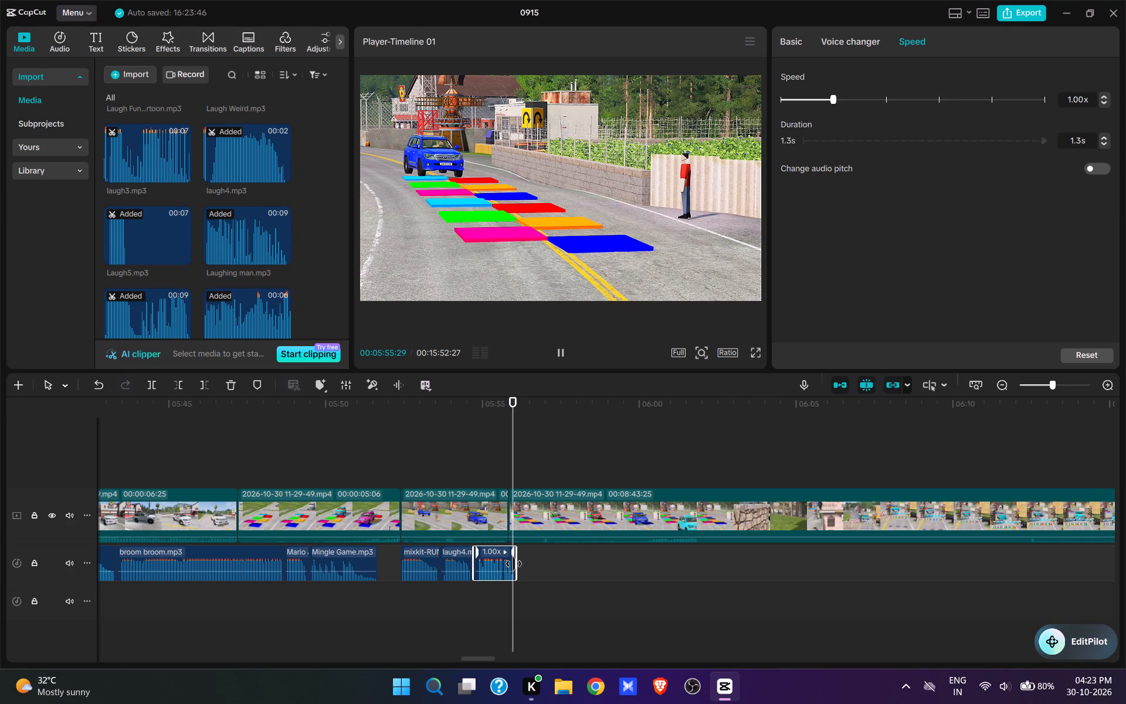
Replay the cut into the colour-plate shot and paste the copied Mingle Game.mp3 at 00:05:56:13.
click(489, 463)
key(space)
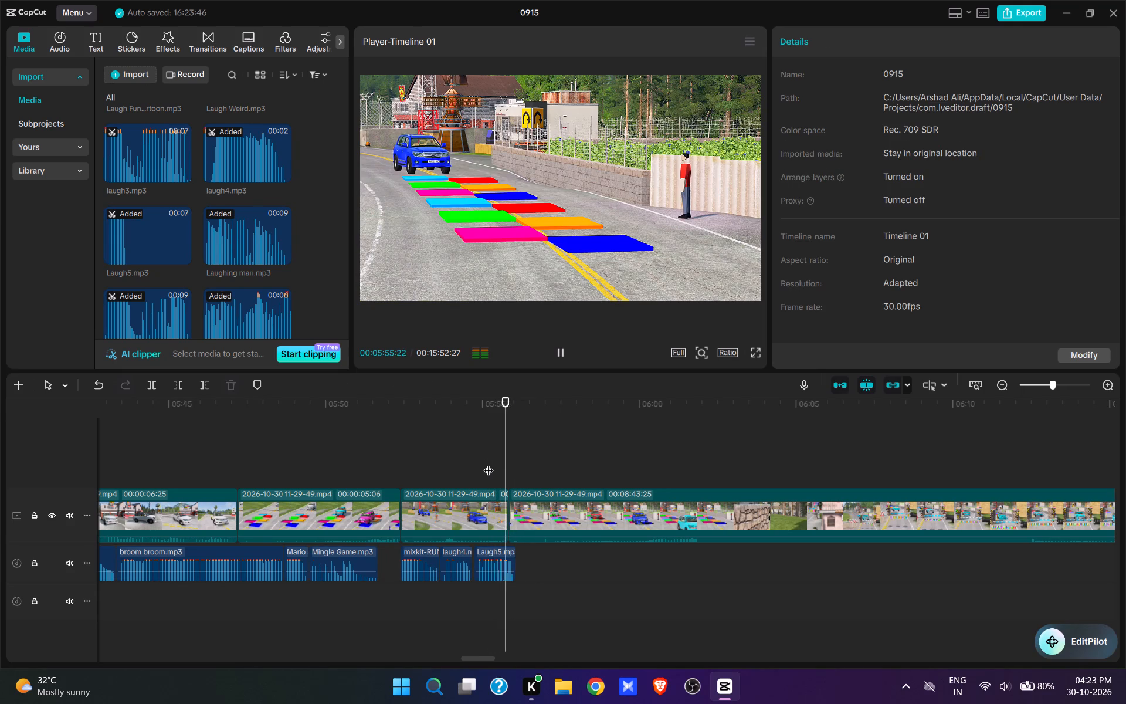
key(space)
key(space)
key(space)
key(ctrl+v)
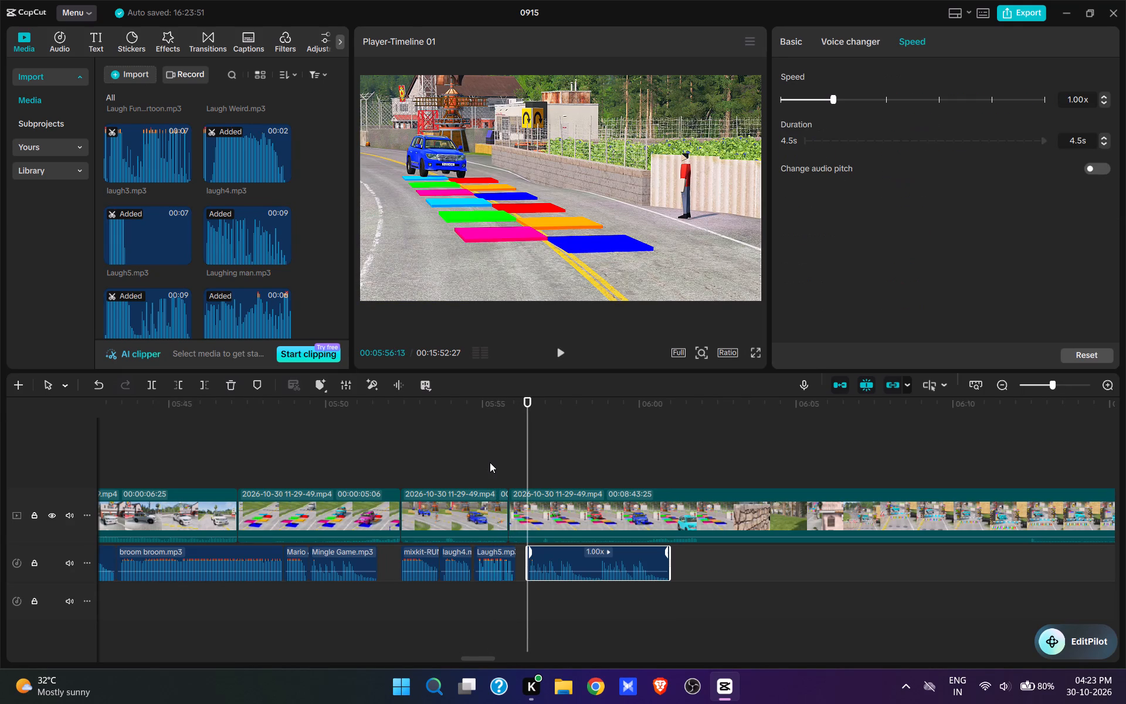
Play the colour-plate run and split the 11-29-49 clip at 00:06:01:22, once the SUV has left the frame.
key(space)
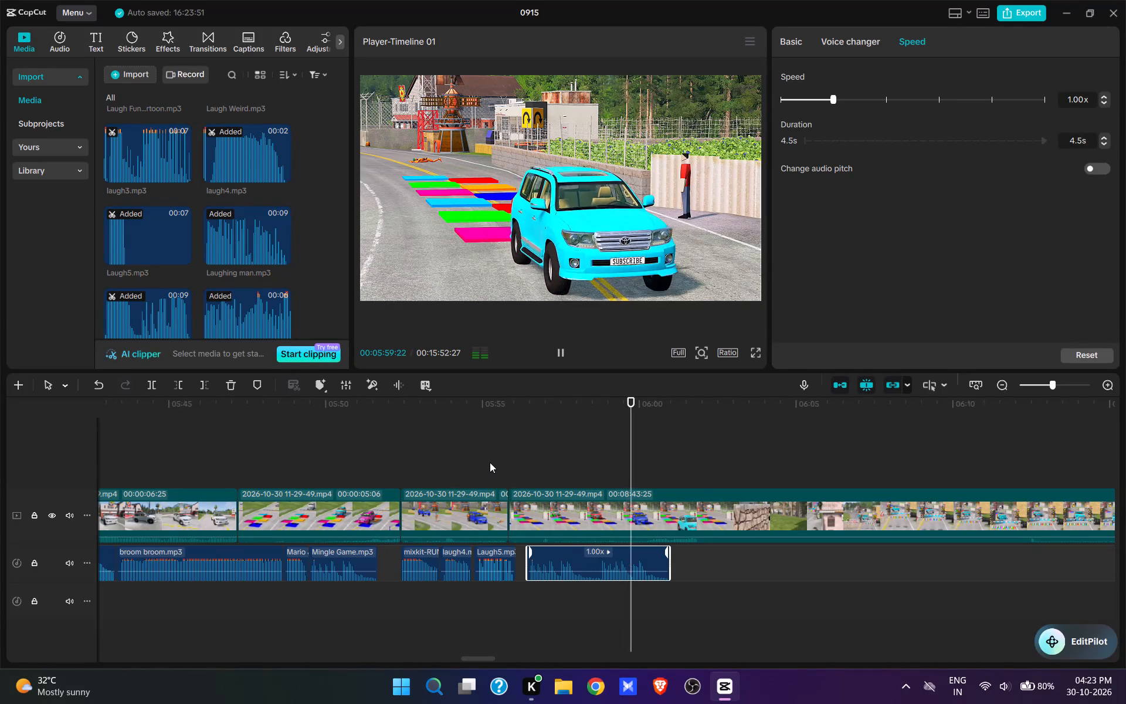
key(space)
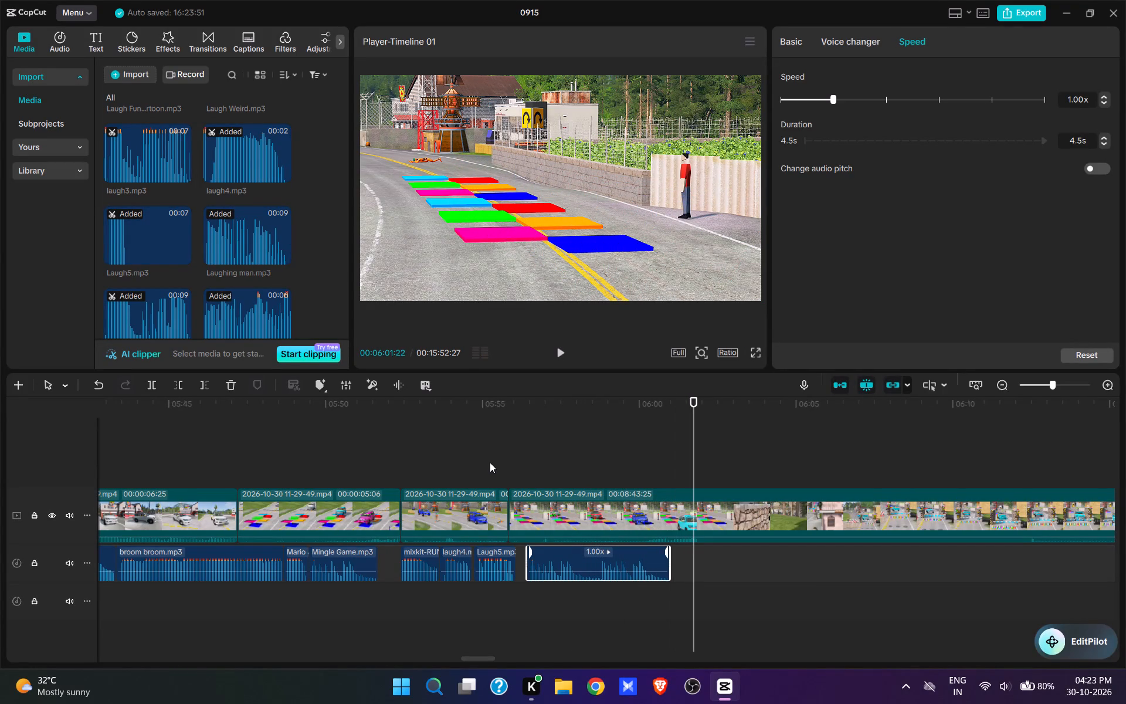
text(w)
Trim the following clip's start to 00:06:11:21, where the cyan SUV approaches the striped barrier and cannon.
drag(867, 459, 602, 553)
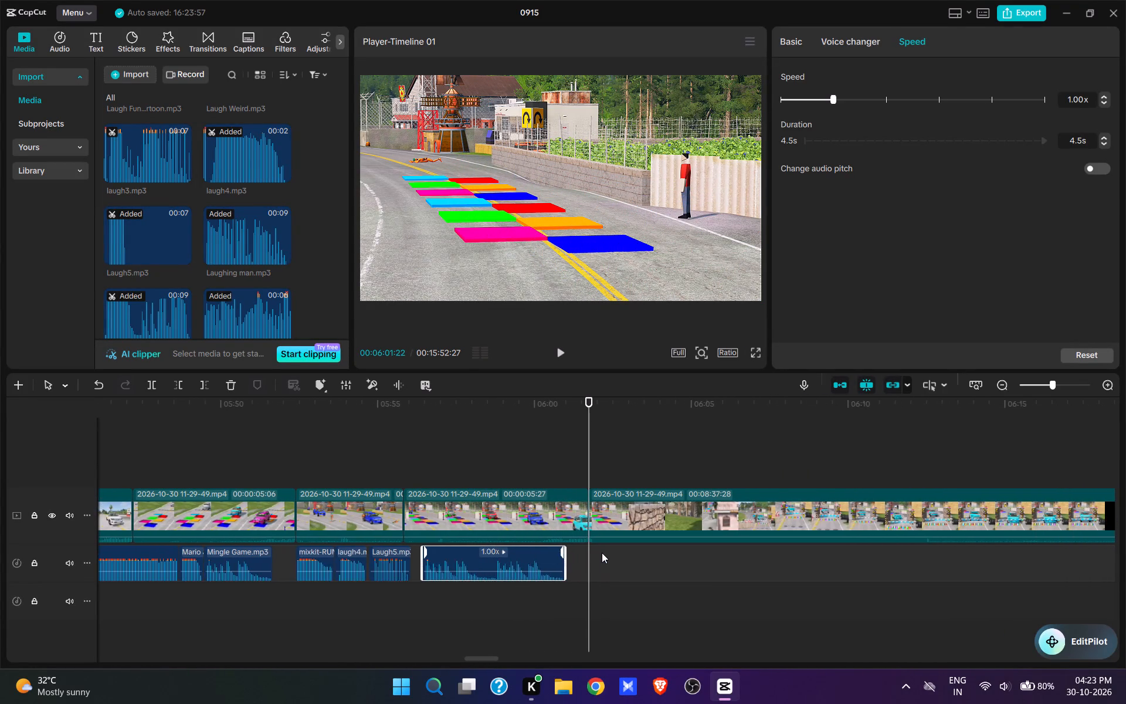
drag(602, 553, 577, 561)
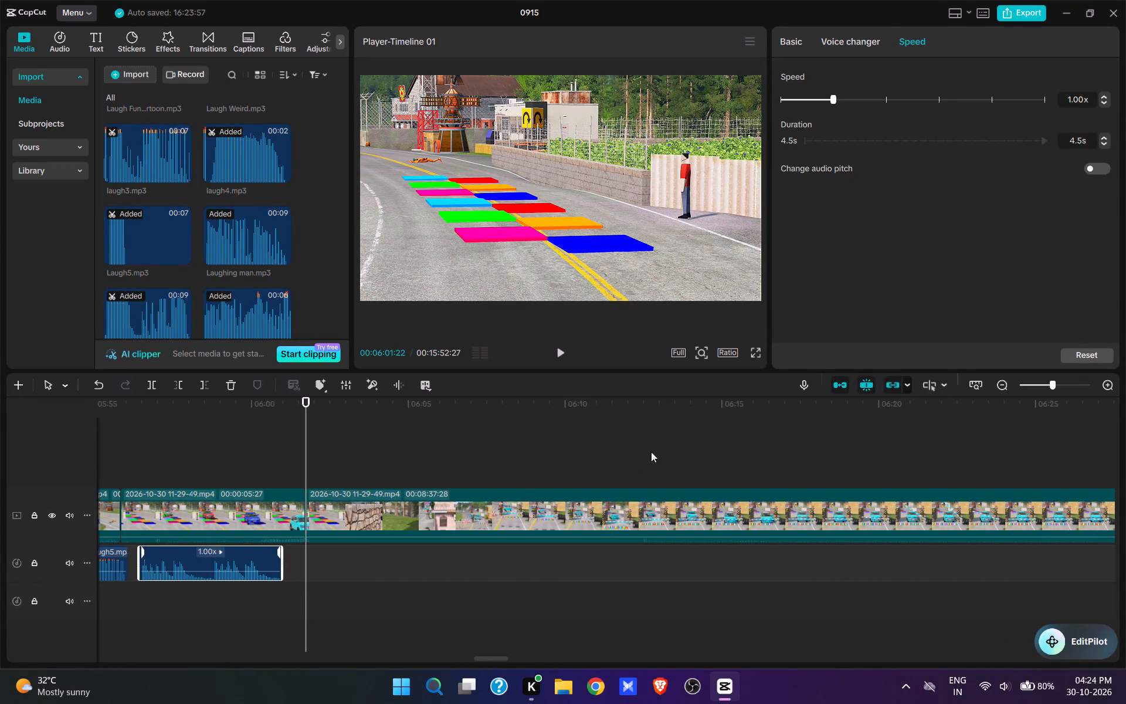
click(637, 443)
key(space)
key(space)
click(619, 436)
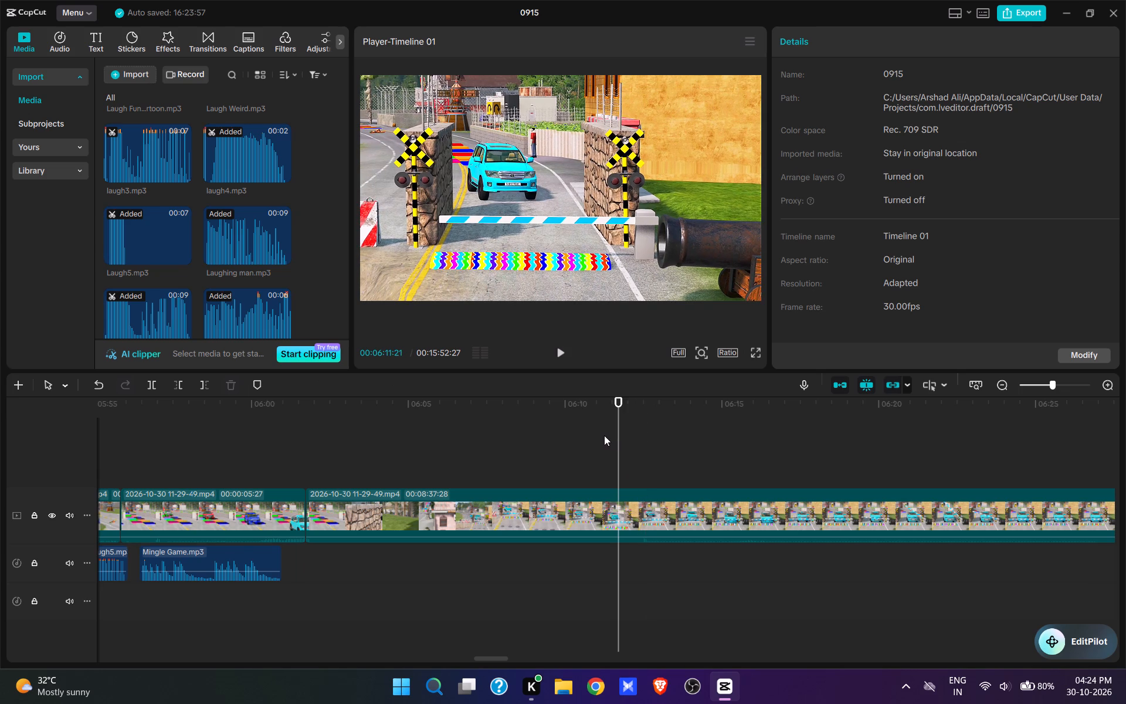
key(space)
key(space)
text(q)
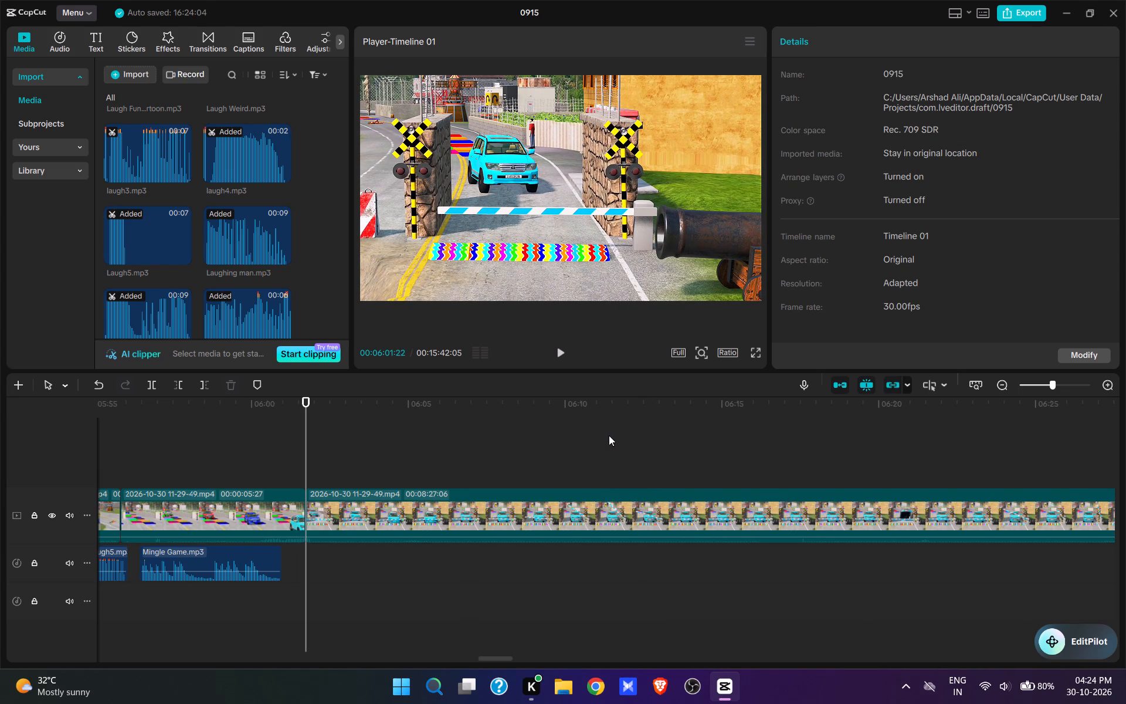
Preview the barrier shot at several points and return to its start.
key(space)
click(677, 446)
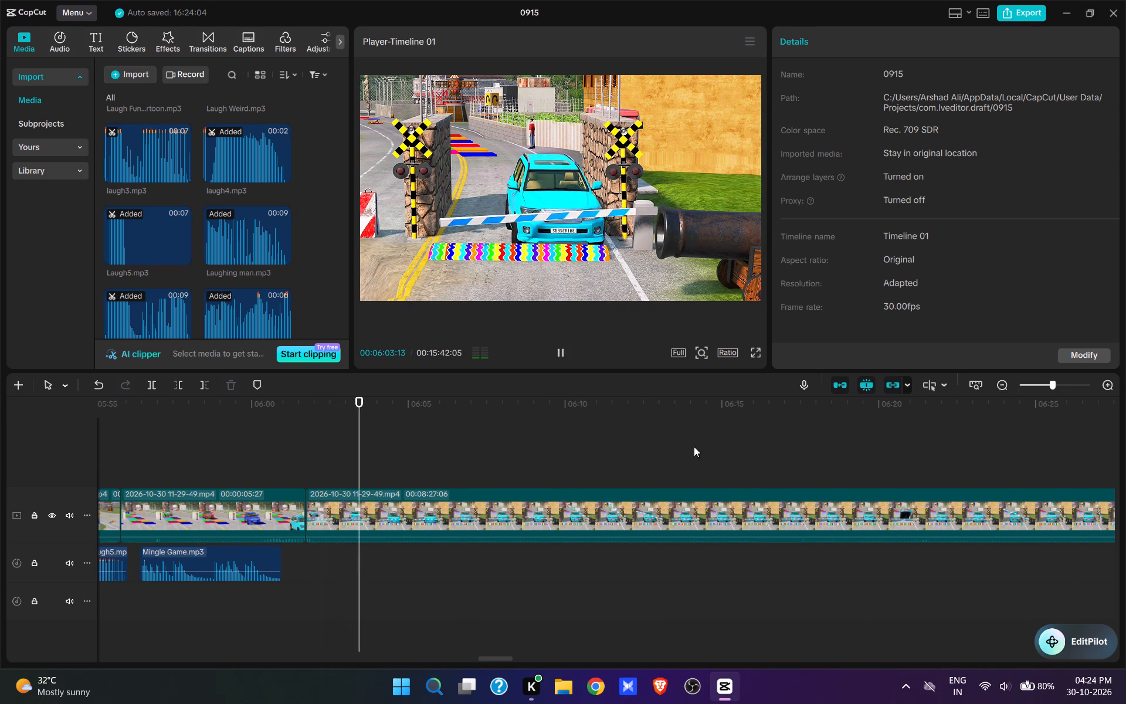
click(792, 444)
click(853, 442)
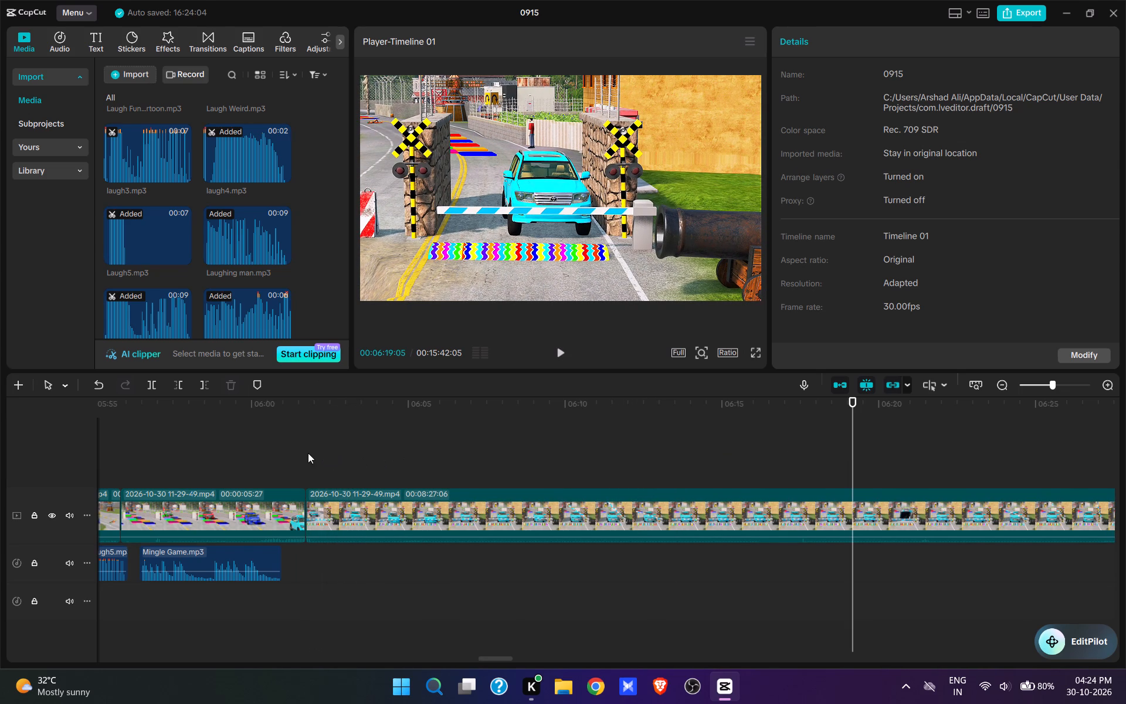
click(308, 453)
key(space)
click(303, 447)
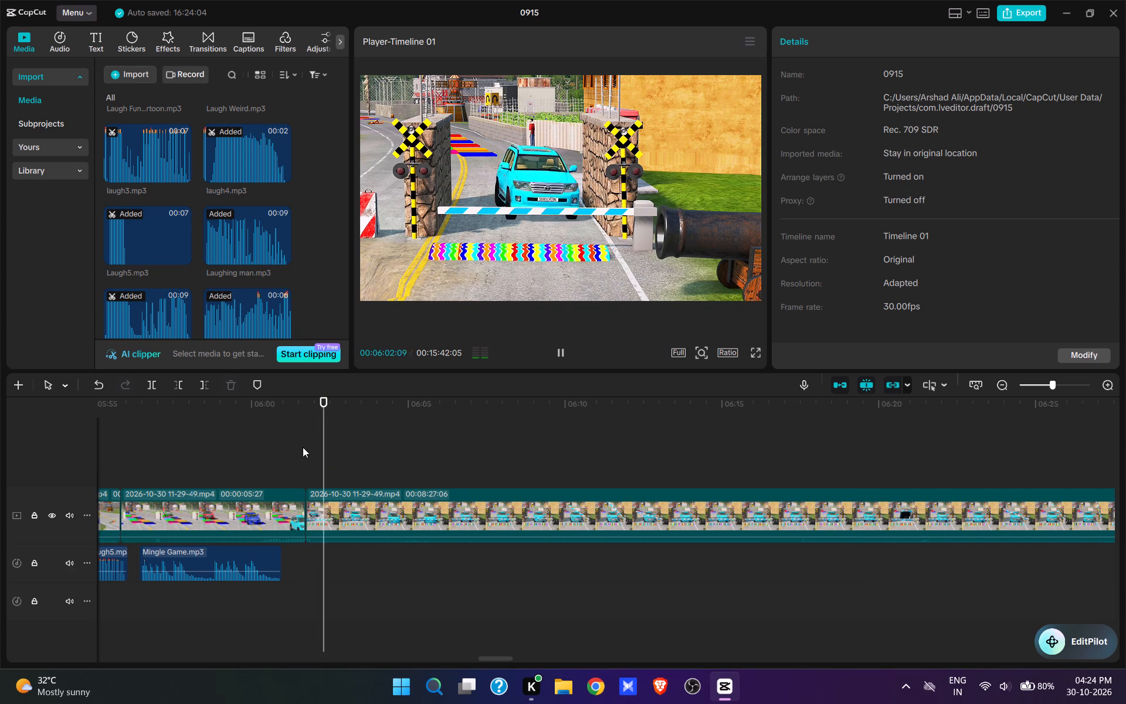
Add the imported Suspense - Sound Effect [HD](MP3_128K).mp3 at 00:06:01:22, the start of the barrier shot.
scroll(218, 242, down, 11)
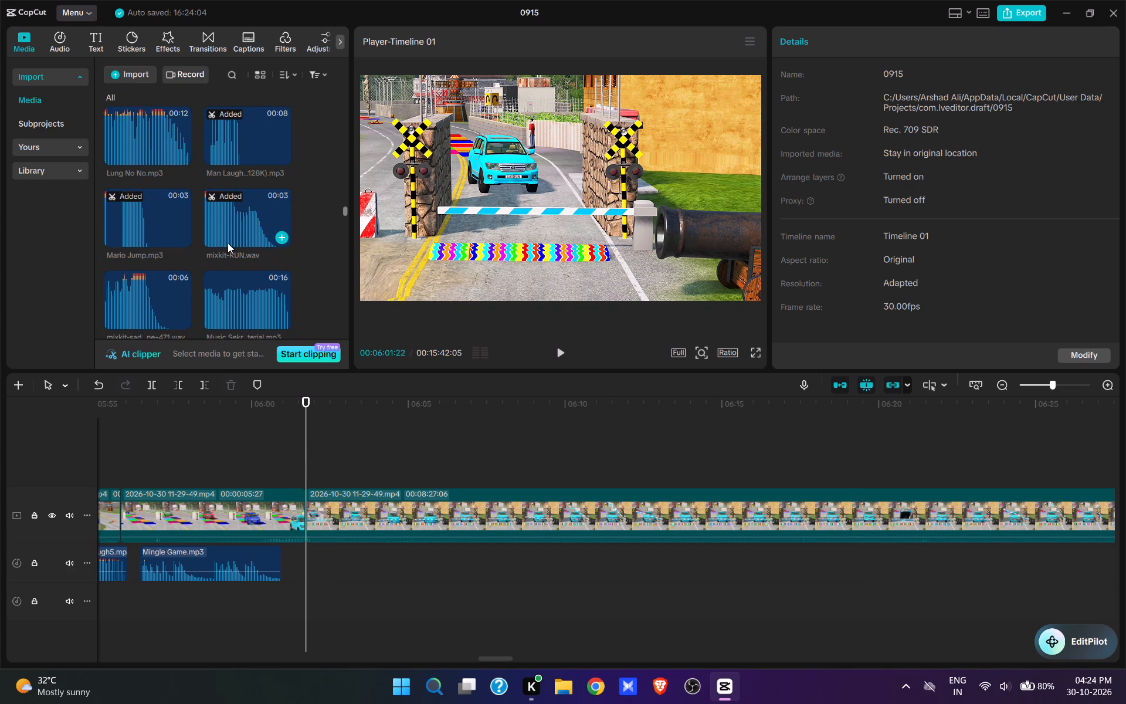
scroll(228, 243, down, 13)
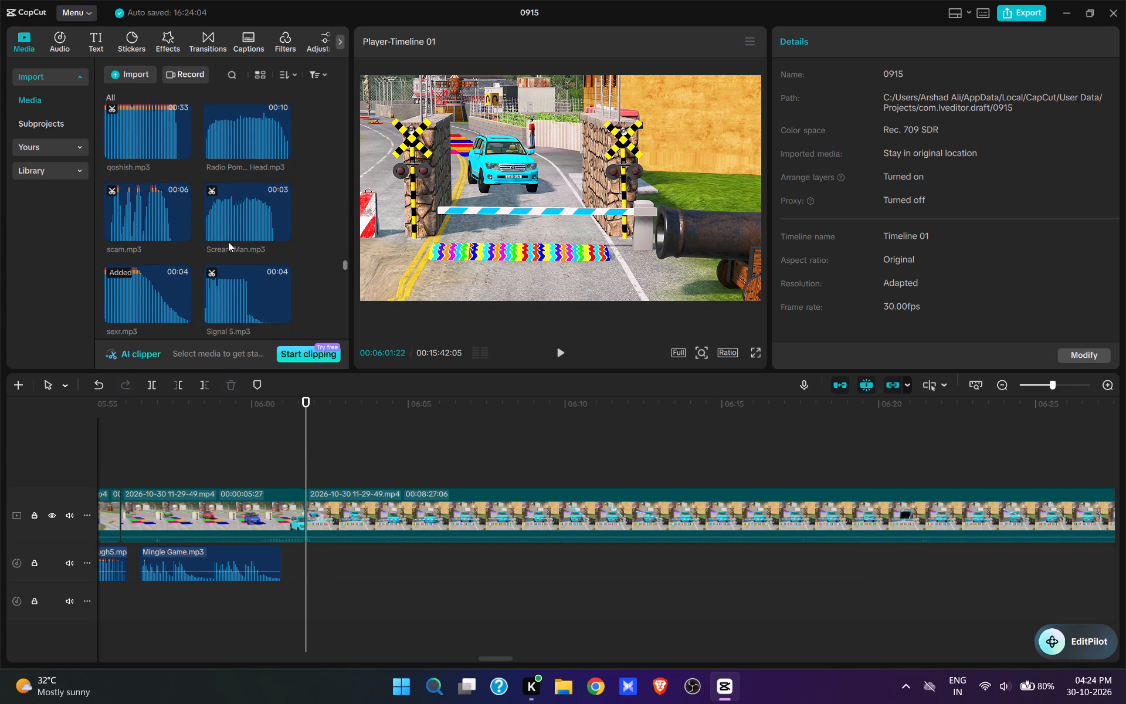
scroll(228, 242, down, 5)
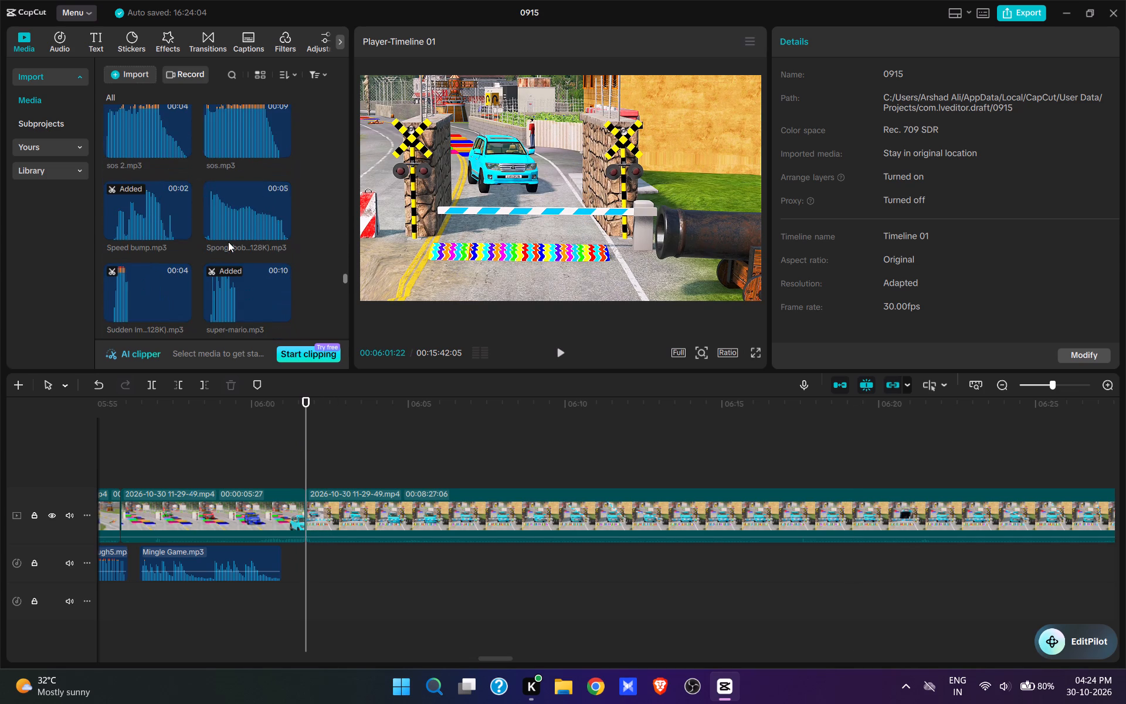
scroll(228, 242, down, 3)
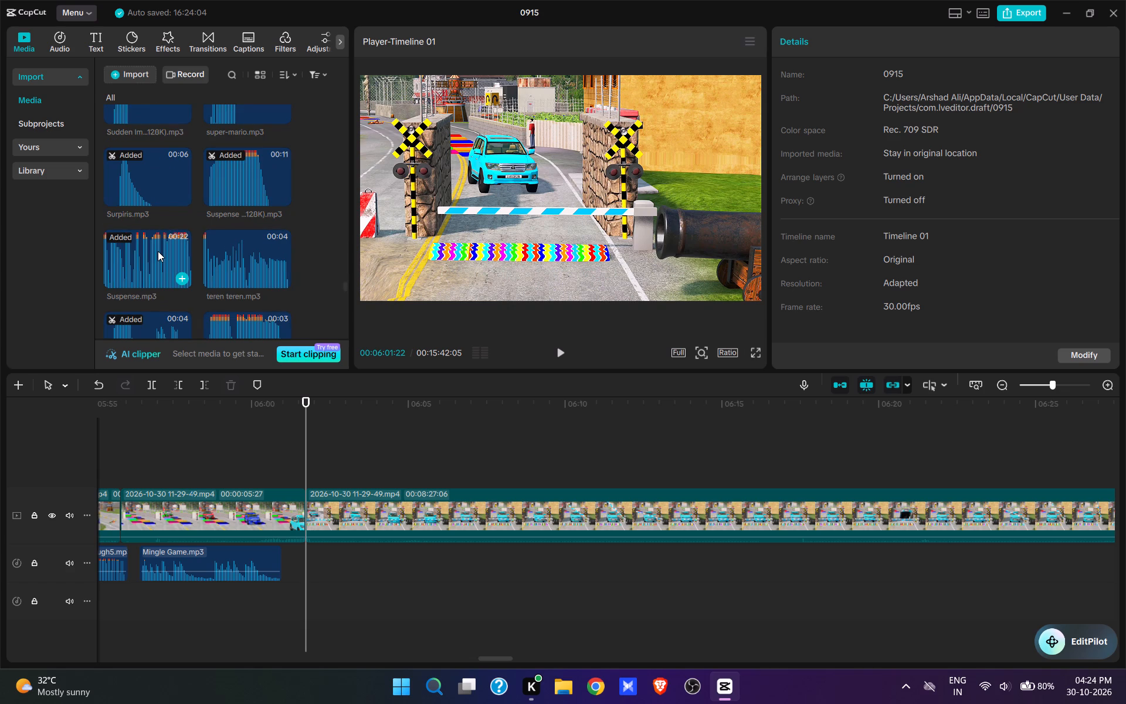
click(158, 251)
click(267, 181)
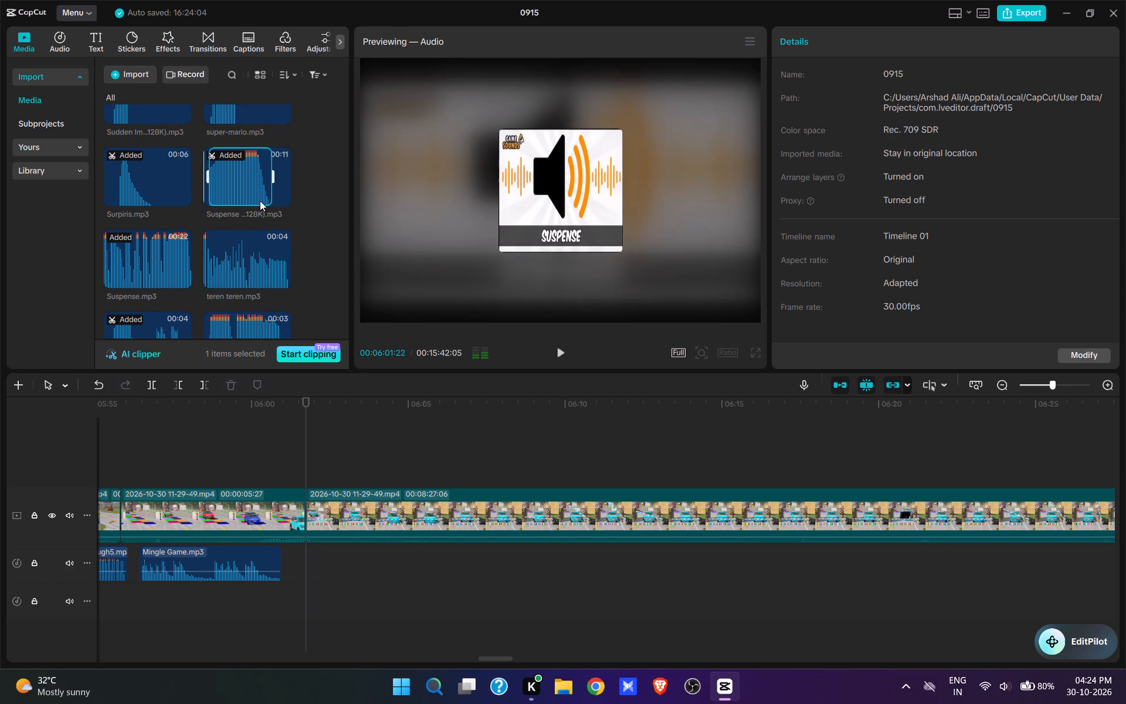
click(267, 196)
key(space)
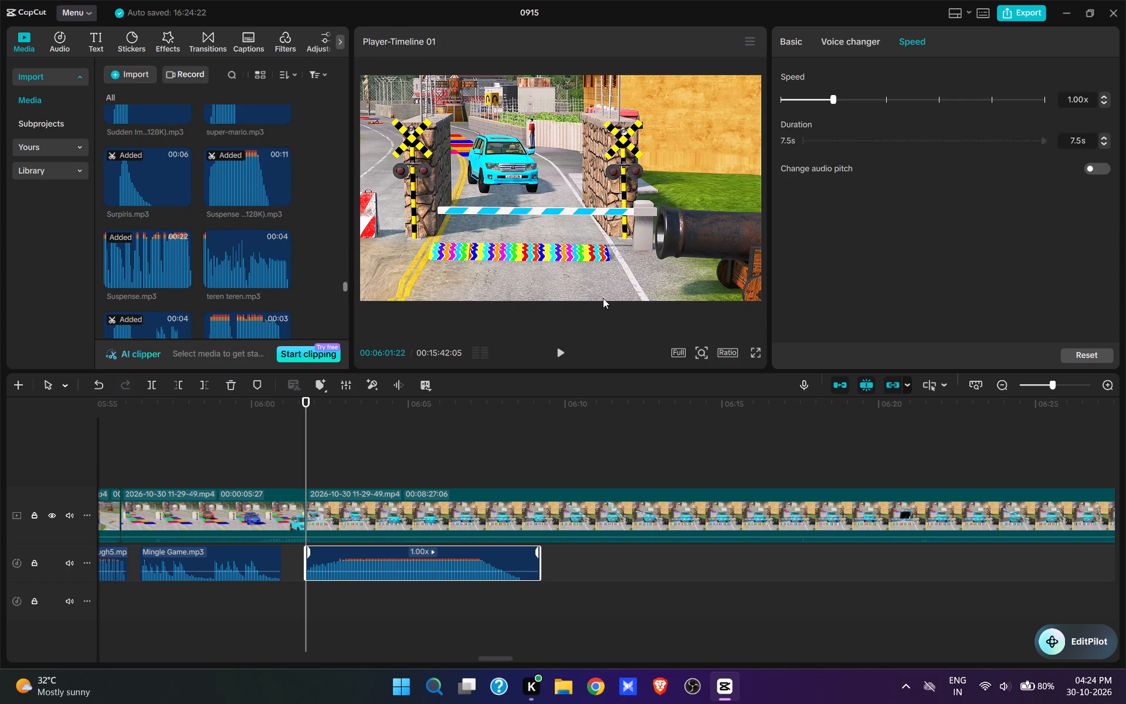
Play the barrier shot and trim the end of the Suspense sound effect to 00:06:09:01, giving a 7.3 s duration.
click(554, 348)
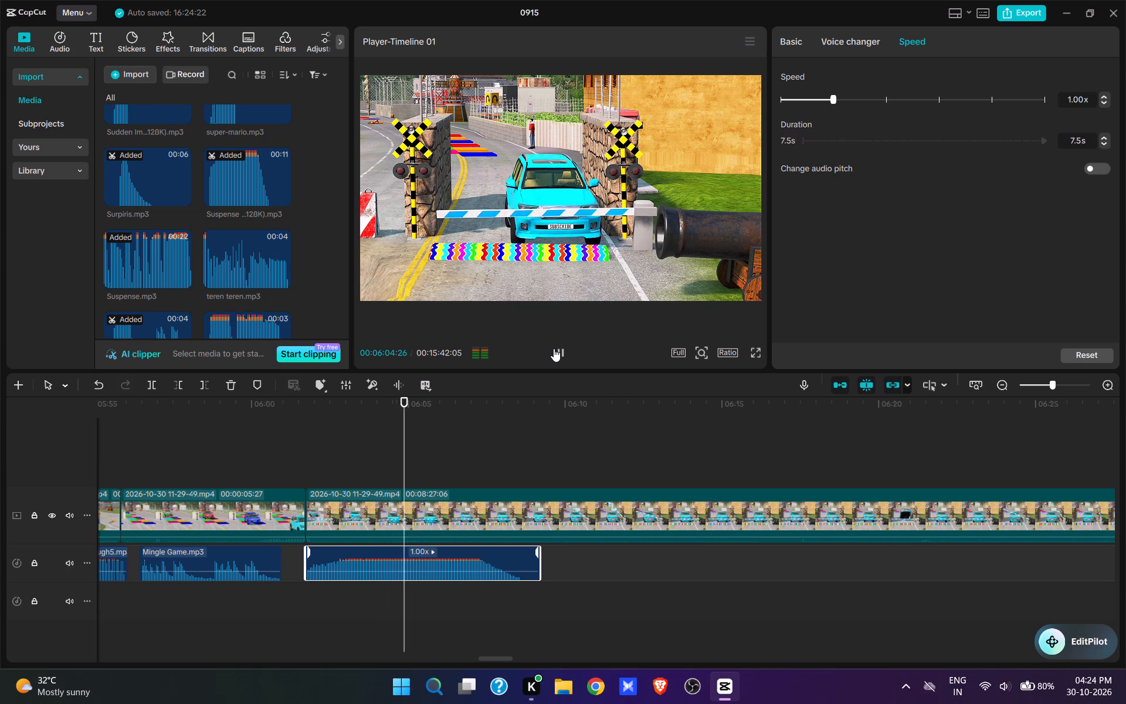
key(space)
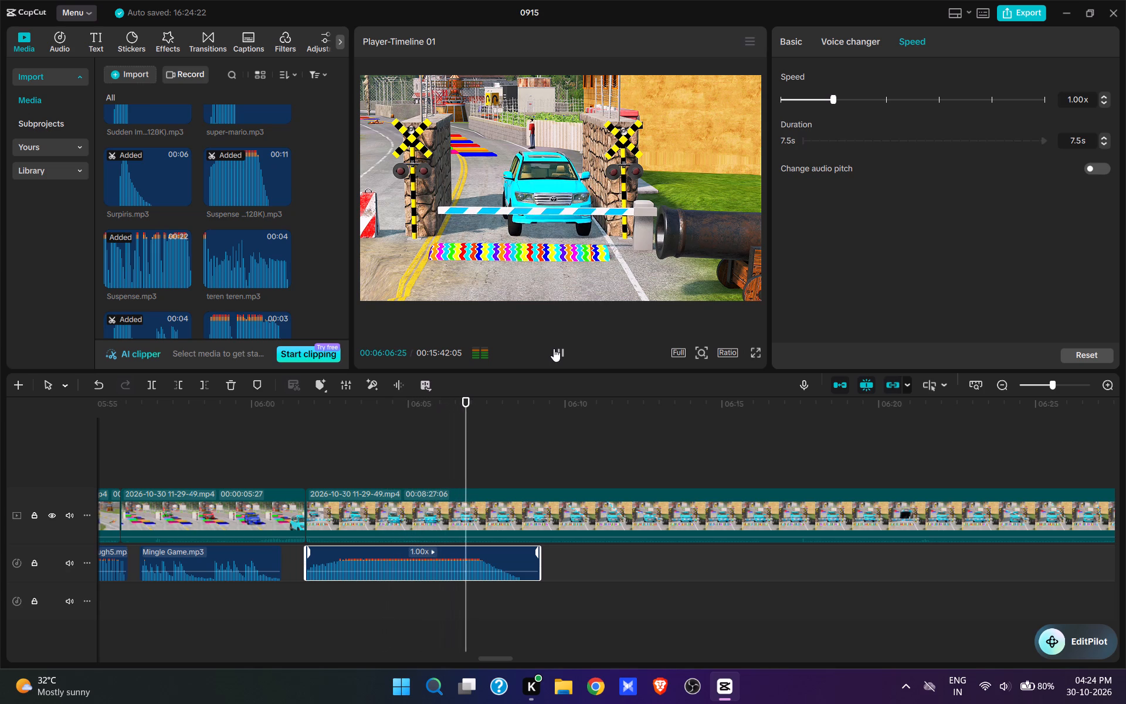
key(space)
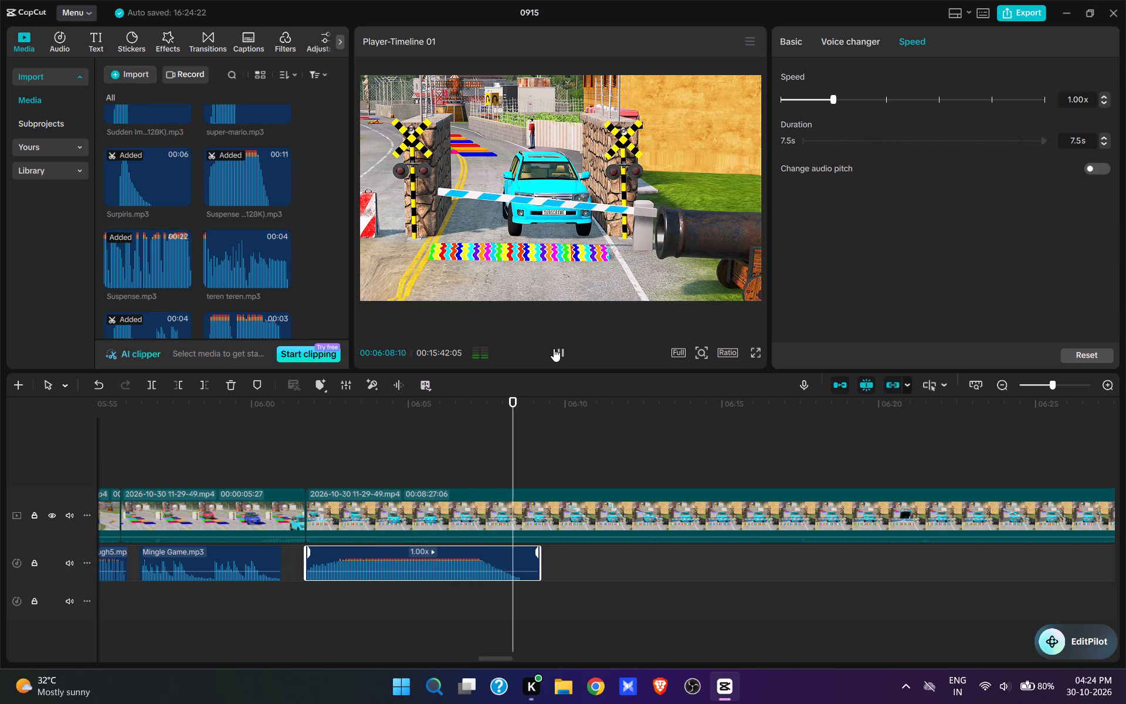
key(space)
key(space)
key(space)
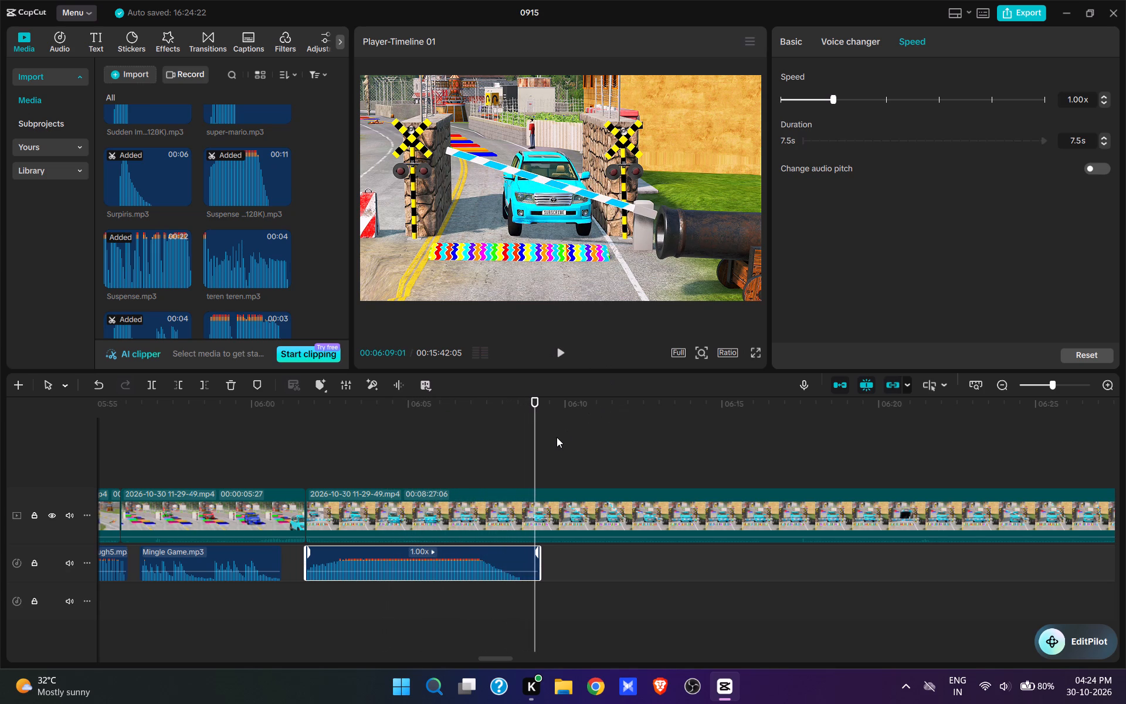
key(e)
Add Help me 1.mp3 at 00:06:09:01, directly after the Suspense sound, and play it back.
scroll(272, 238, up, 6)
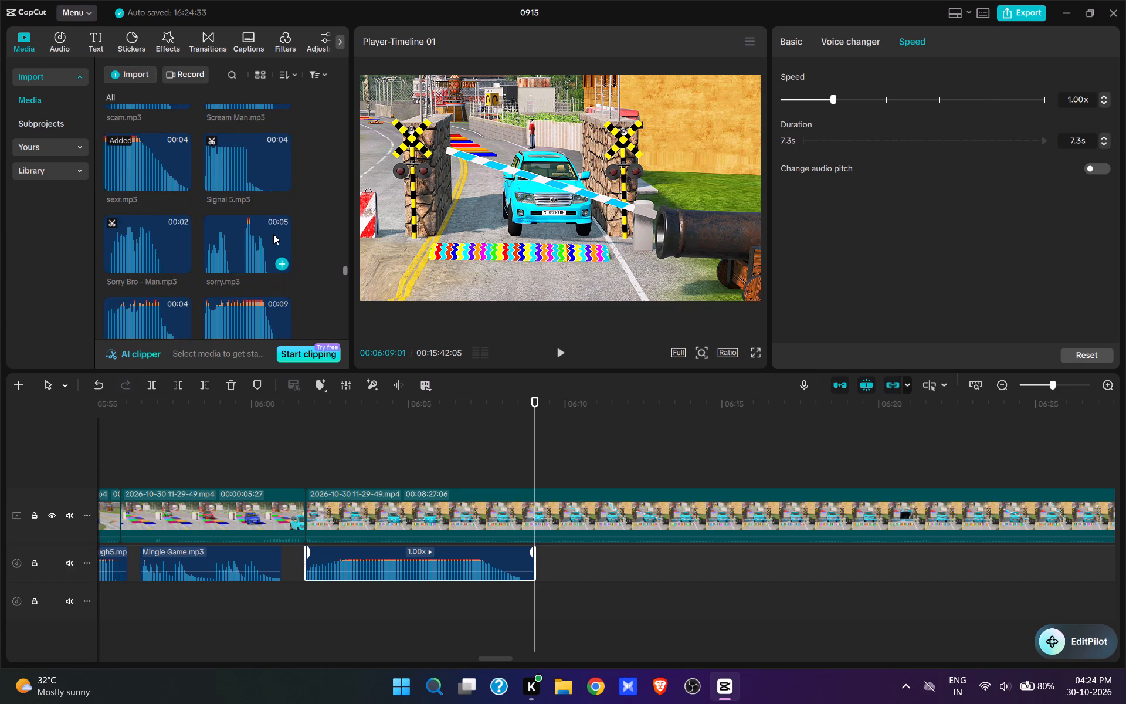
scroll(273, 234, up, 18)
scroll(274, 233, up, 3)
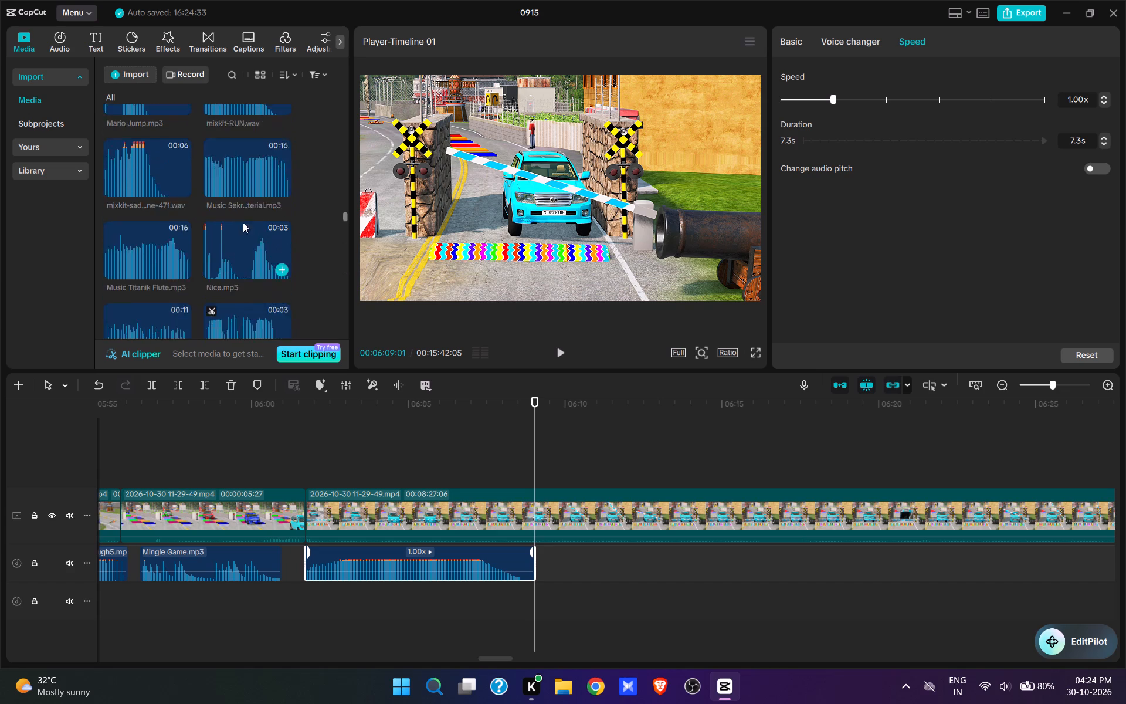
scroll(243, 222, up, 5)
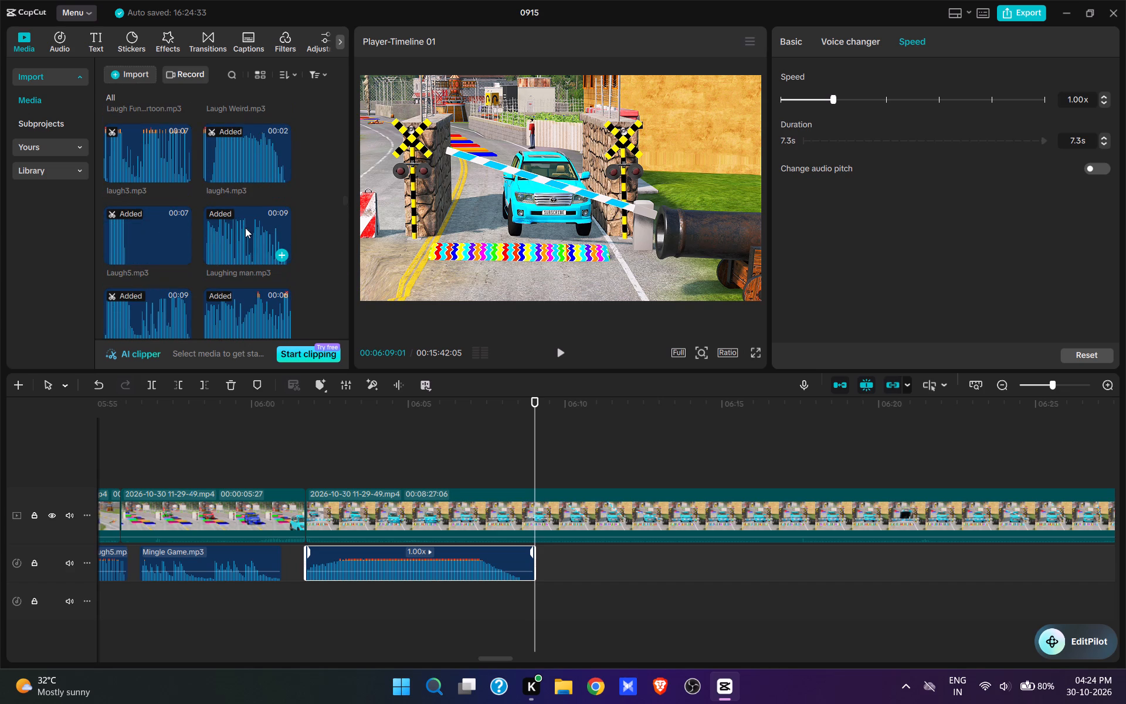
scroll(240, 228, up, 3)
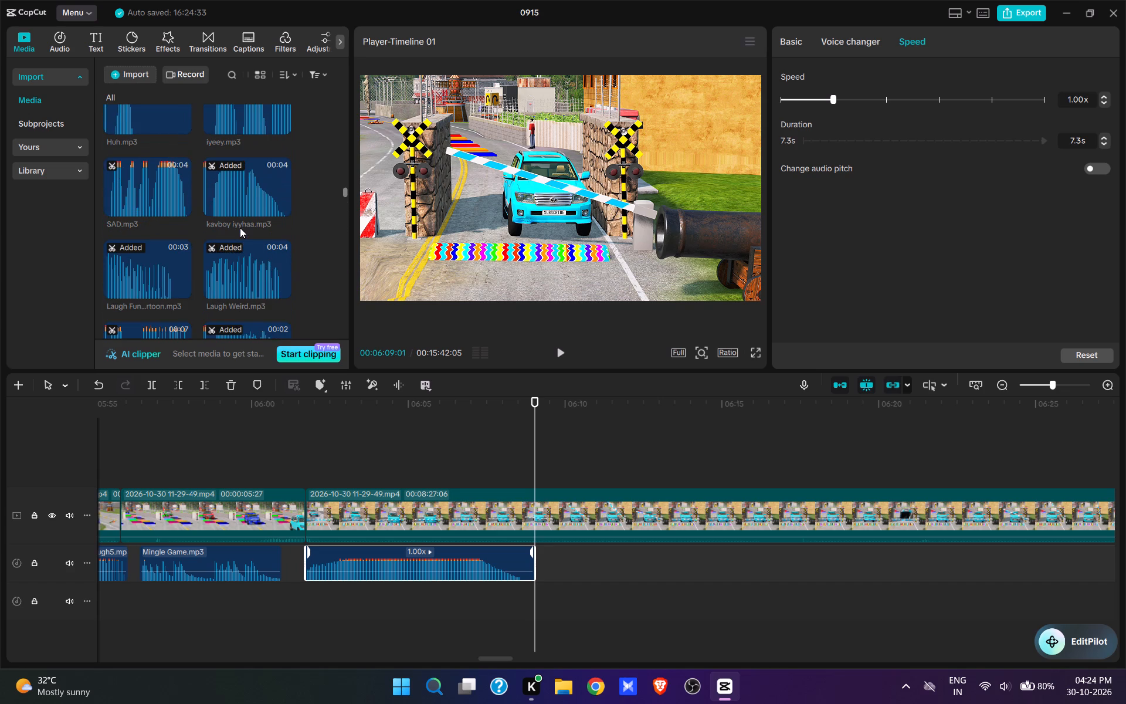
scroll(240, 228, up, 5)
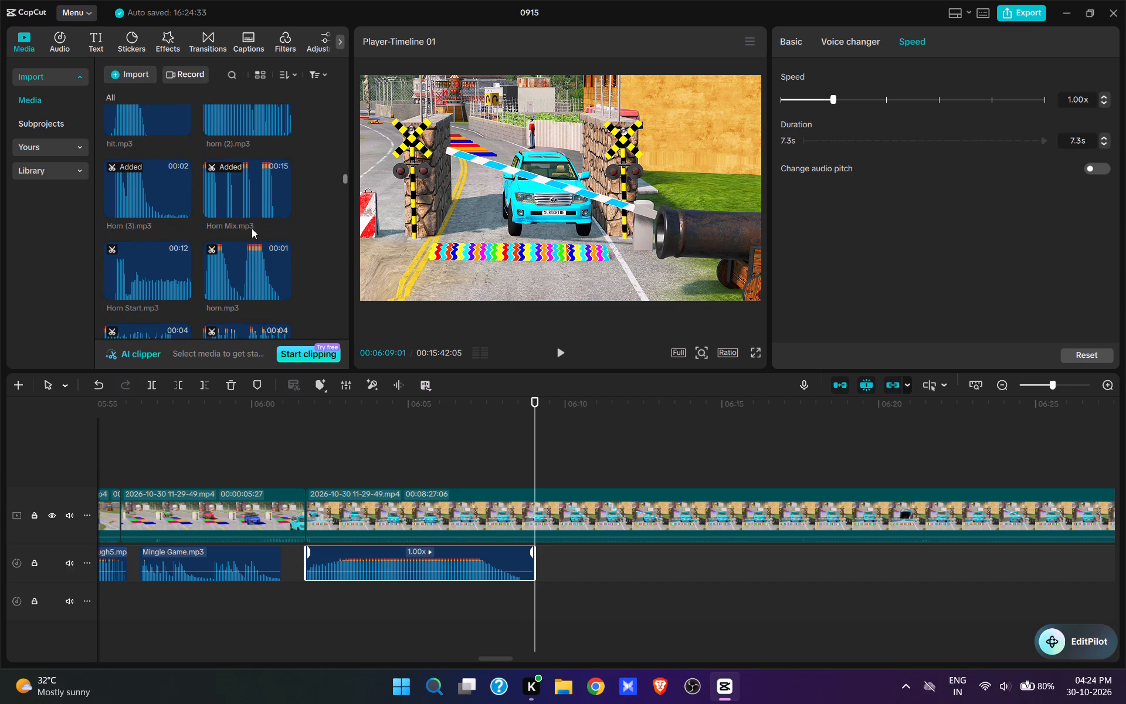
scroll(252, 228, up, 5)
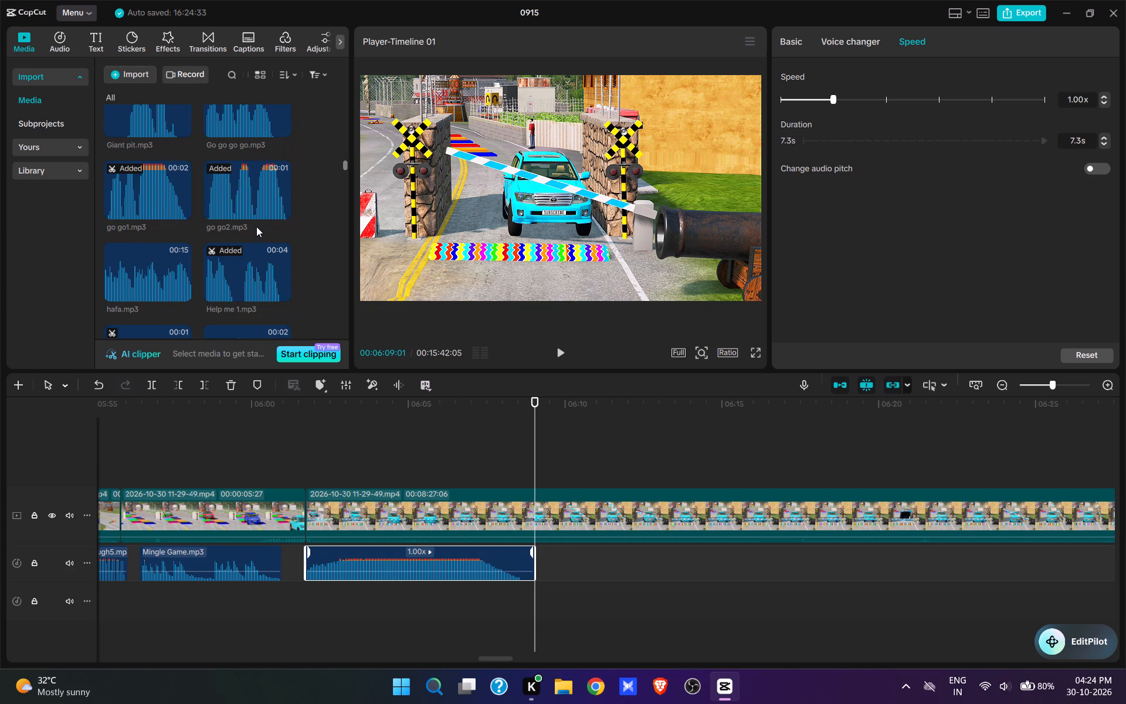
click(281, 290)
key(space)
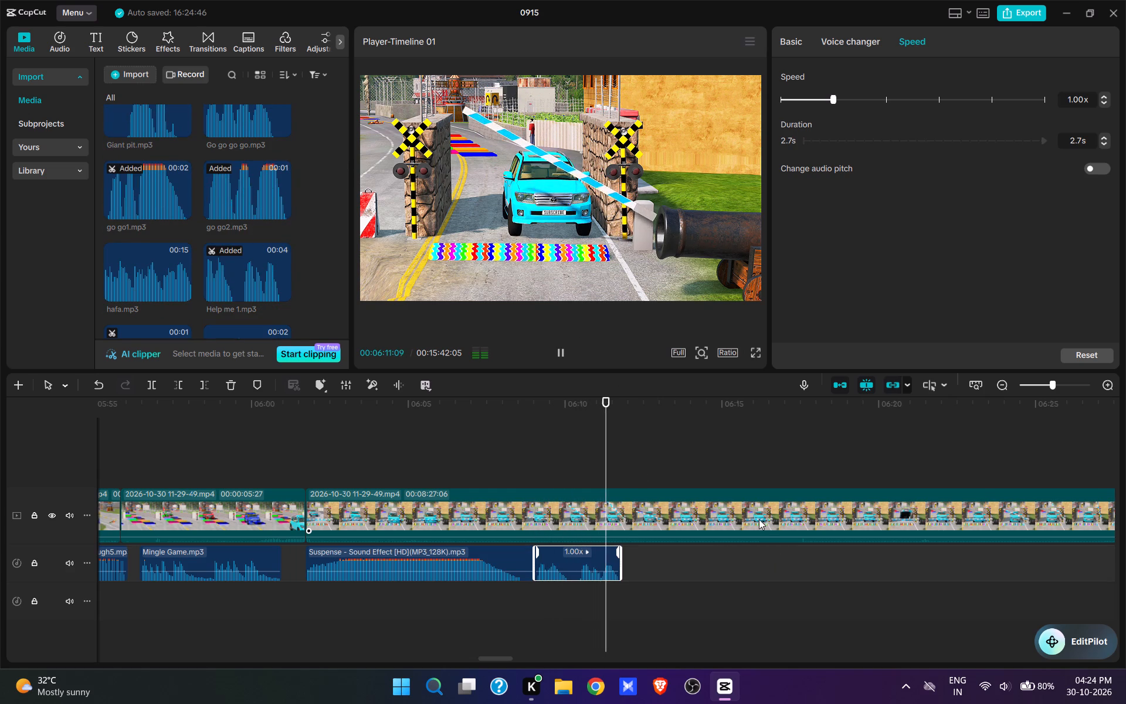
key(space)
key(space)
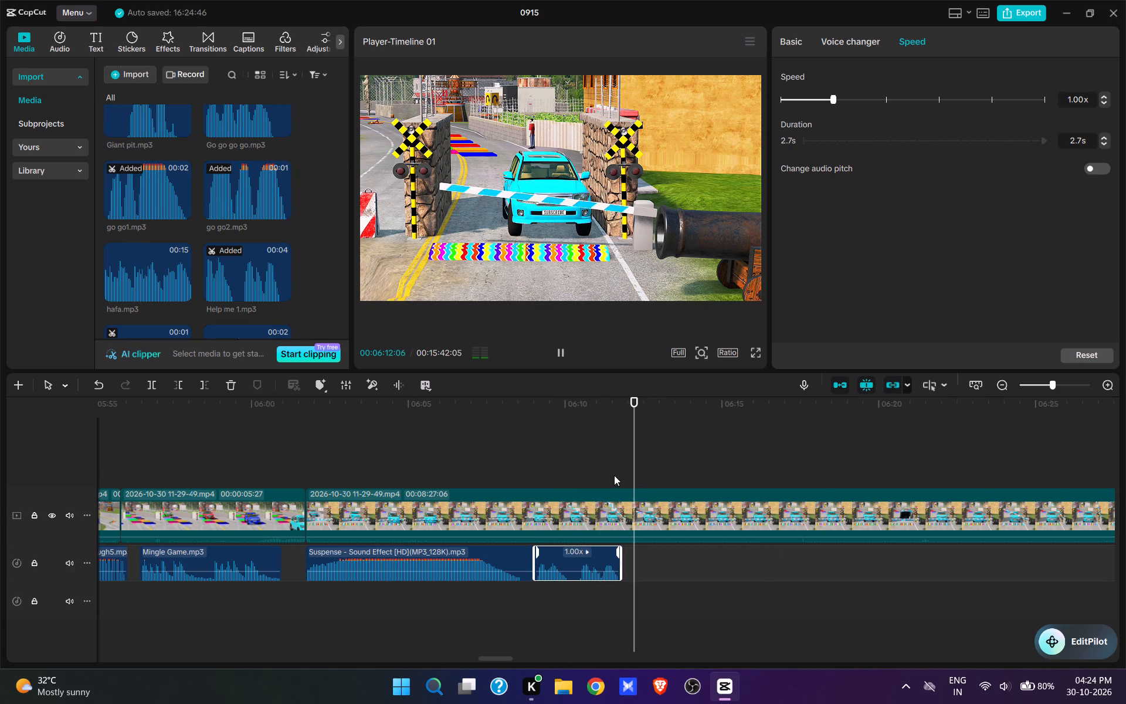
Add aughhhh.mp3 at 00:06:11:23, right after Help me 1.mp3, and play it back.
click(616, 458)
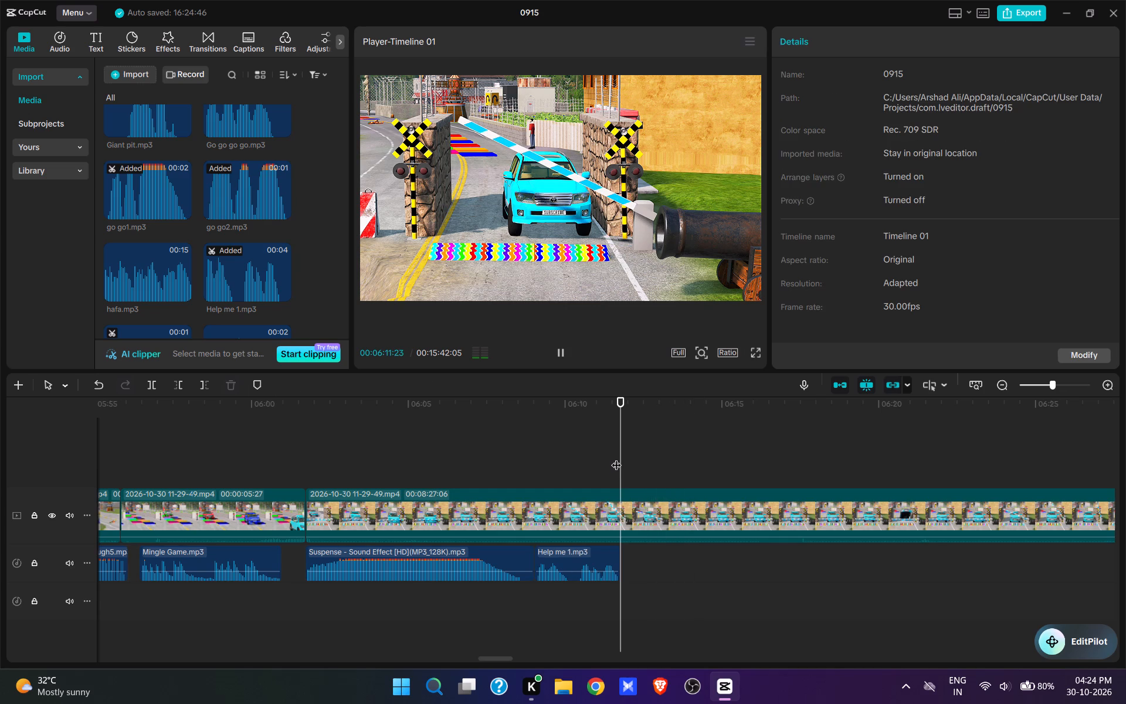
scroll(215, 265, up, 15)
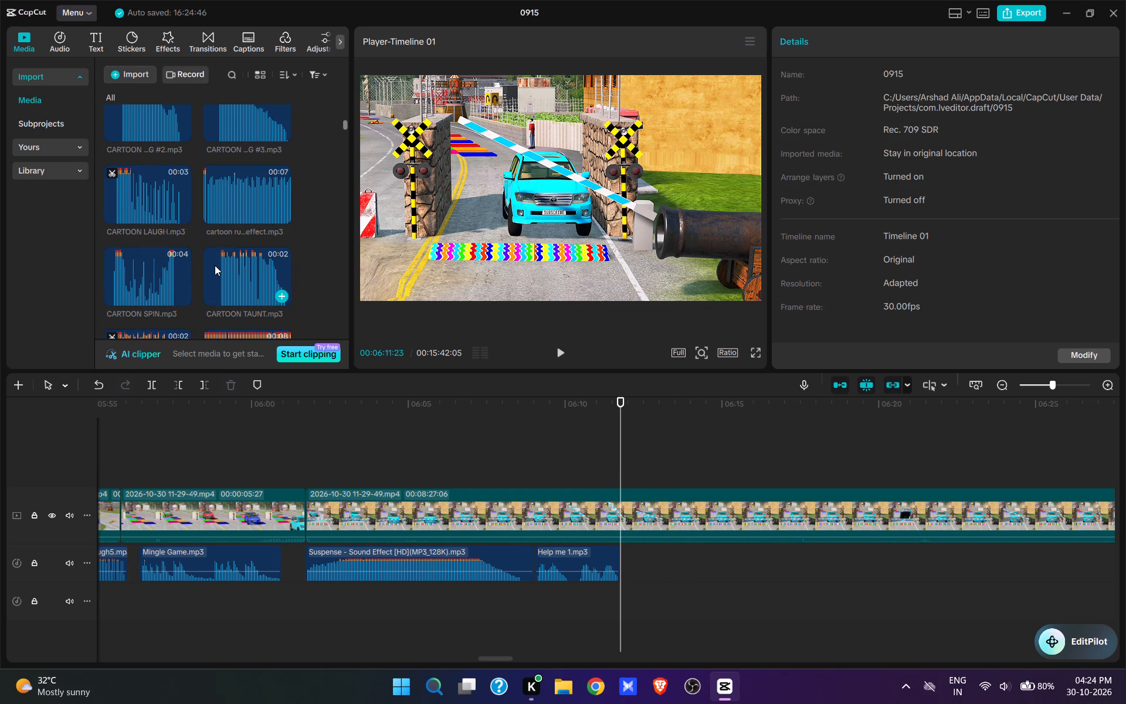
scroll(154, 261, up, 4)
click(143, 140)
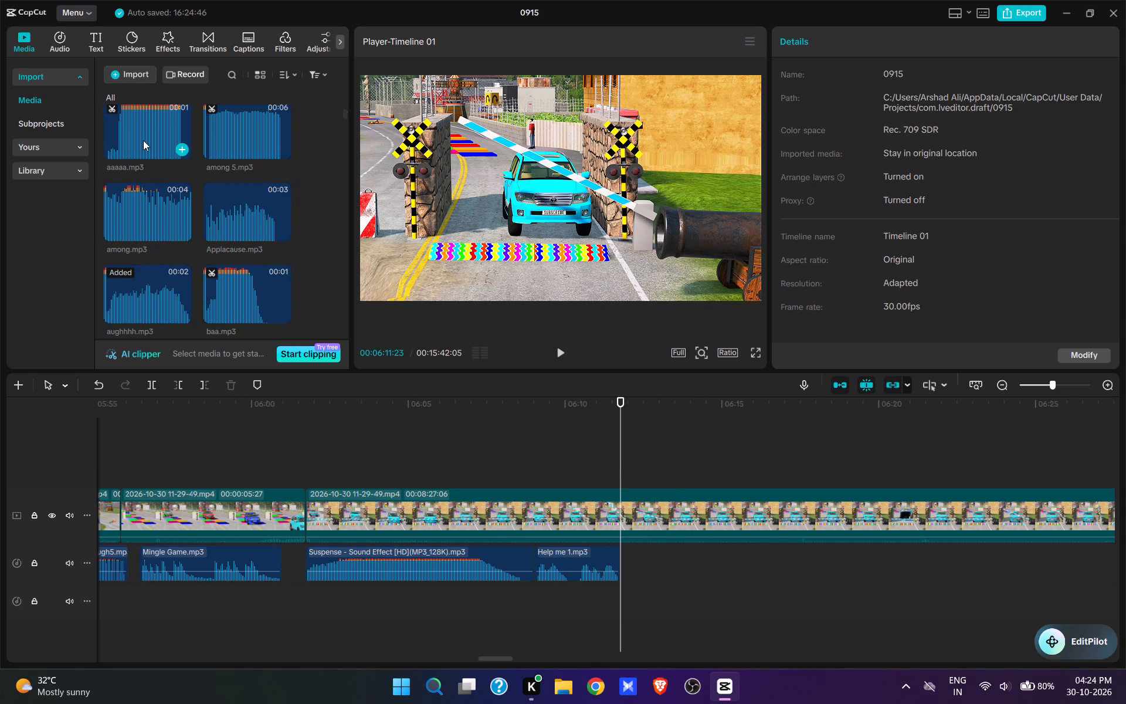
scroll(154, 292, down, 1)
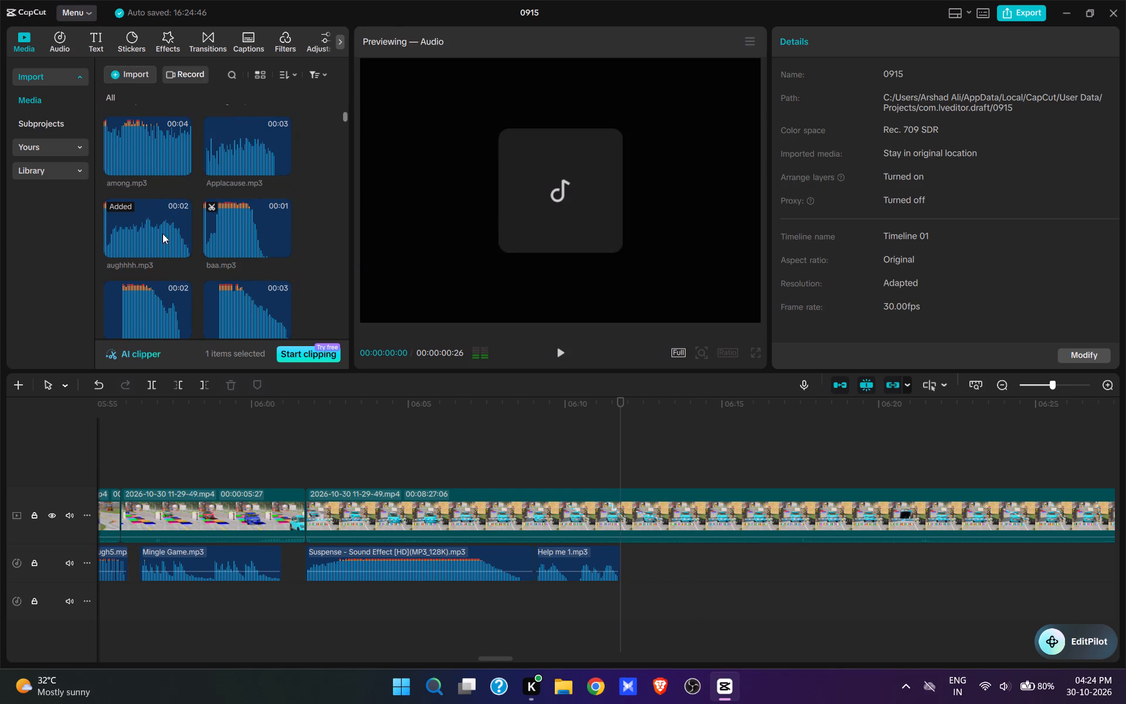
click(180, 243)
key(space)
click(555, 332)
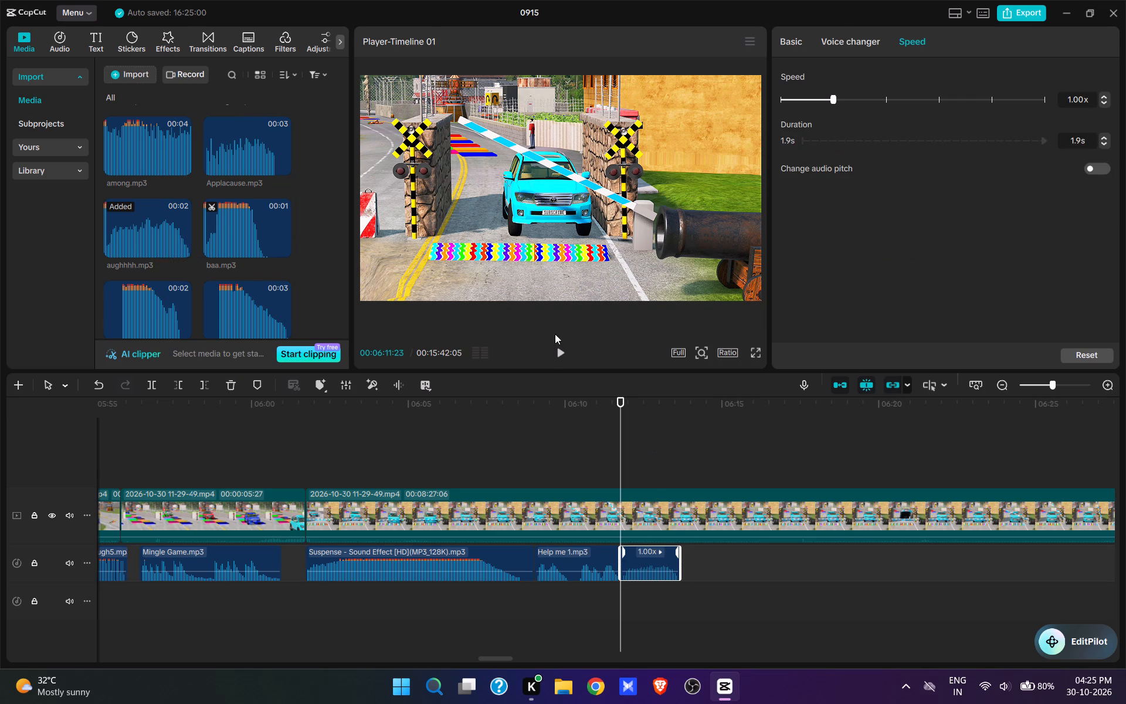
click(558, 350)
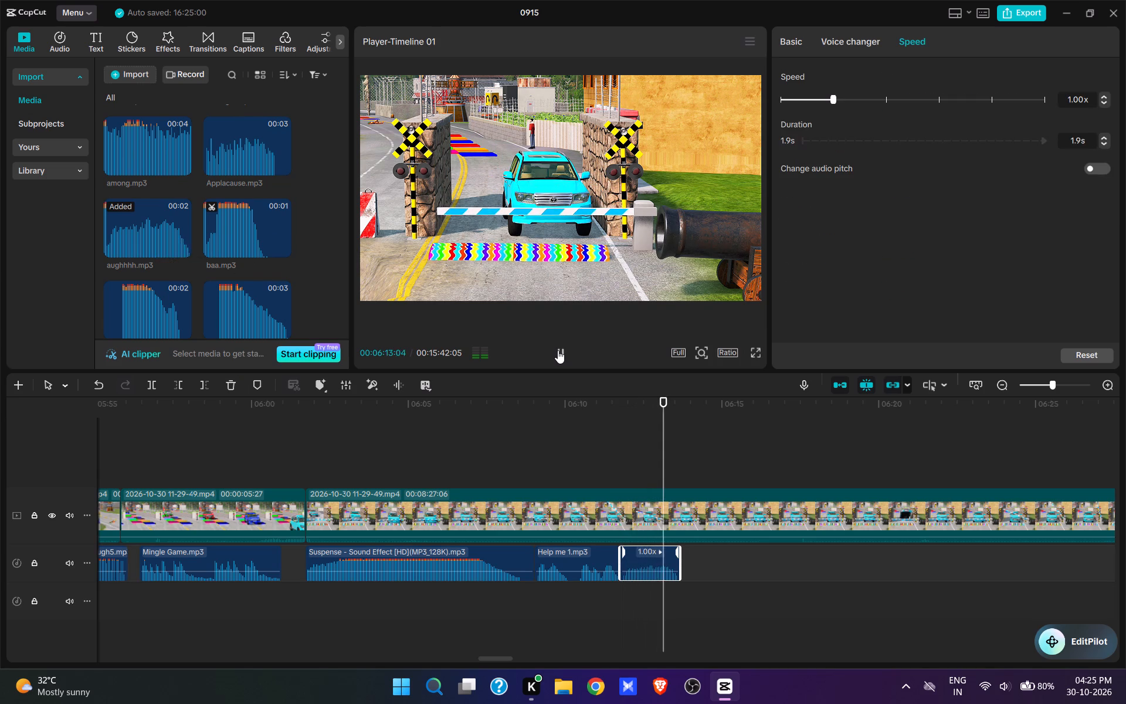
Add Signal 5.mp3 at 00:06:13:20, directly after aughhhh.mp3, and play it back over the barrier shot.
key(space)
key(space)
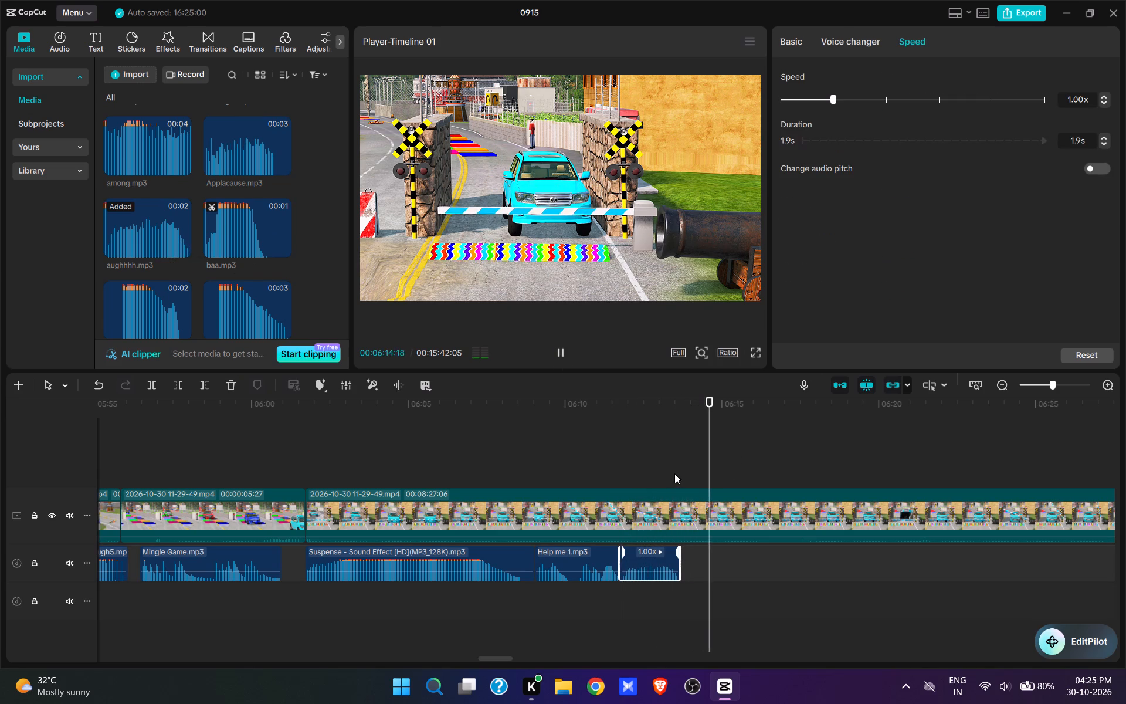
click(674, 473)
drag(673, 478, 673, 478)
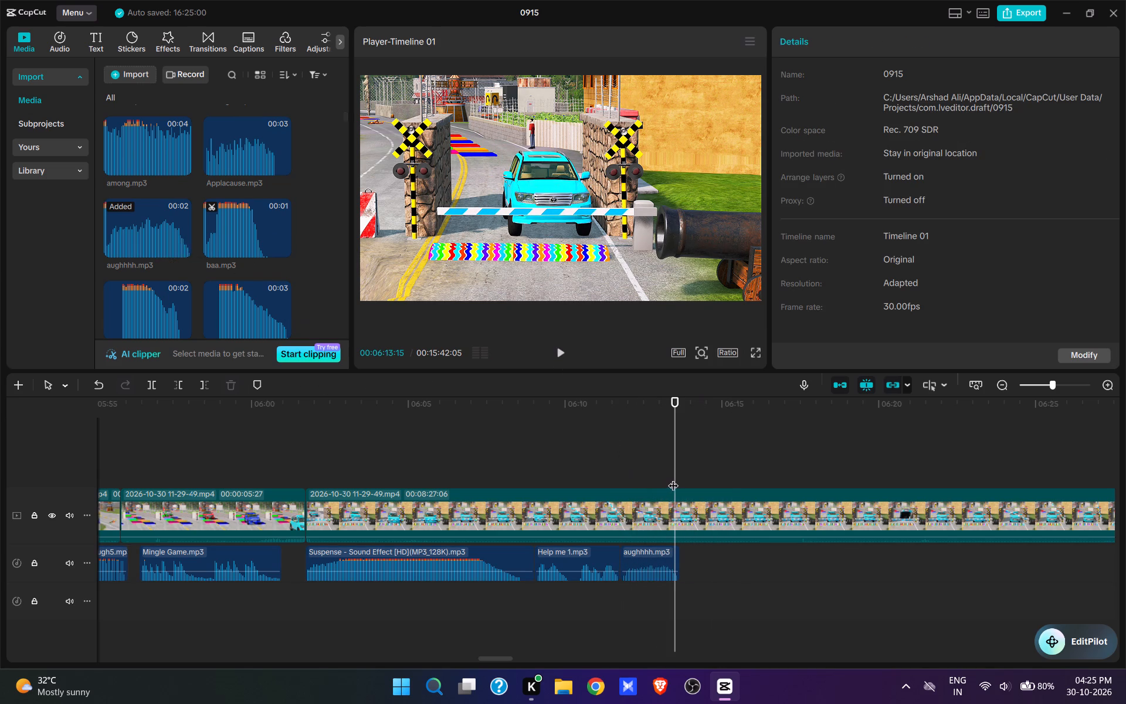
drag(673, 478, 681, 478)
scroll(248, 237, down, 6)
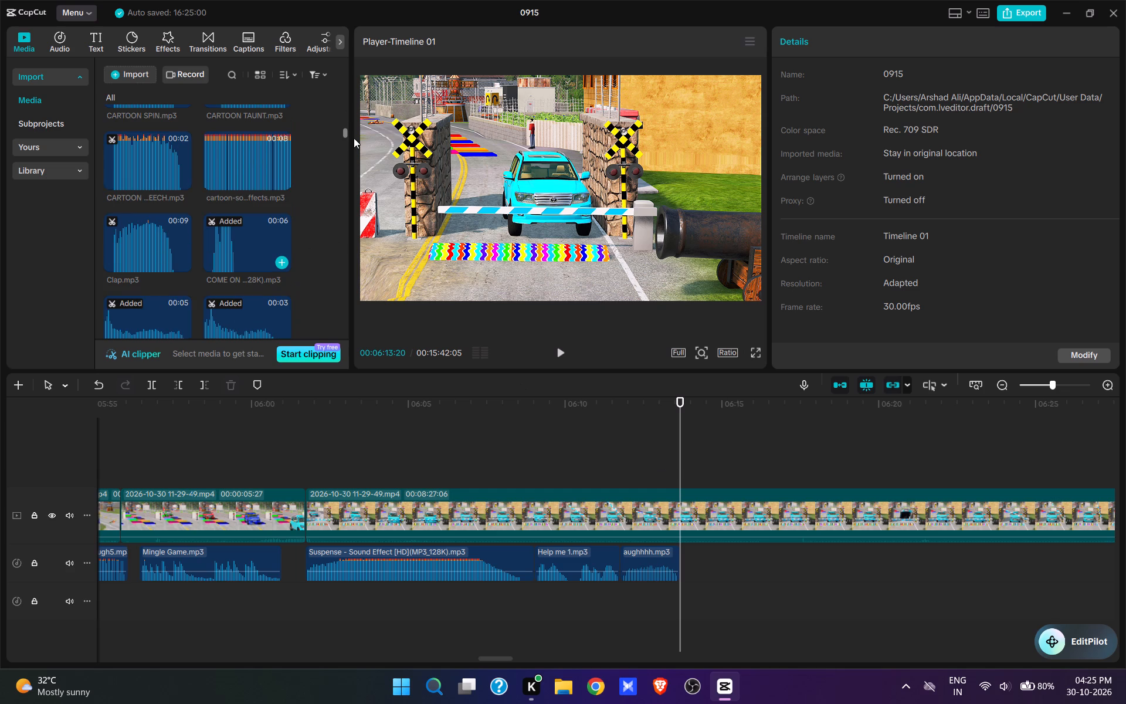
drag(348, 132, 342, 270)
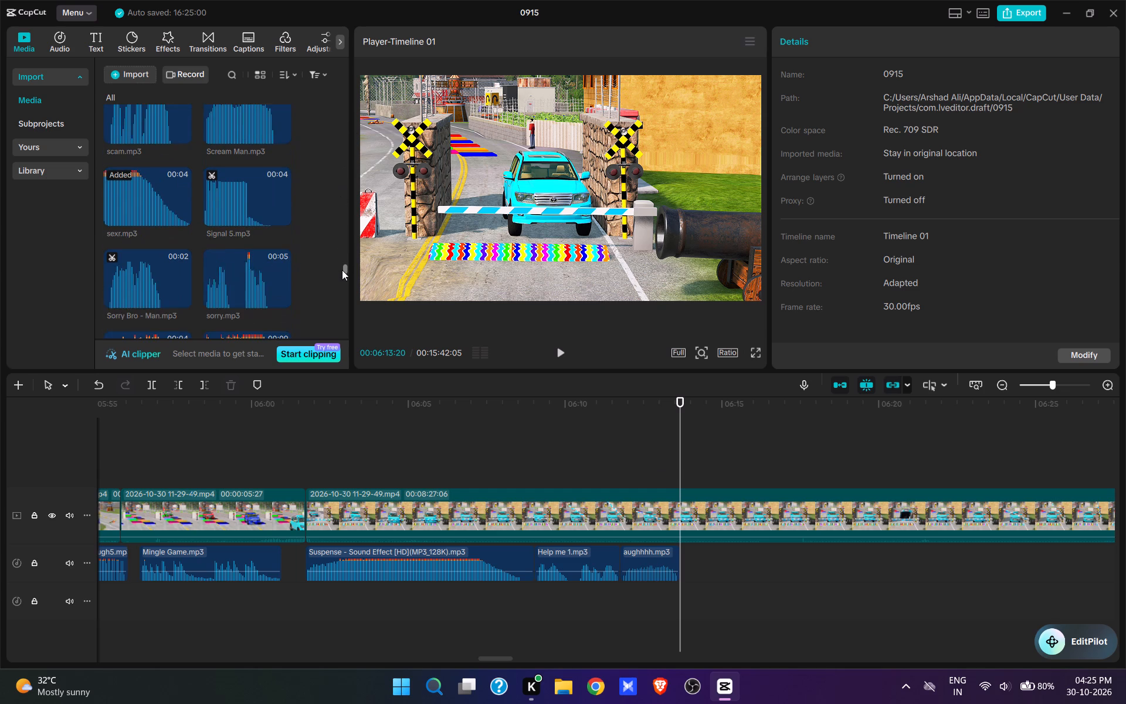
drag(342, 270, 342, 269)
click(280, 190)
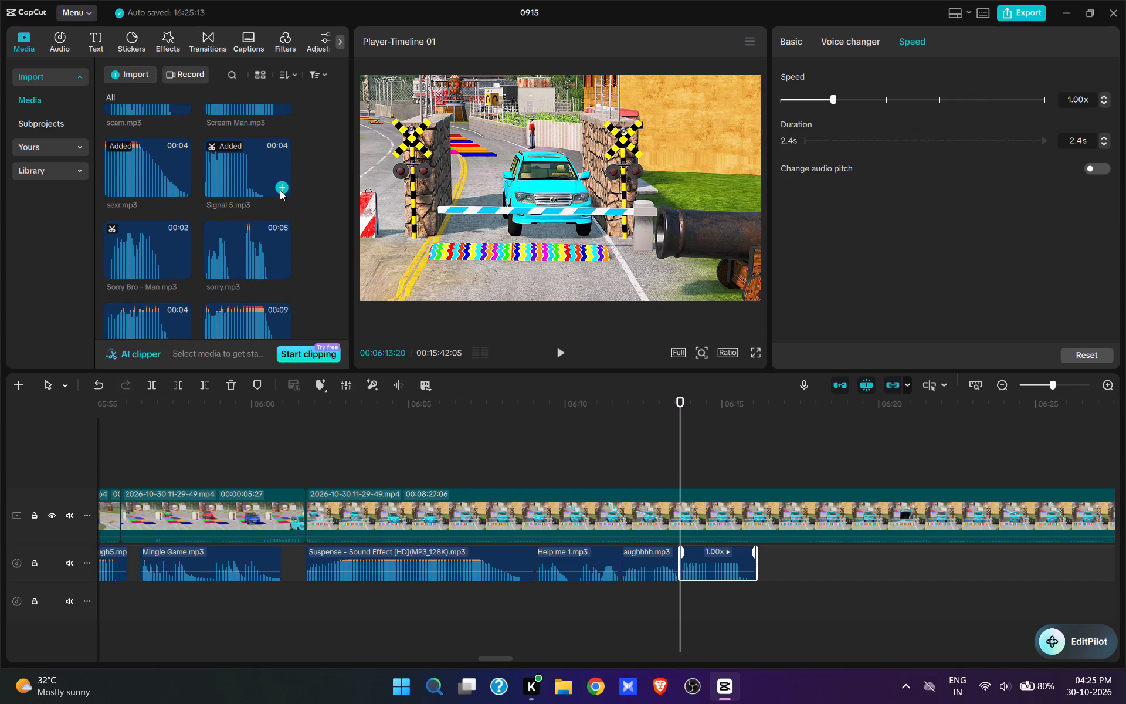
key(space)
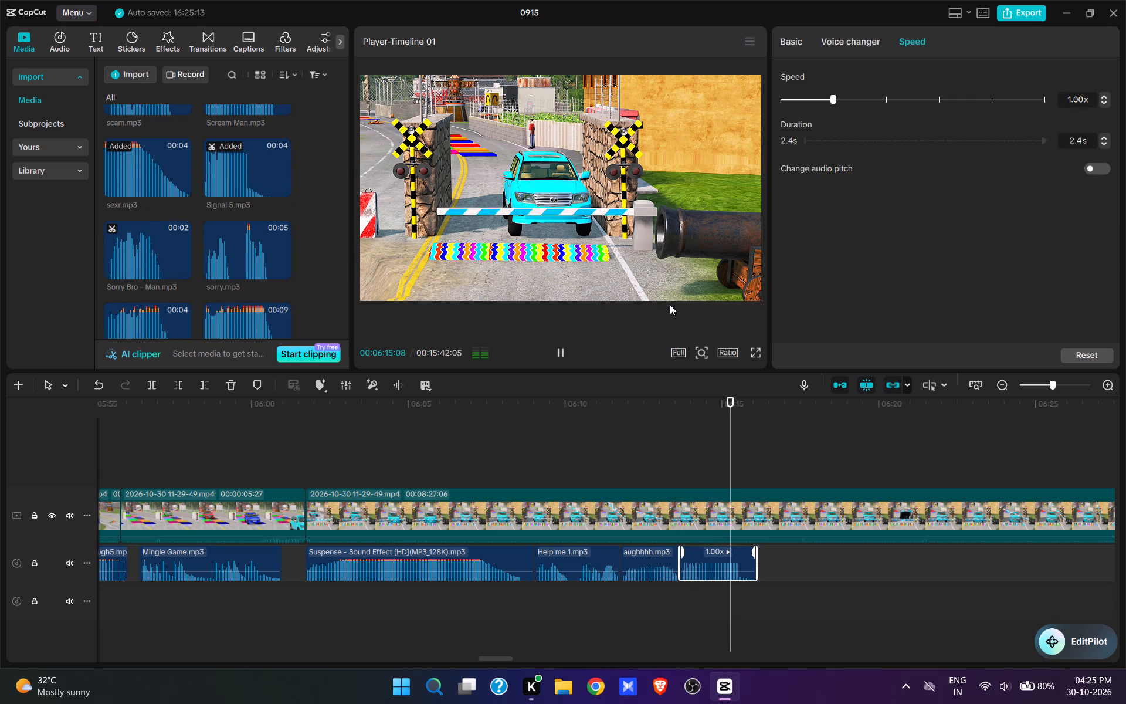
key(space)
key(space)
key(space)
key(space)
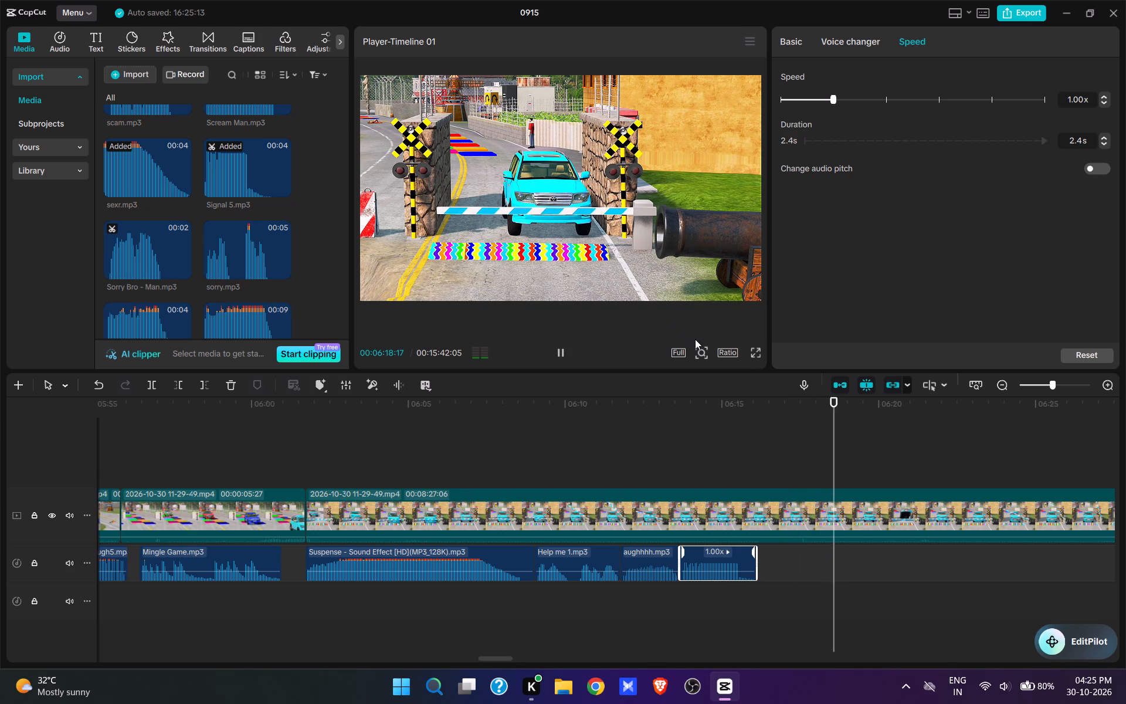
key(space)
Split the barrier clip at 00:06:16:03, the end of Signal 5.mp3, and cut about 3 s of footage from the start of the second part.
click(764, 459)
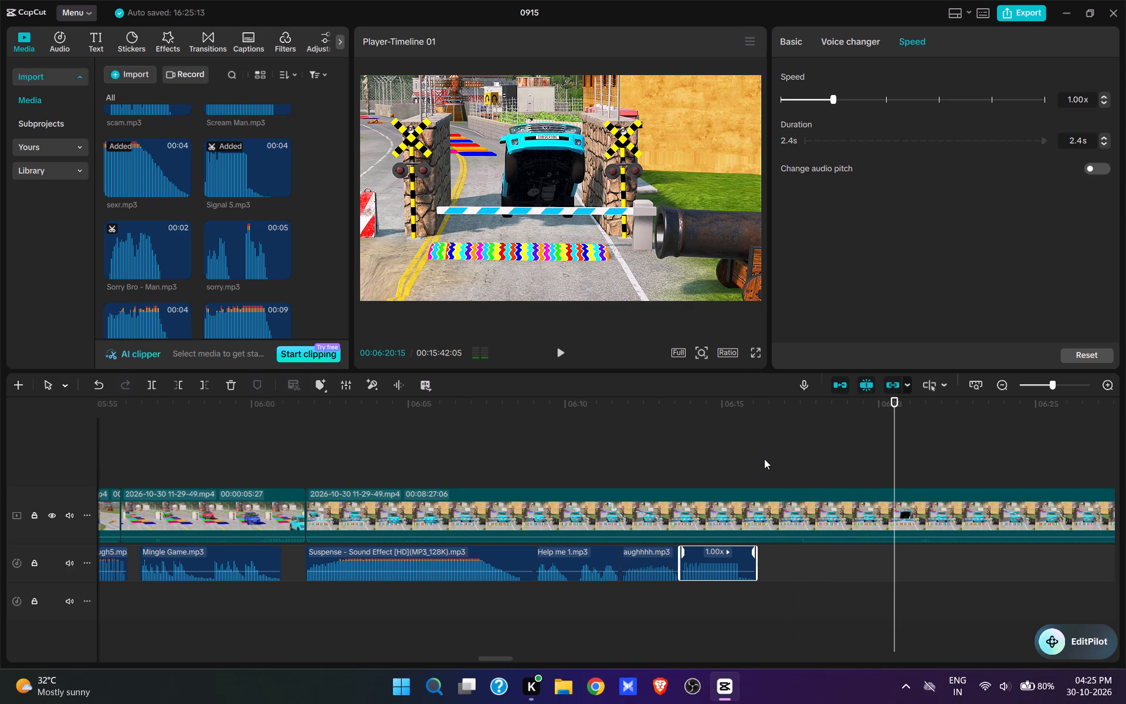
click(752, 456)
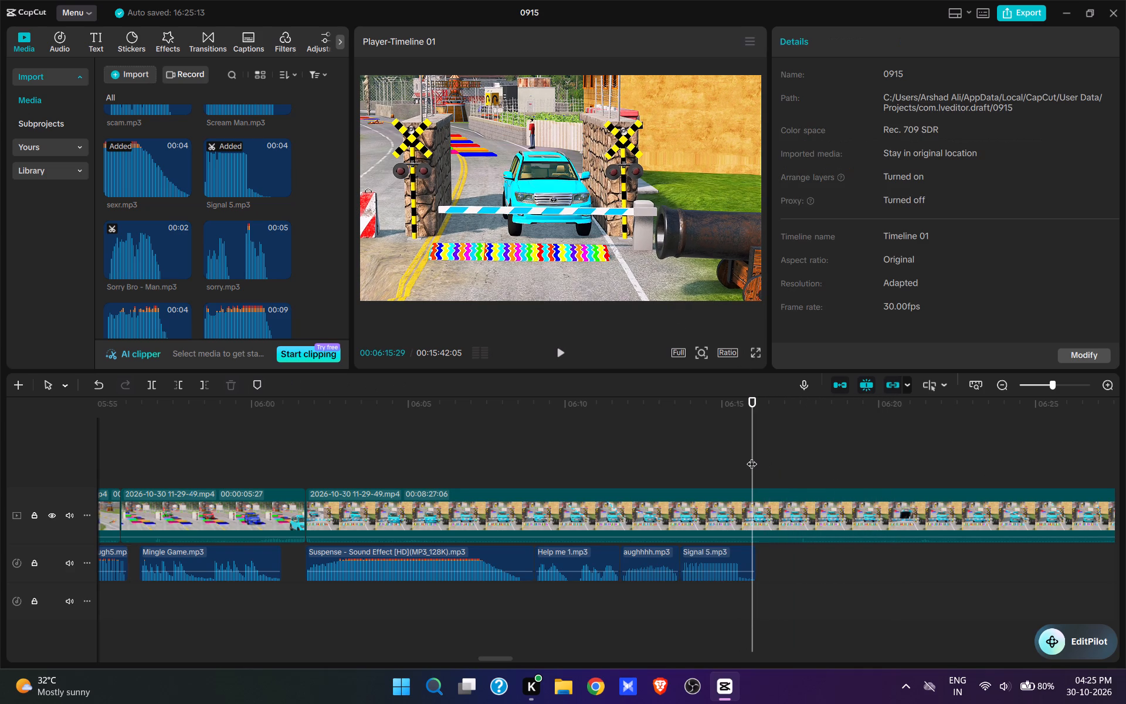
click(752, 456)
key(w)
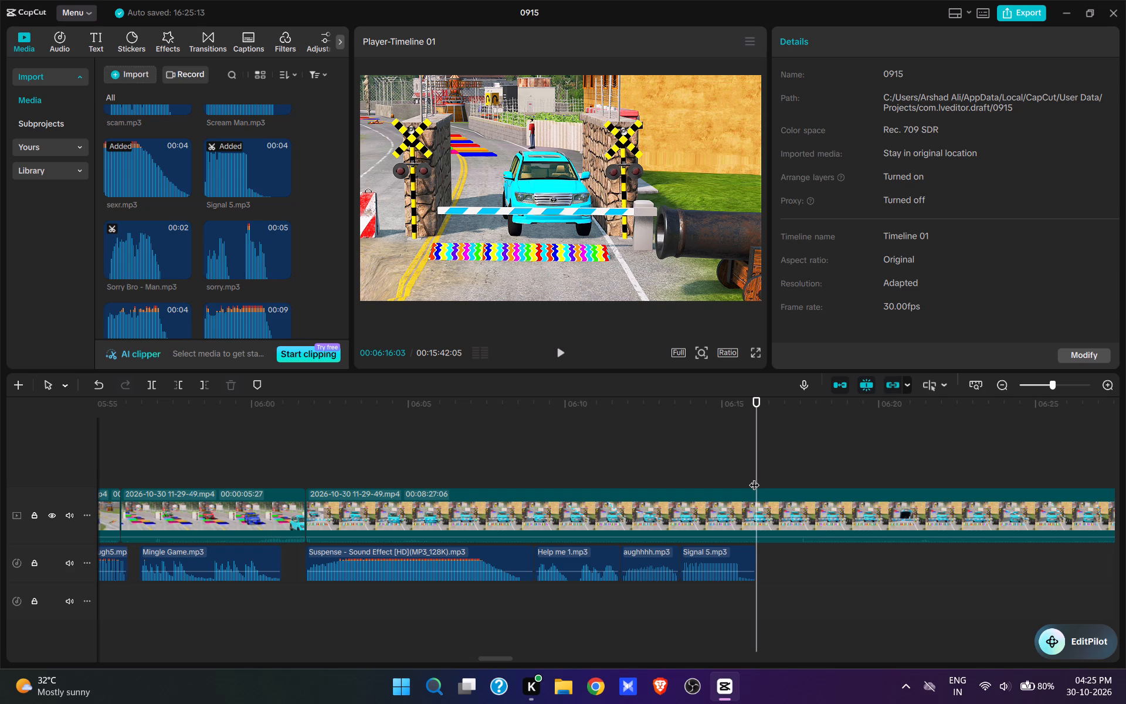
click(866, 466)
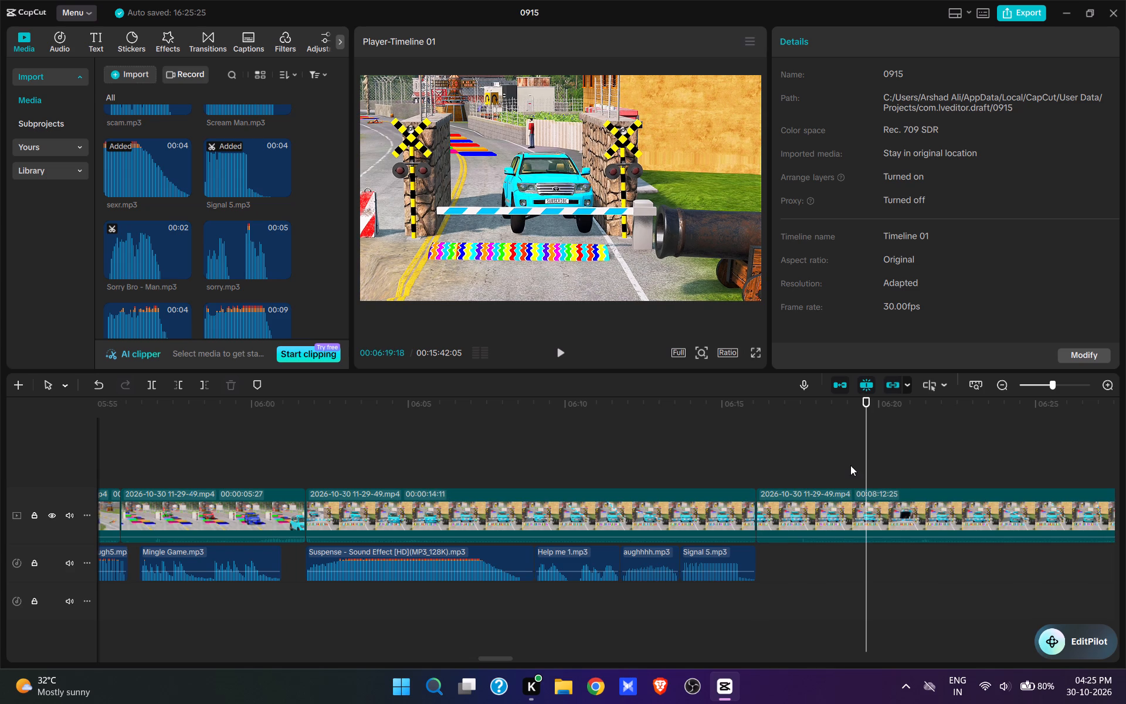
click(859, 471)
click(856, 474)
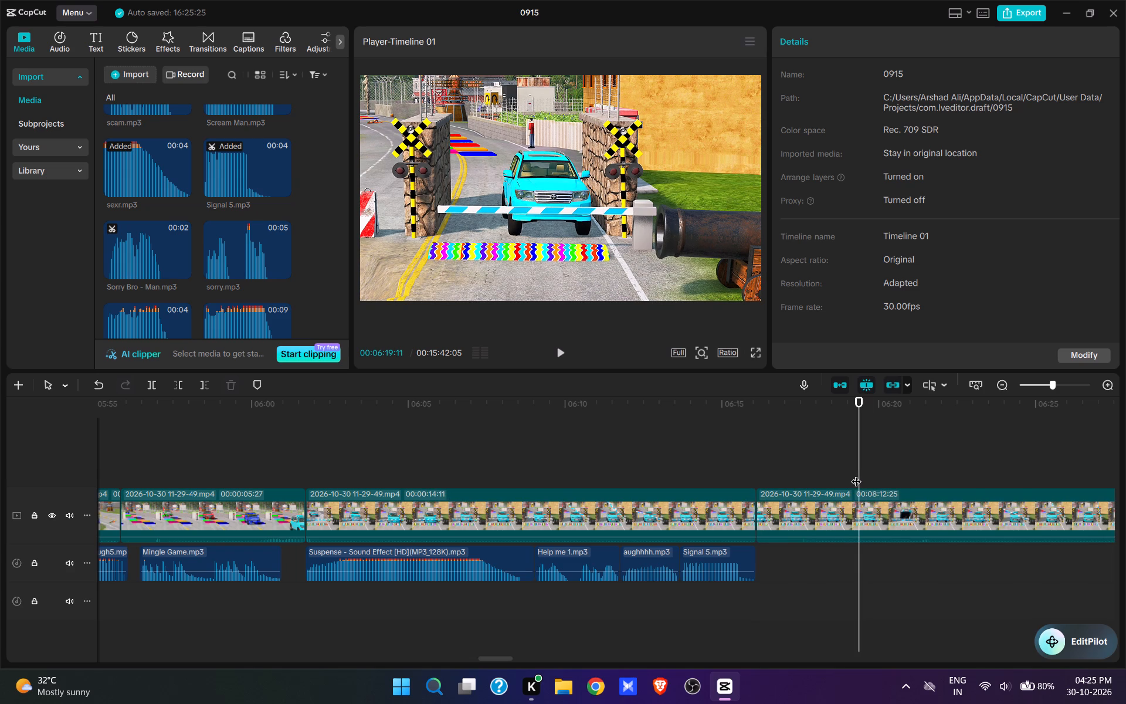
click(855, 474)
key(q)
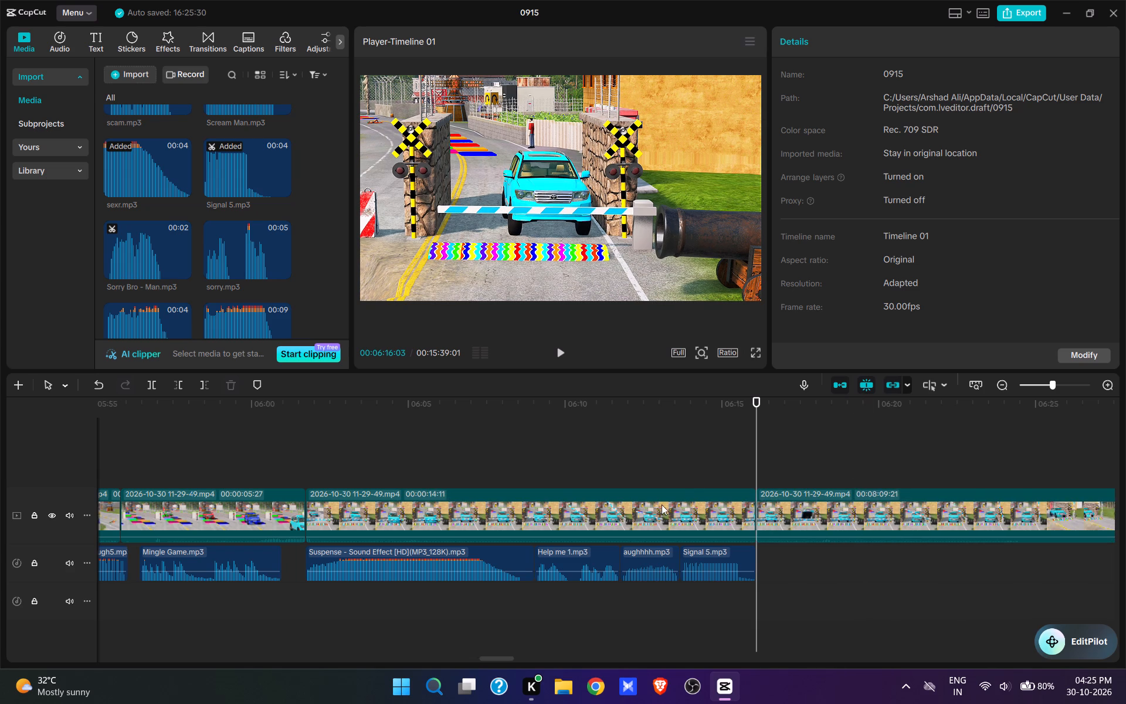
Copy Help me 1.mp3, paste it at 00:06:16:03 right after Signal 5.mp3, and play it back.
click(564, 566)
key(ctrl+c)
click(678, 423)
key(space)
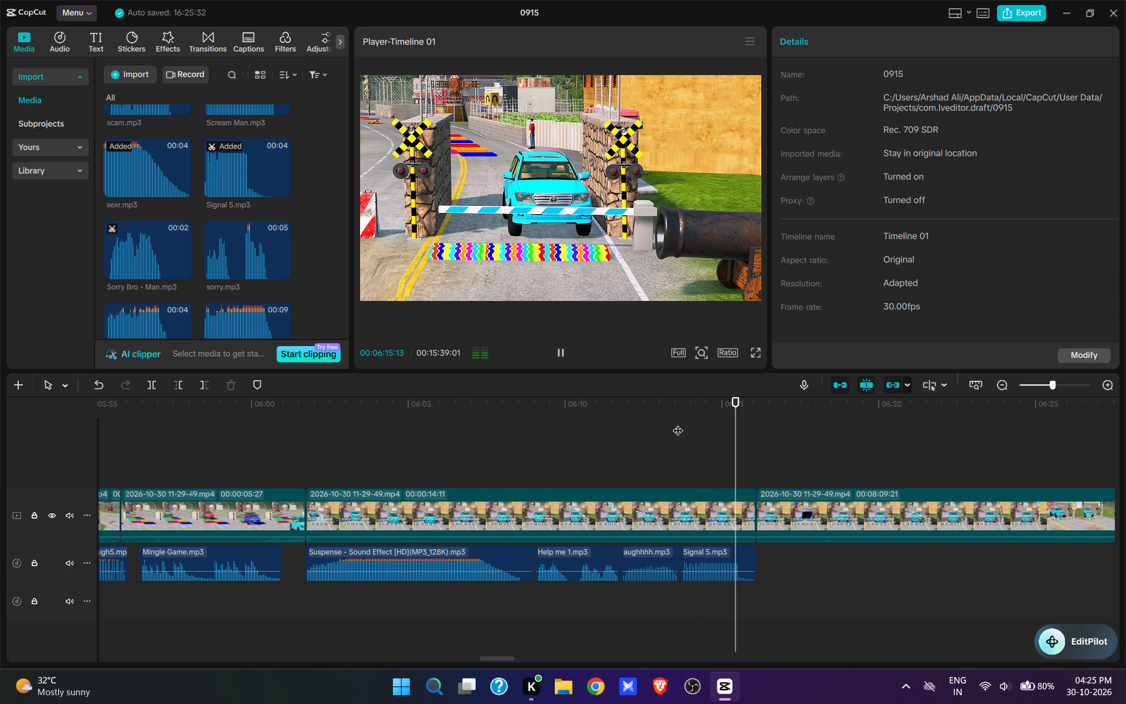
click(755, 463)
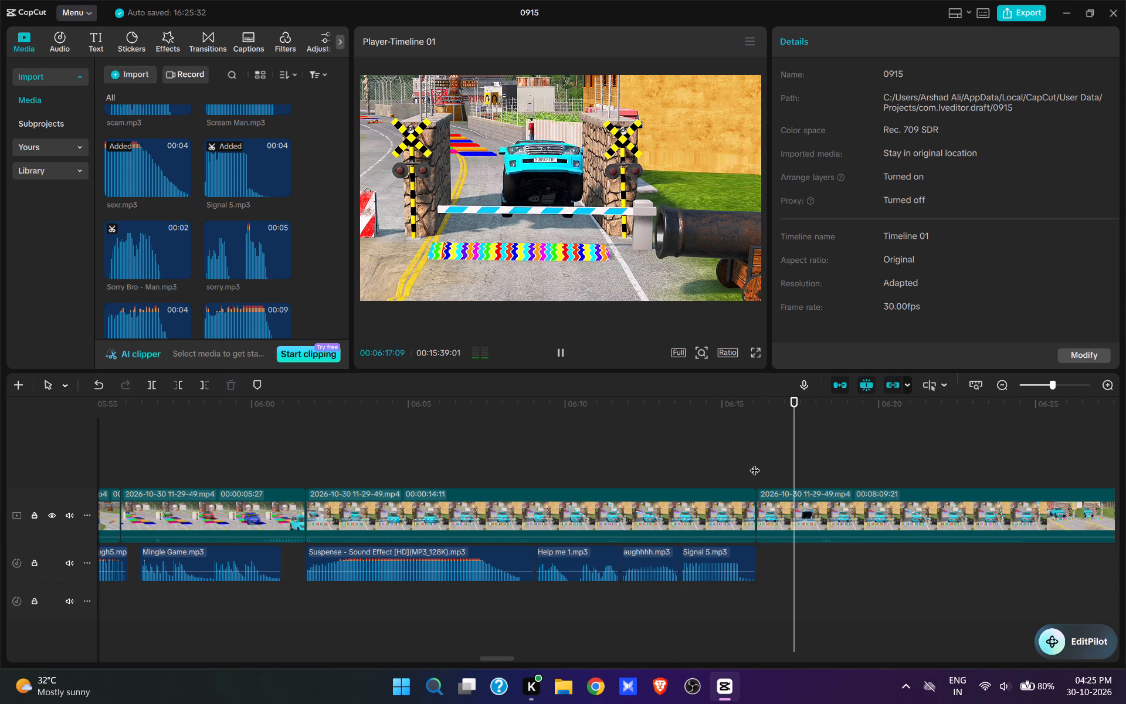
key(ctrl+v)
key(space)
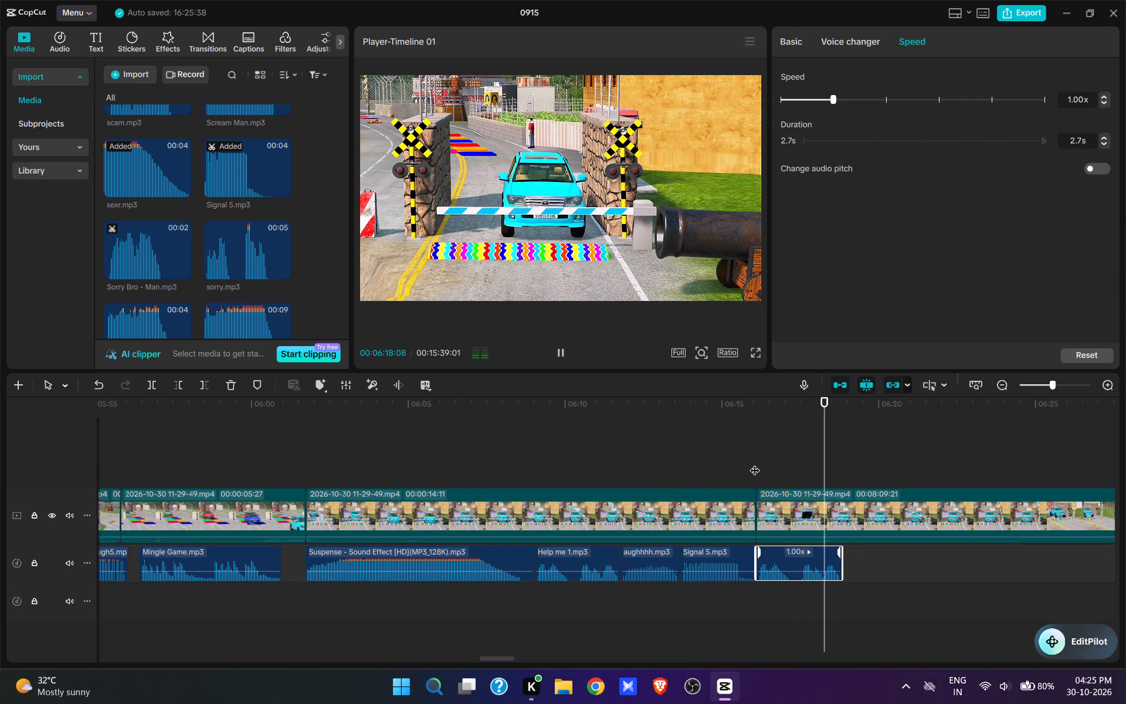
key(space)
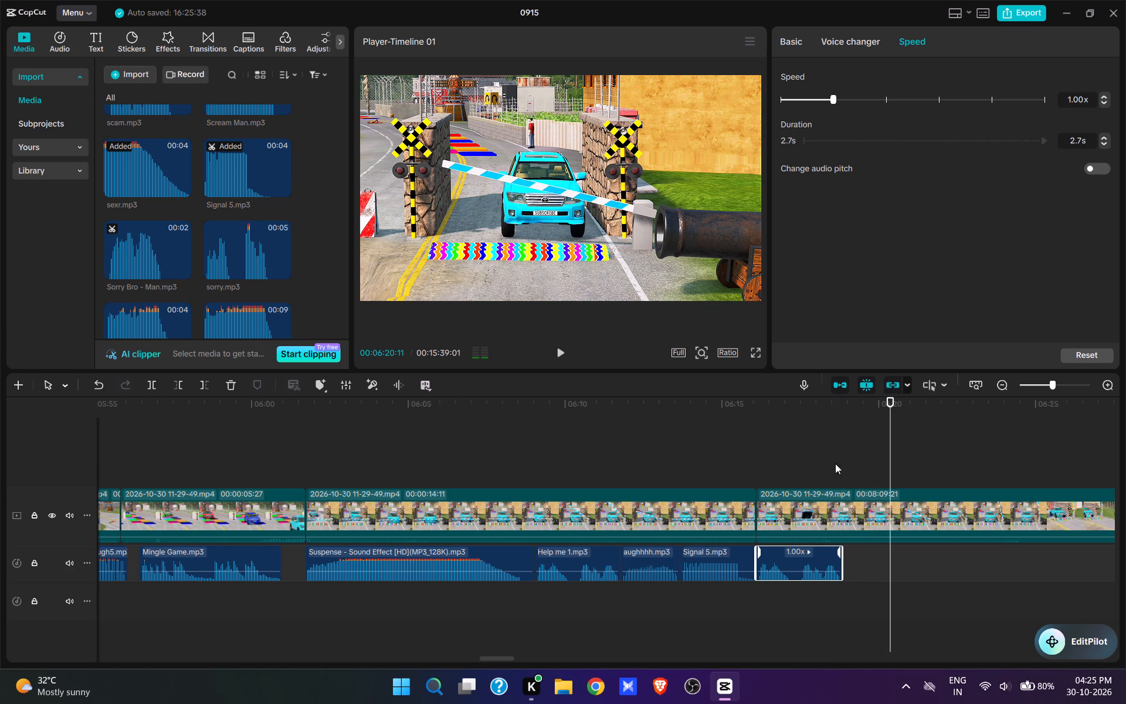
key(space)
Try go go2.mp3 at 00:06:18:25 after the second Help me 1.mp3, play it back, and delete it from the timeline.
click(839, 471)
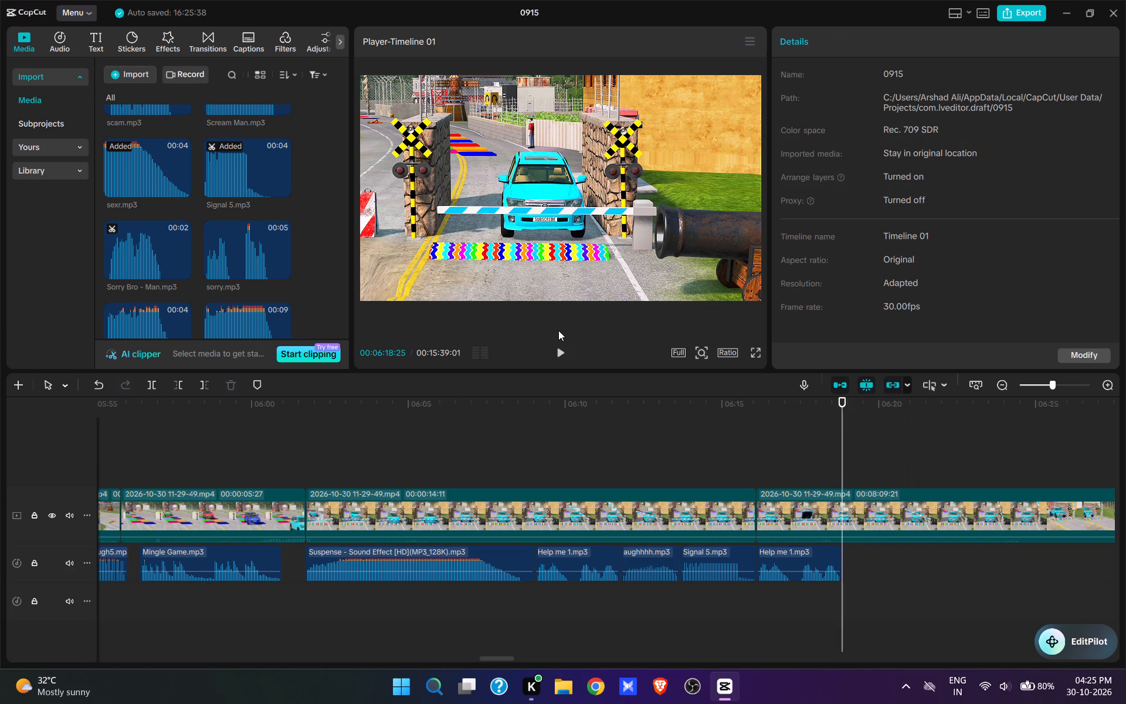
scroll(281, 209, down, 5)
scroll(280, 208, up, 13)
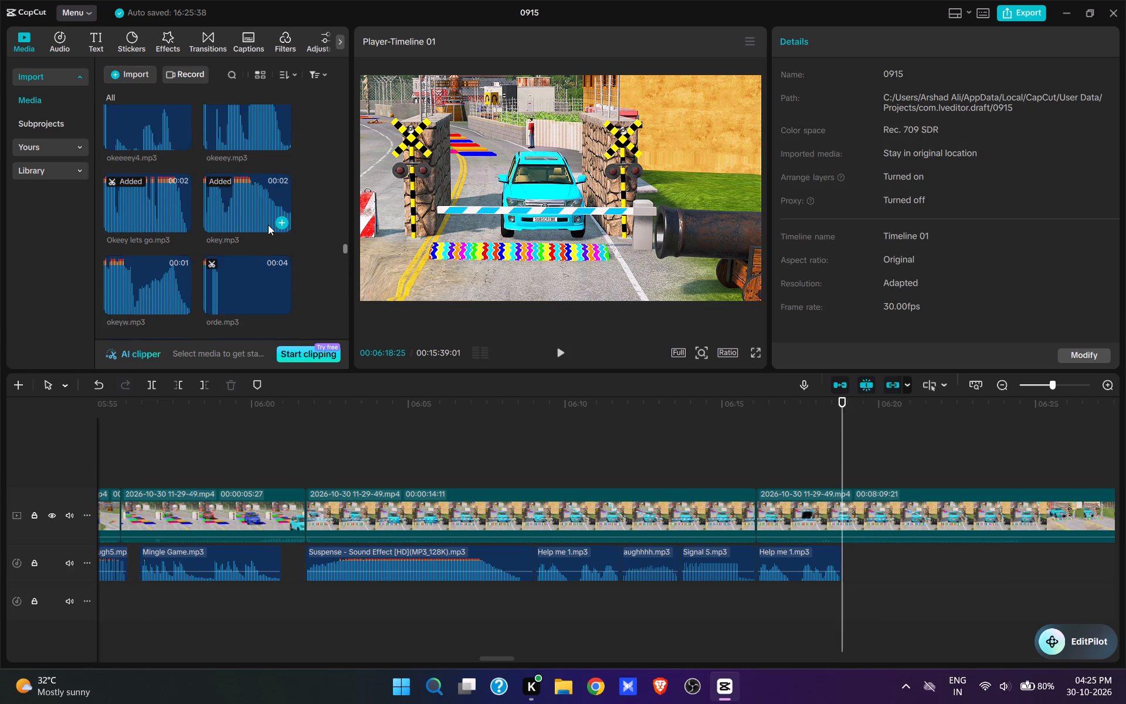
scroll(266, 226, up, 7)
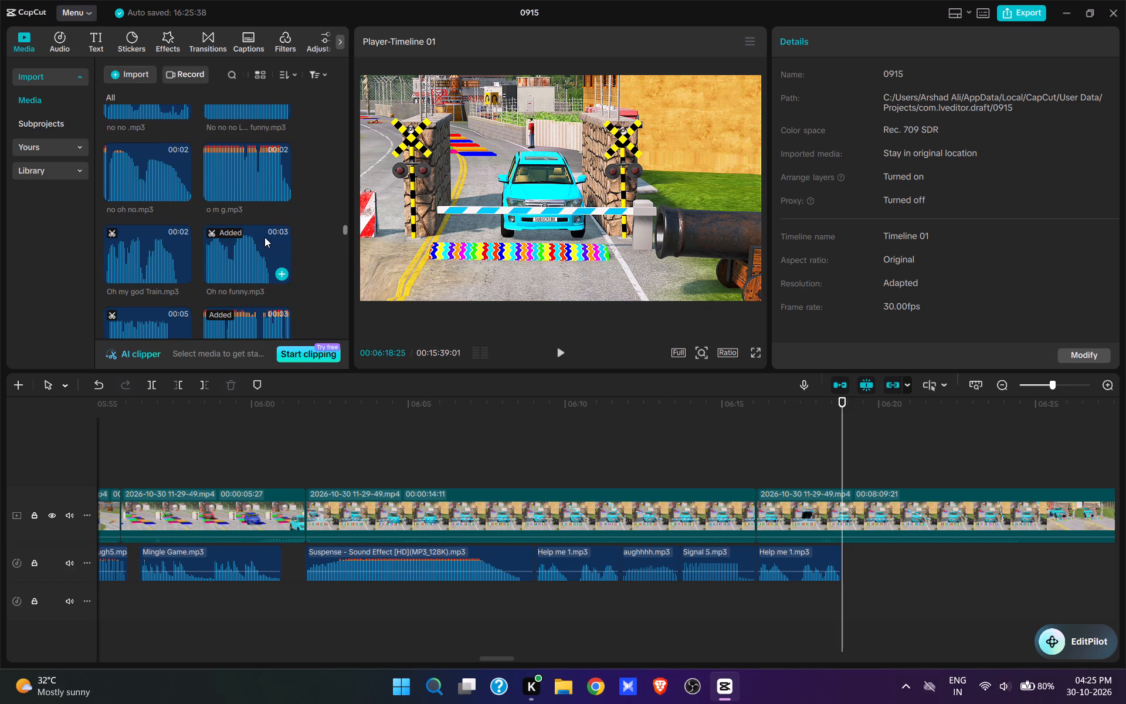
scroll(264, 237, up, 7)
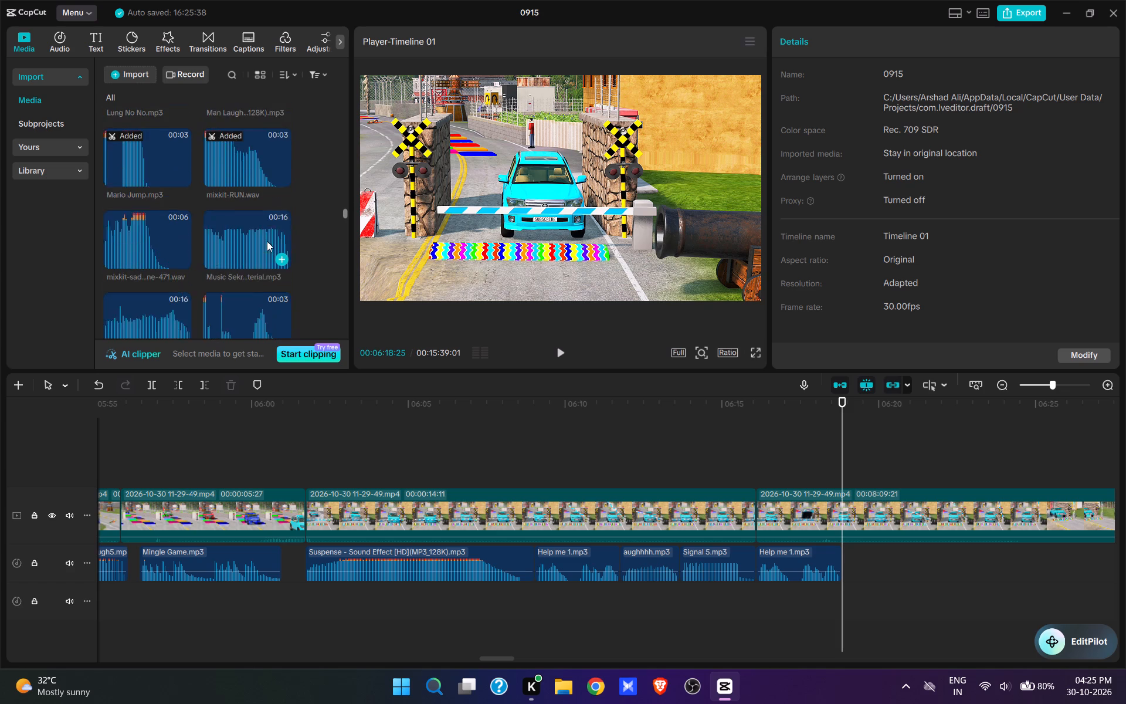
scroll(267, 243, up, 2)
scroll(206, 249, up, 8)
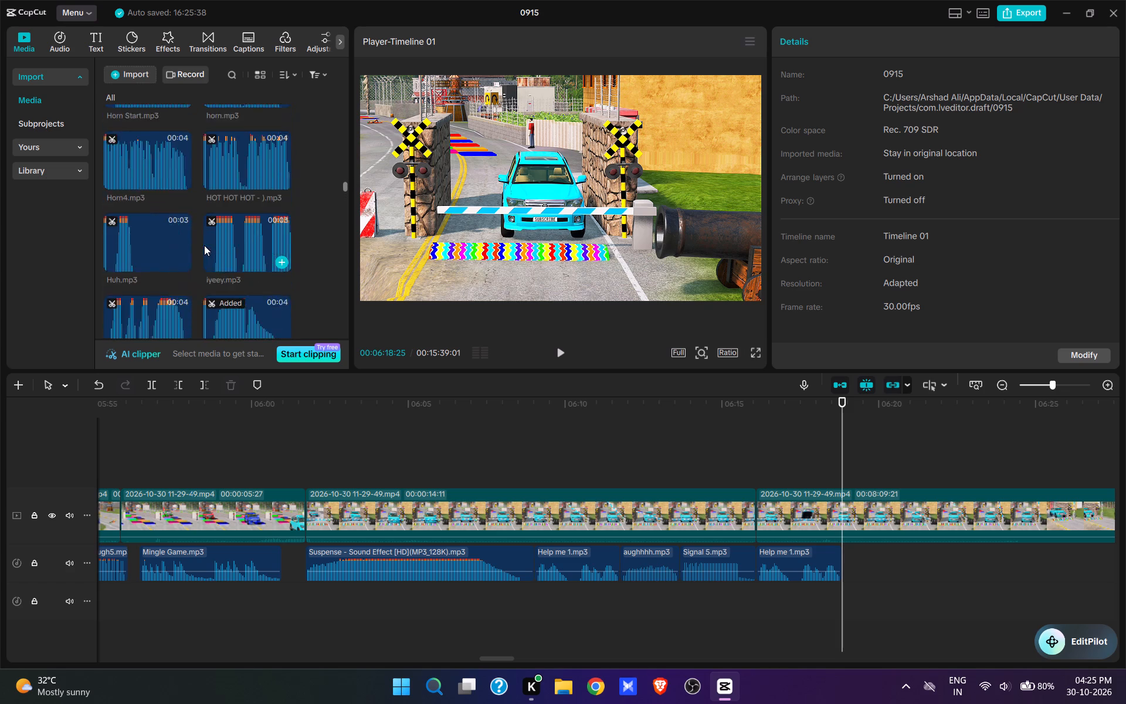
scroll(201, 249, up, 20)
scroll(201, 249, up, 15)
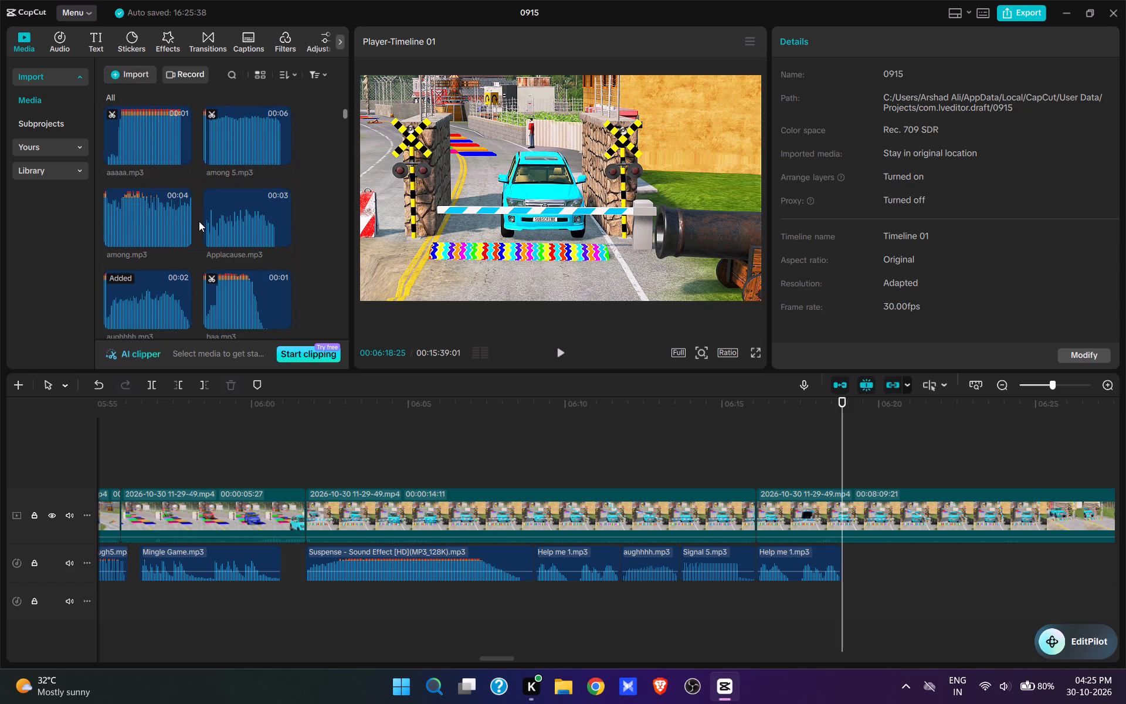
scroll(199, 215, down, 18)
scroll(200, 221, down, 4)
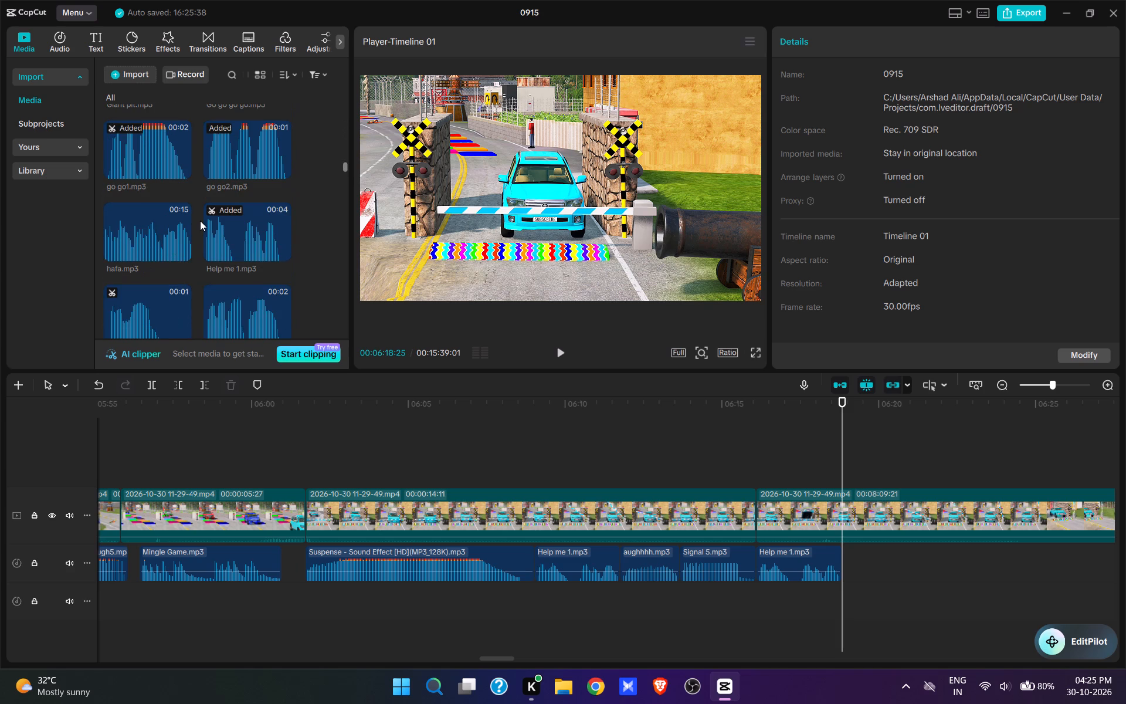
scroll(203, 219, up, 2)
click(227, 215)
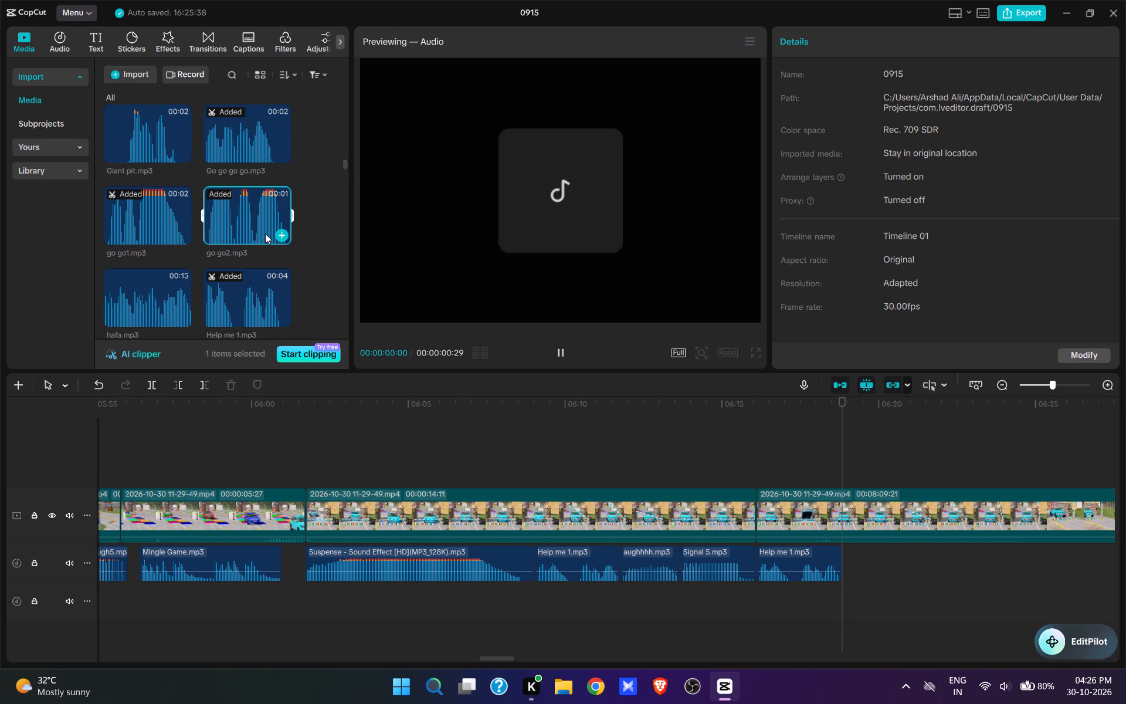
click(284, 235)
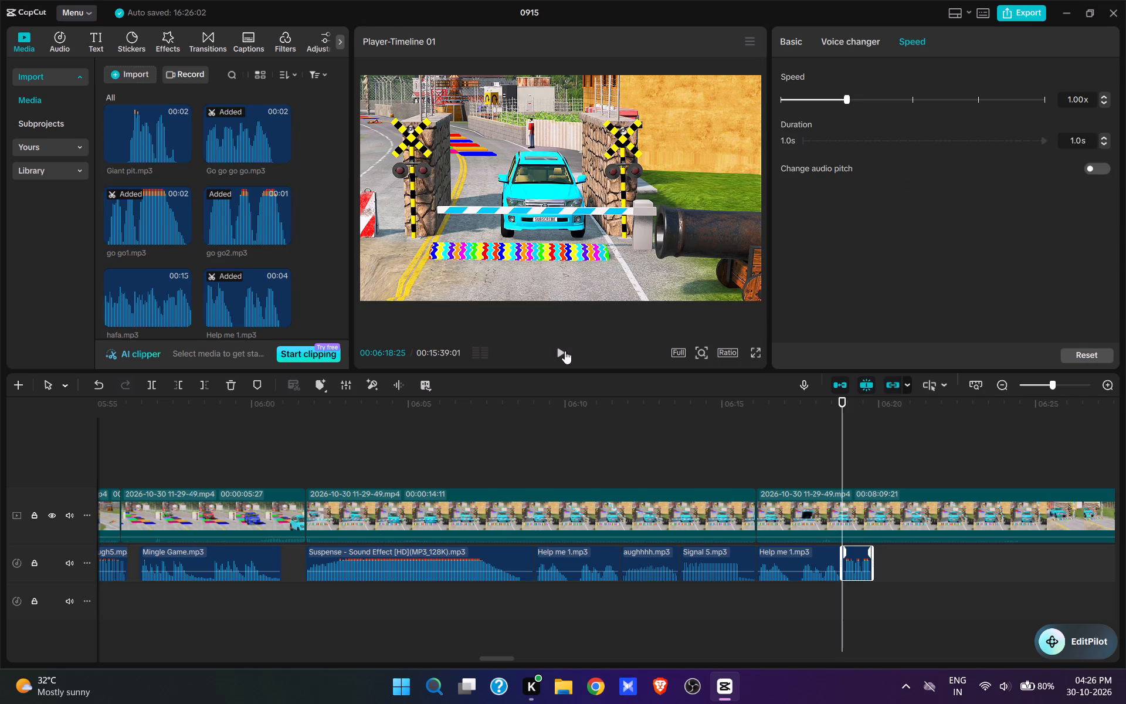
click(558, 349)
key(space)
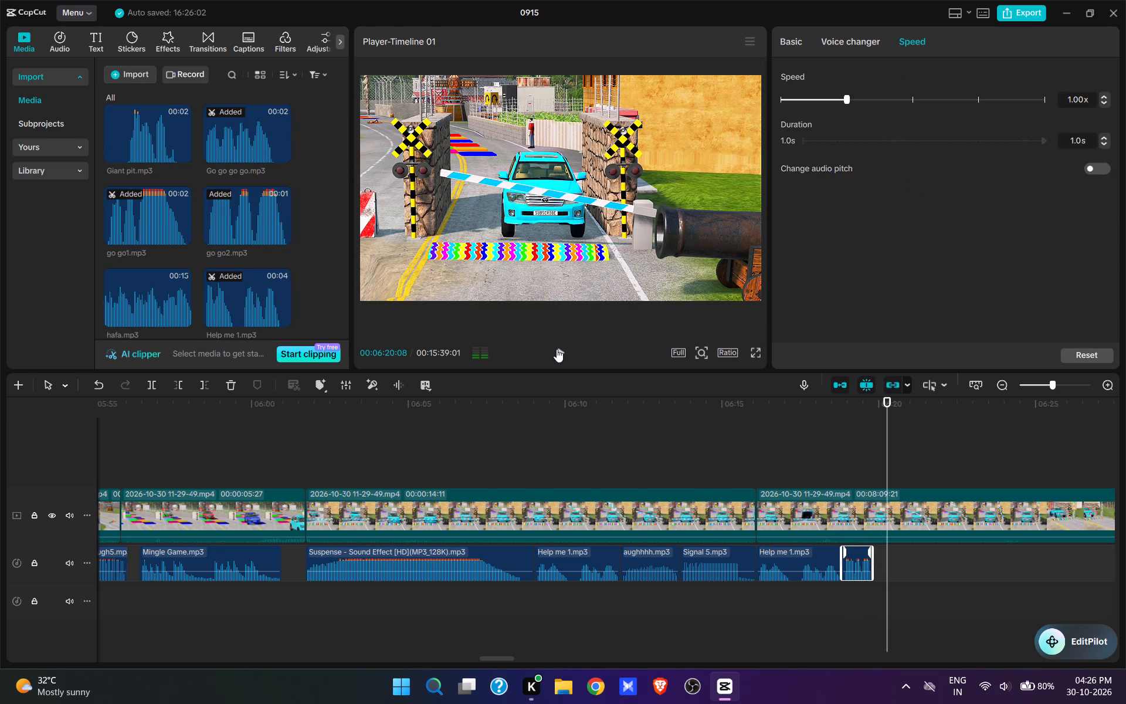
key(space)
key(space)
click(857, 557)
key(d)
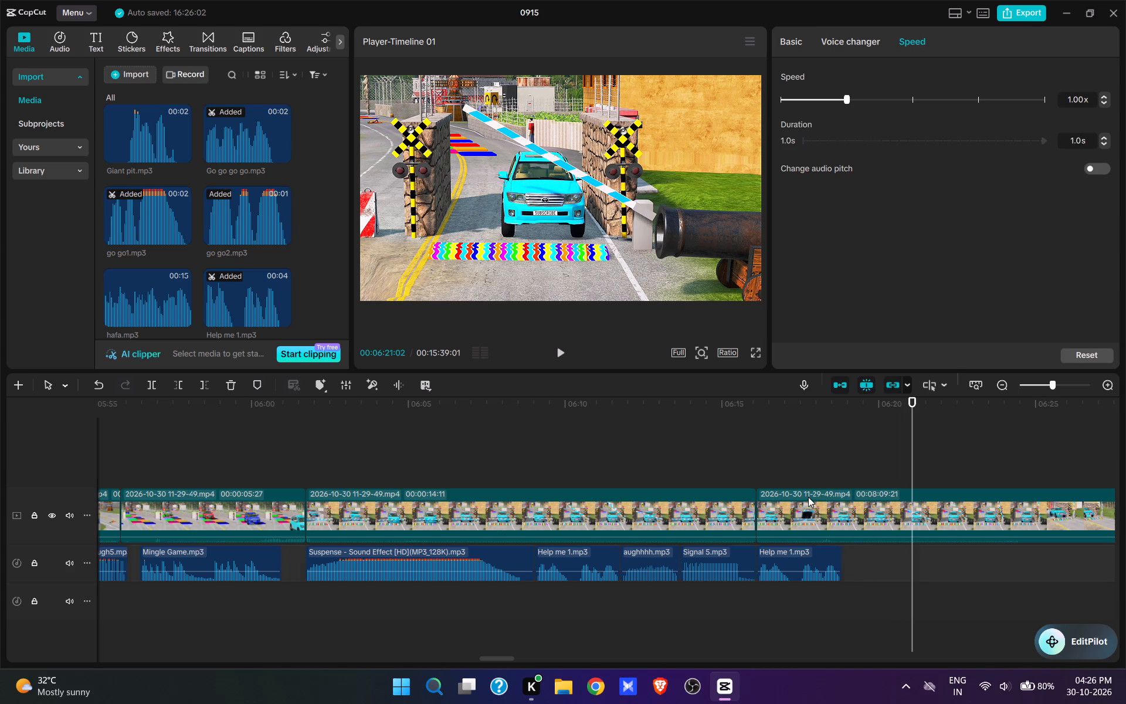
Add Ok You can go DS.mp3 at 00:06:18:25, directly after the second Help me 1.mp3, and play it back as the barrier rises.
click(836, 459)
drag(837, 459, 843, 461)
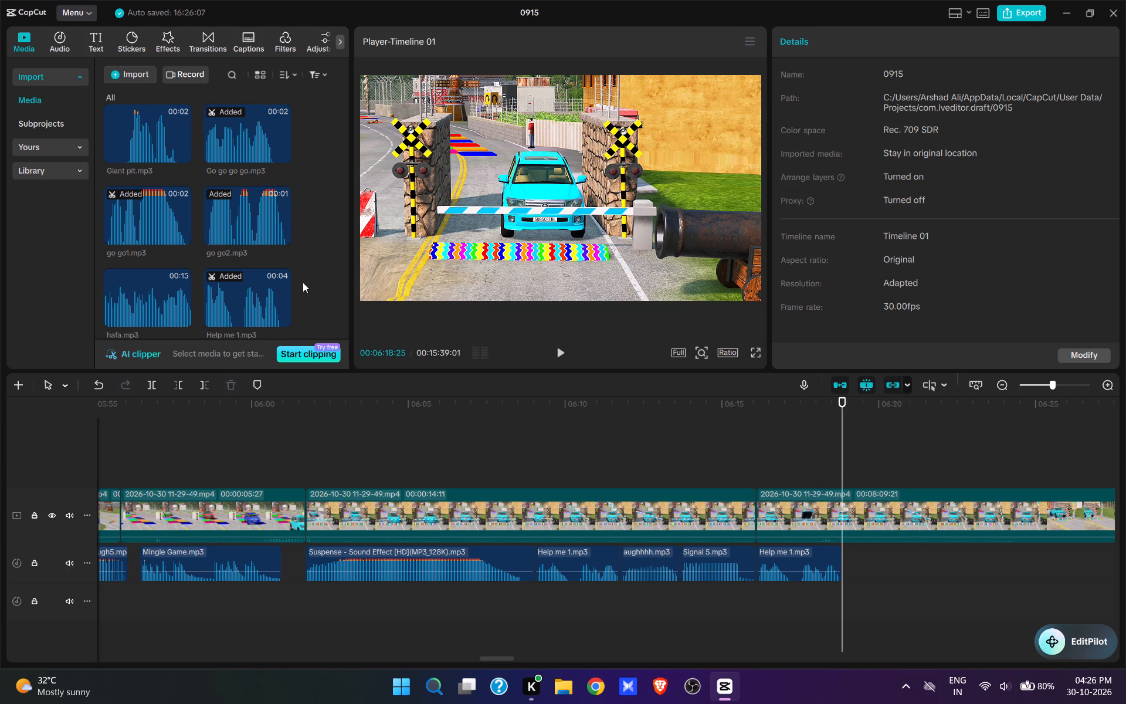
scroll(211, 221, down, 19)
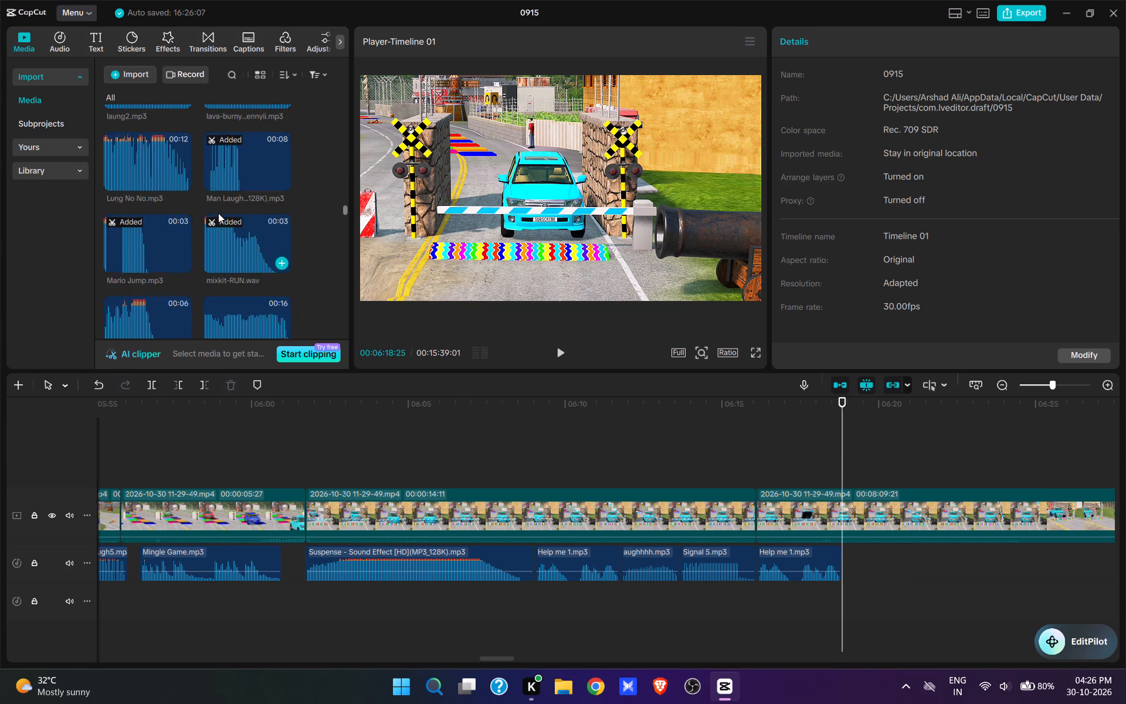
scroll(218, 213, down, 9)
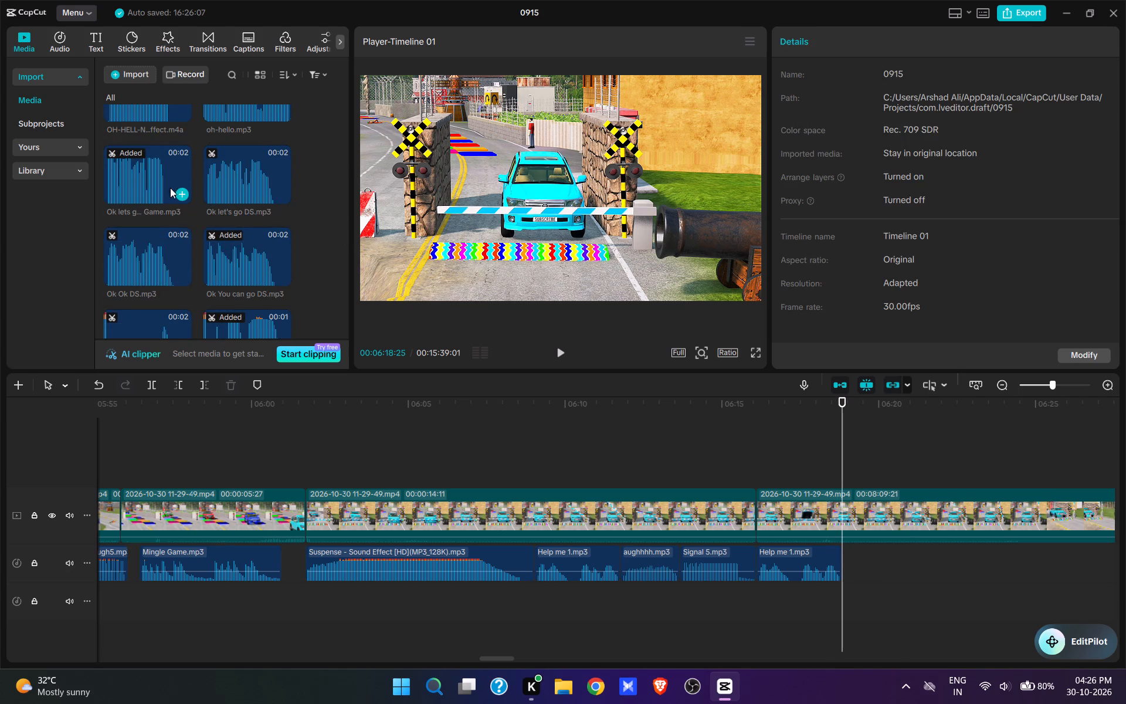
scroll(175, 190, down, 1)
click(281, 209)
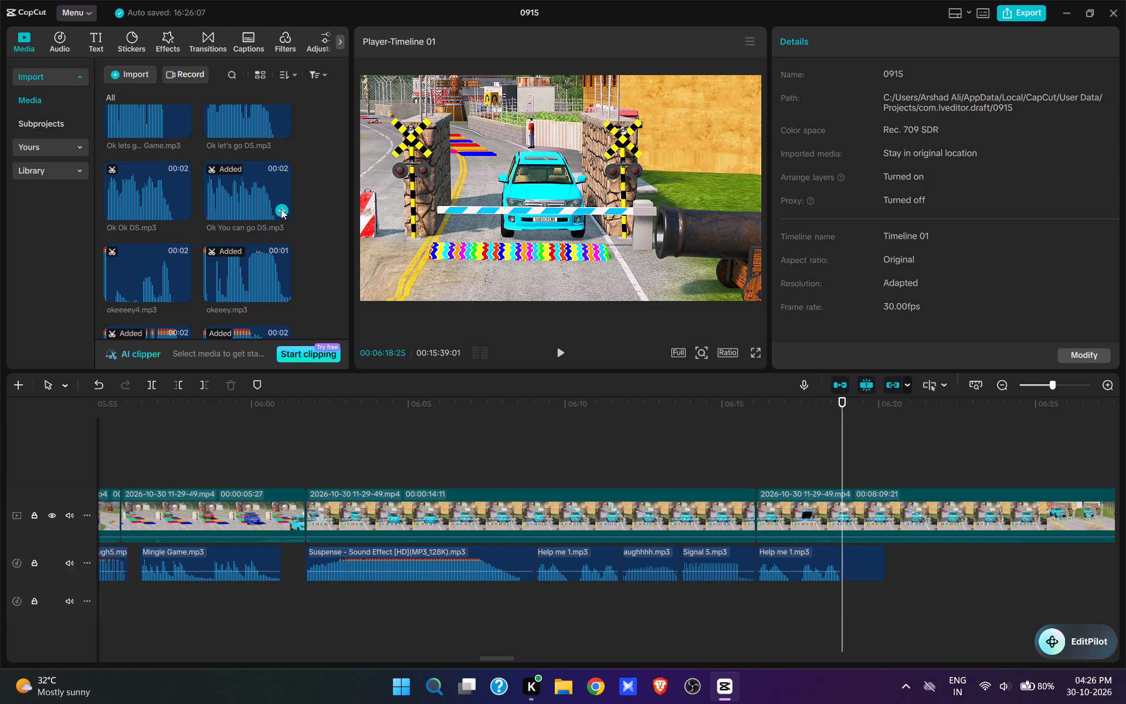
key(space)
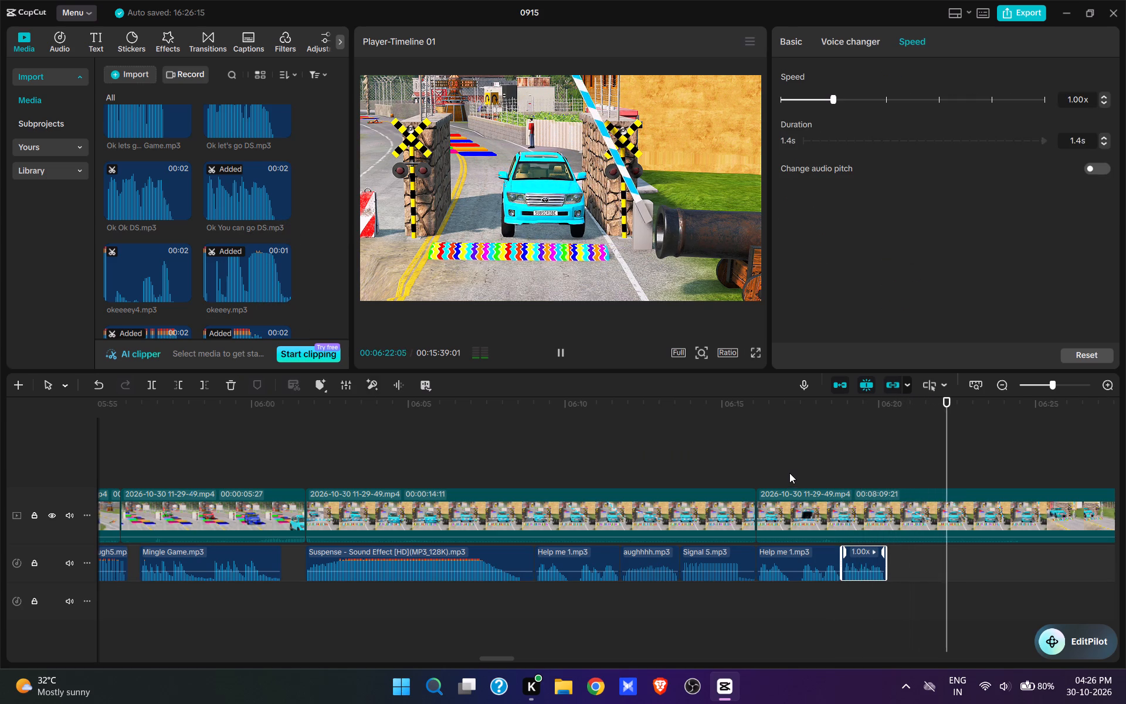
key(space)
key(space)
key(space)
key(space)
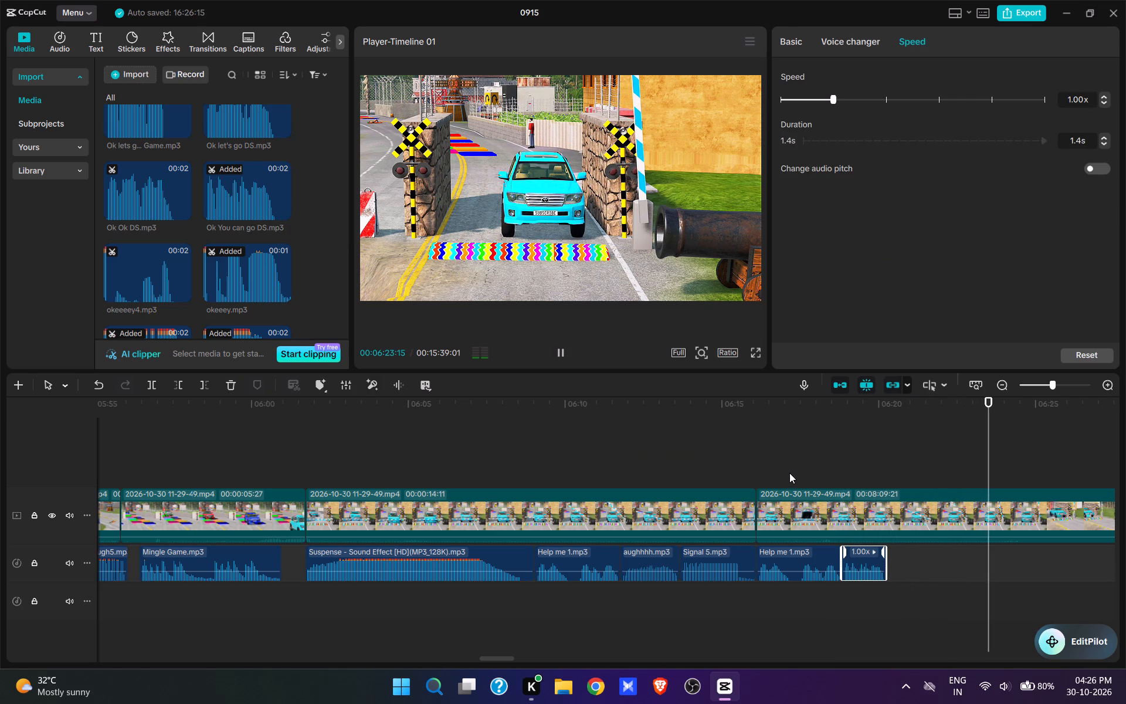
Stop playback at 00:06:24:01 with the barrier raised and split the SUV clip there.
key(space)
key(w)
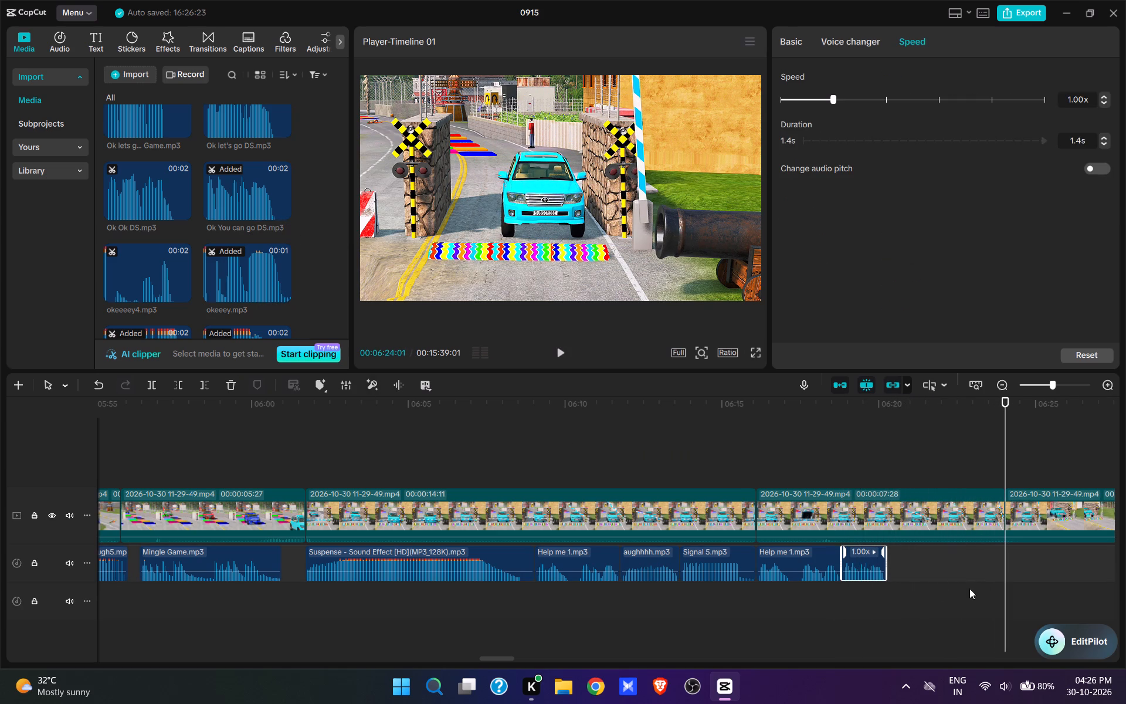
Find the clean side view of the SUV and cannon, and cut the roughly 13 s of footage between 00:06:24:01 and it.
drag(941, 588, 836, 636)
drag(1011, 570, 785, 610)
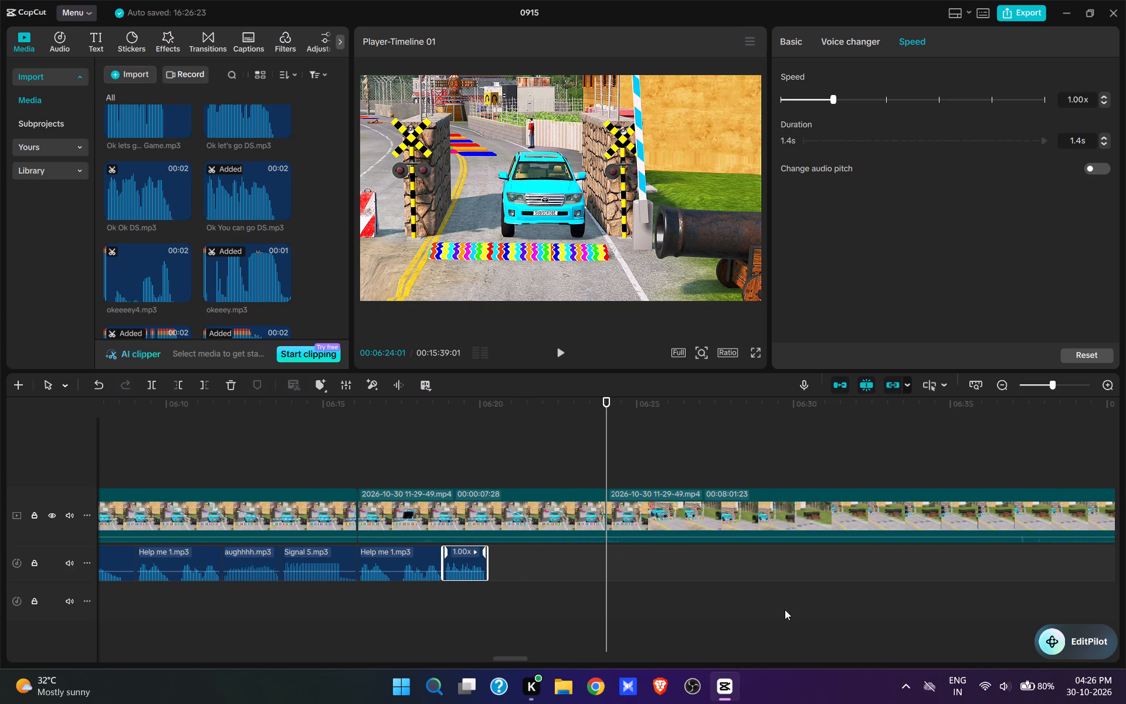
drag(785, 610, 853, 576)
click(548, 658)
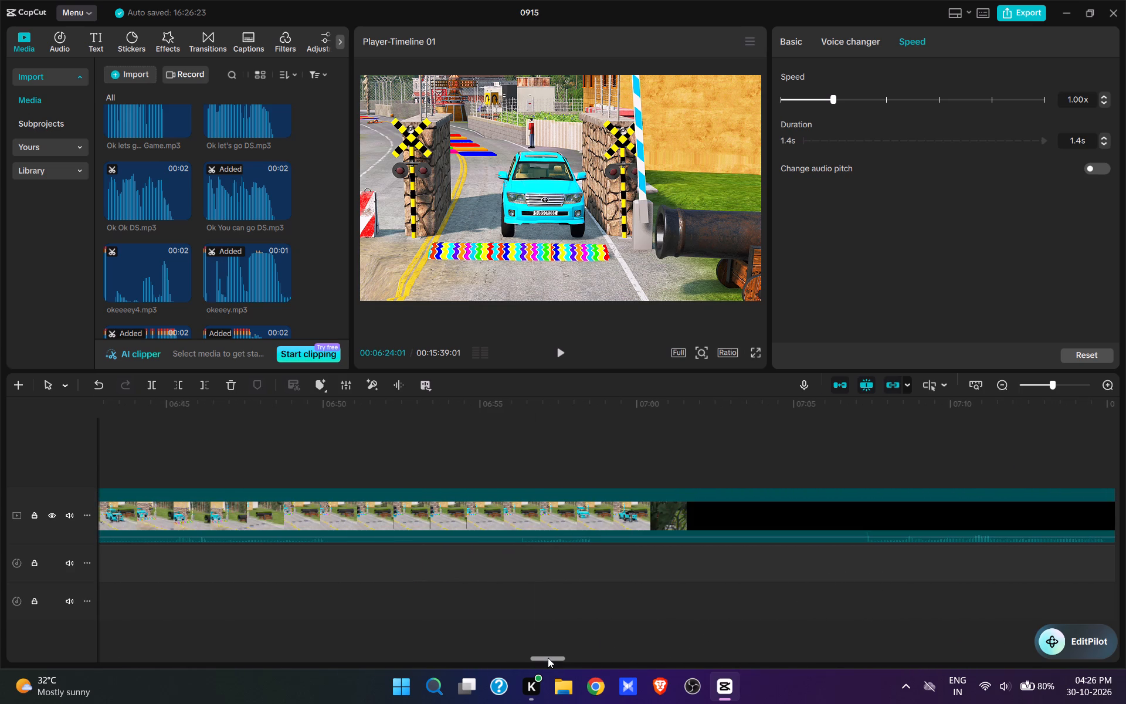
click(529, 658)
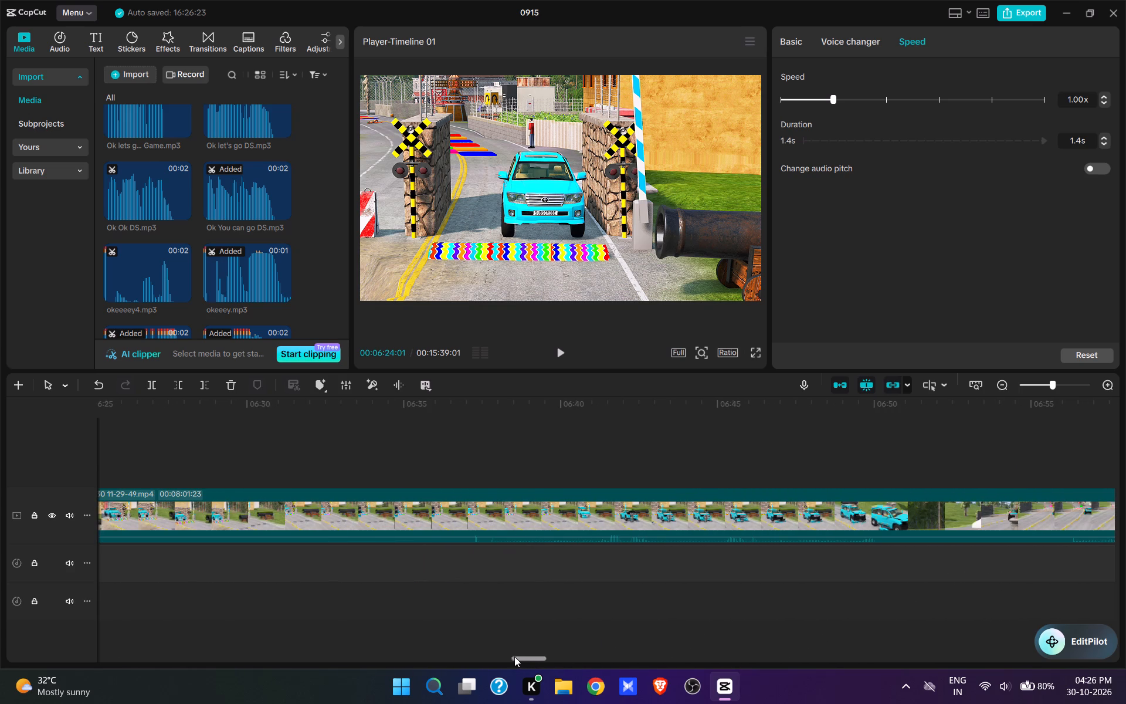
click(508, 656)
key(space)
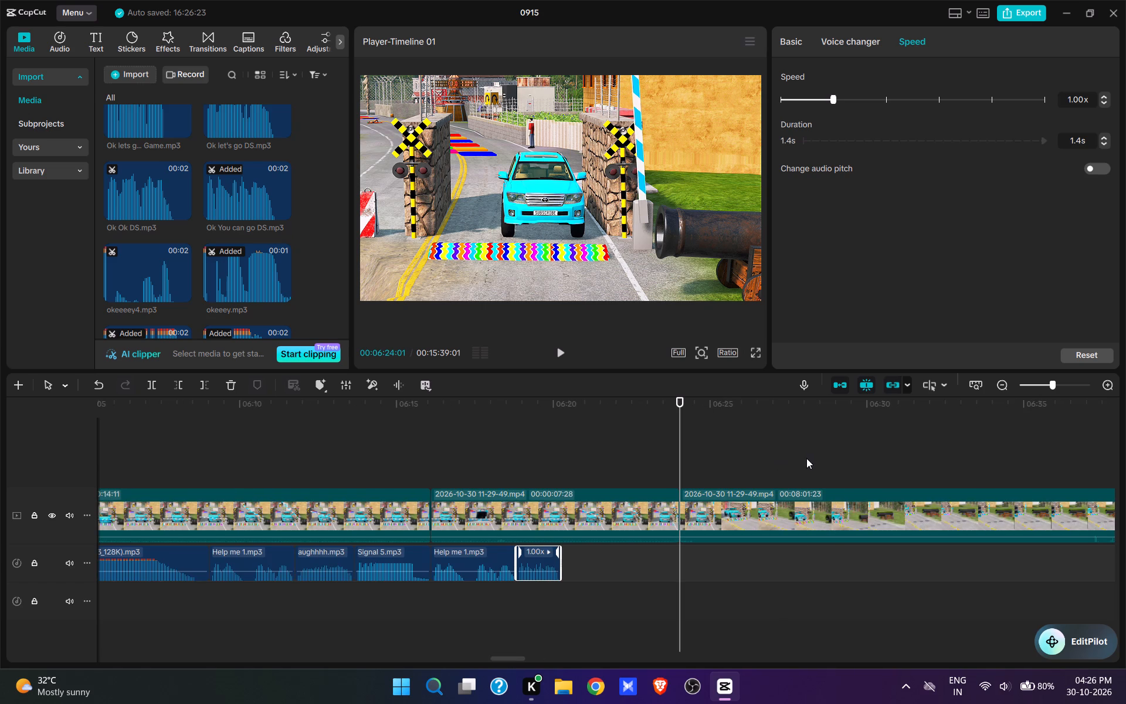
click(877, 456)
click(1038, 455)
key(space)
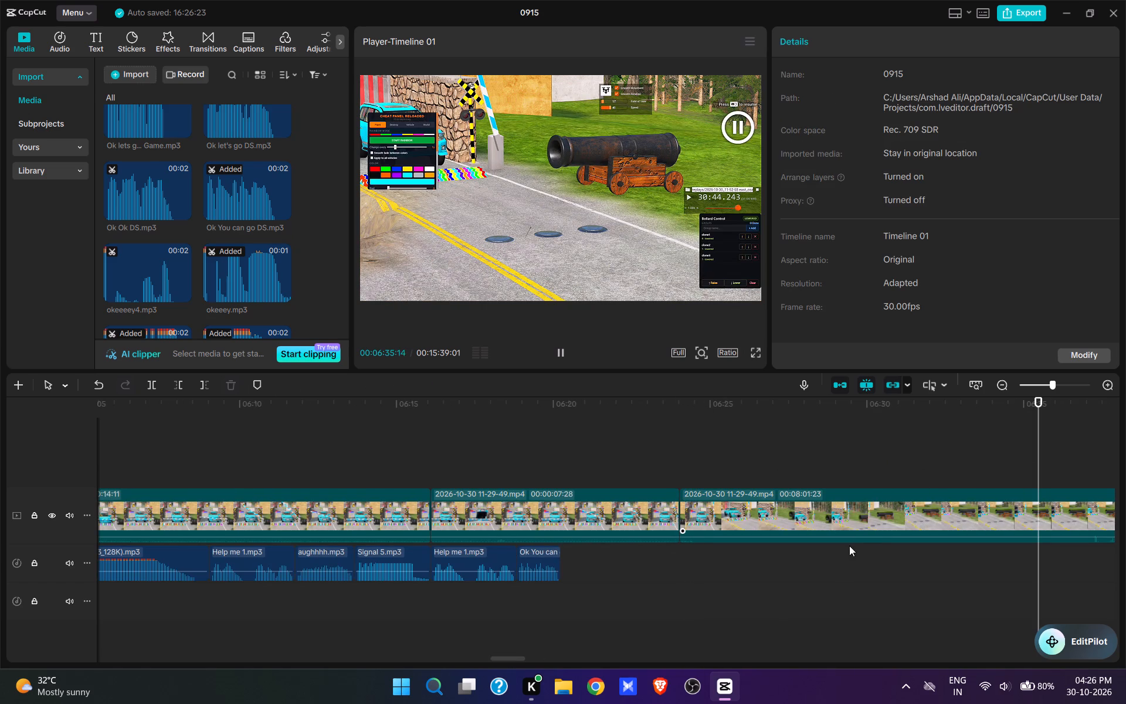
drag(839, 583, 839, 596)
key(space)
drag(839, 600, 840, 605)
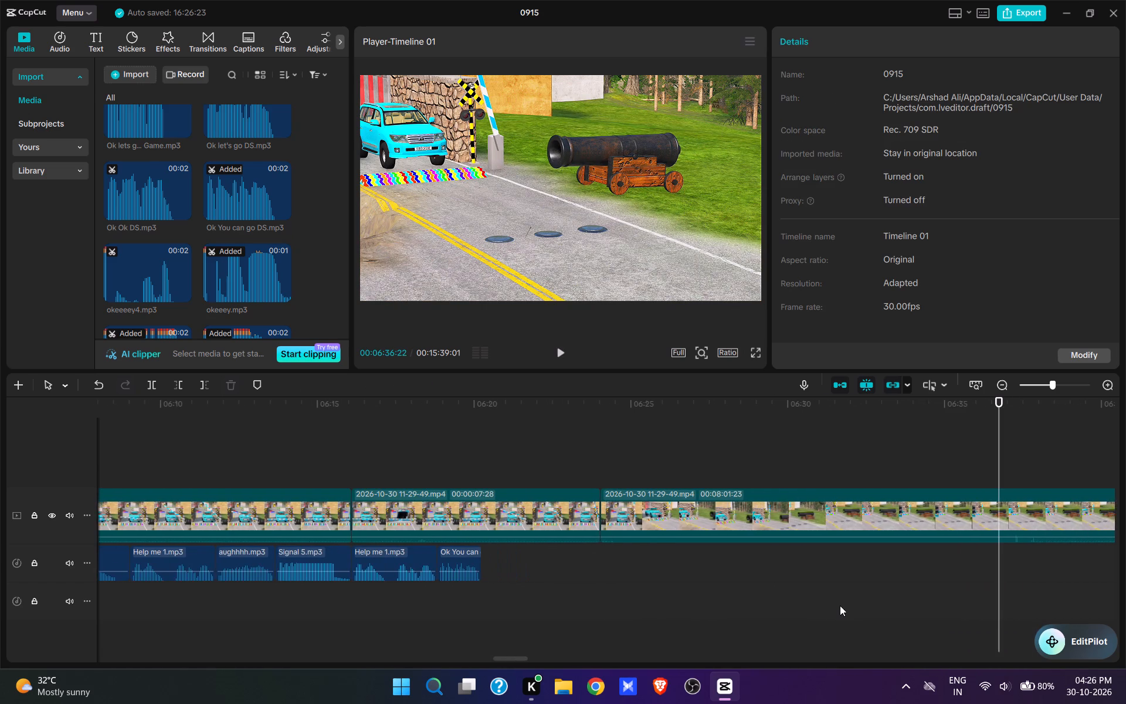
drag(840, 605, 866, 611)
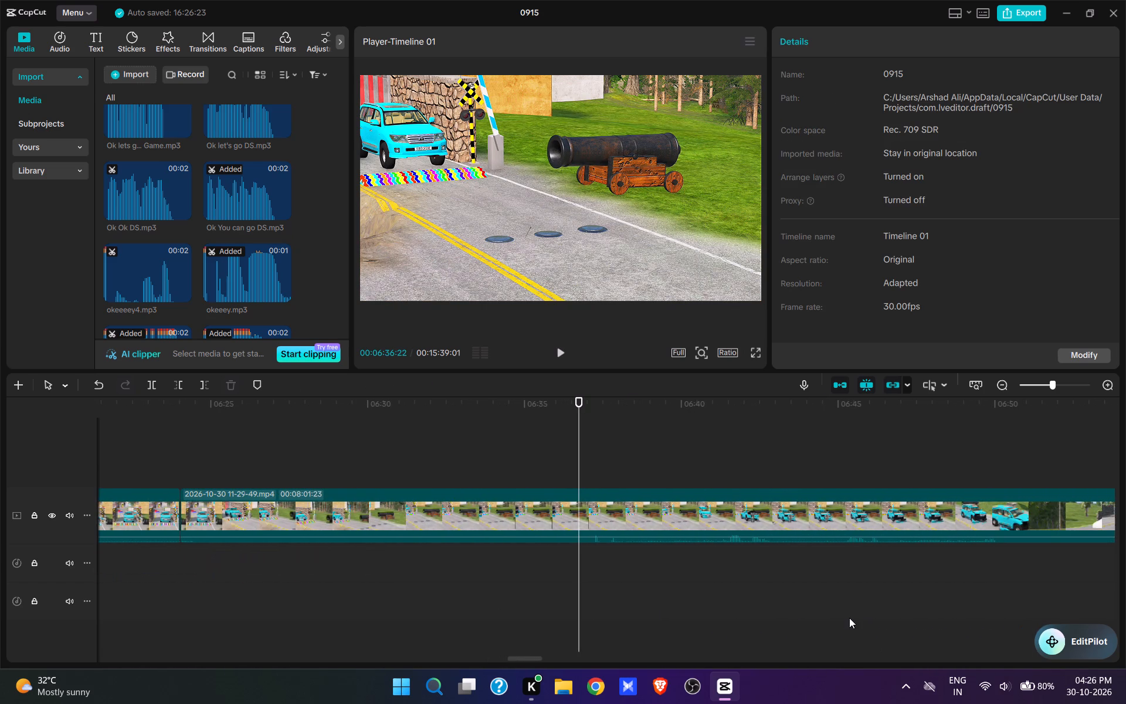
key(space)
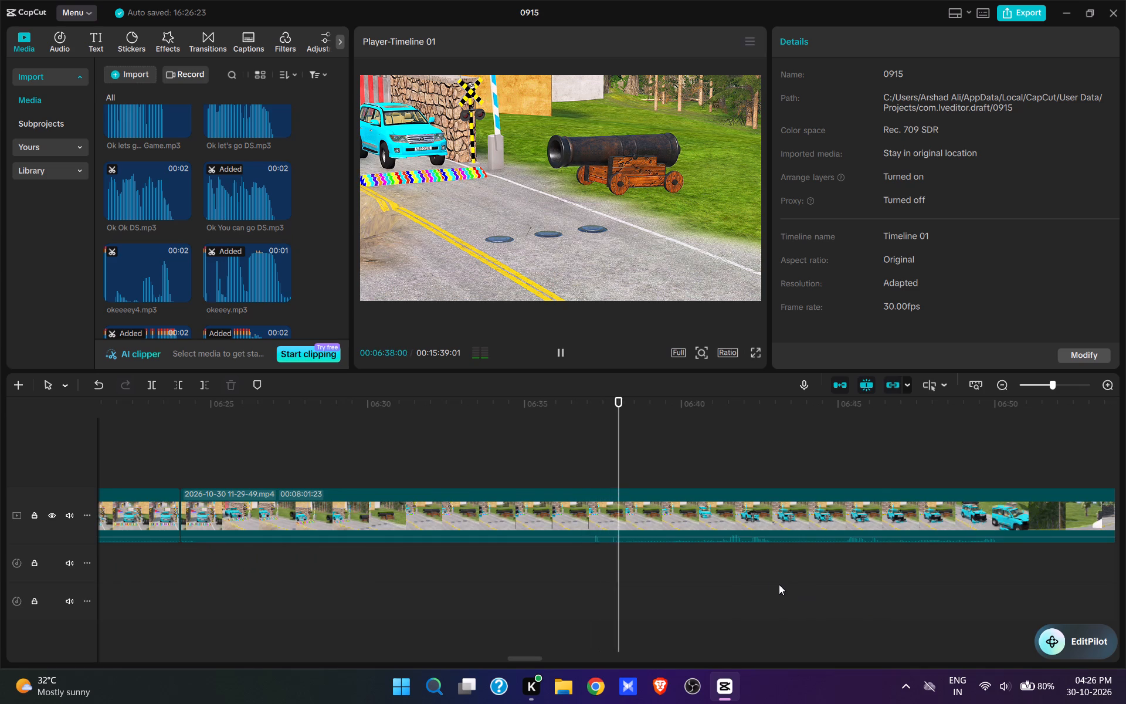
key(space)
click(579, 476)
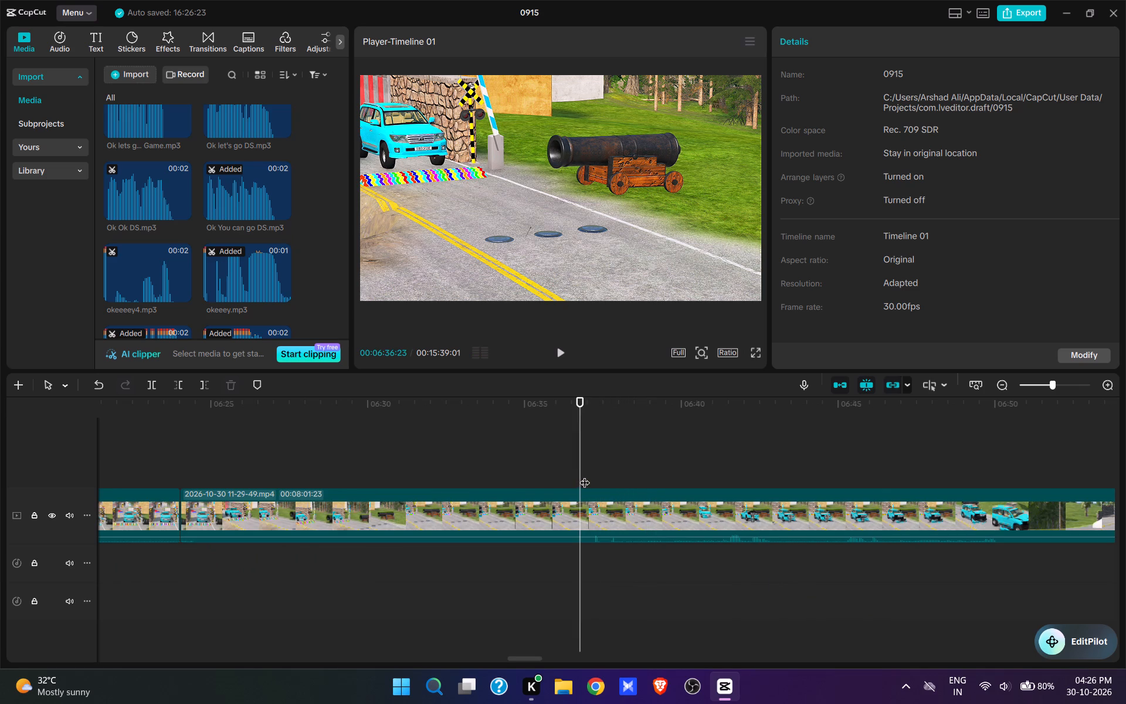
drag(585, 475, 591, 492)
key(q)
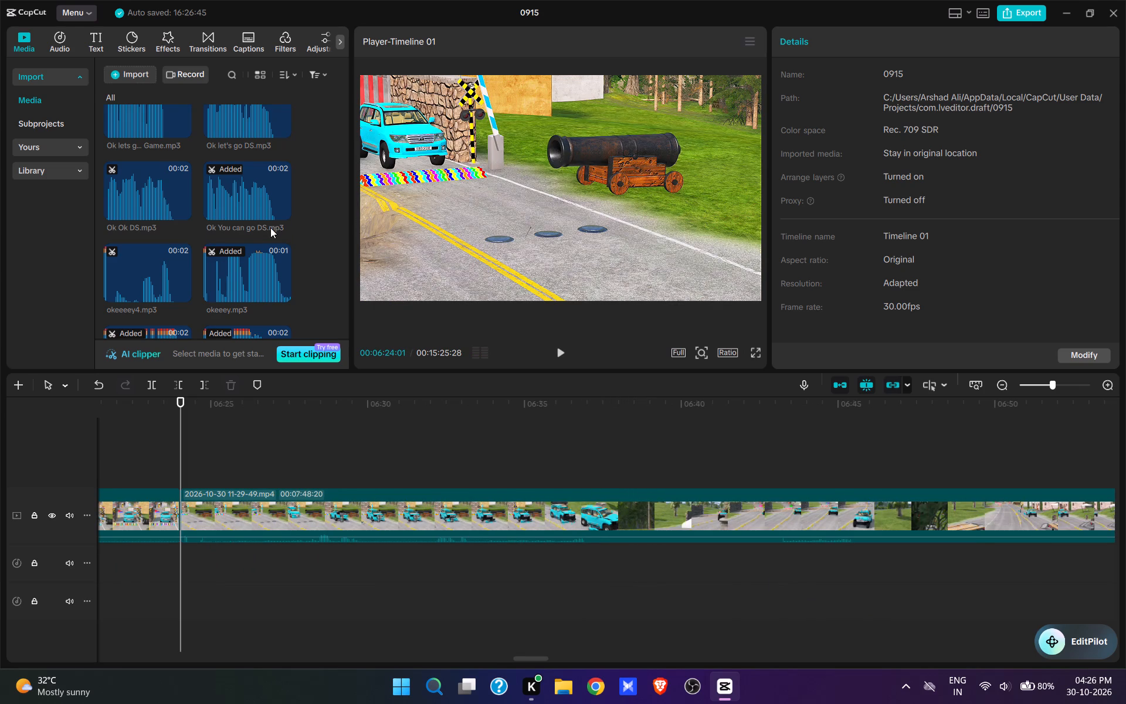
Add the Funny Bye .m4a sound at 00:06:24:01, at the start of the cannon side view, and play it through the SUV's crash.
scroll(269, 231, up, 17)
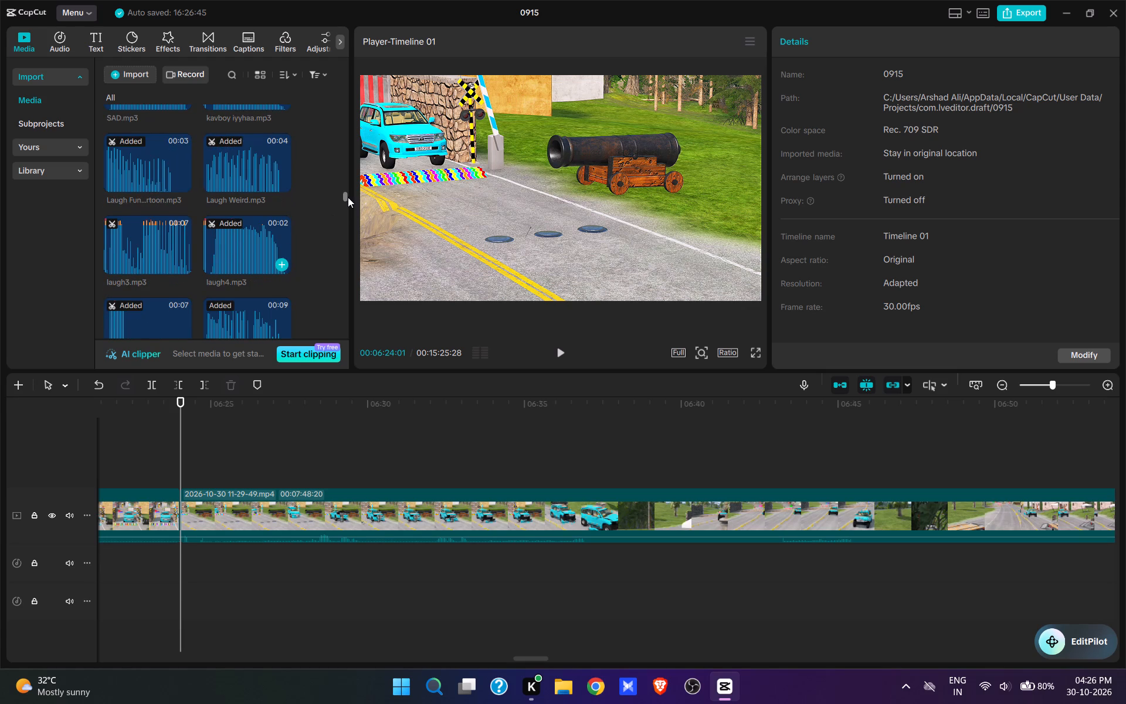
drag(348, 194, 344, 185)
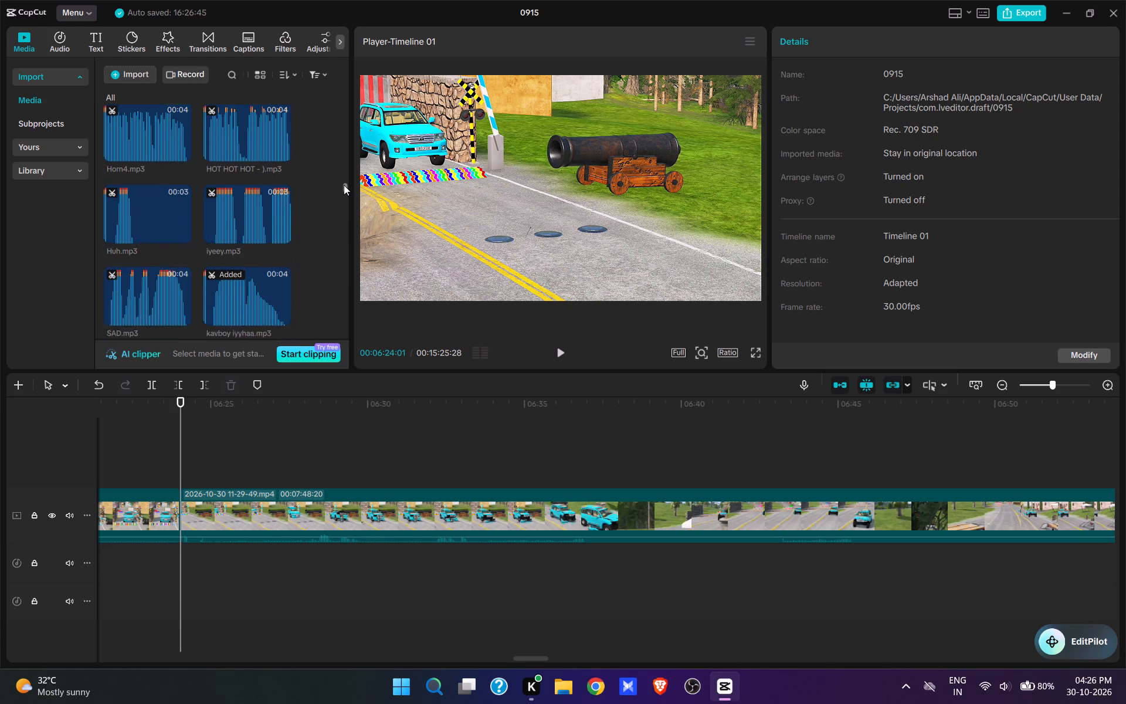
drag(344, 185, 339, 158)
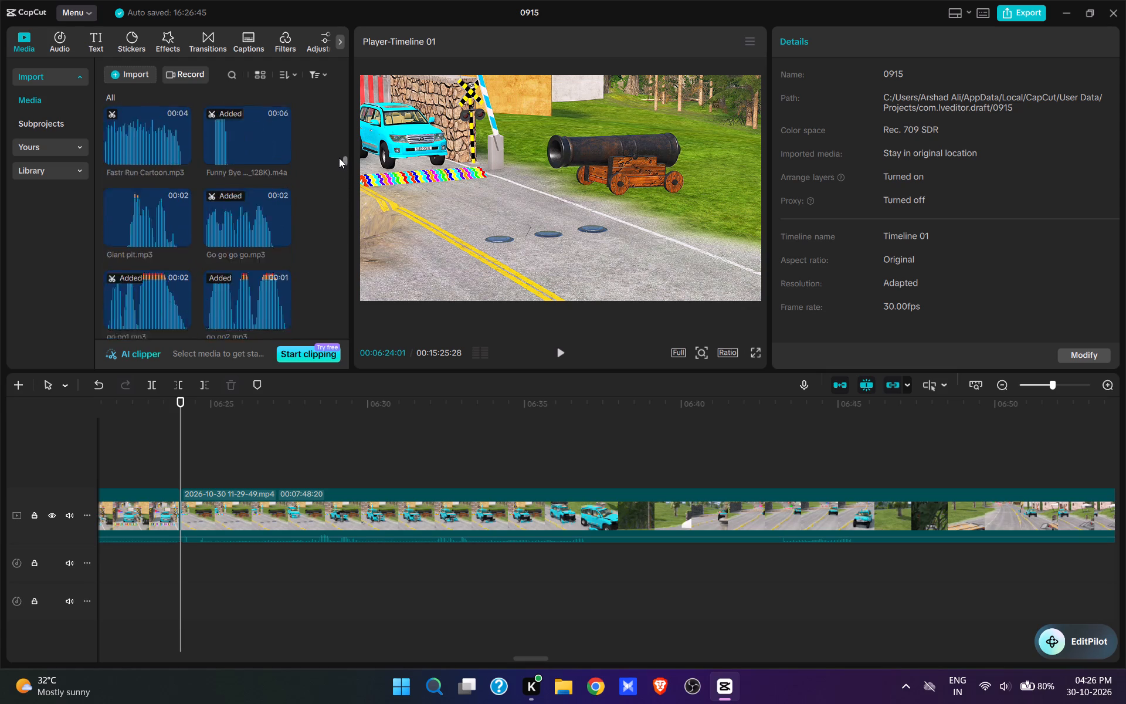
drag(339, 158, 339, 154)
click(281, 266)
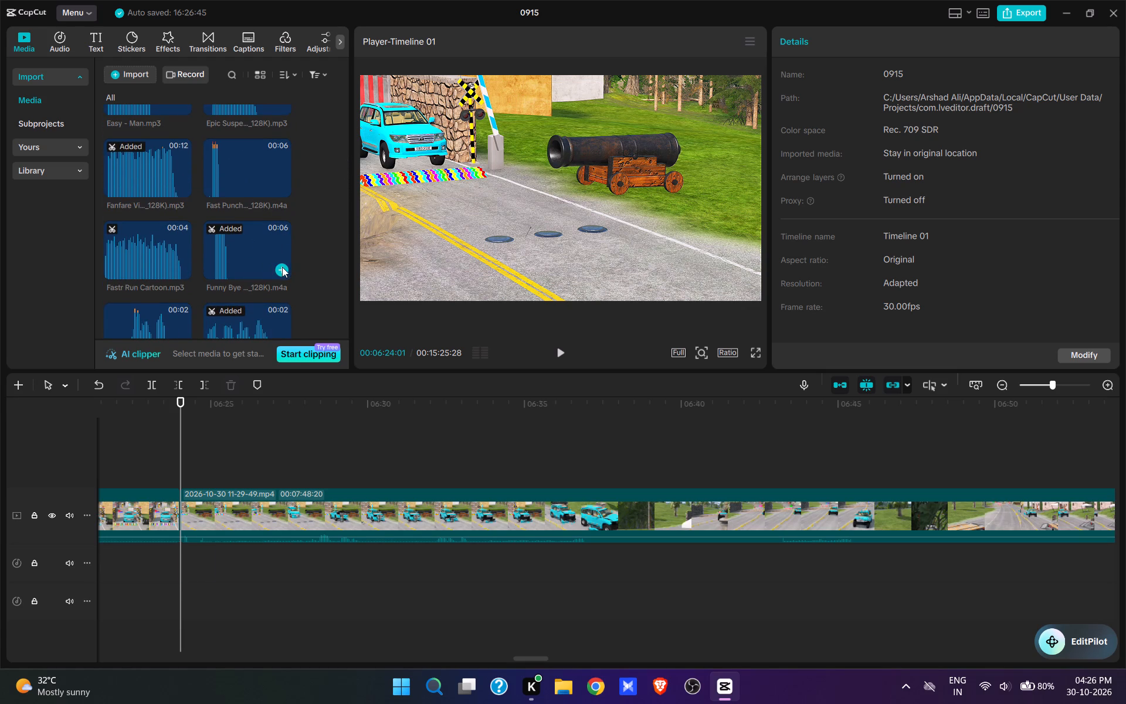
key(space)
key(space)
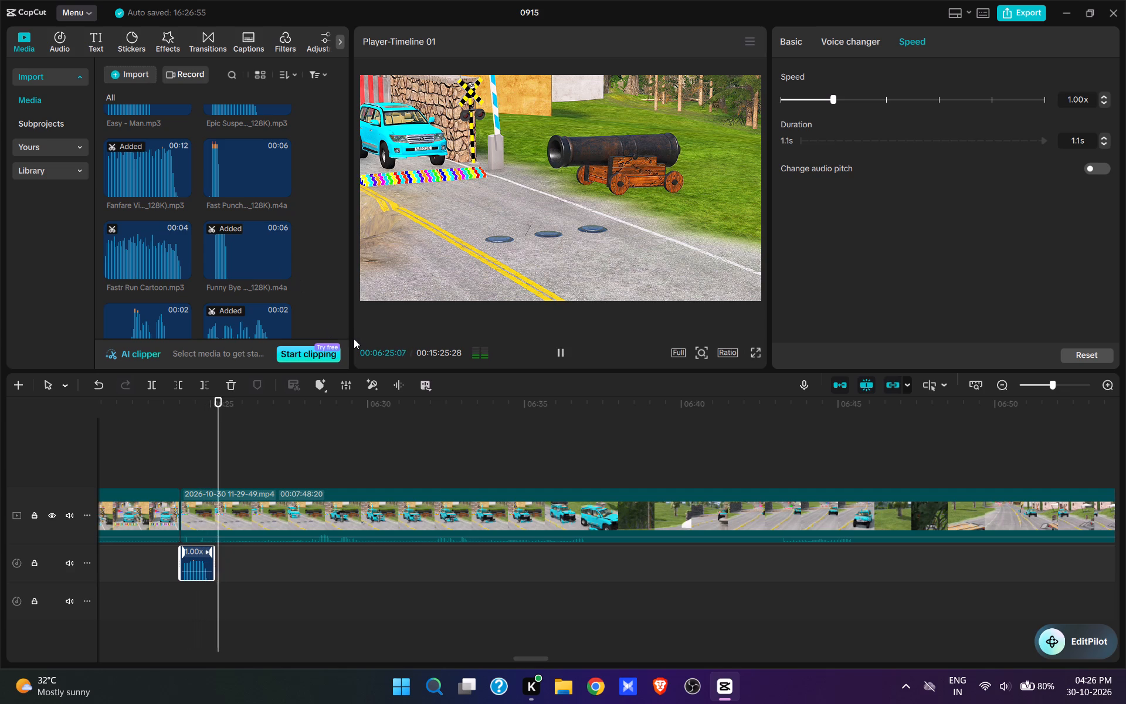
key(space)
key(space)
key(space)
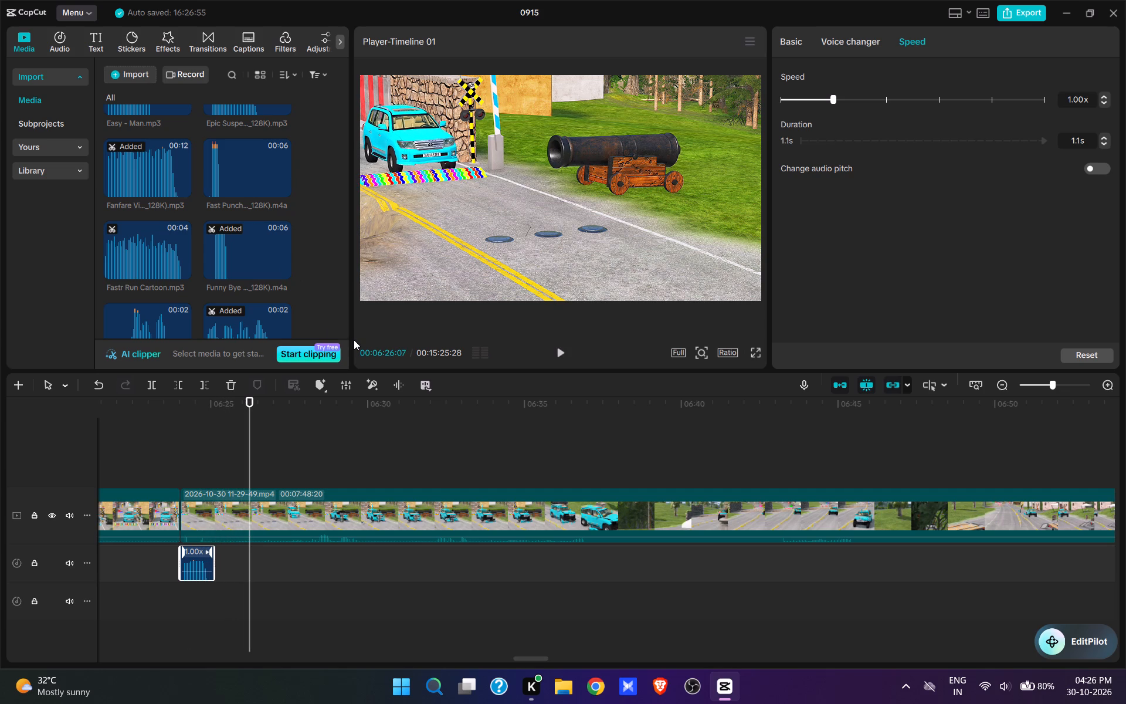
key(space)
key(space)
key(space)
key(space)
key(space)
key(space)
key(space)
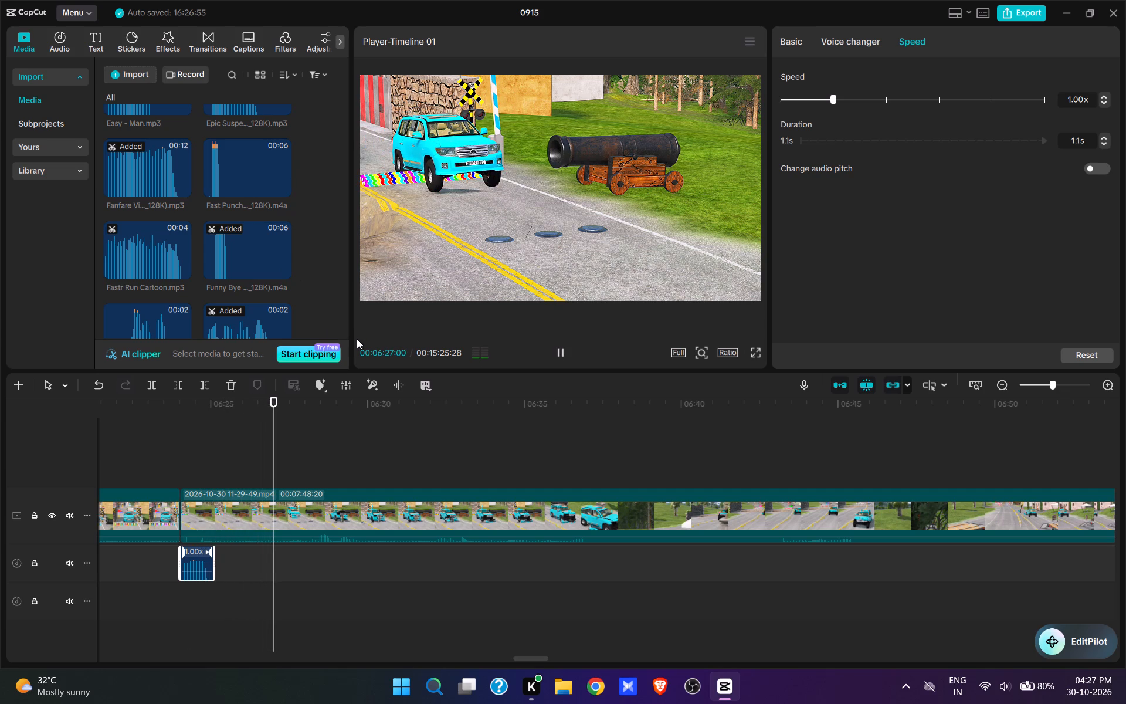
key(space)
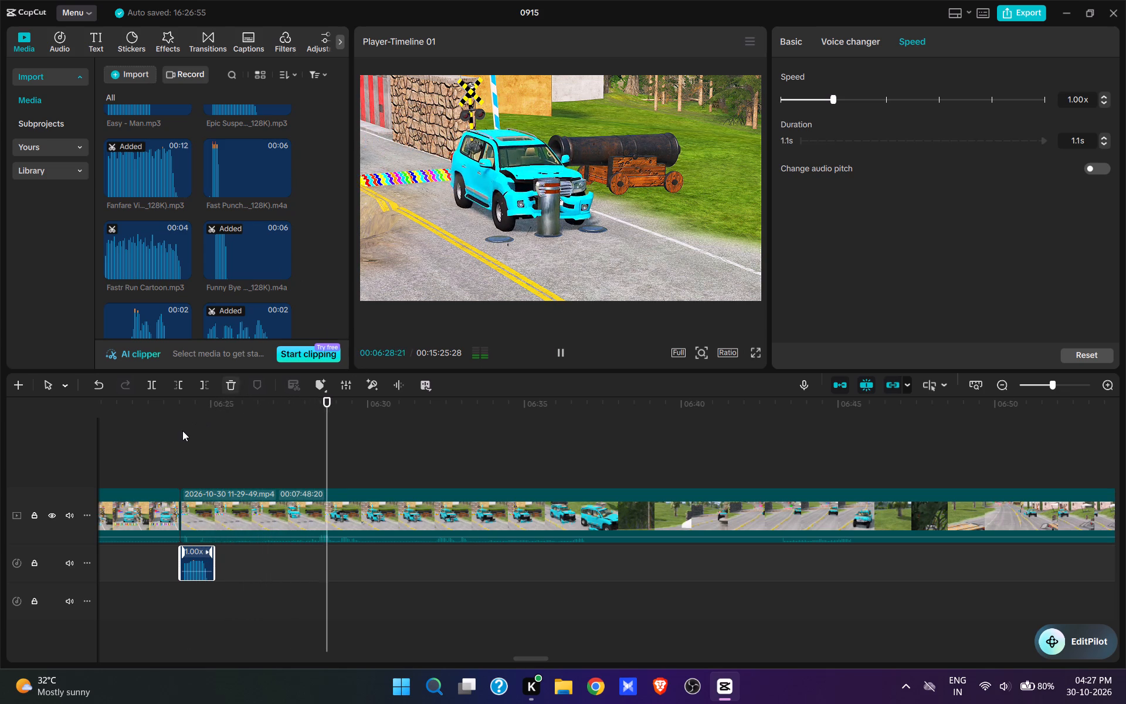
Replay the Funny Bye sound from its start and trim its end to 00:06:24:29.
click(180, 438)
key(space)
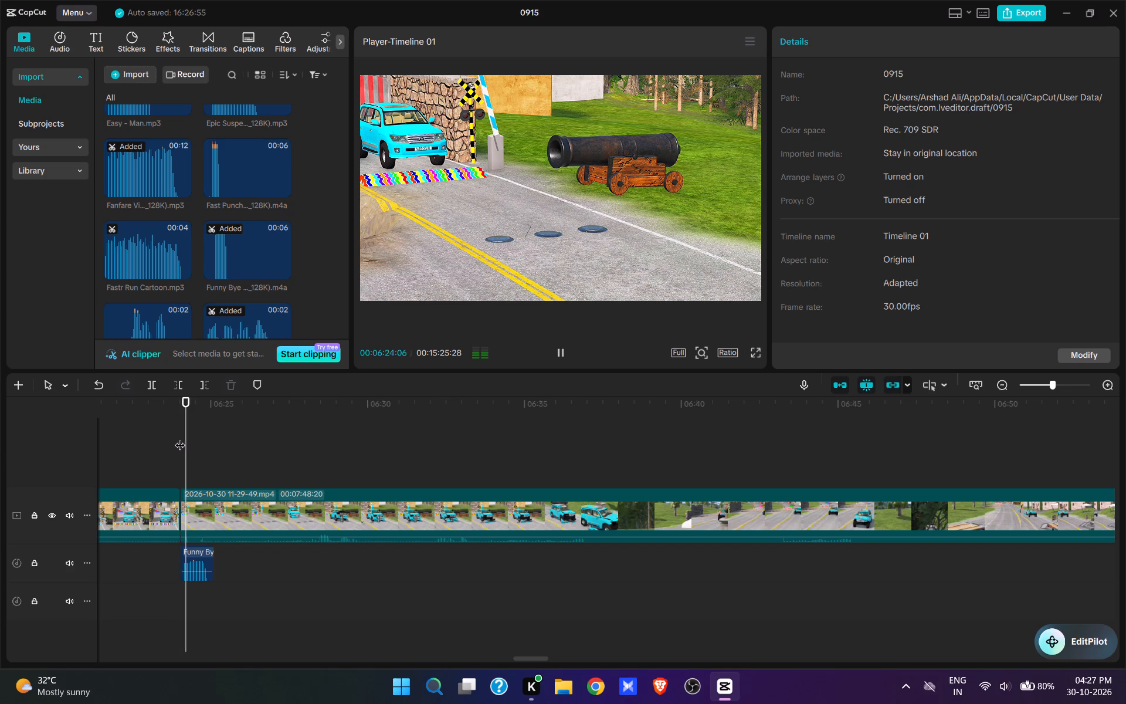
key(space)
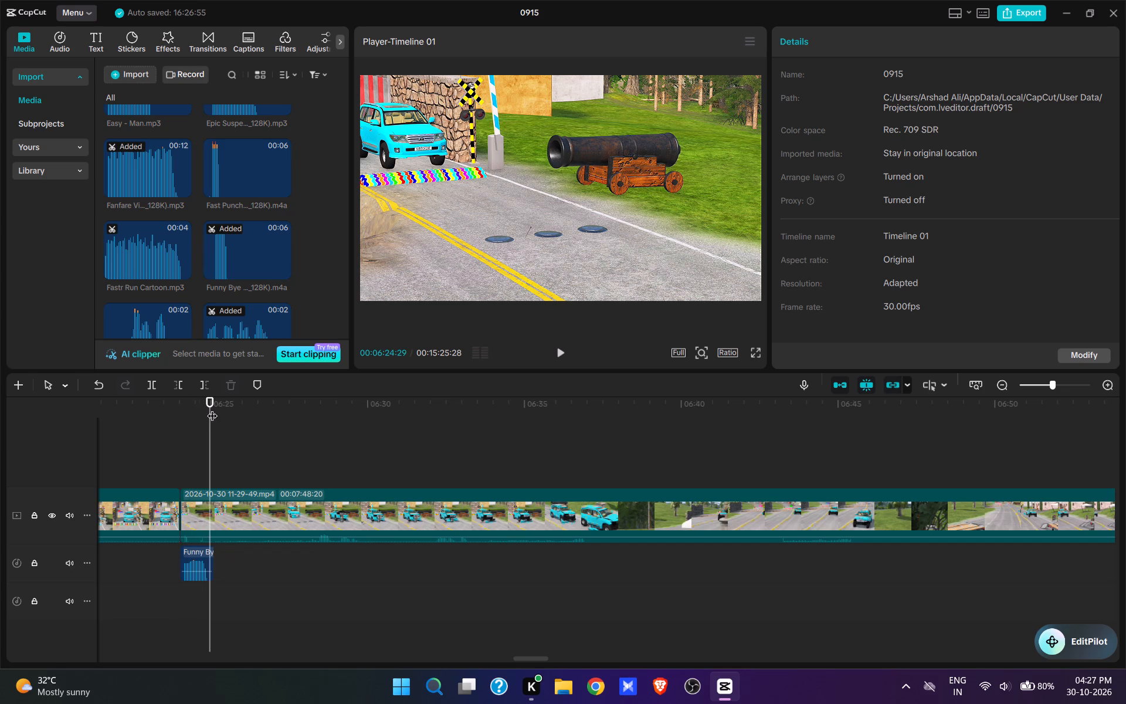
click(198, 563)
key(e)
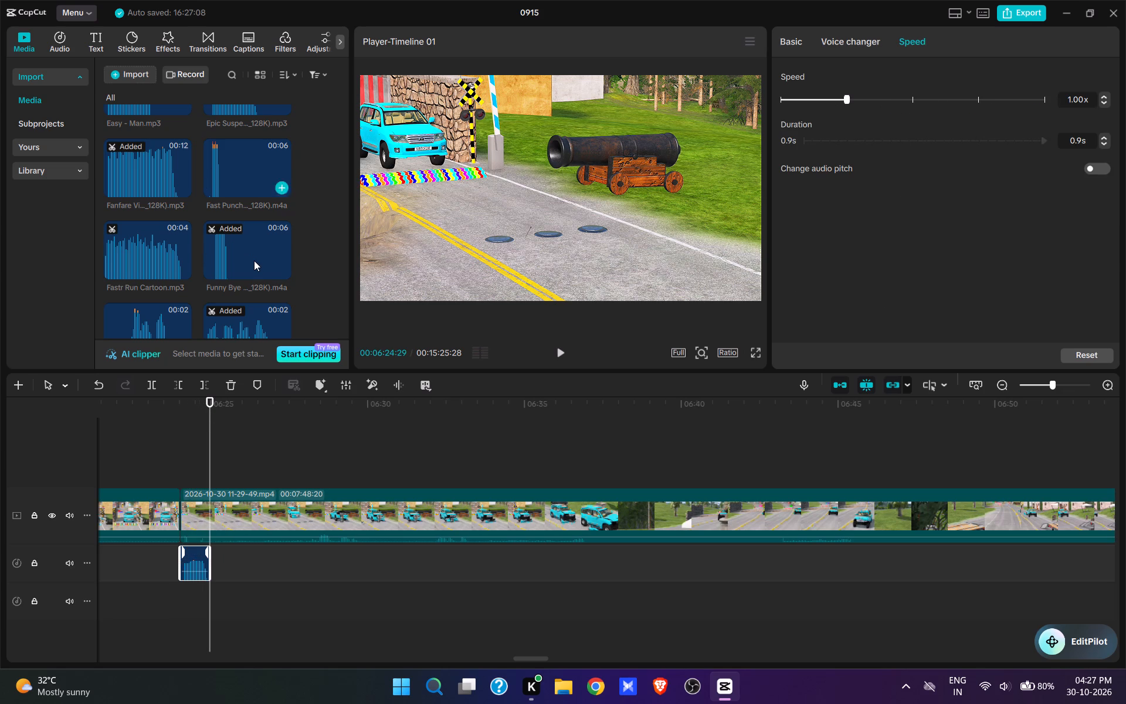
Add mixkit-RUN.wav at 00:06:24:29, directly after the Funny Bye sound, and play back until the SUV reaches the bollard at 00:06:28:07.
scroll(253, 261, down, 8)
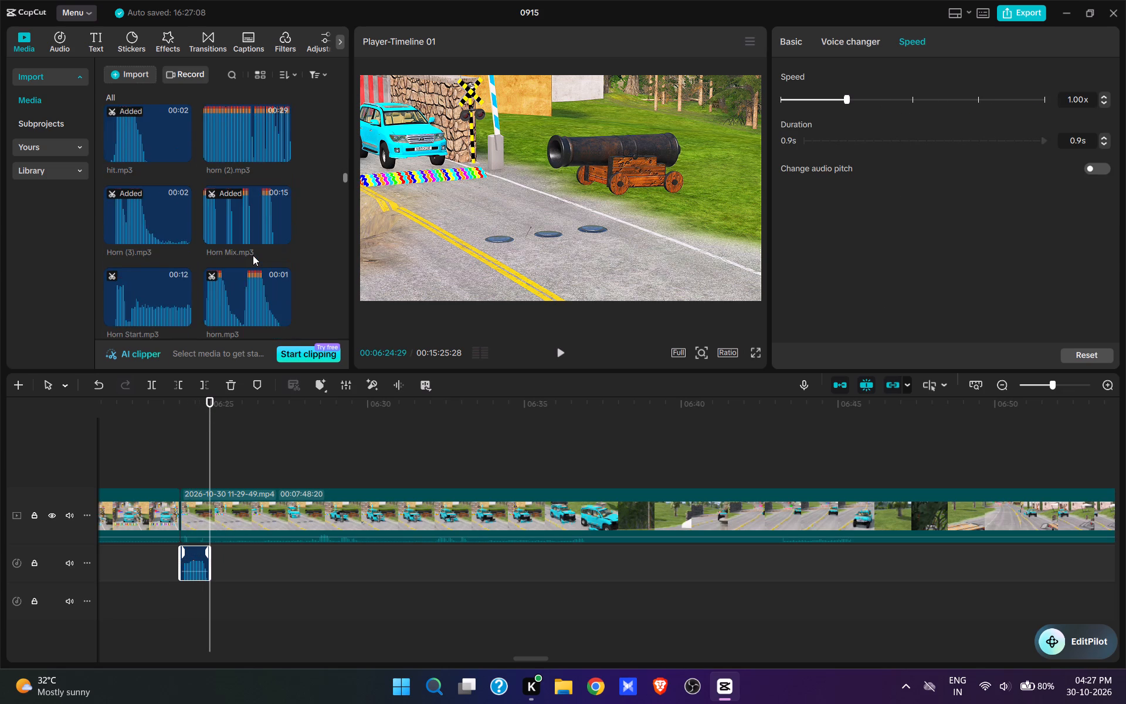
scroll(253, 255, down, 5)
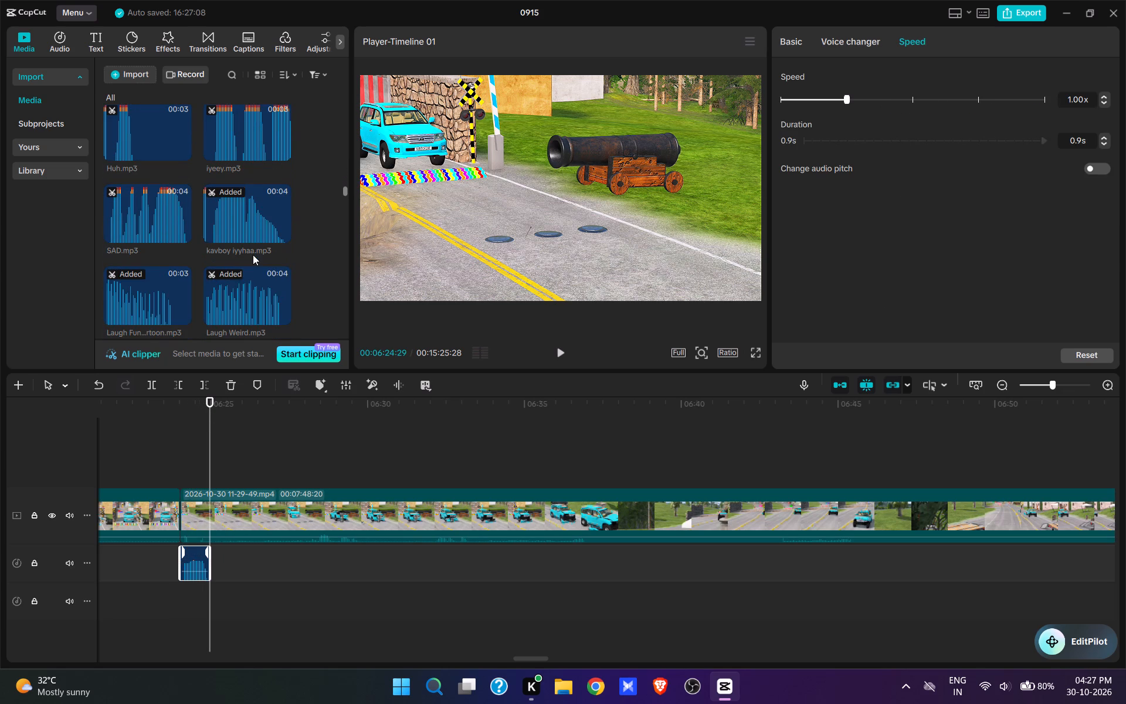
scroll(251, 239, down, 5)
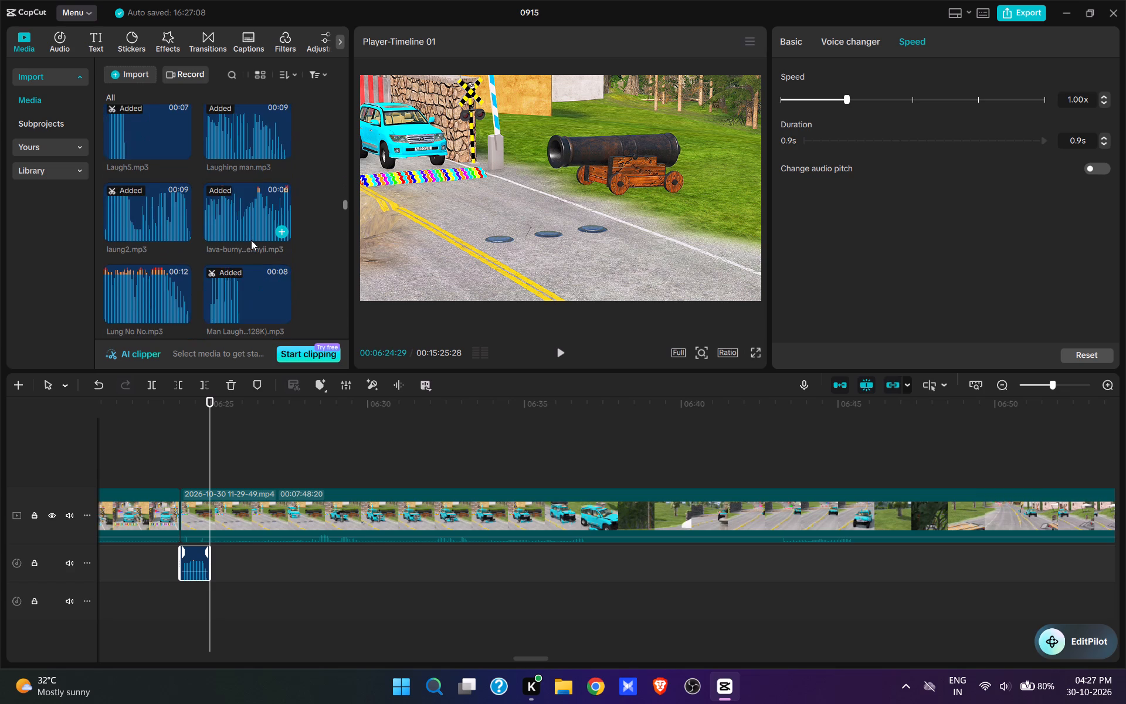
scroll(251, 240, down, 2)
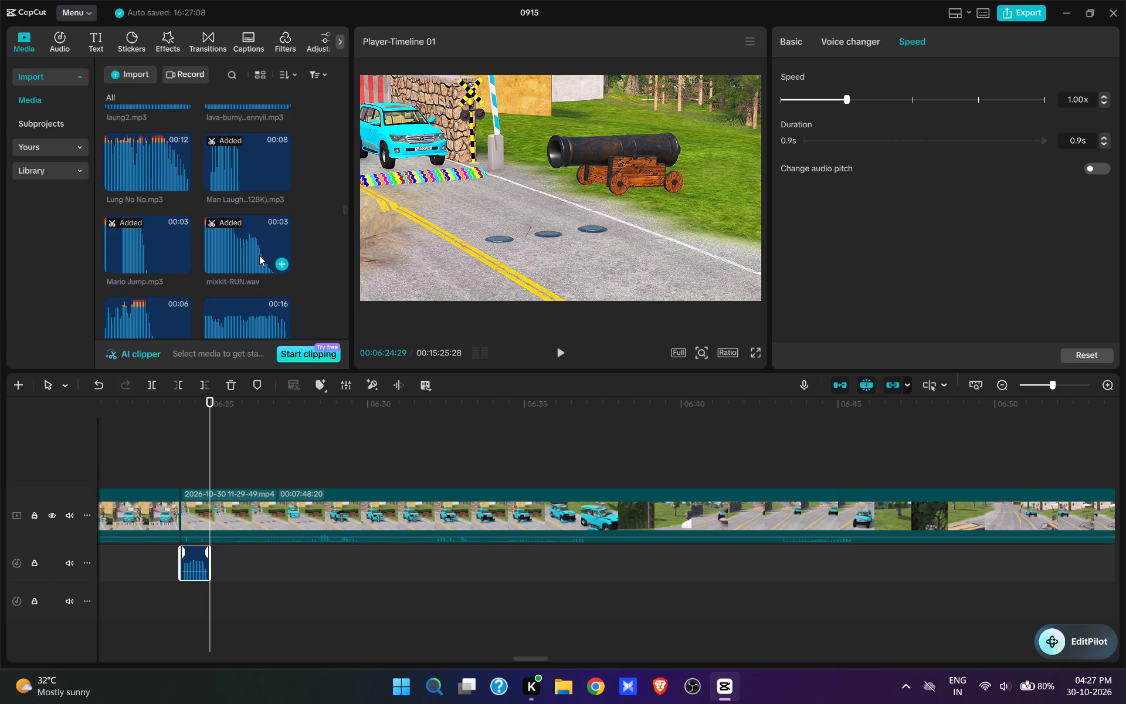
click(280, 264)
key(space)
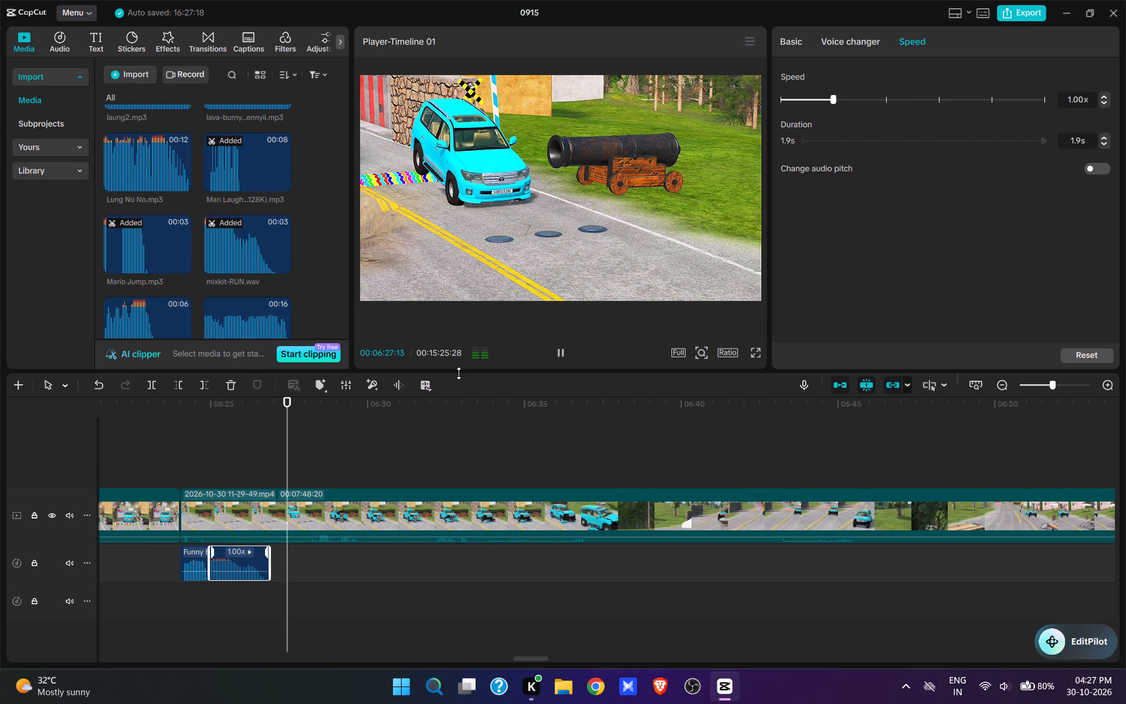
key(space)
Add aaa.mp3 at 00:06:28:07, where the SUV meets the rising bollard, and play back the crash and the footage after it.
scroll(265, 253, up, 7)
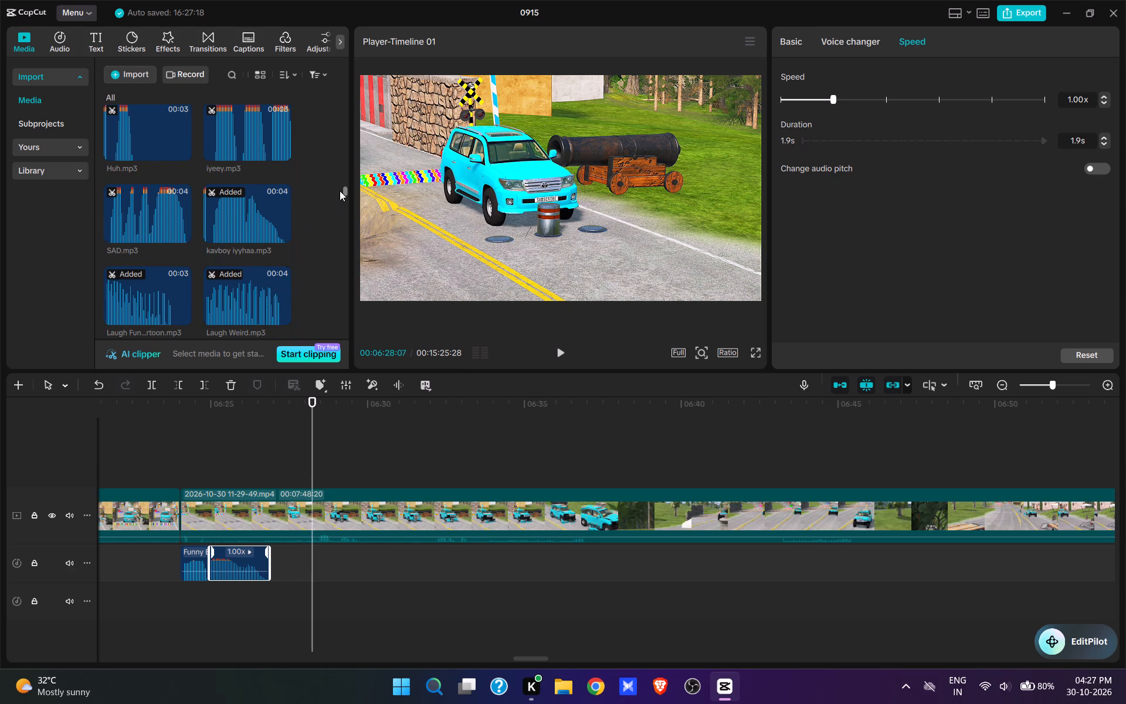
drag(343, 192, 347, 59)
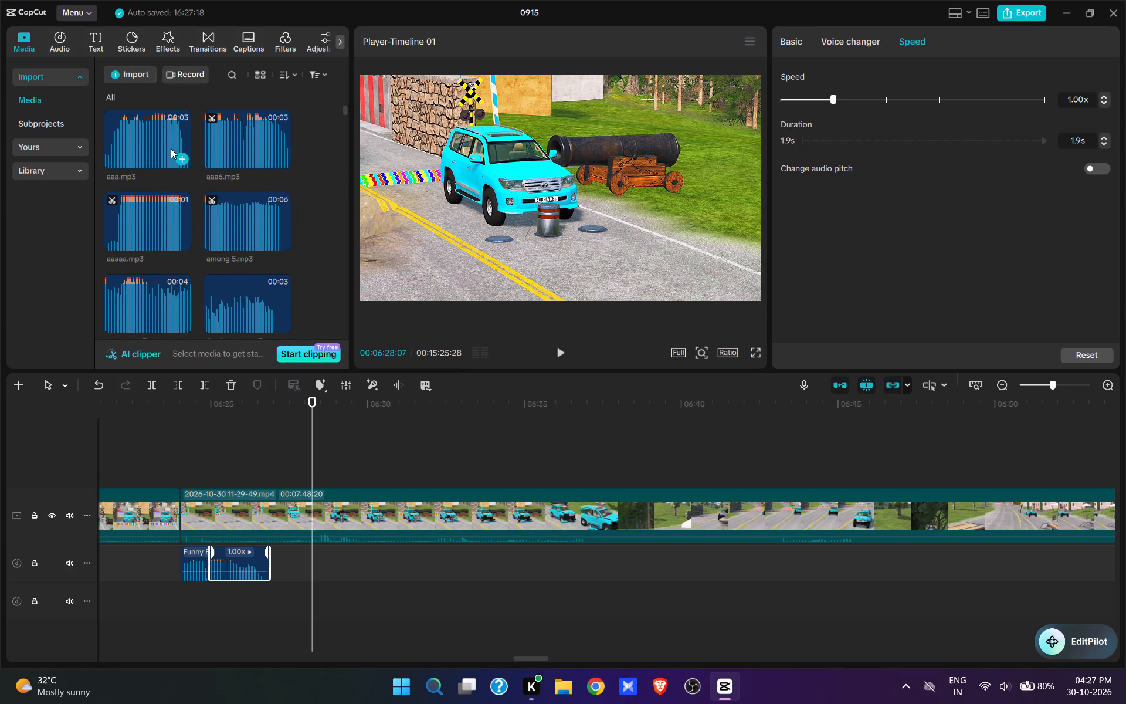
click(183, 158)
key(space)
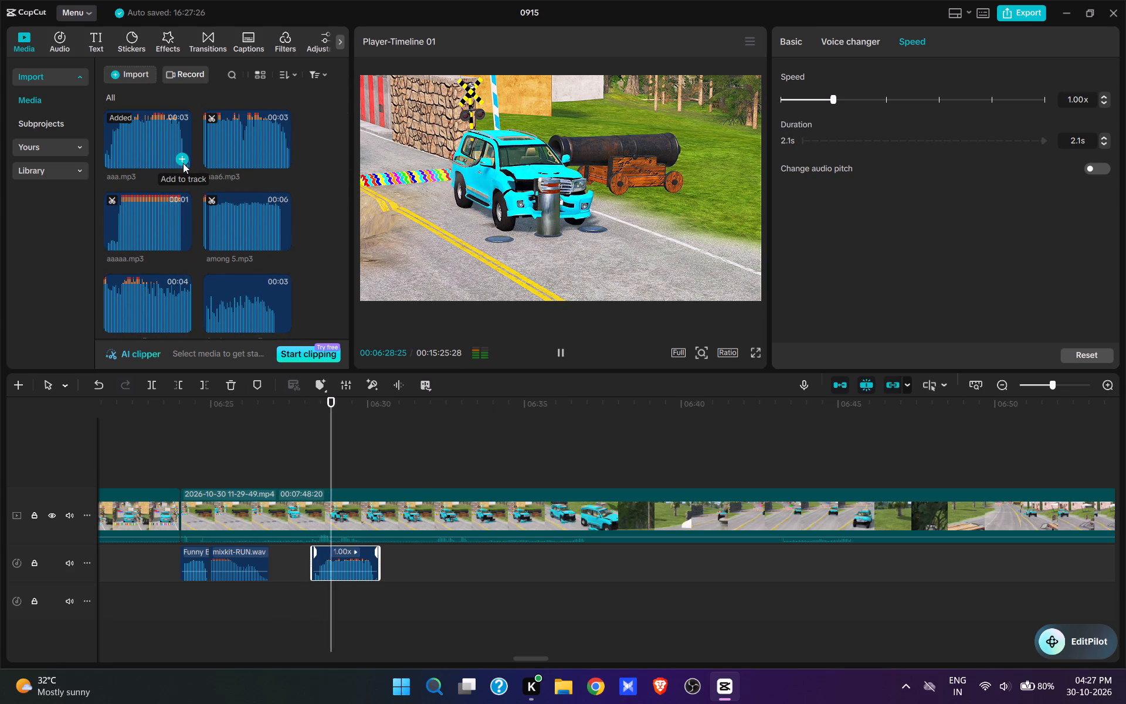
key(space)
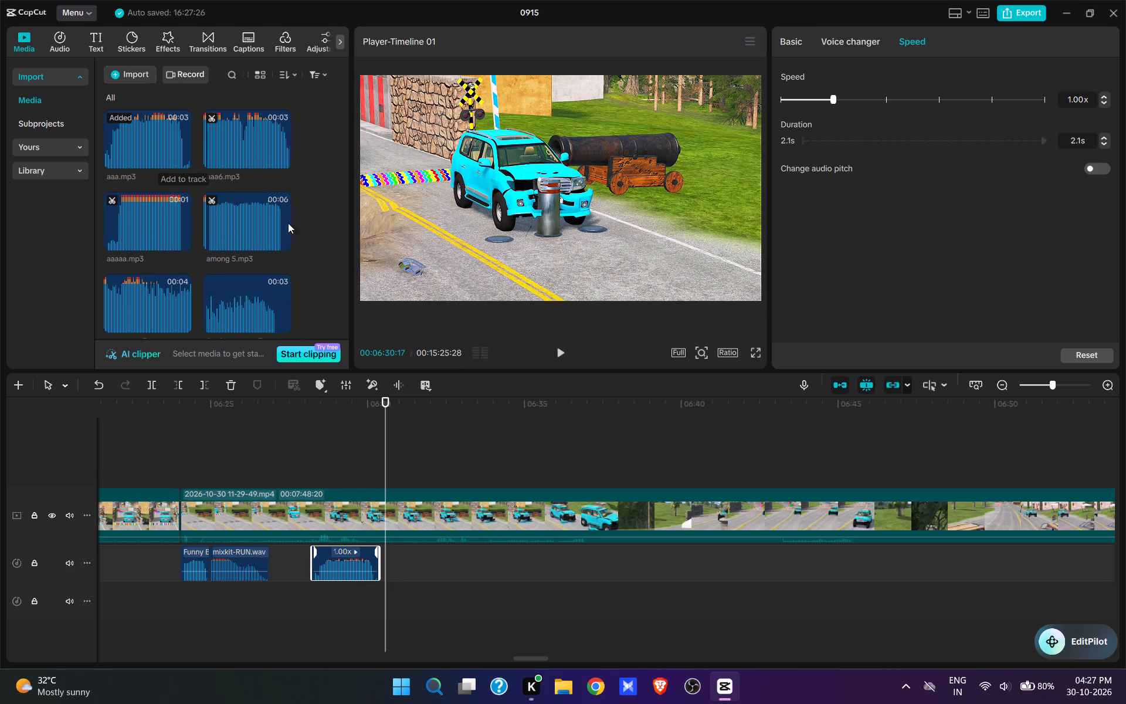
key(space)
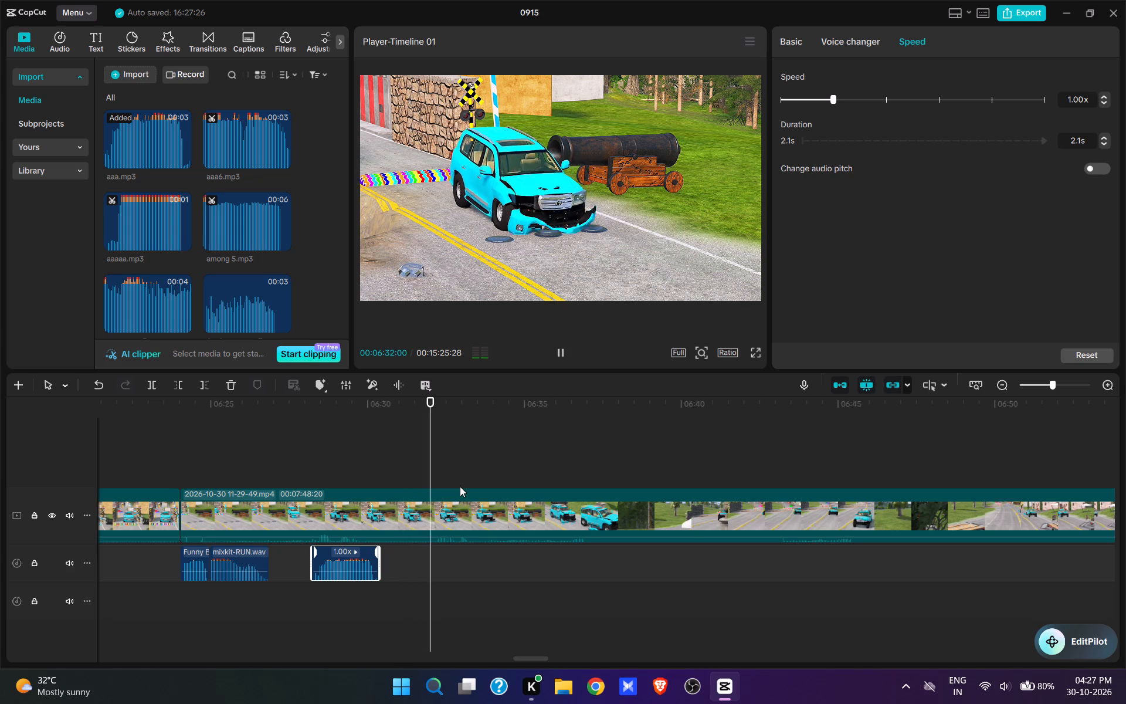
key(space)
Add sorry sorry.mp3 at 00:06:30:17, just after the aaa.mp3 sound, and play it over the SUV stopped at the bollard.
click(386, 473)
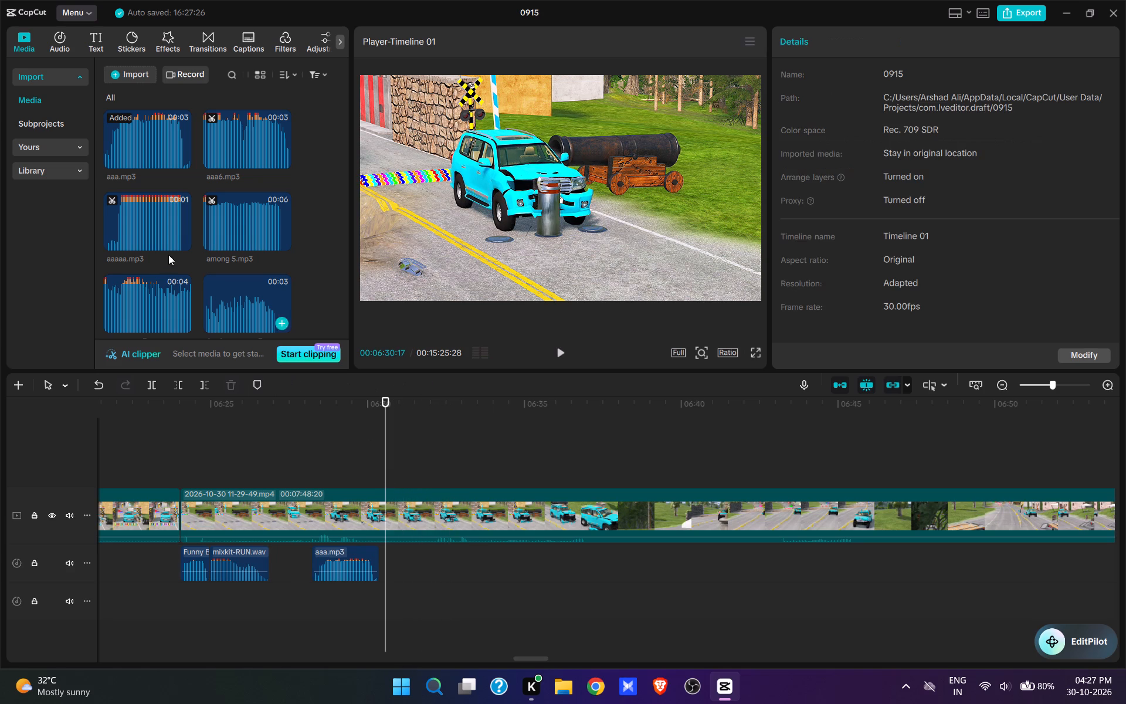
scroll(168, 254, down, 7)
drag(346, 128, 341, 233)
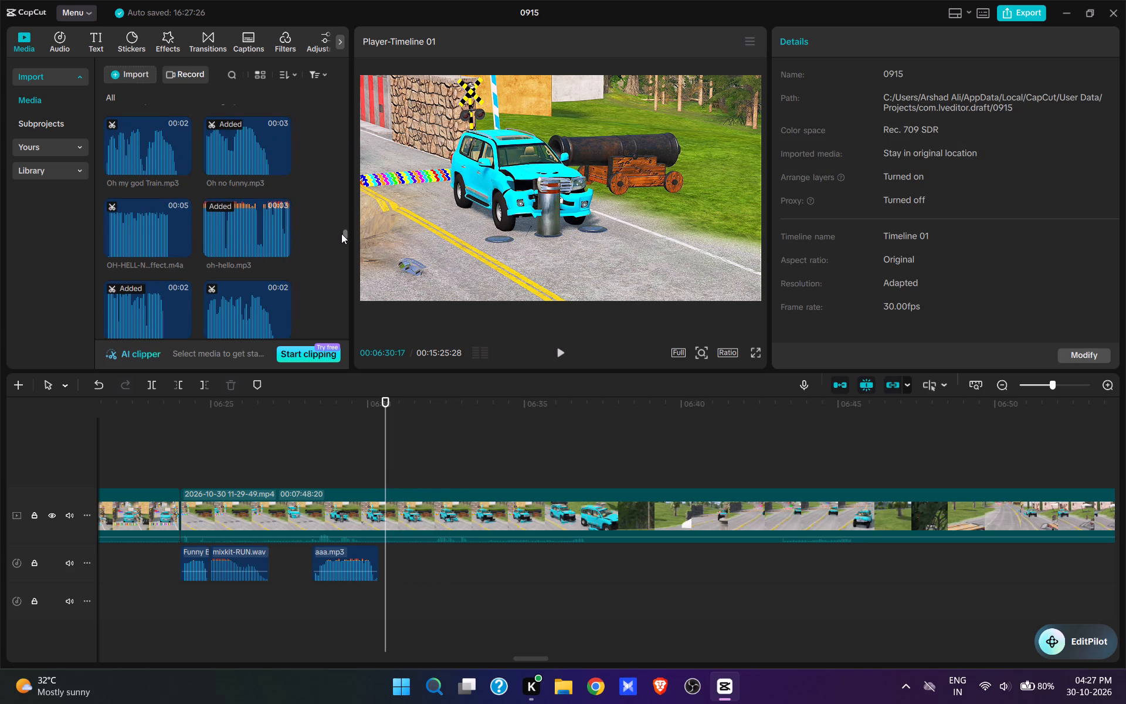
drag(341, 235, 346, 248)
scroll(347, 248, down, 3)
drag(341, 242, 340, 280)
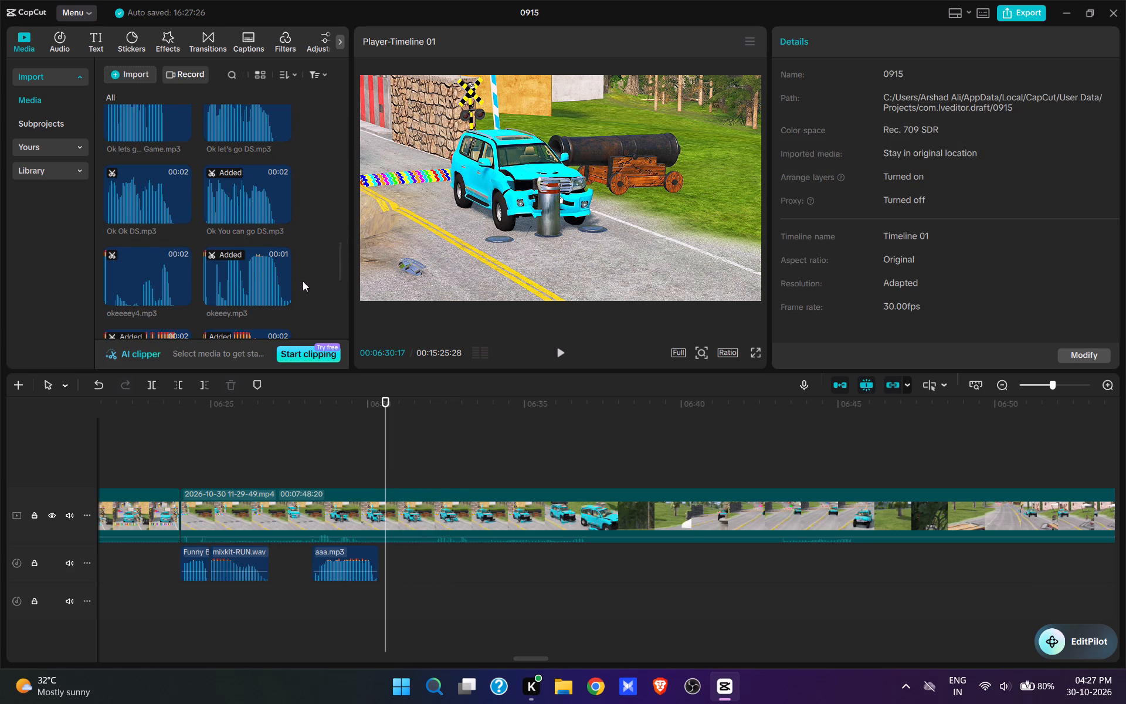
scroll(303, 281, down, 9)
drag(343, 268, 344, 336)
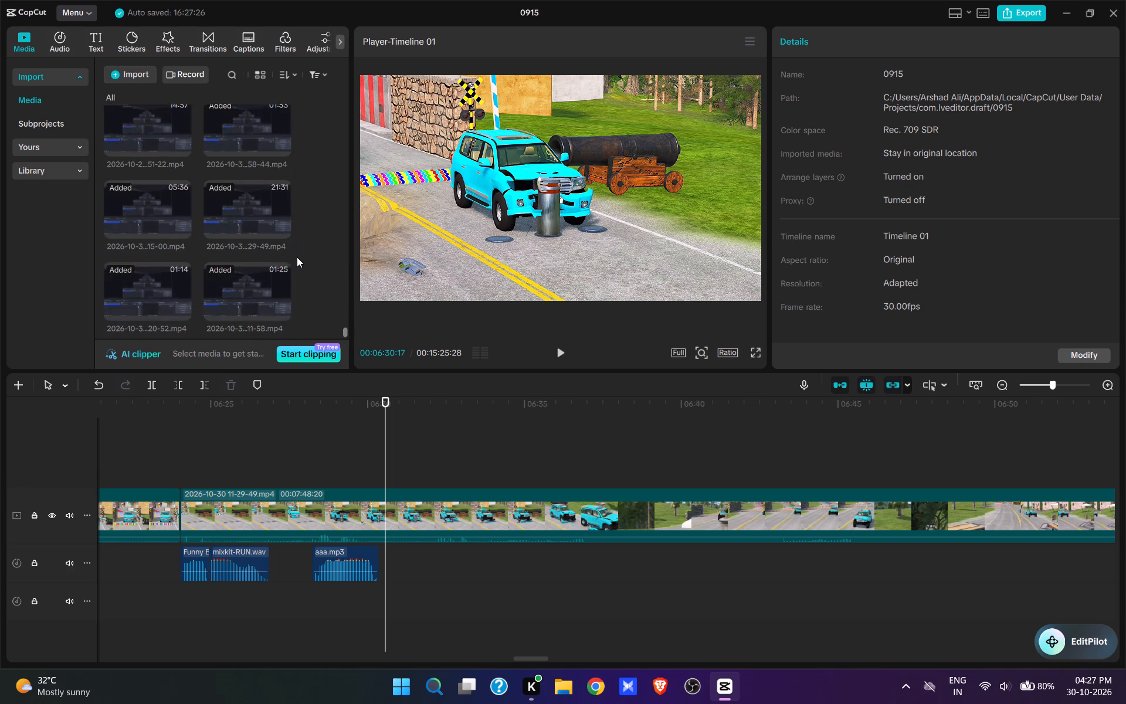
scroll(297, 257, up, 5)
click(280, 226)
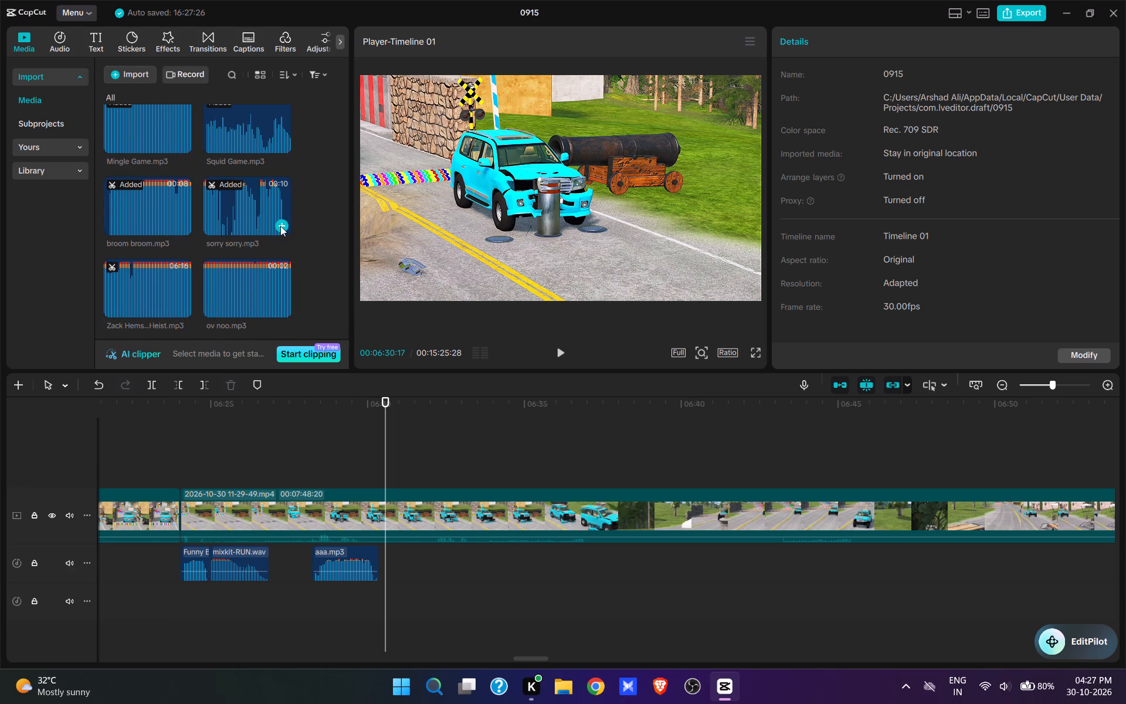
key(space)
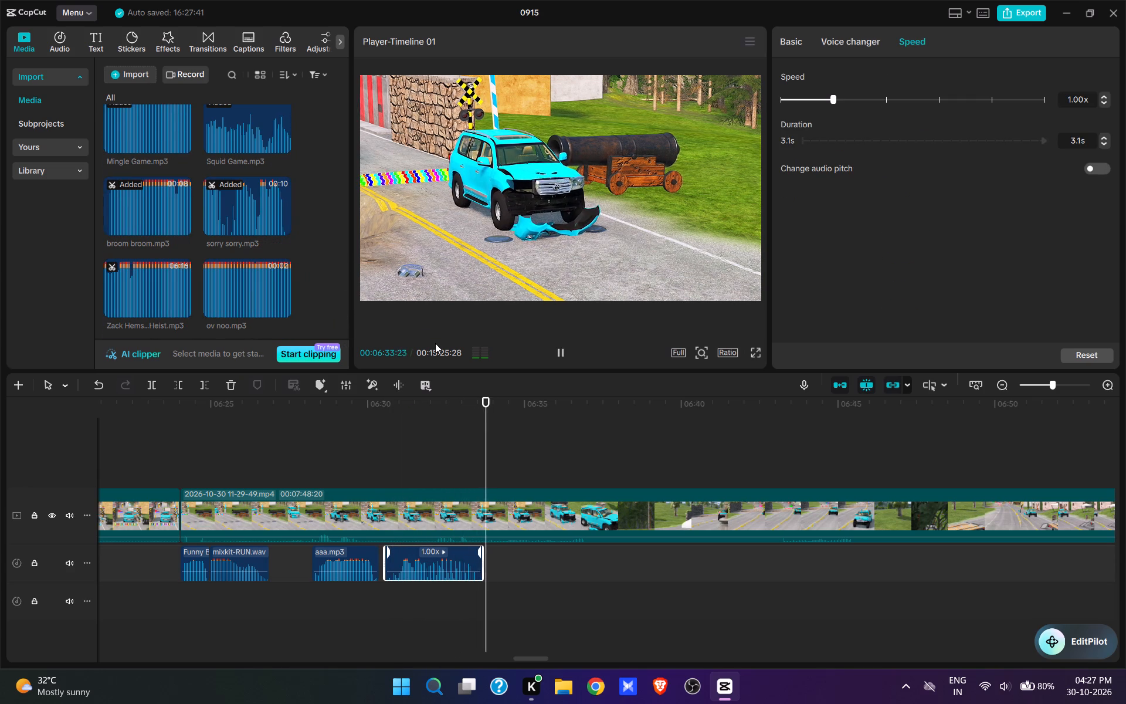
key(space)
Replay the end of sorry sorry.mp3, add Go go go go.mp3 at 00:06:33:27, and play it as the SUV sets off.
click(497, 475)
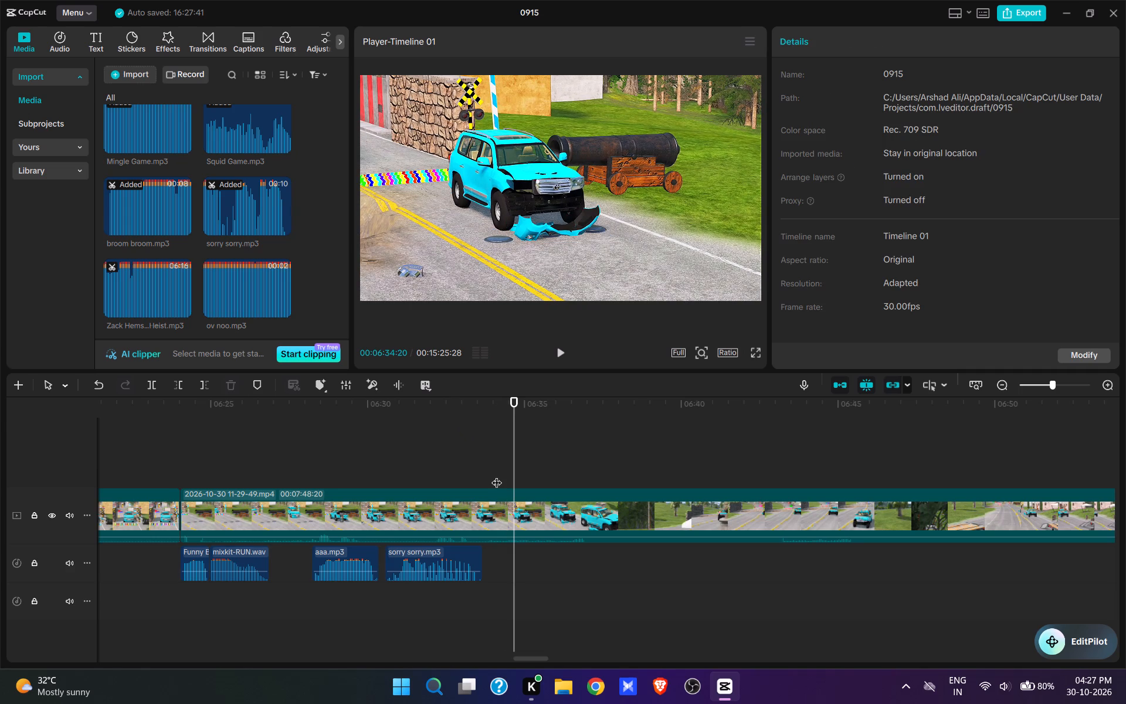
click(461, 469)
key(space)
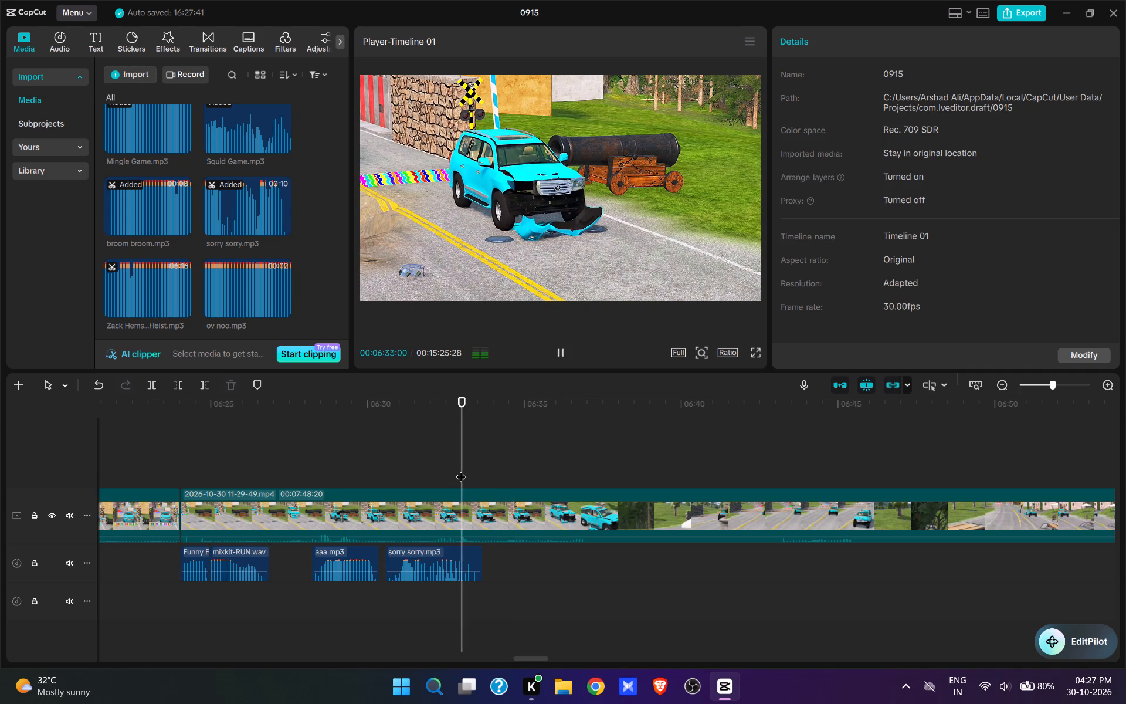
key(space)
scroll(269, 262, up, 4)
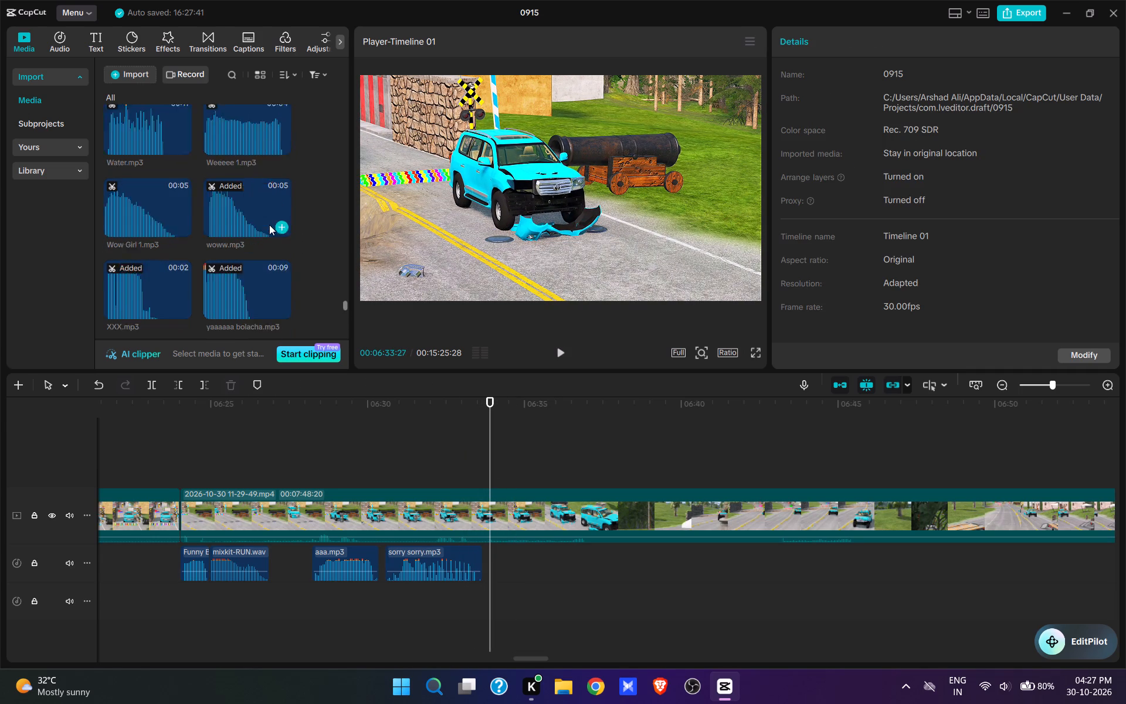
scroll(269, 225, up, 15)
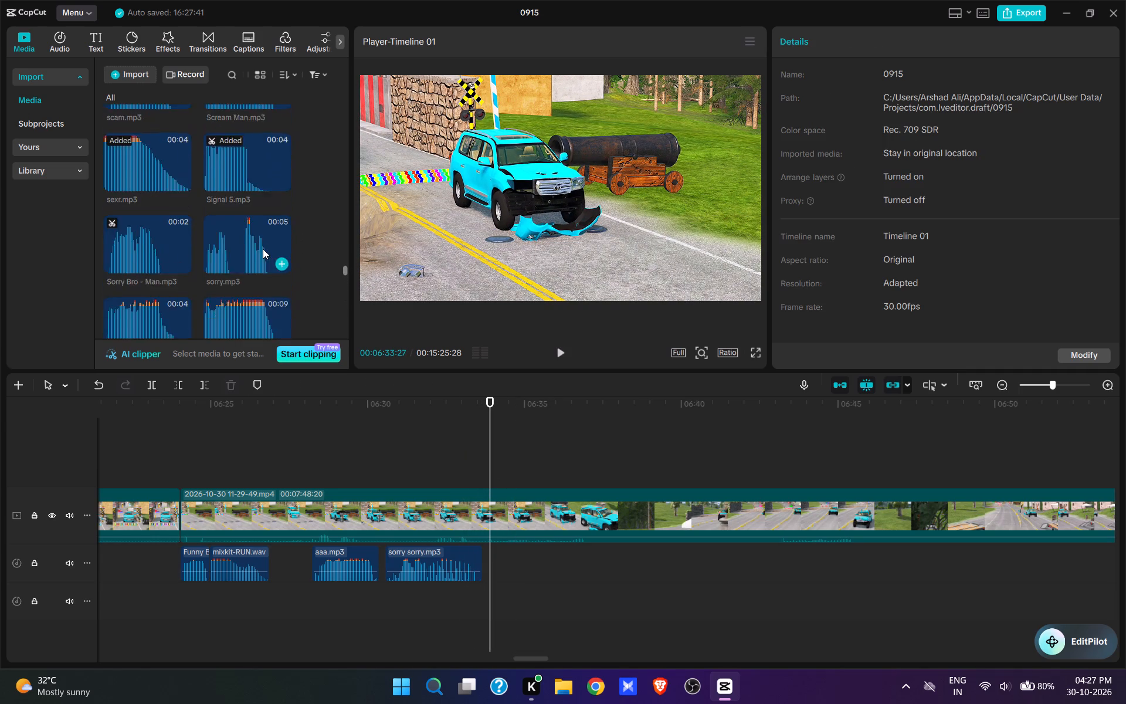
scroll(263, 249, up, 10)
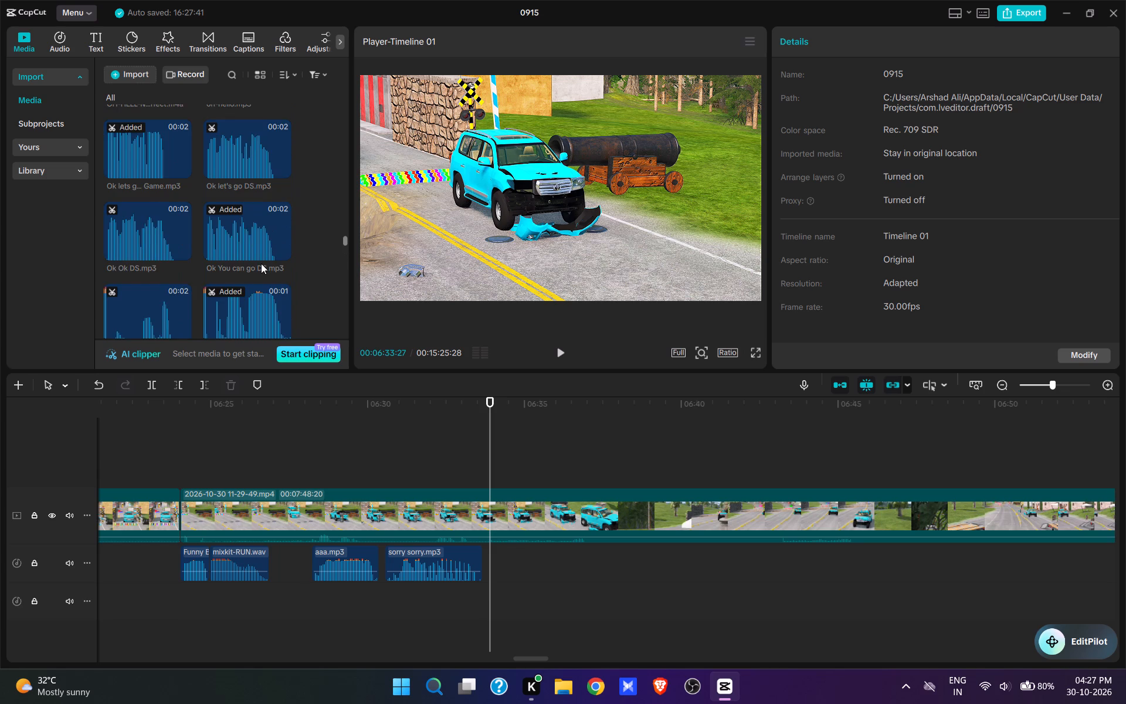
scroll(261, 263, up, 7)
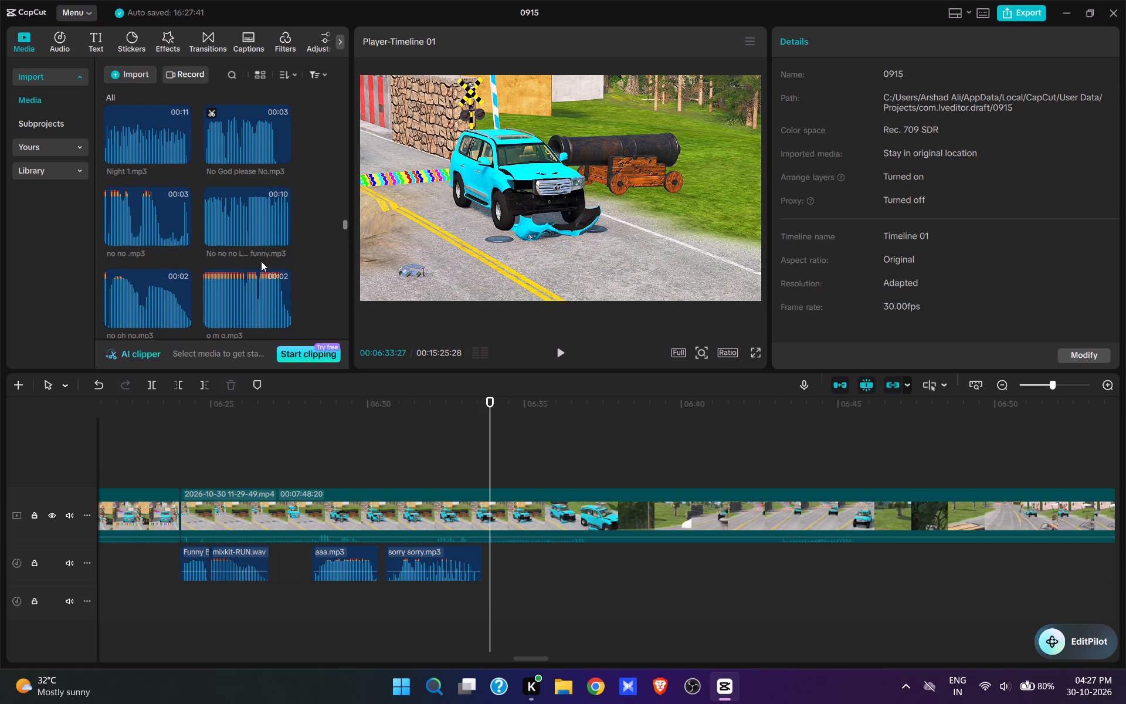
scroll(261, 261, up, 3)
scroll(219, 230, up, 5)
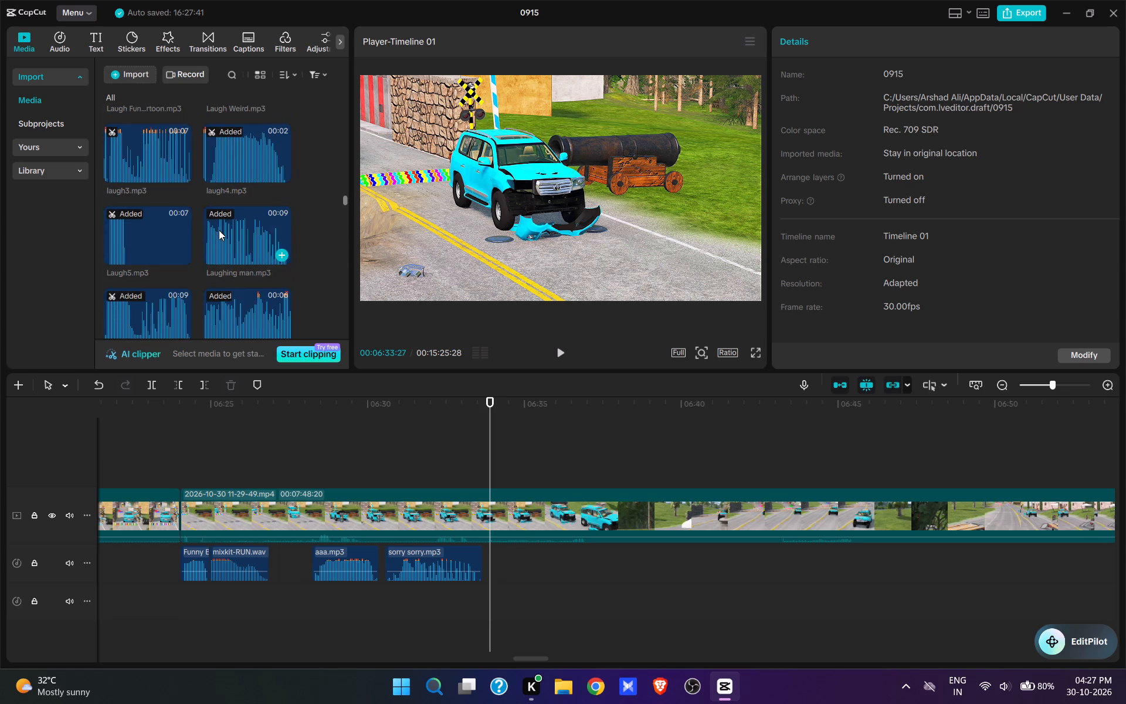
scroll(219, 230, up, 10)
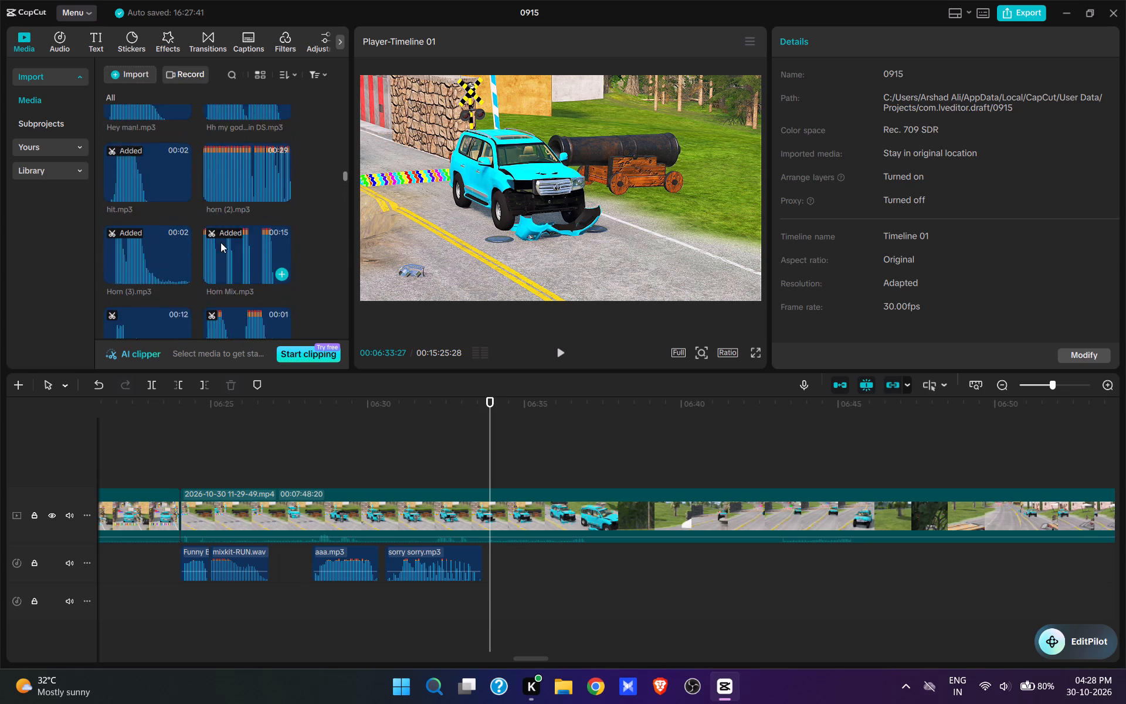
scroll(221, 244, up, 4)
click(240, 176)
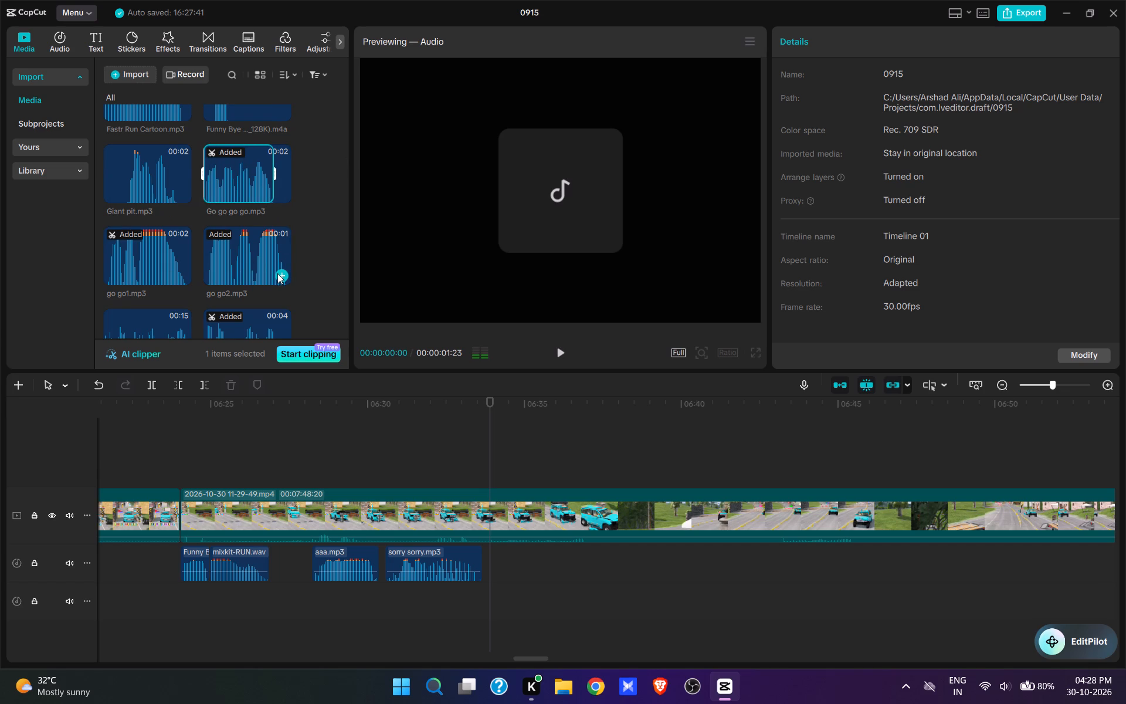
click(264, 192)
key(space)
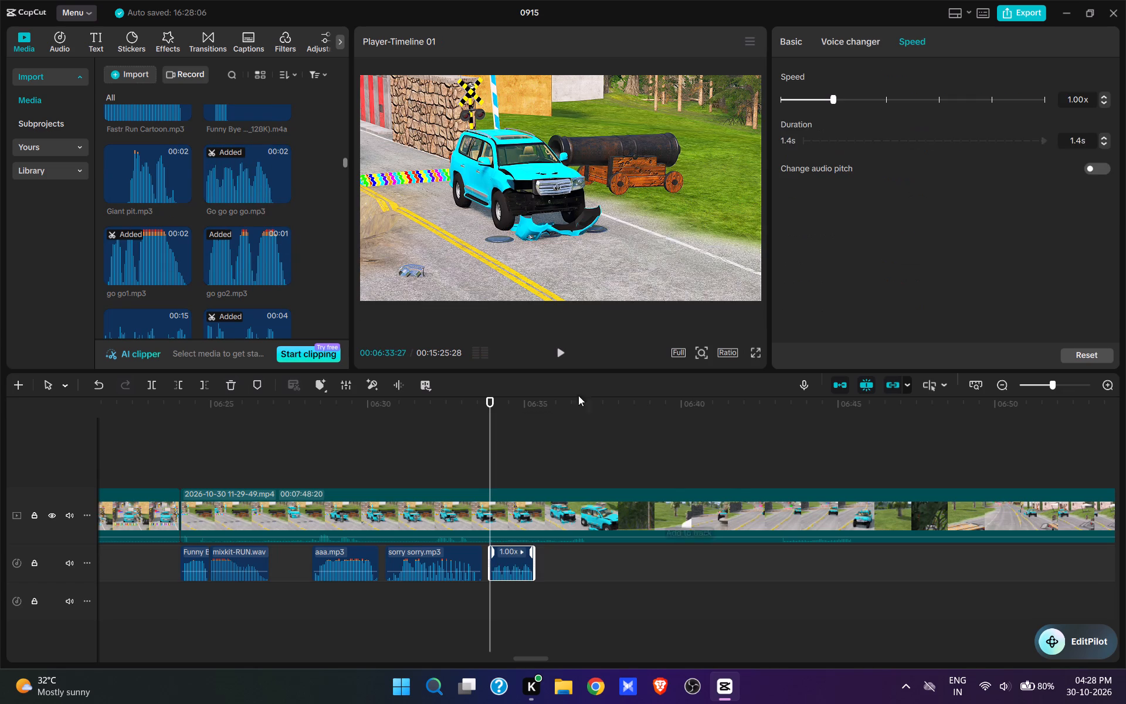
triple_click(572, 353)
click(569, 353)
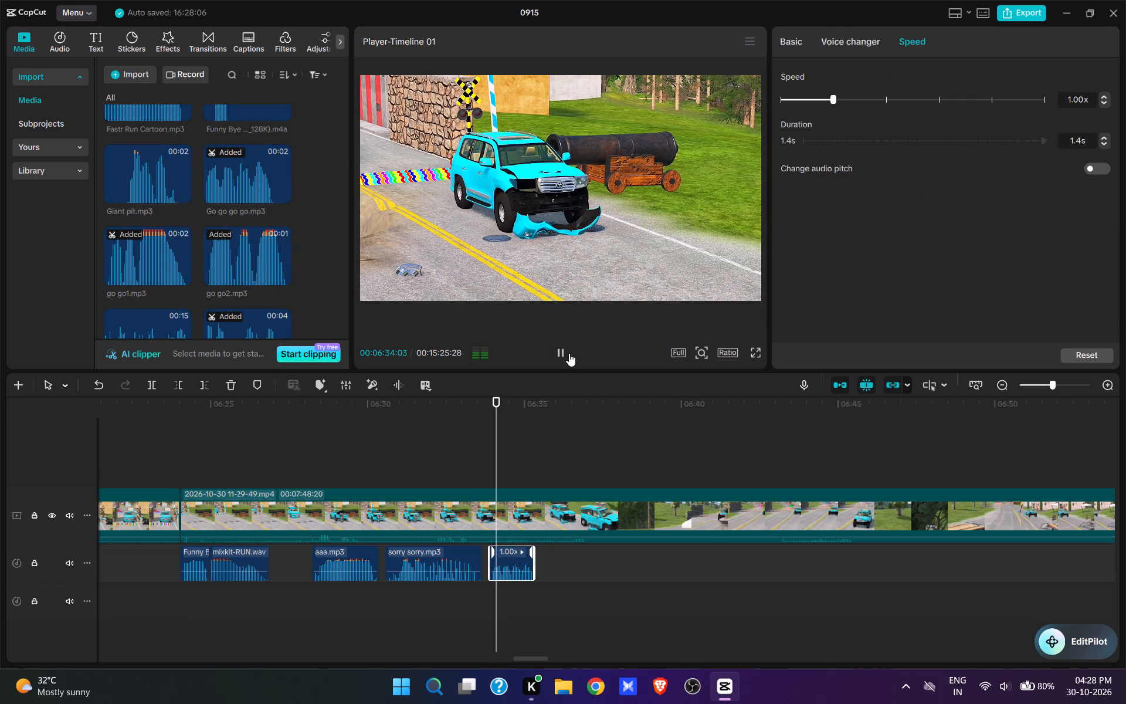
key(space)
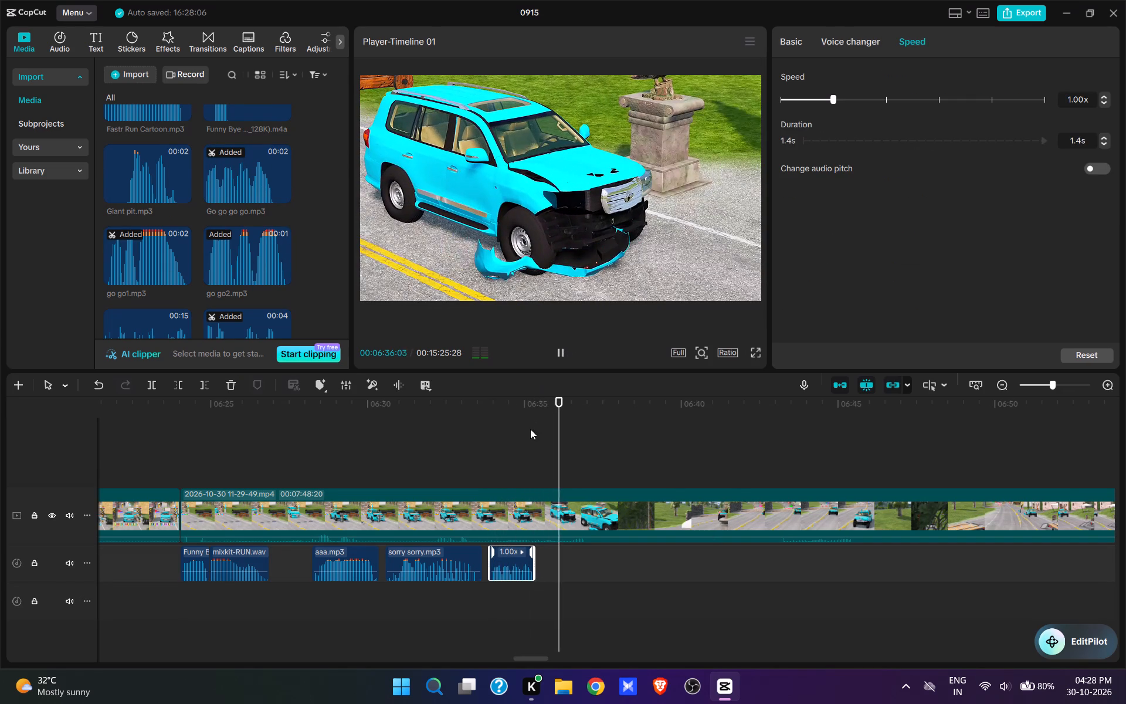
Add zina.mp3 at 00:06:35:09, directly after the Go go go go sound, and play back to 00:06:36:26.
click(535, 469)
scroll(212, 248, down, 6)
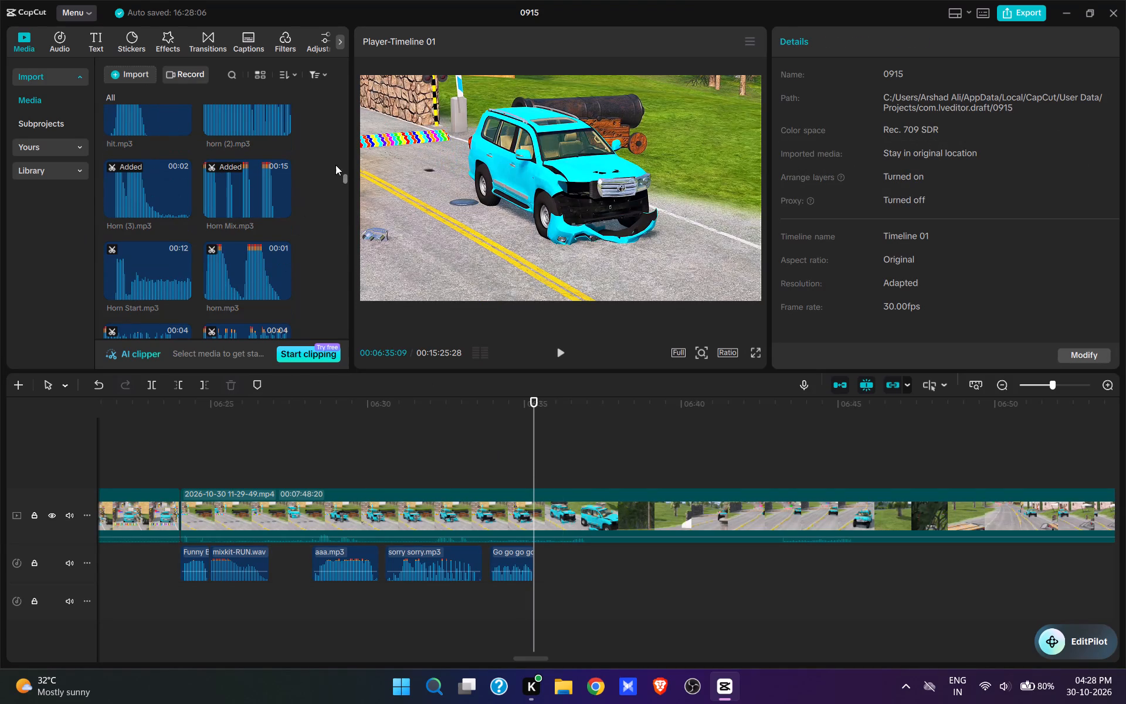
drag(342, 177, 341, 296)
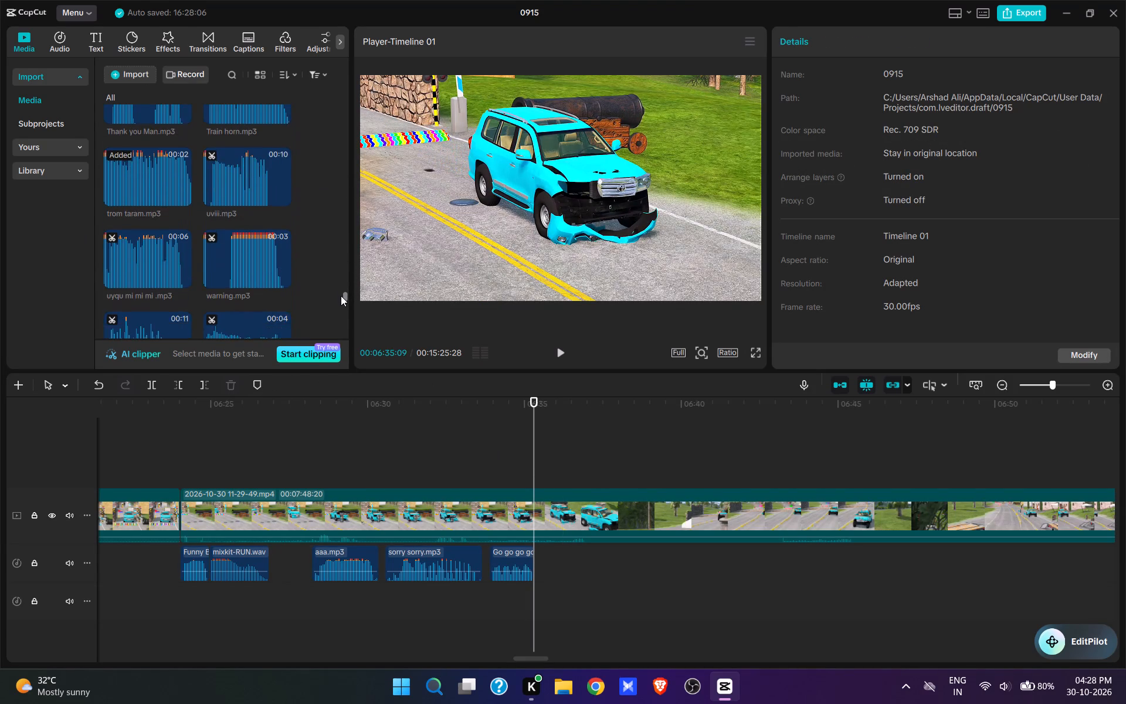
drag(341, 296, 341, 310)
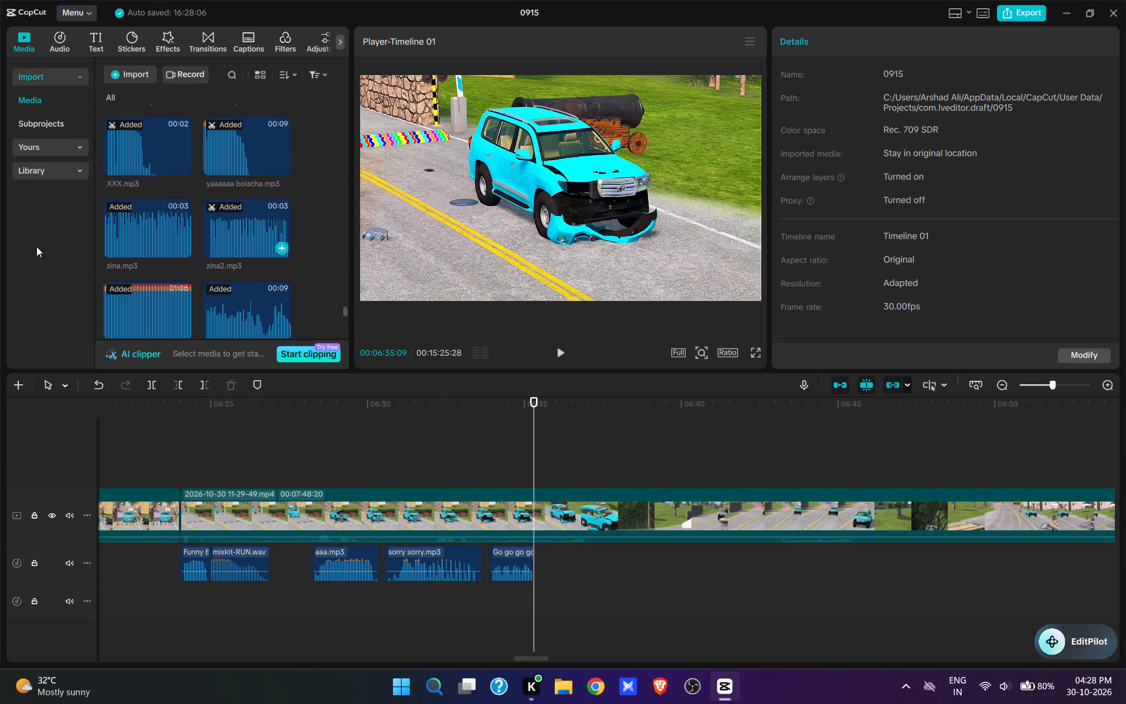
click(181, 248)
key(space)
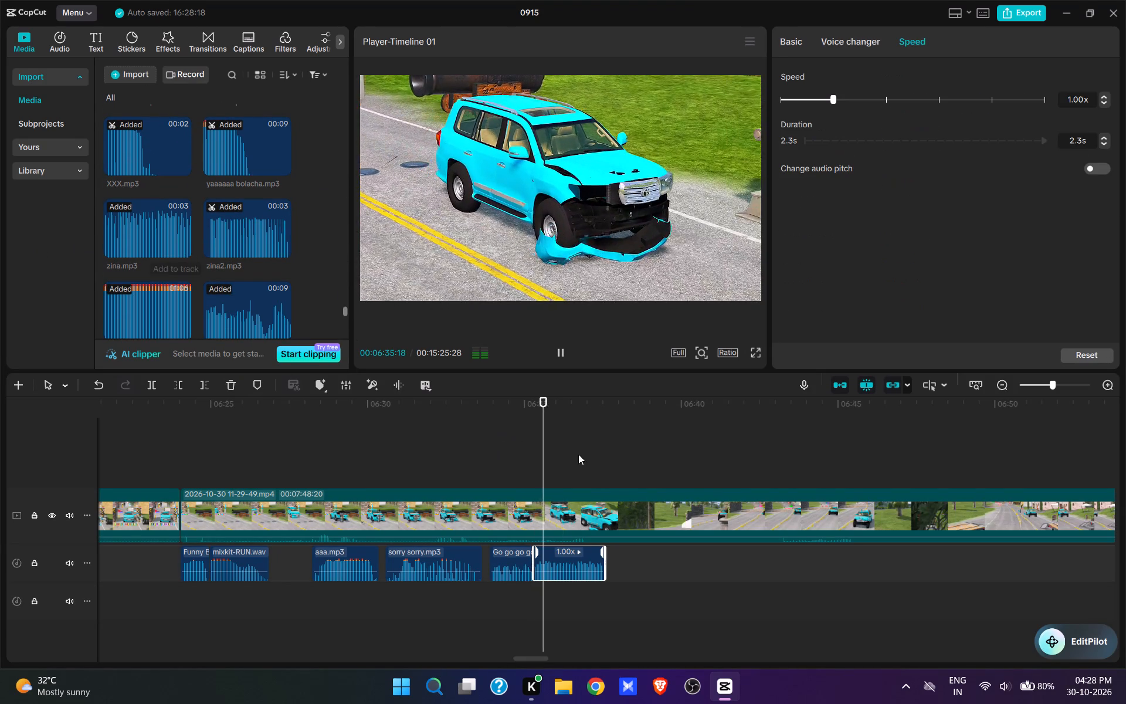
key(space)
Split the recording at 00:06:36:26 and cut the following footage up to the SUV driving down the road past the gate.
click(596, 516)
key(w)
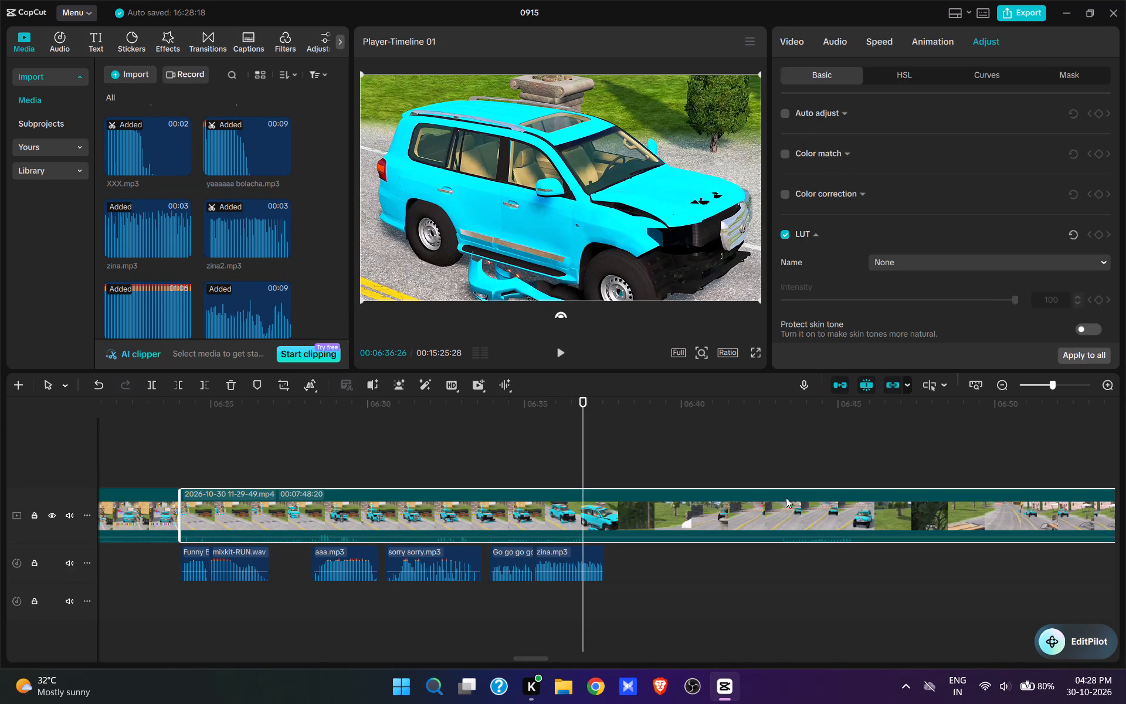
click(843, 481)
click(772, 482)
key(space)
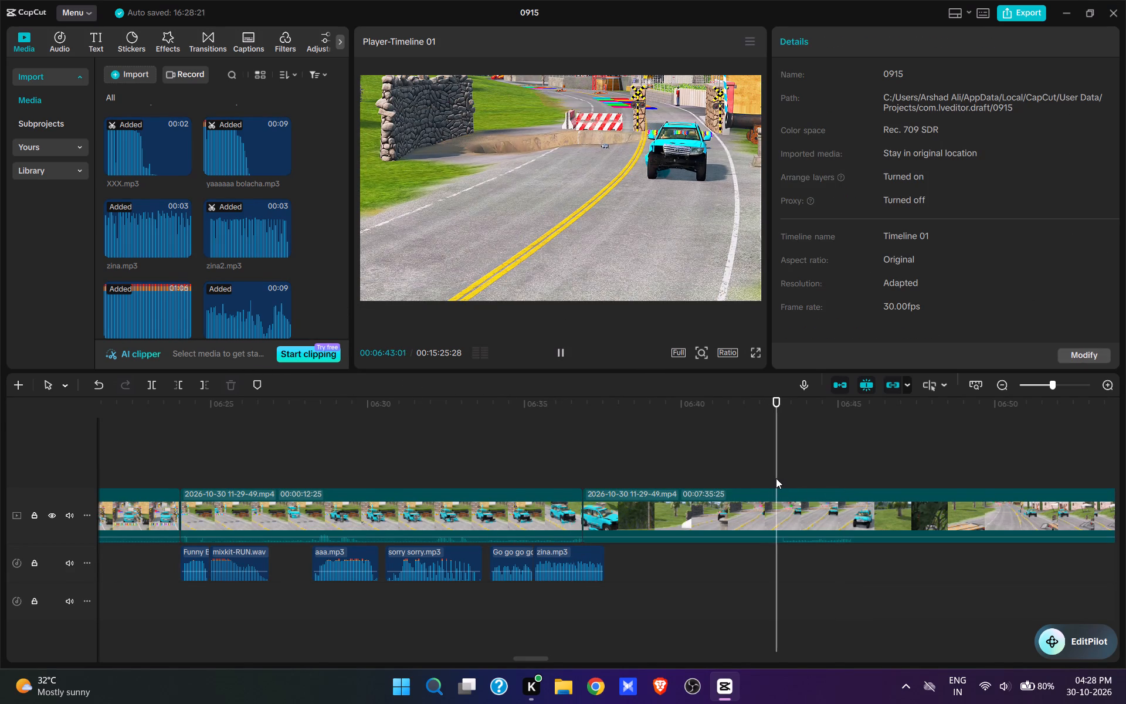
key(space)
text(q)
Play the front road view, split it at 00:06:38:21, and cut the footage up to the SUV nearing the flatbed ramp.
key(space)
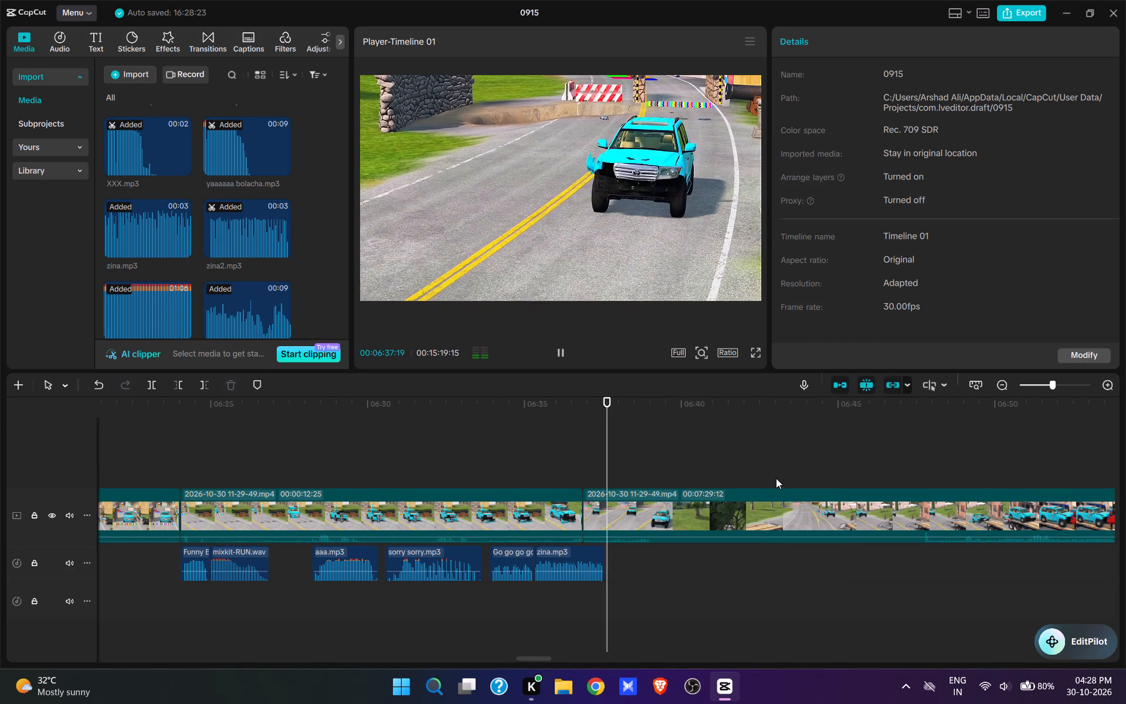
key(space)
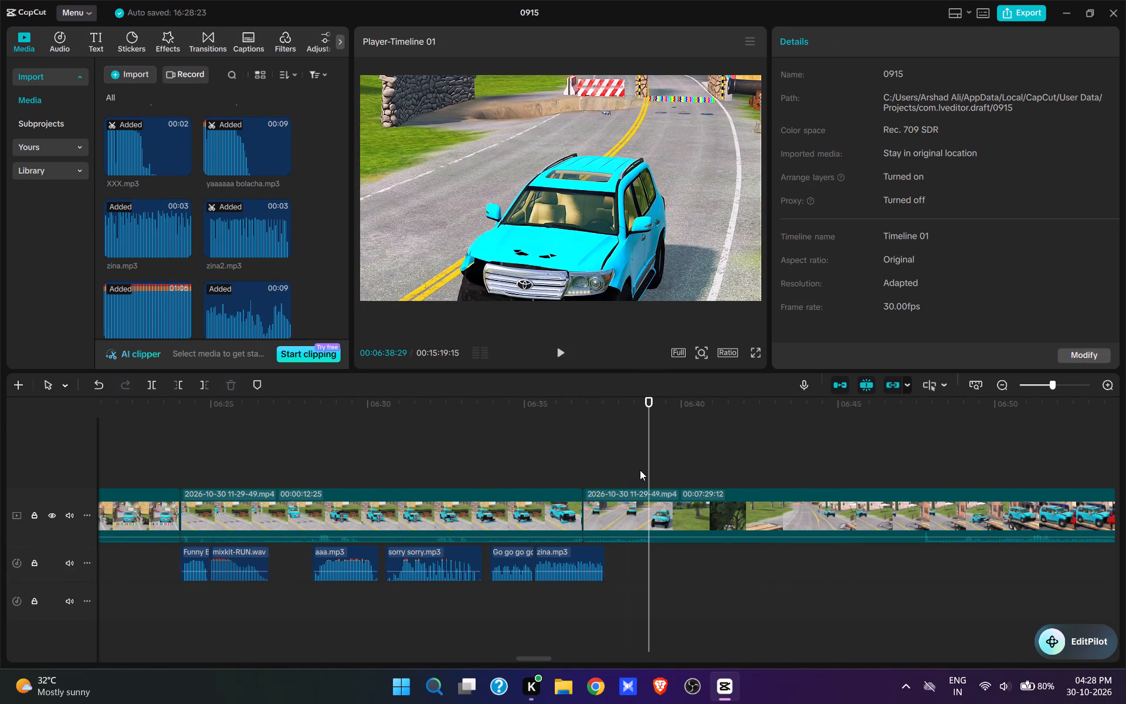
click(647, 472)
click(641, 472)
key(w)
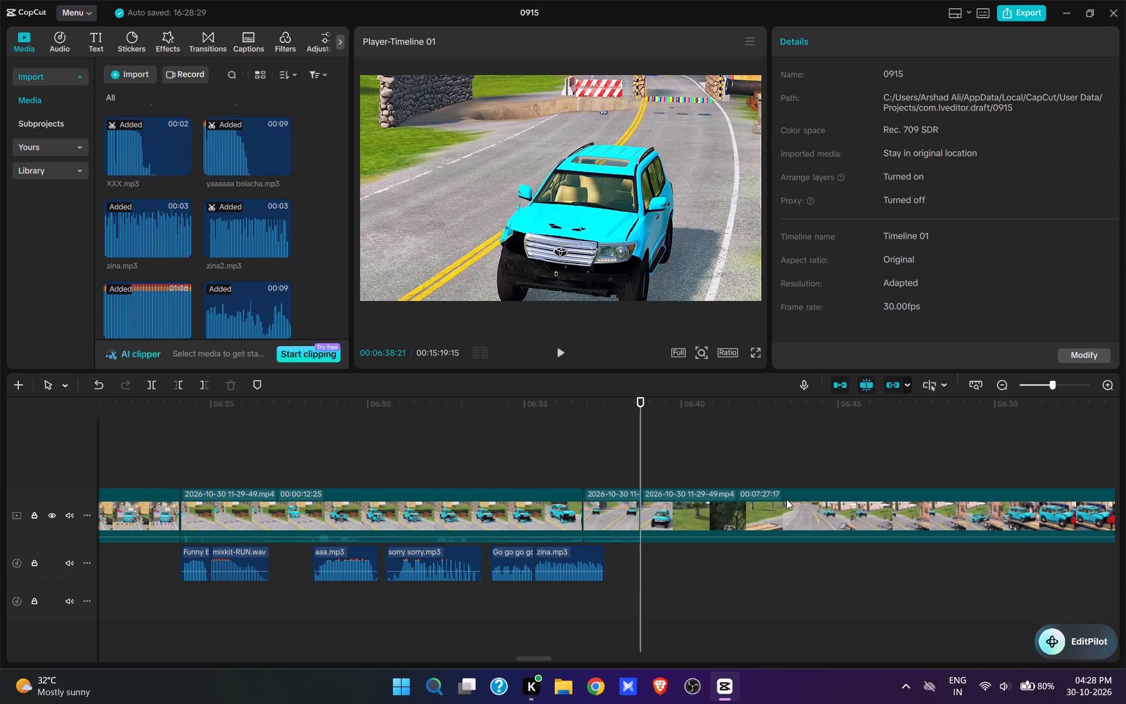
drag(799, 521, 730, 567)
click(785, 455)
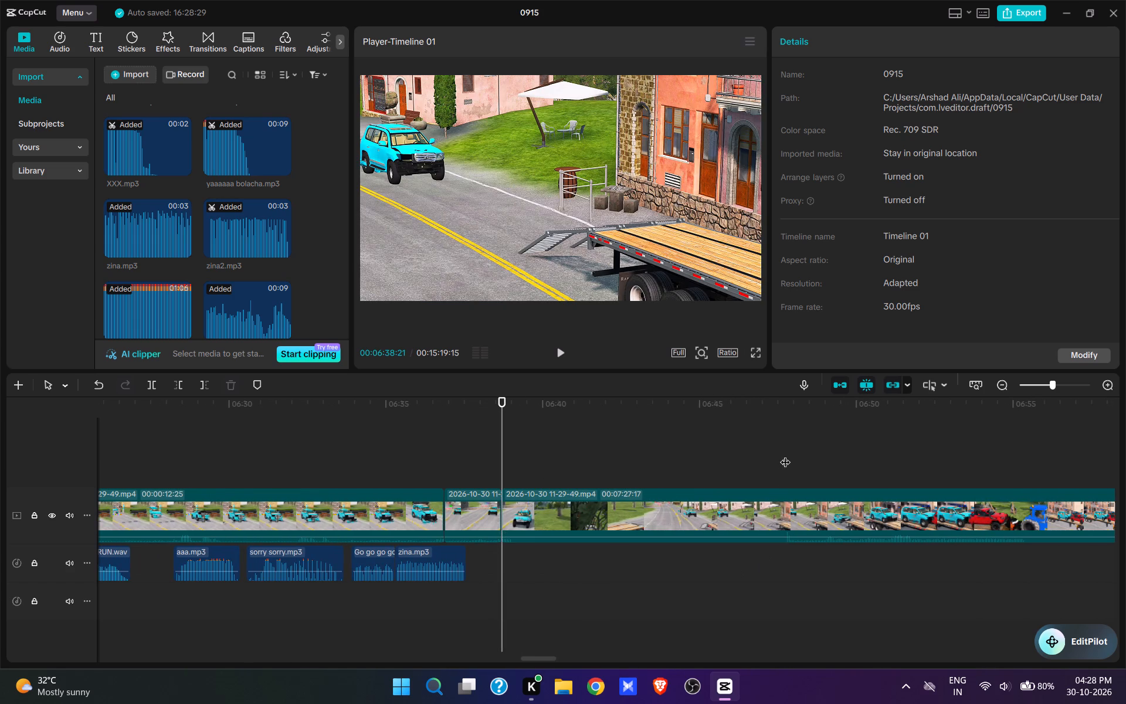
key(q)
Add yaaaaaa bolacha.mp3 at 00:06:40:08, as the SUV jumps onto the flatbed trailer, and play through its landing and crash.
key(space)
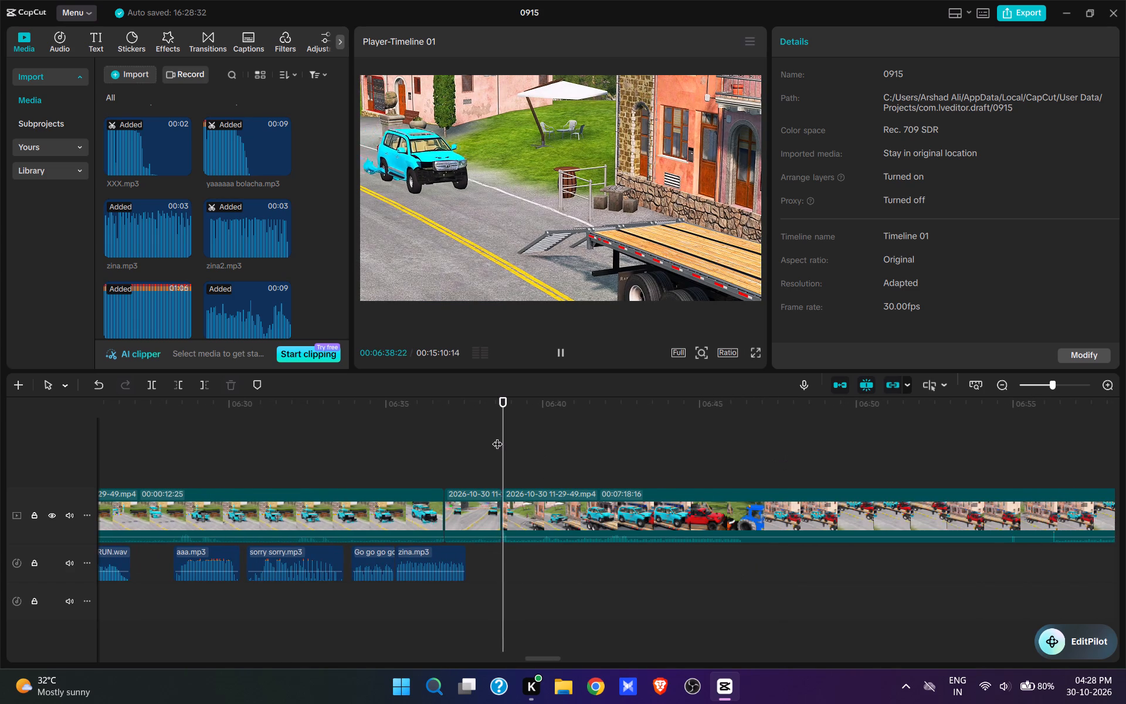
key(space)
key(space)
key(space)
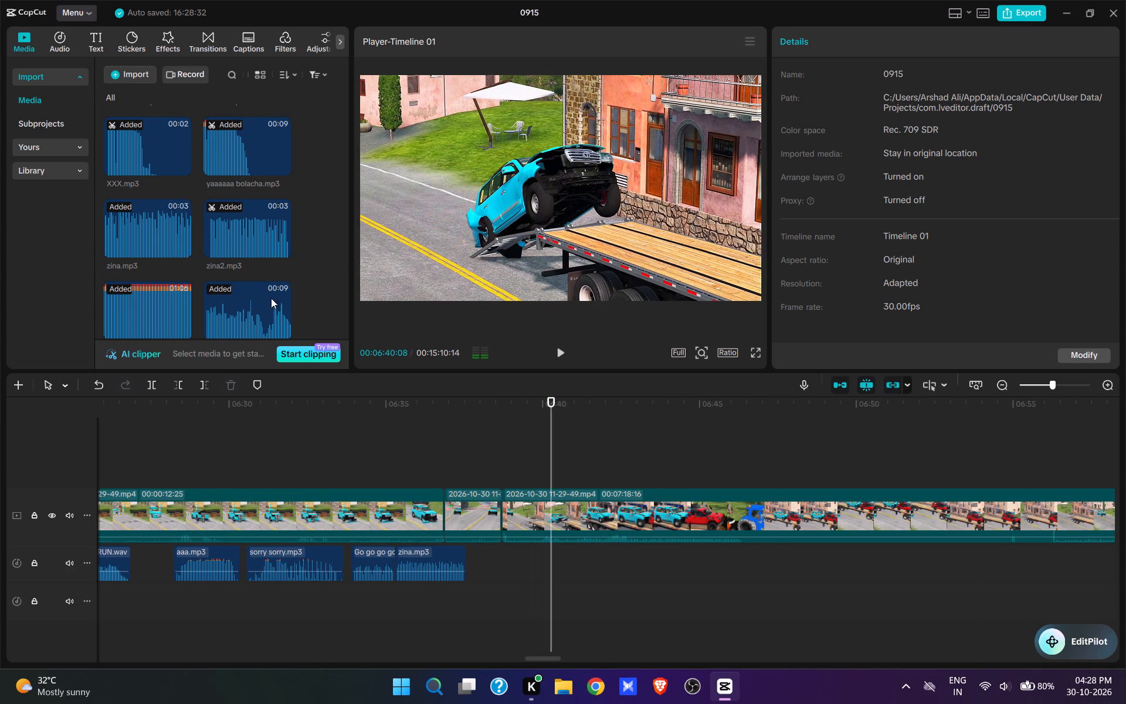
scroll(255, 246, down, 8)
scroll(263, 246, up, 7)
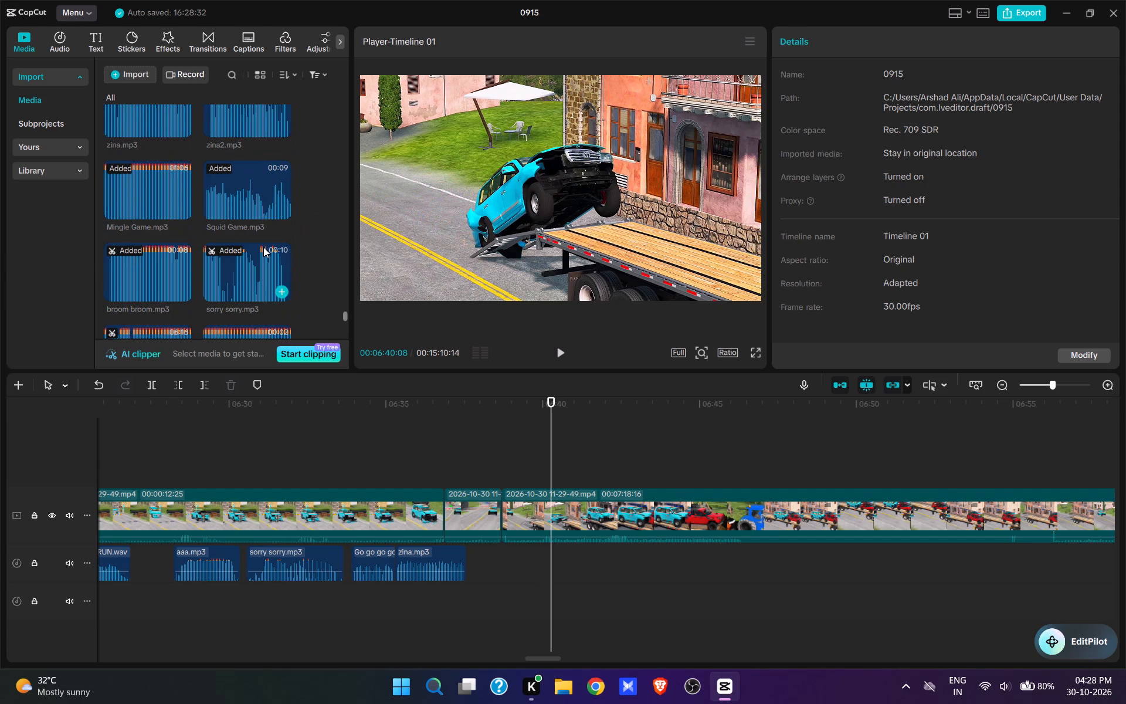
click(277, 113)
key(space)
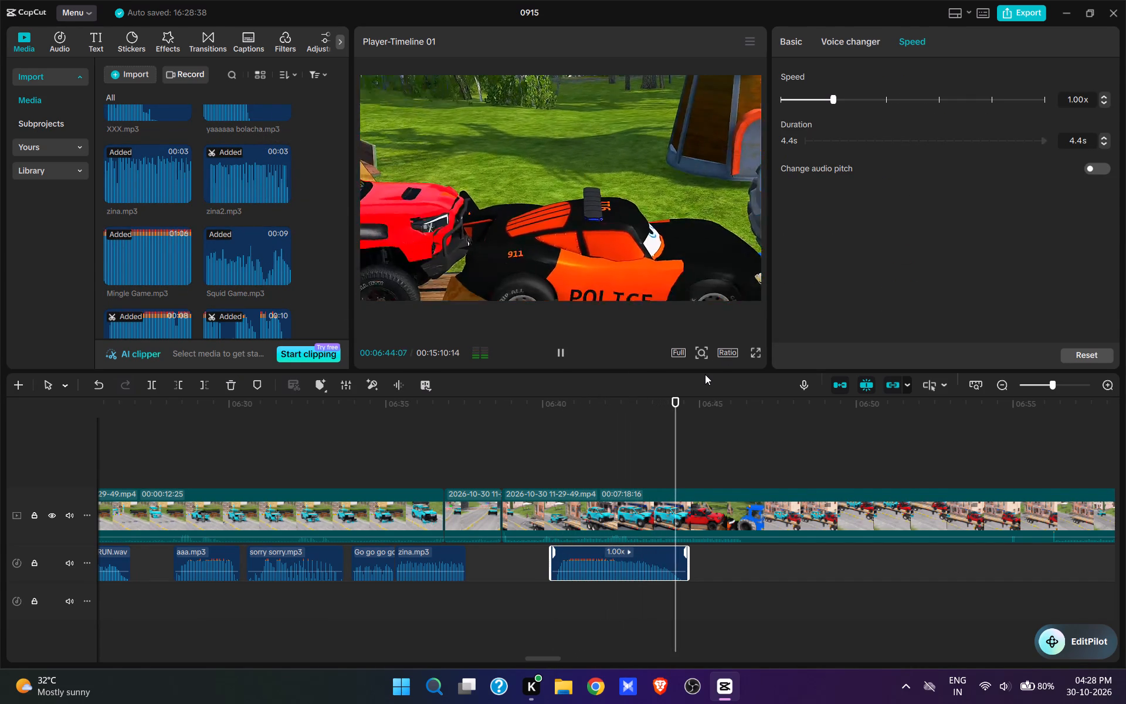
key(space)
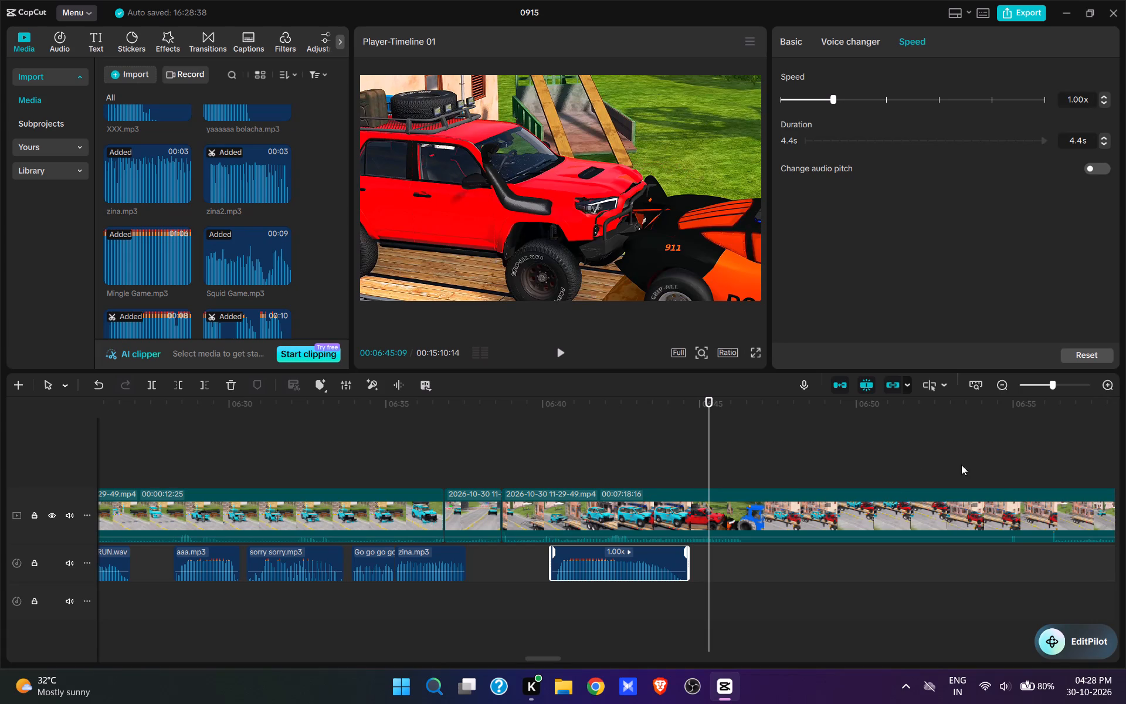
Split the recording at 00:06:41:15, while the blue SUV is airborne above the flatbed trailer.
click(1003, 464)
click(622, 478)
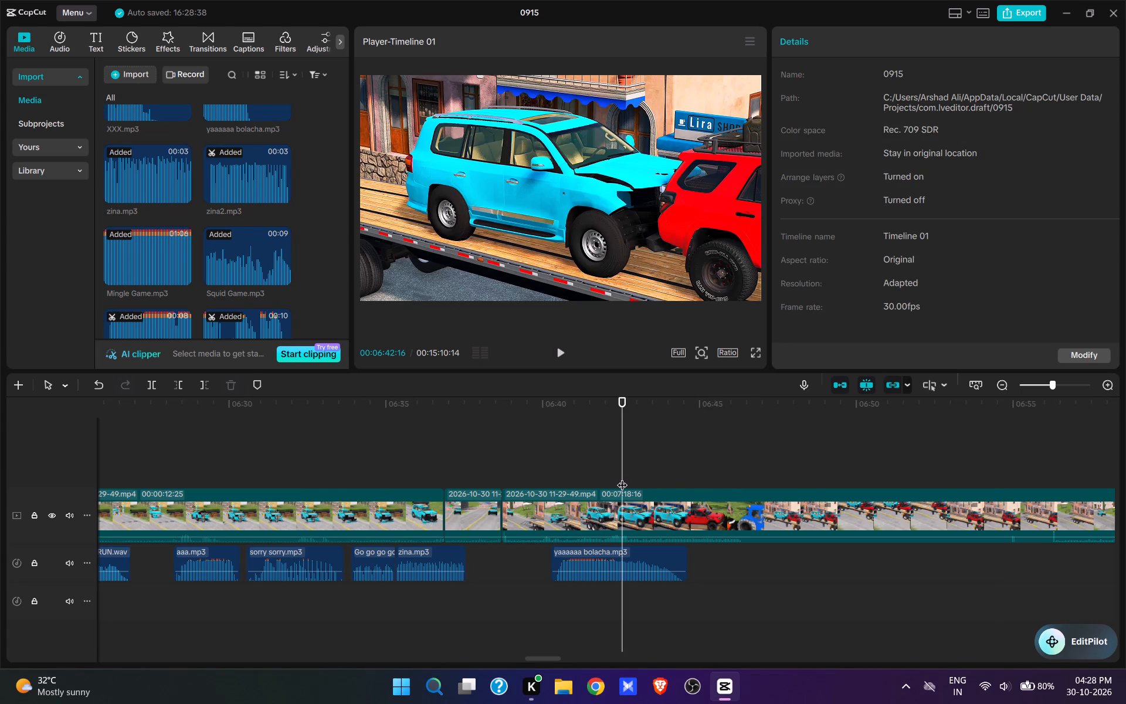
click(581, 473)
key(space)
key(space)
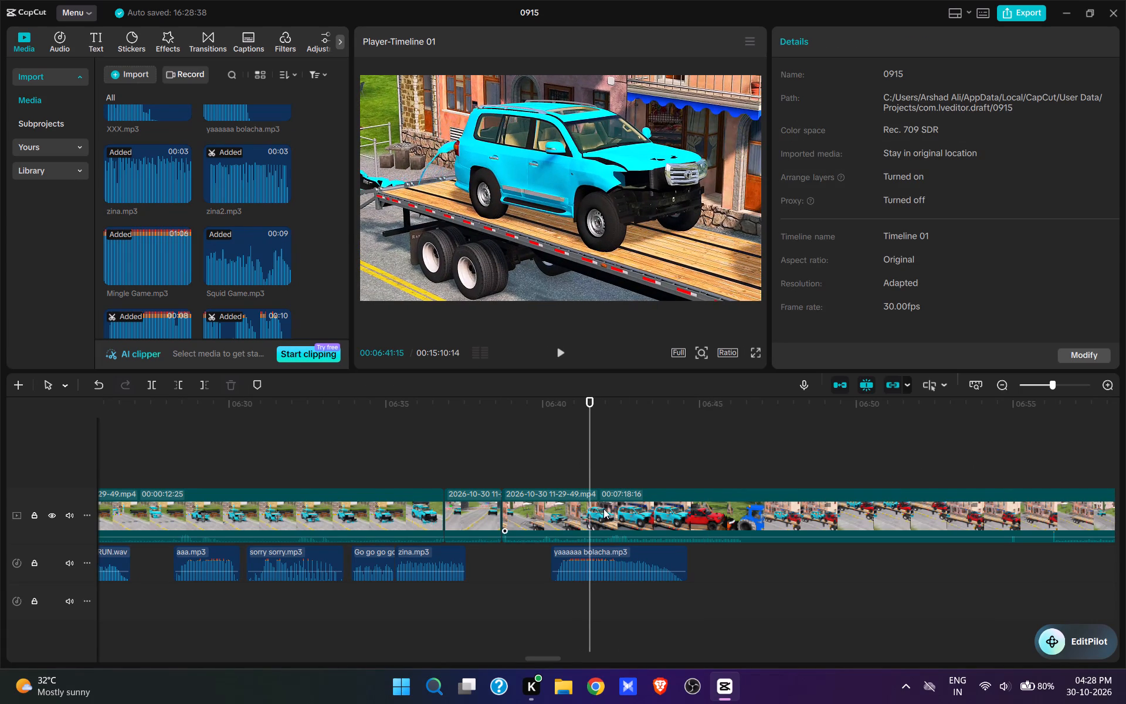
click(603, 509)
key(w)
Cut the footage after the split up to the wide-view shot of the SUV jumping onto the trailer.
click(1047, 479)
key(space)
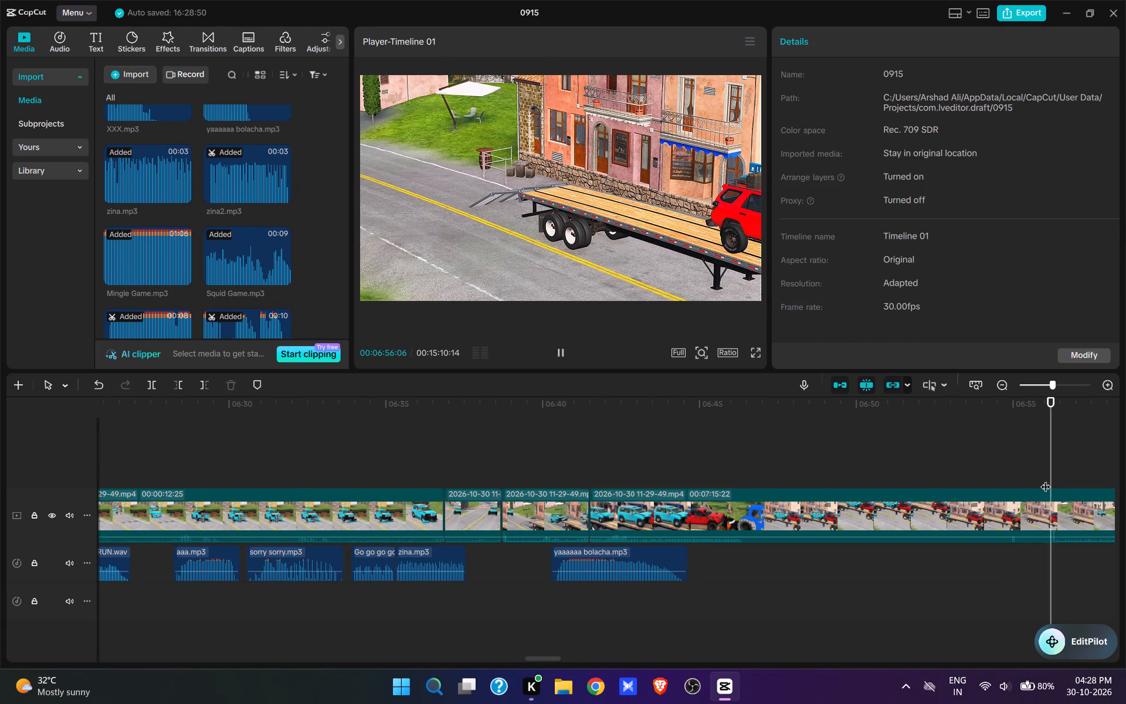
drag(969, 589, 919, 592)
key(space)
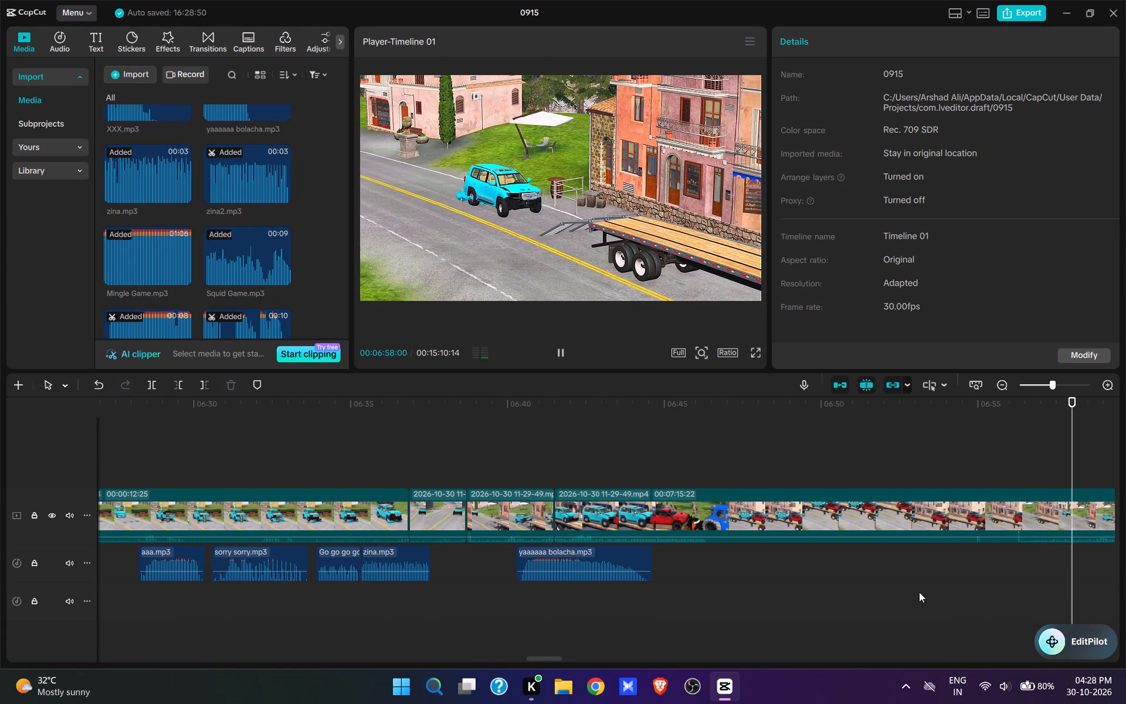
click(919, 592)
key(space)
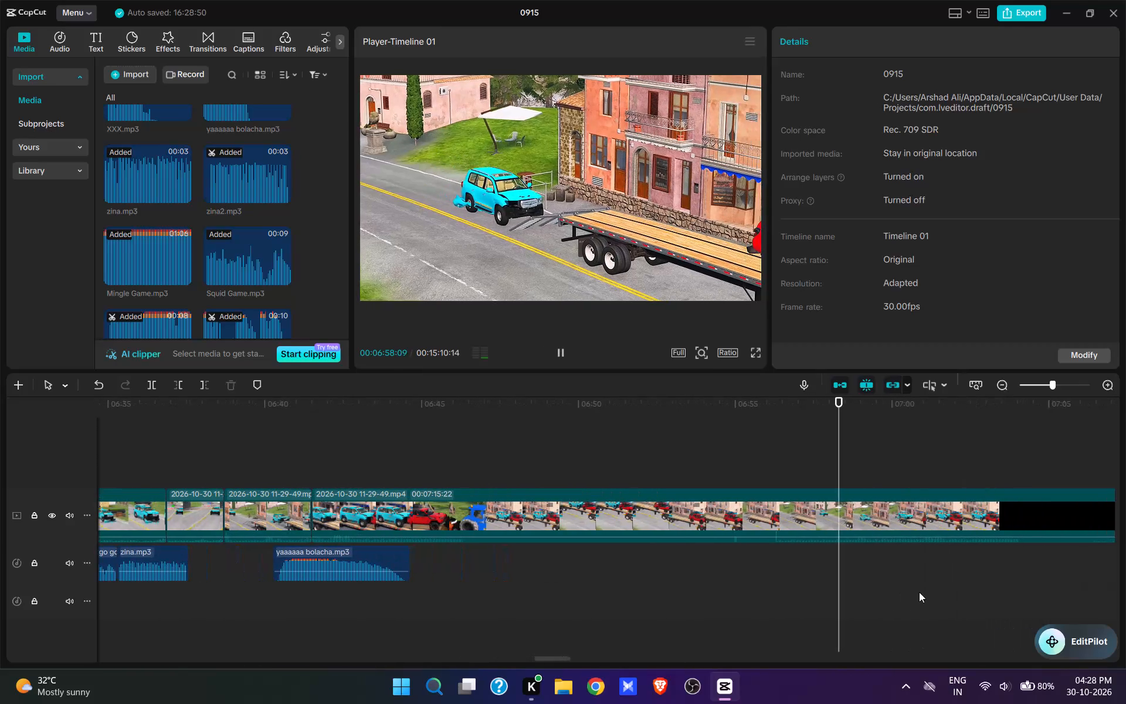
key(space)
key(space)
key(space)
text(q)
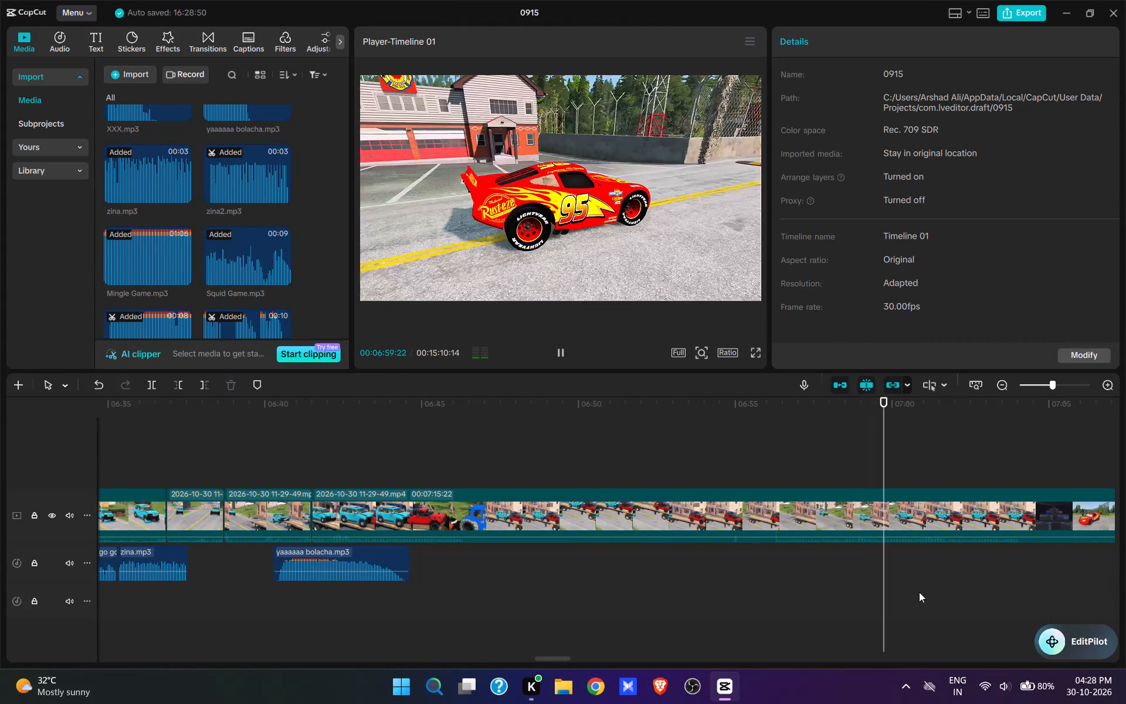
Play the trailer jump, split the recording at 00:06:45:14, and cut the following footage up to the red 95 race car.
click(279, 458)
key(space)
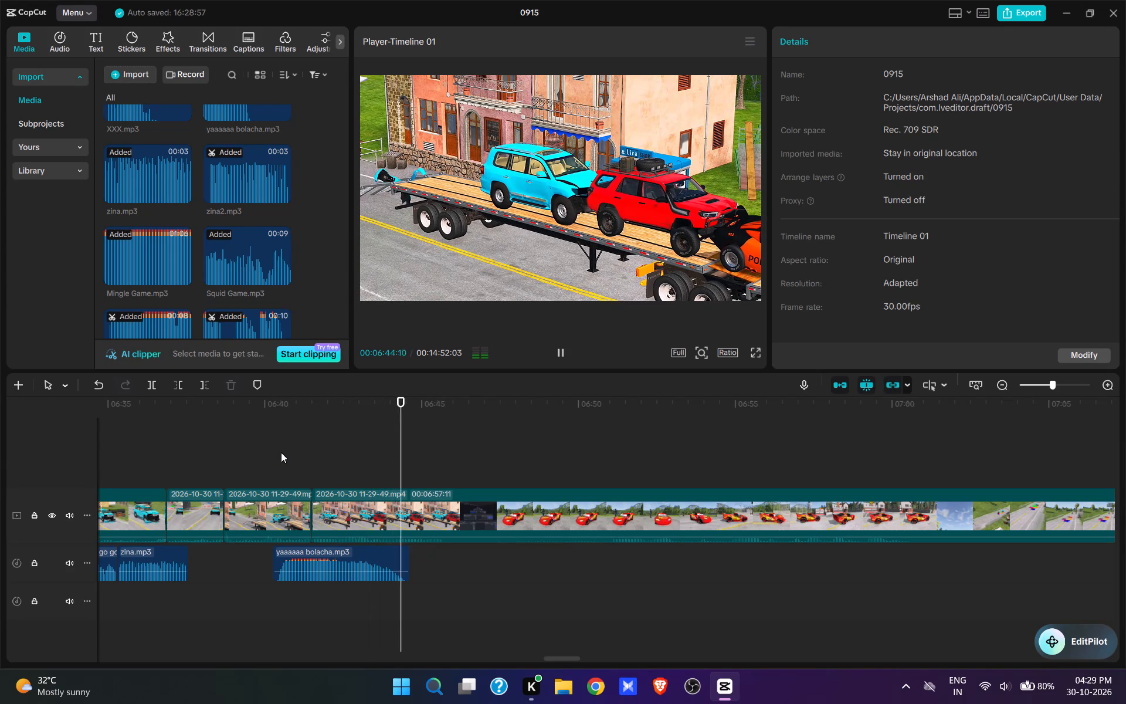
key(space)
text(w)
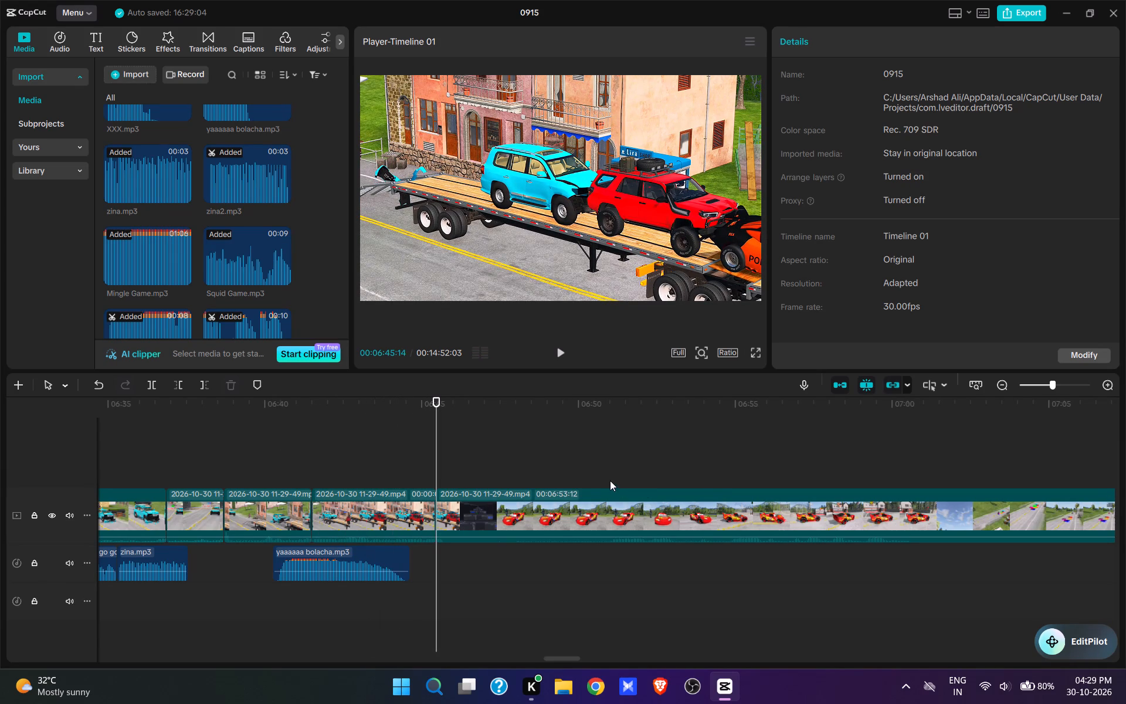
click(562, 477)
key(q)
key(space)
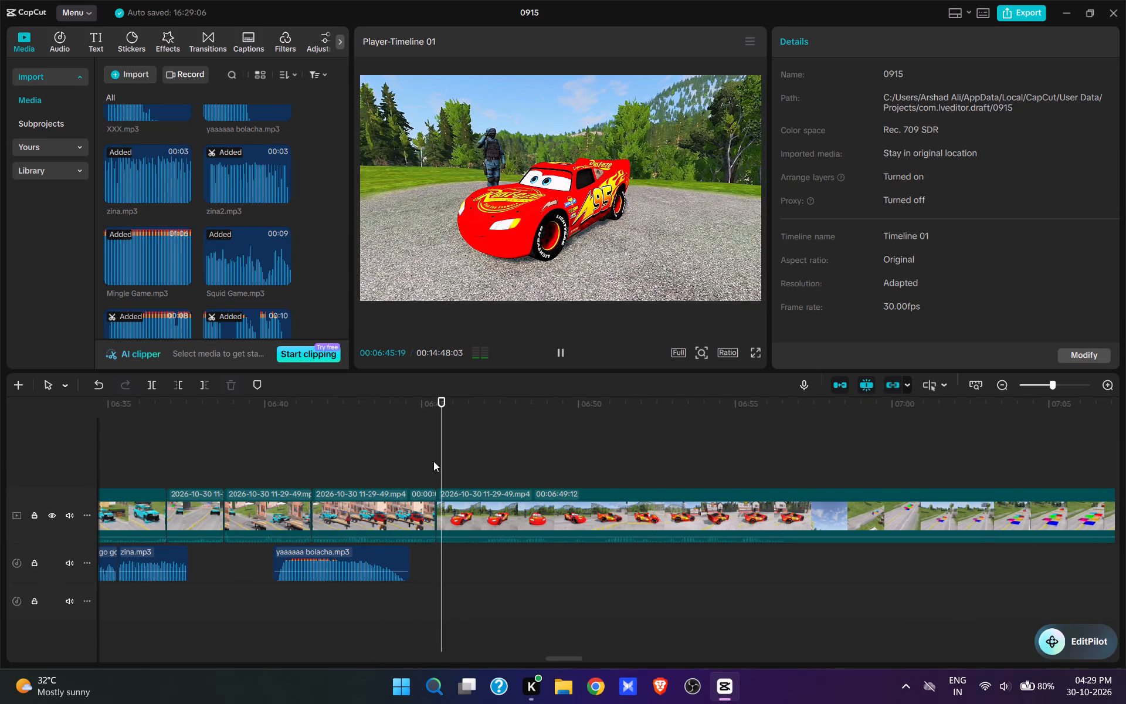
Add uyqu mi mi mi .mp3 at 00:06:45:14, where the red race car appears, and trim its end at 00:06:48:26.
click(435, 466)
scroll(226, 178, down, 4)
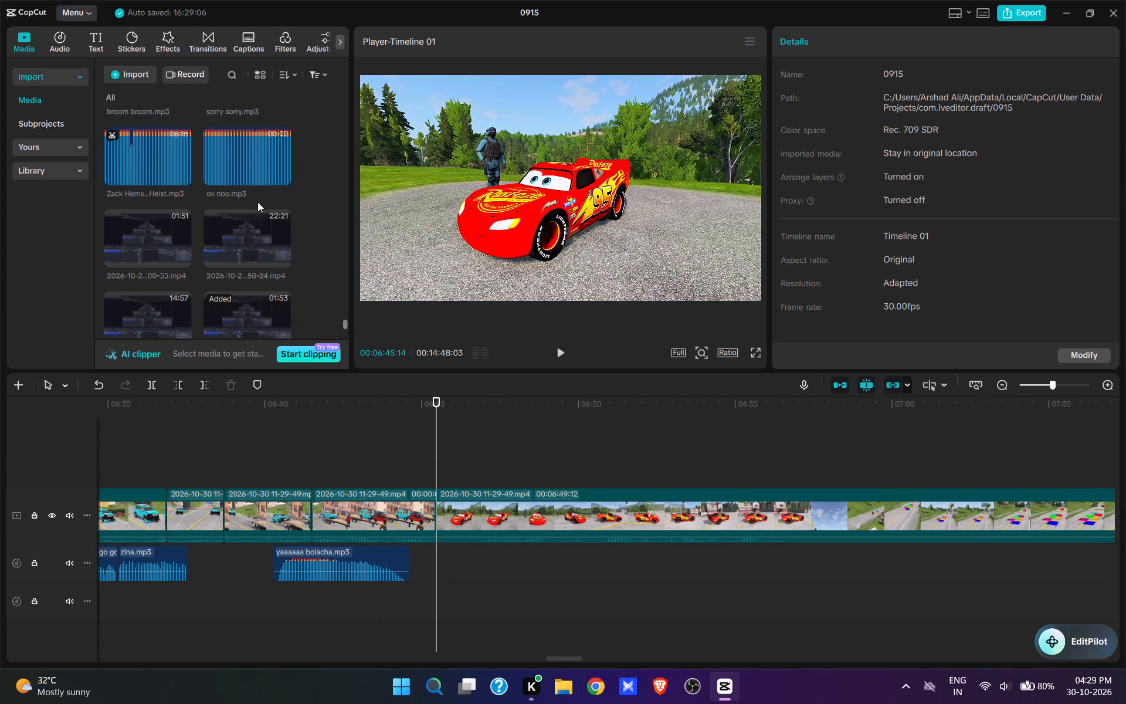
scroll(280, 247, up, 5)
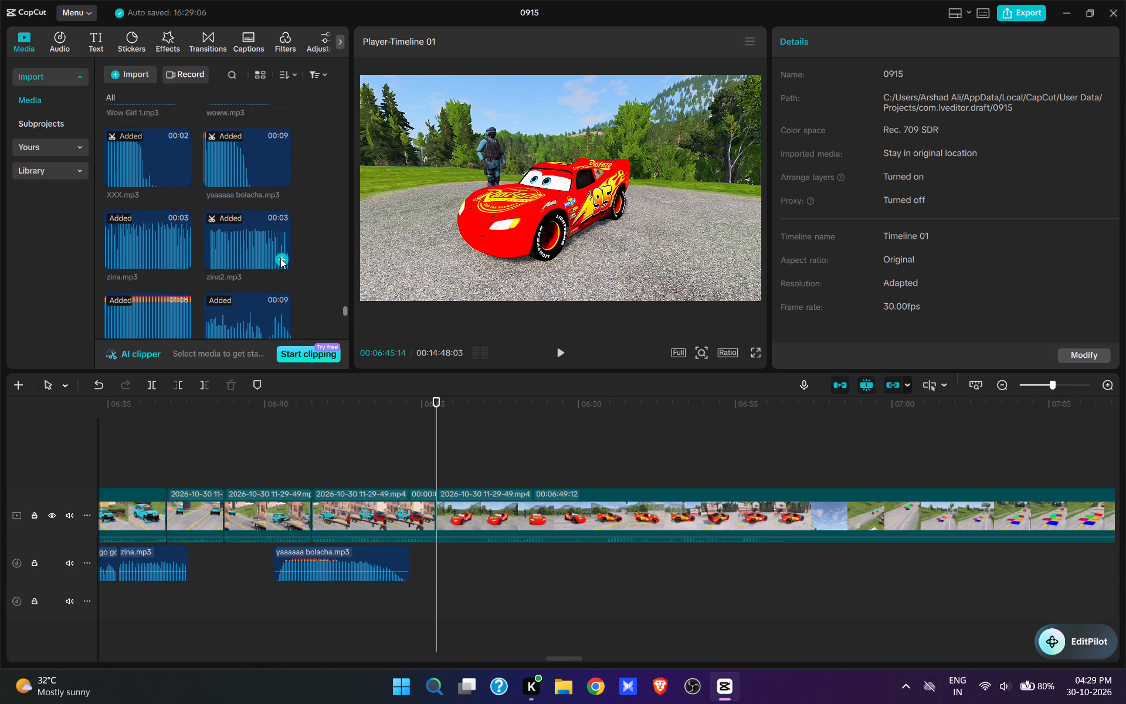
scroll(273, 259, up, 4)
click(144, 192)
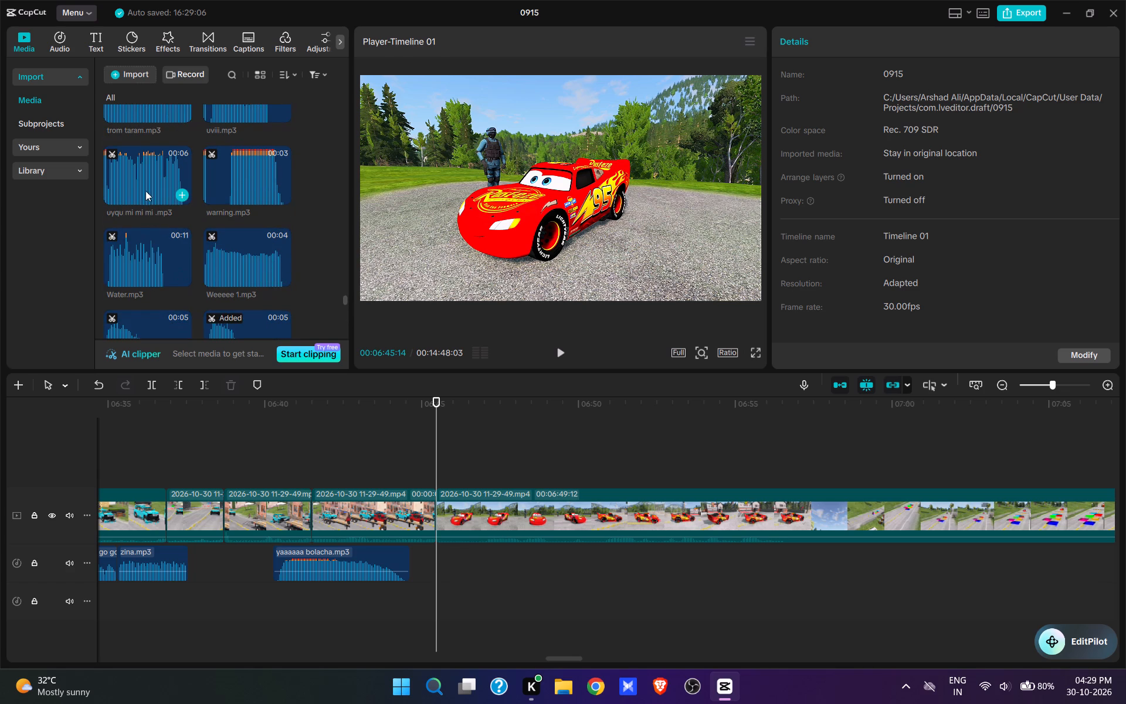
click(178, 197)
key(space)
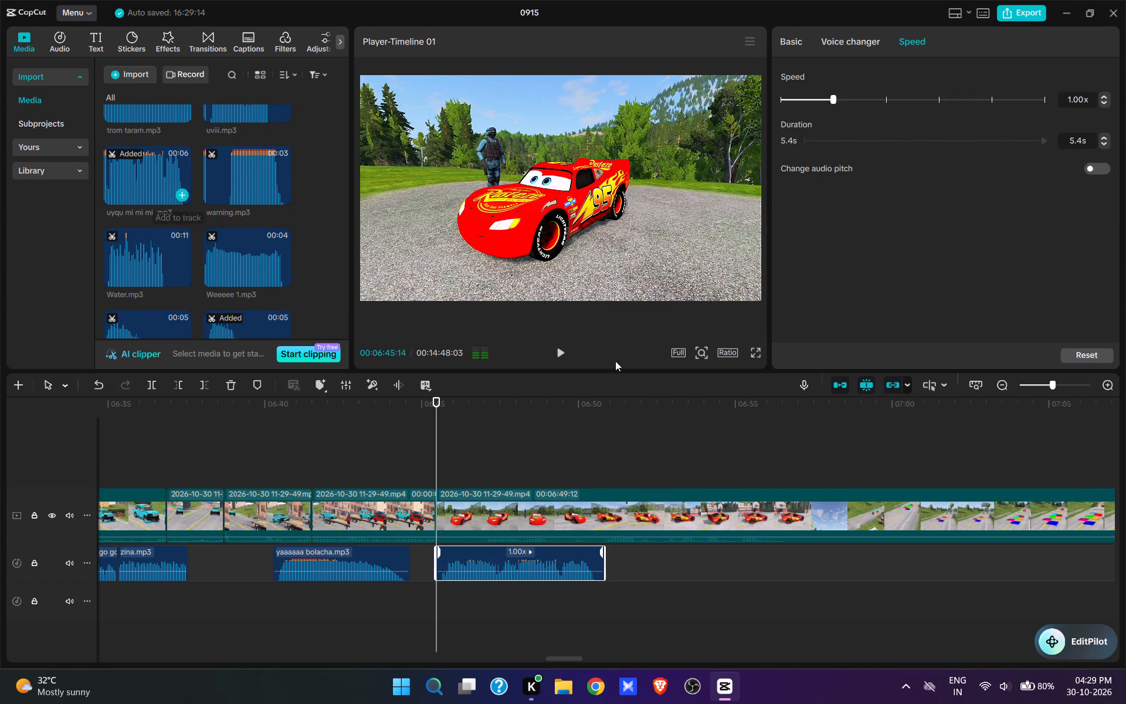
click(555, 351)
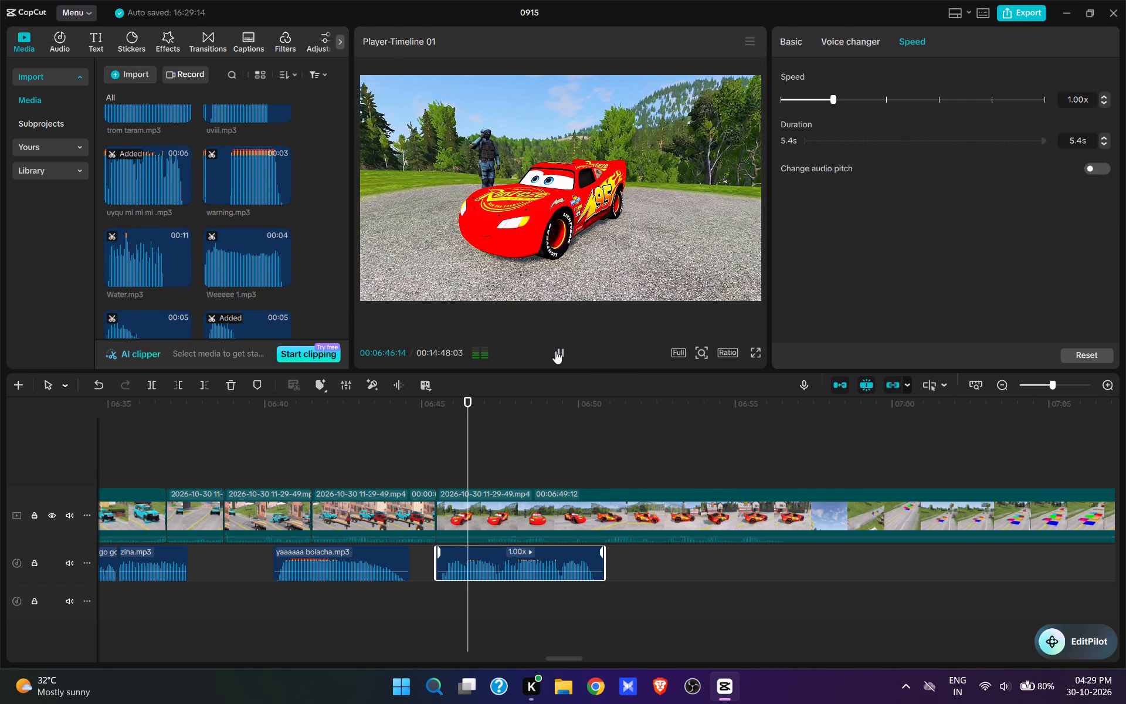
key(space)
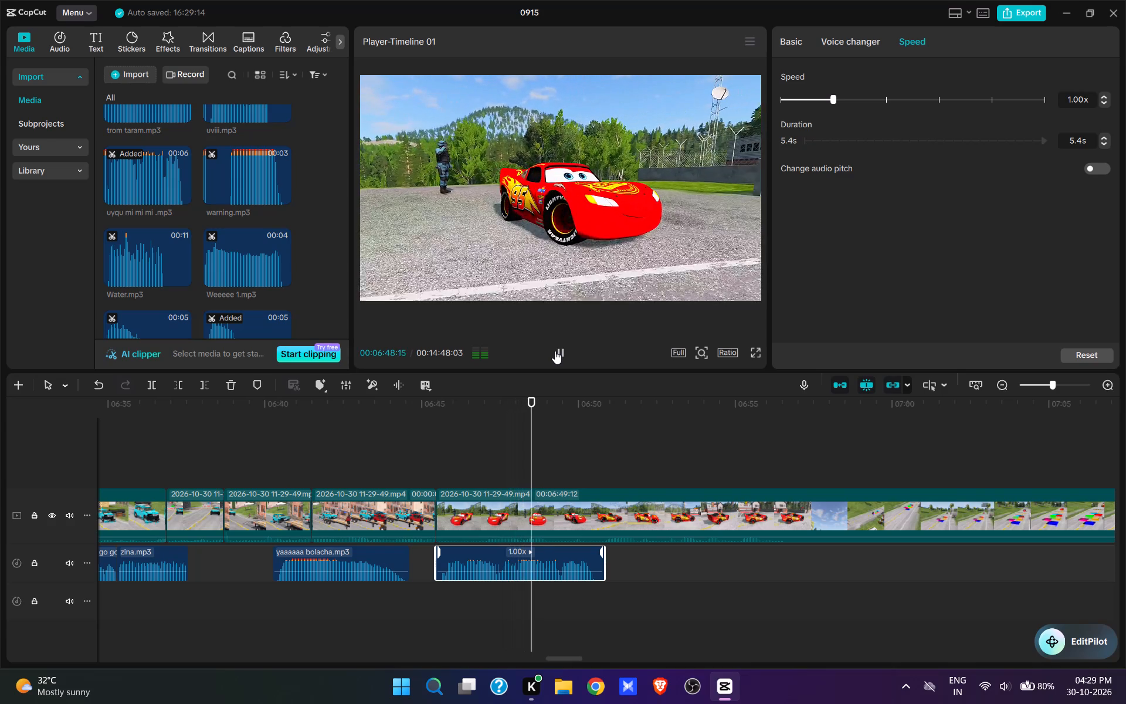
key(e)
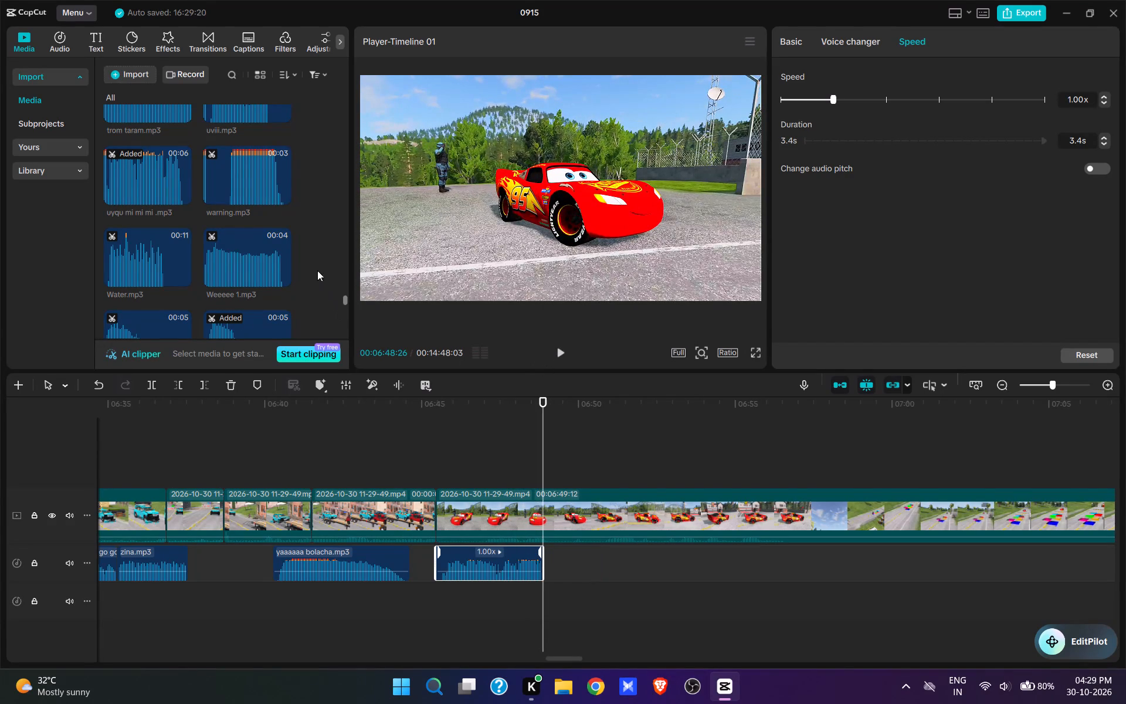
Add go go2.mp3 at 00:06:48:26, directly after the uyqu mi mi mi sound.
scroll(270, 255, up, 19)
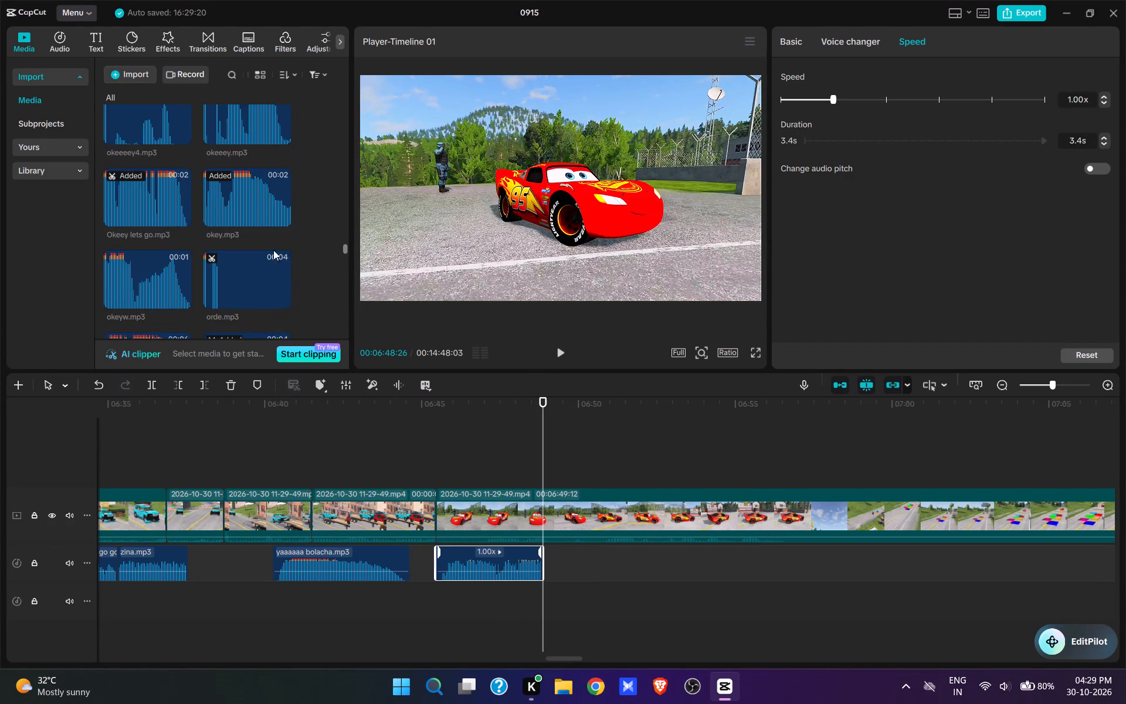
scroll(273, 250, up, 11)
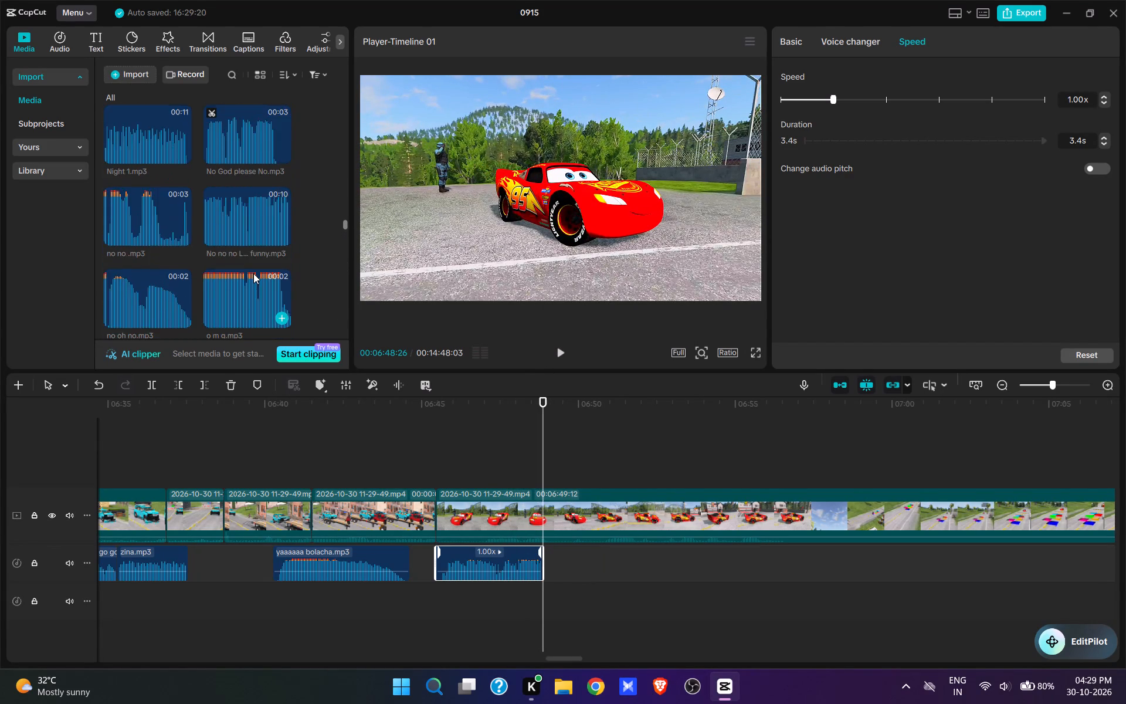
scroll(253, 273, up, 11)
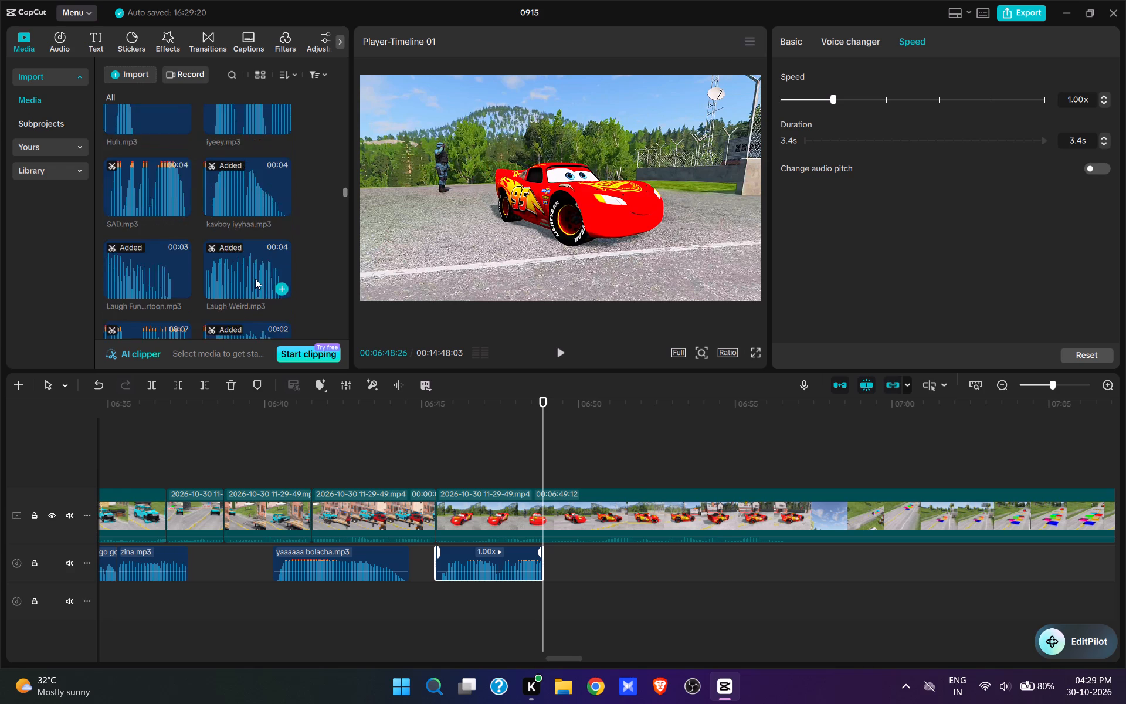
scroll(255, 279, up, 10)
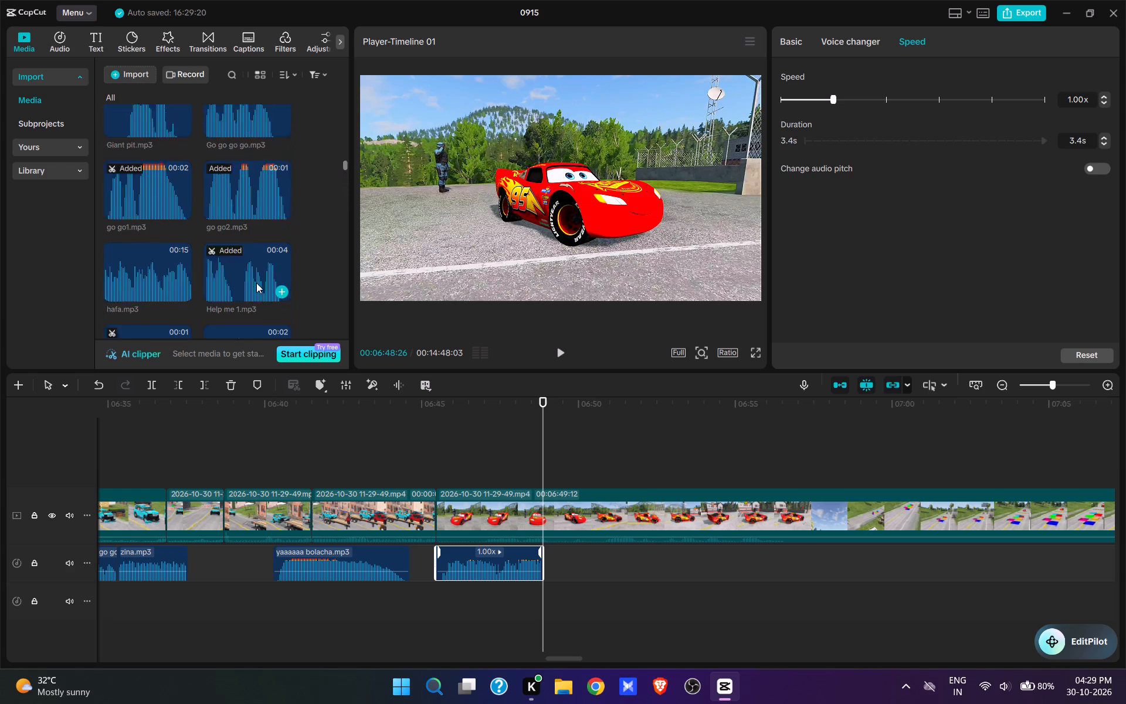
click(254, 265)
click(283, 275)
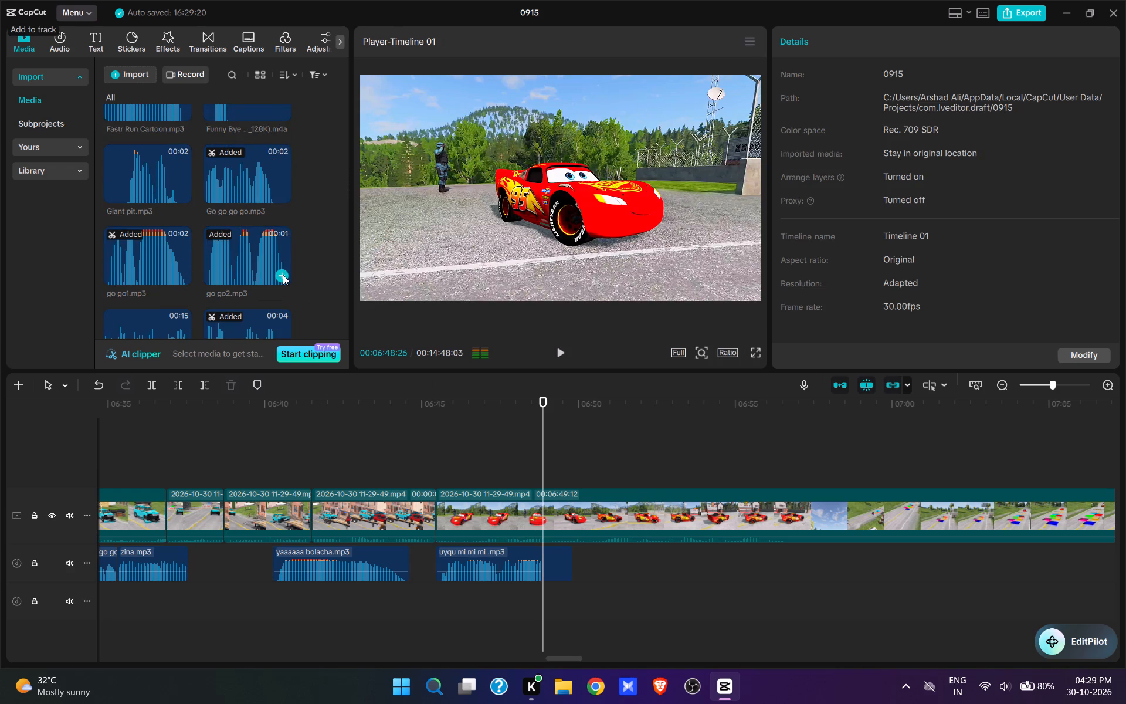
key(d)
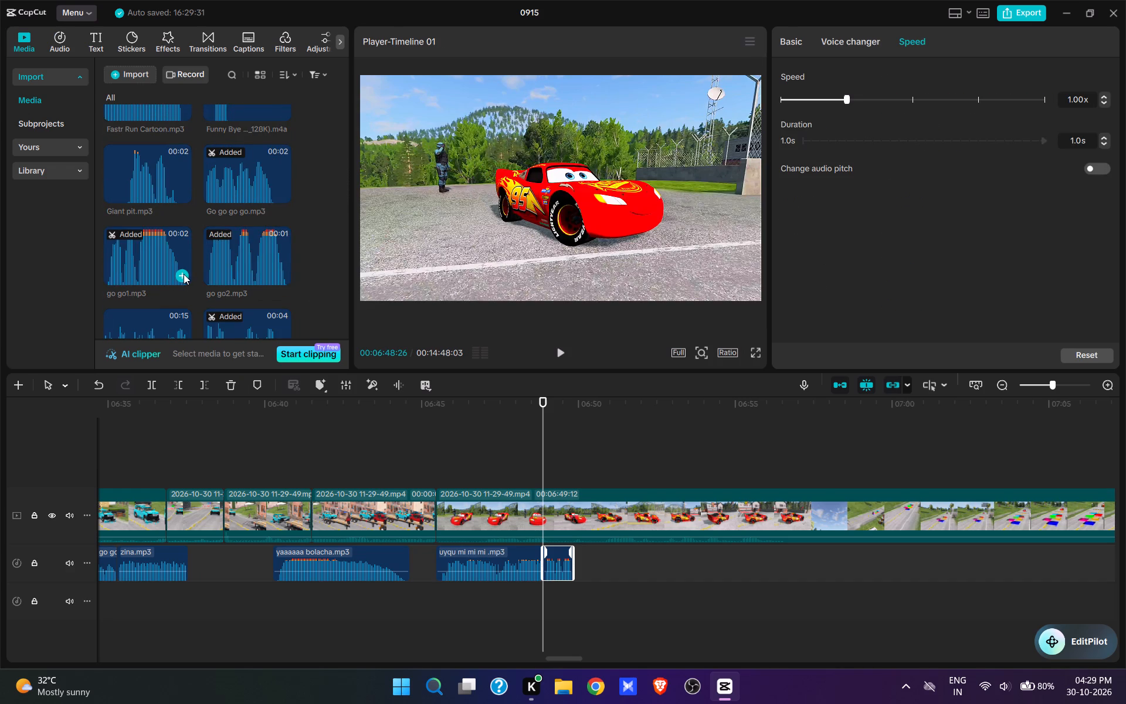
Replace go go2.mp3 with go go1.mp3 at 00:06:48:26 on the same audio track and play it back.
click(184, 274)
click(561, 566)
key(d)
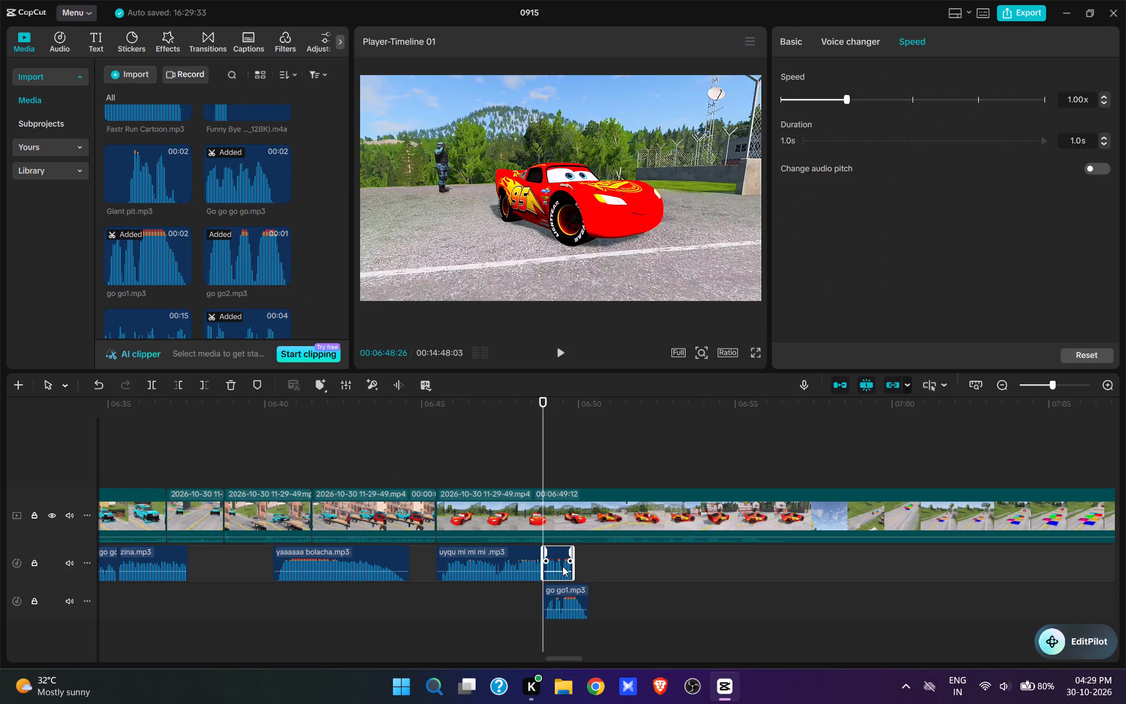
drag(567, 591, 565, 568)
key(space)
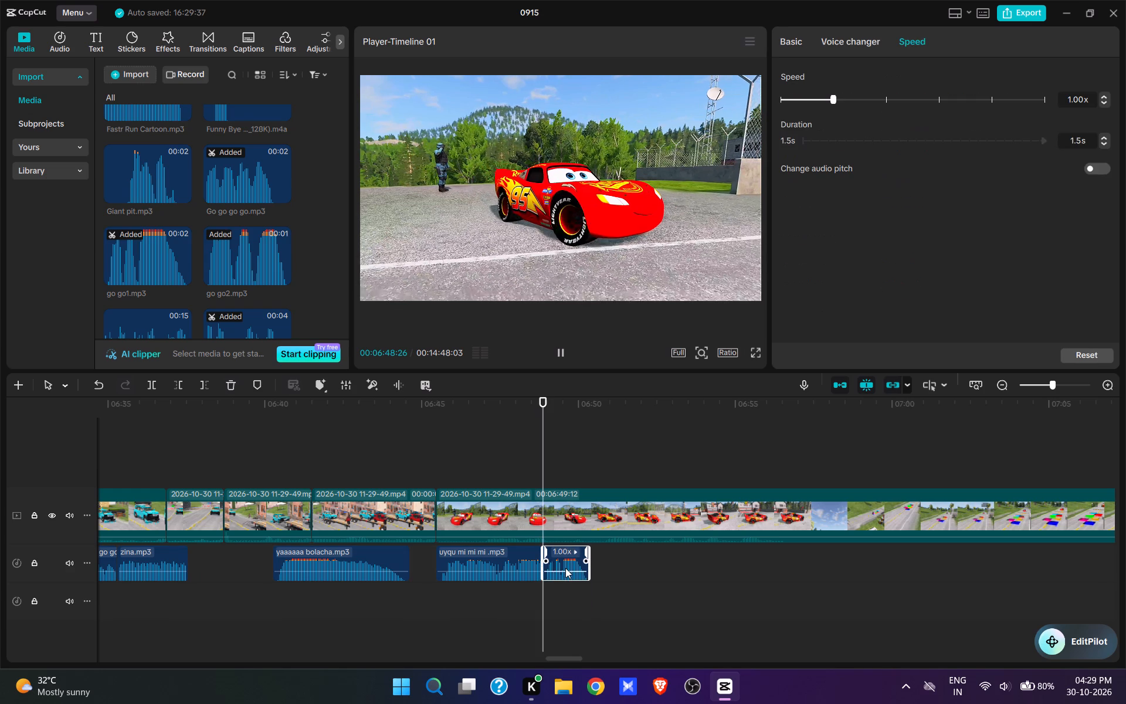
key(space)
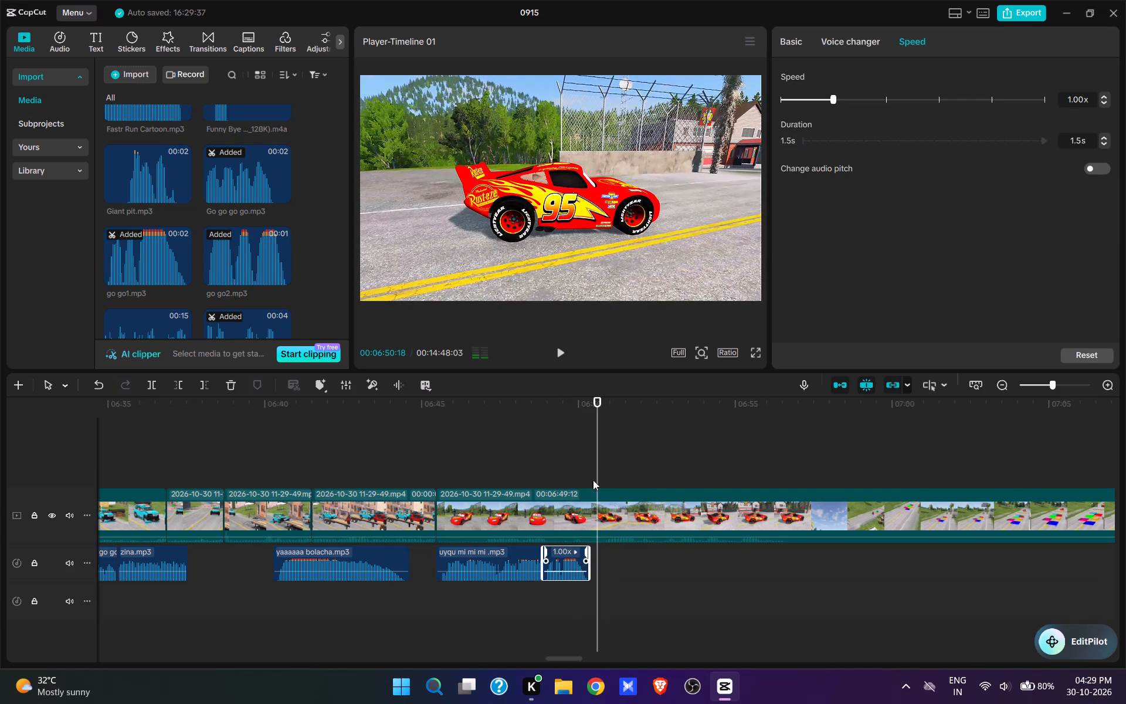
Add broom broom.mp3 at 00:06:50:10, directly after go go1.mp3, and play it over the red race car driving off.
click(588, 471)
scroll(211, 268, down, 8)
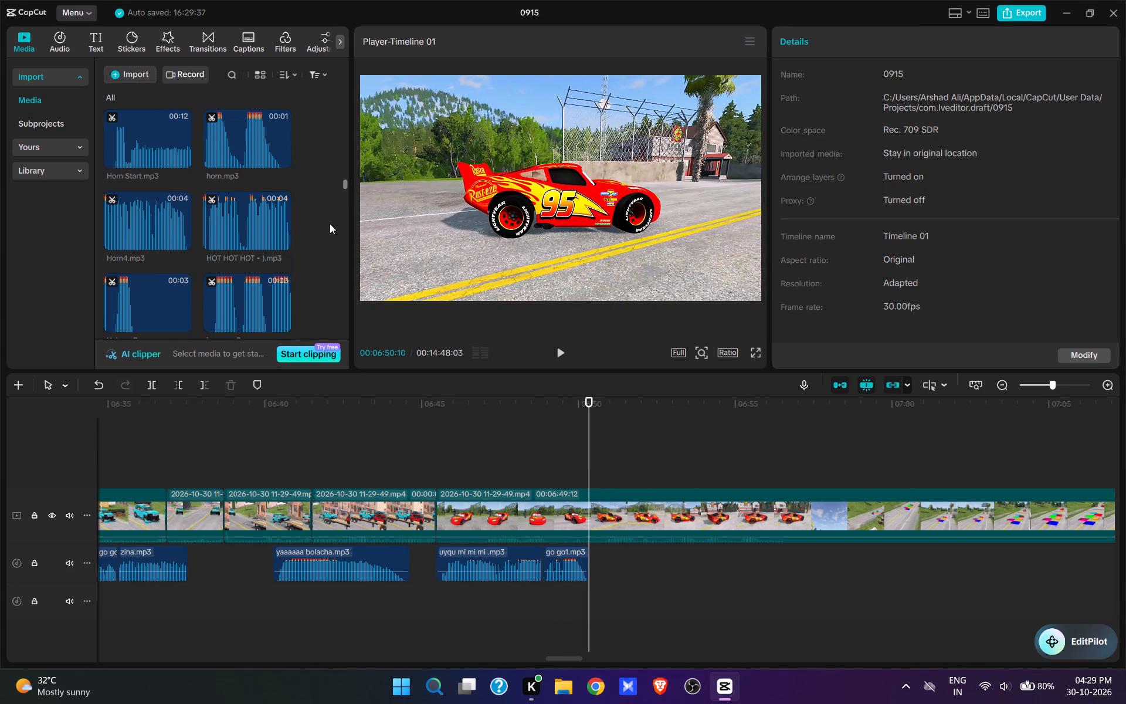
drag(344, 183, 358, 425)
scroll(200, 265, up, 5)
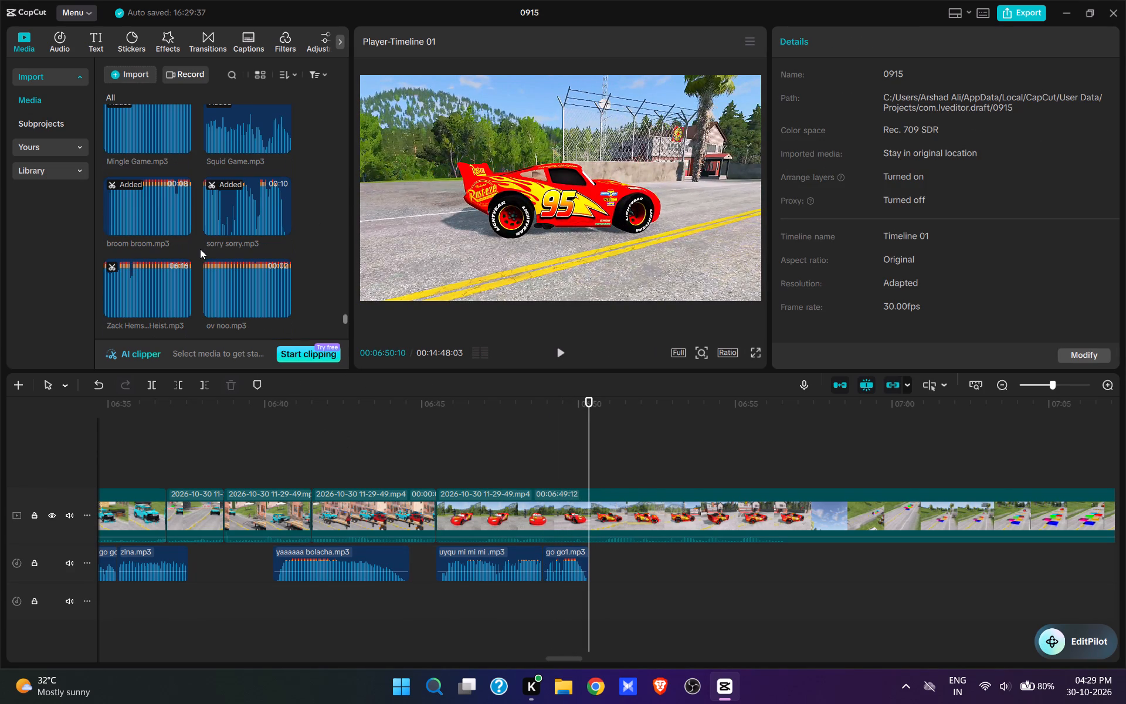
click(181, 224)
key(space)
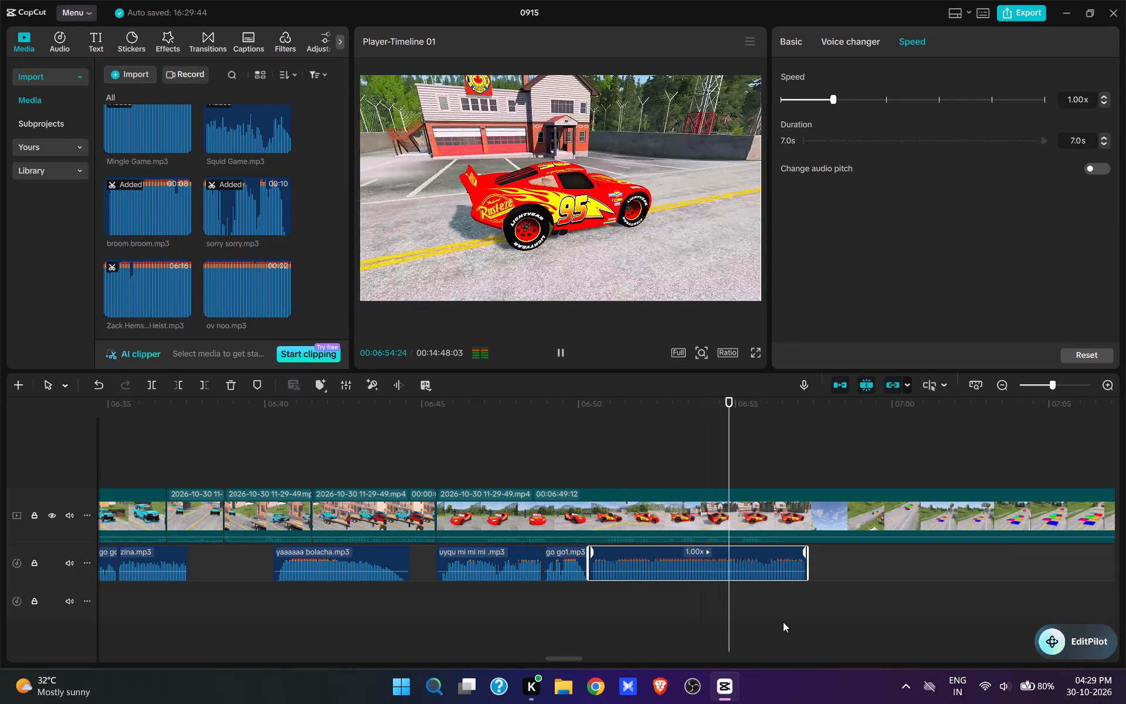
key(space)
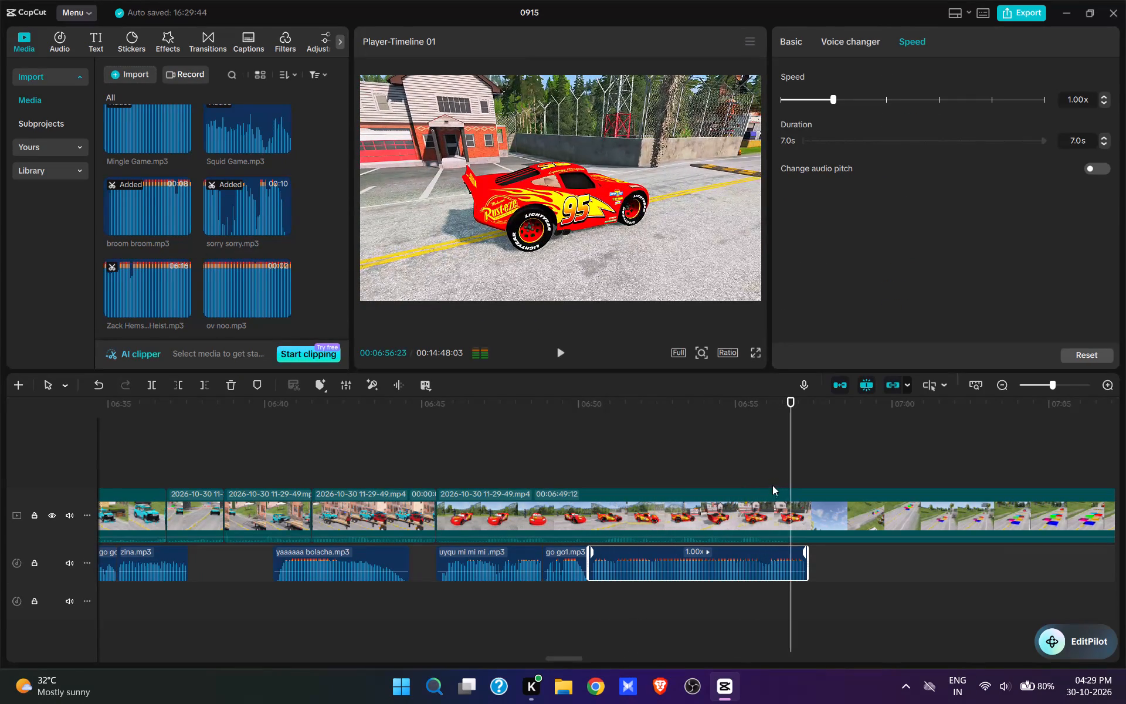
Check the end of the race car's drive past the fire station and split the recording at 00:06:56:06.
click(768, 472)
key(space)
key(space)
click(768, 472)
key(space)
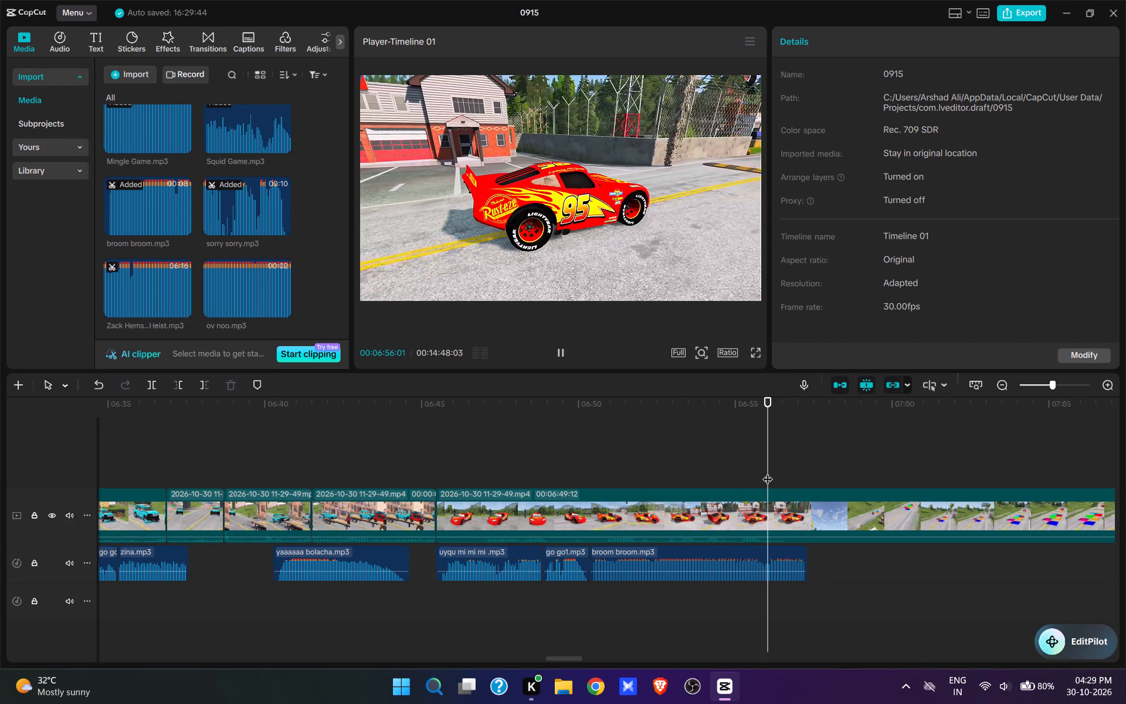
key(space)
click(771, 518)
key(w)
click(777, 553)
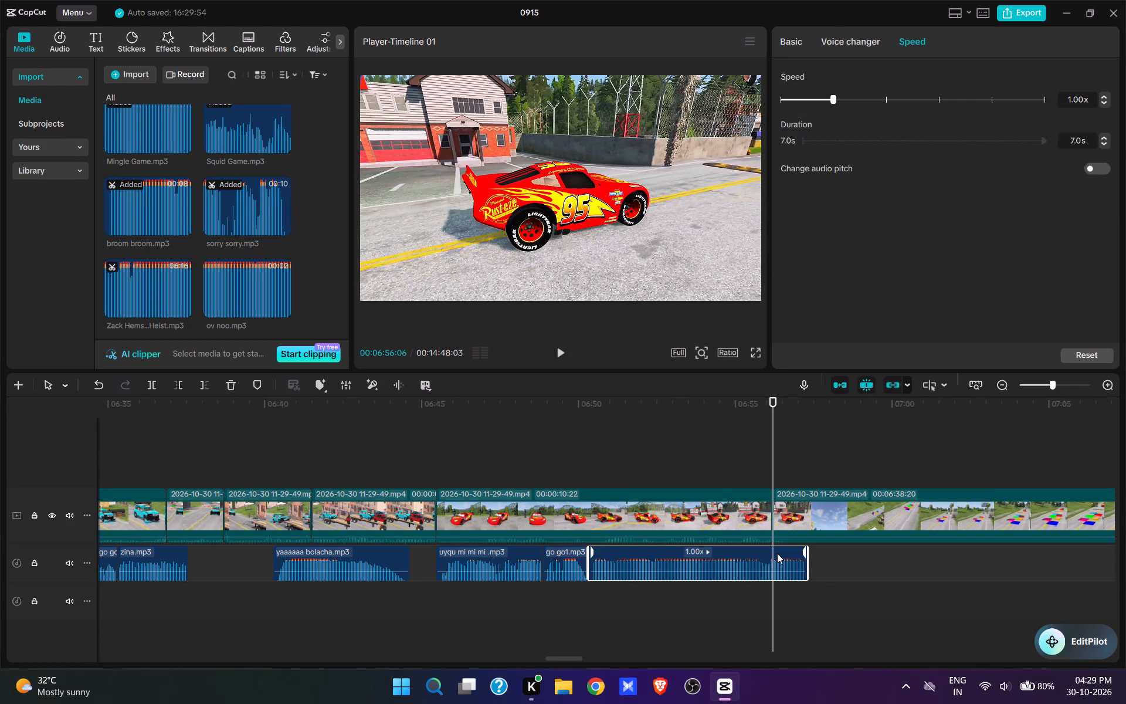
Trim the start of the recording segment after 00:06:56:06 so it begins as the red car nears the bump before the coloured tiles.
drag(977, 535, 822, 600)
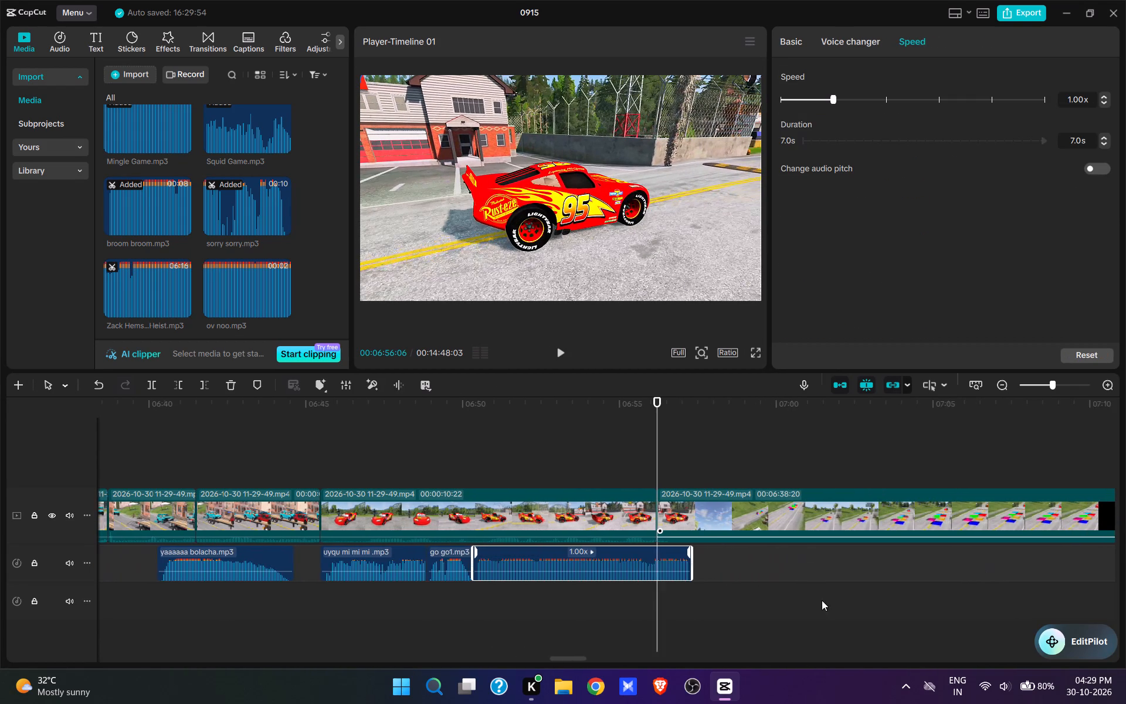
drag(822, 600, 842, 605)
click(951, 456)
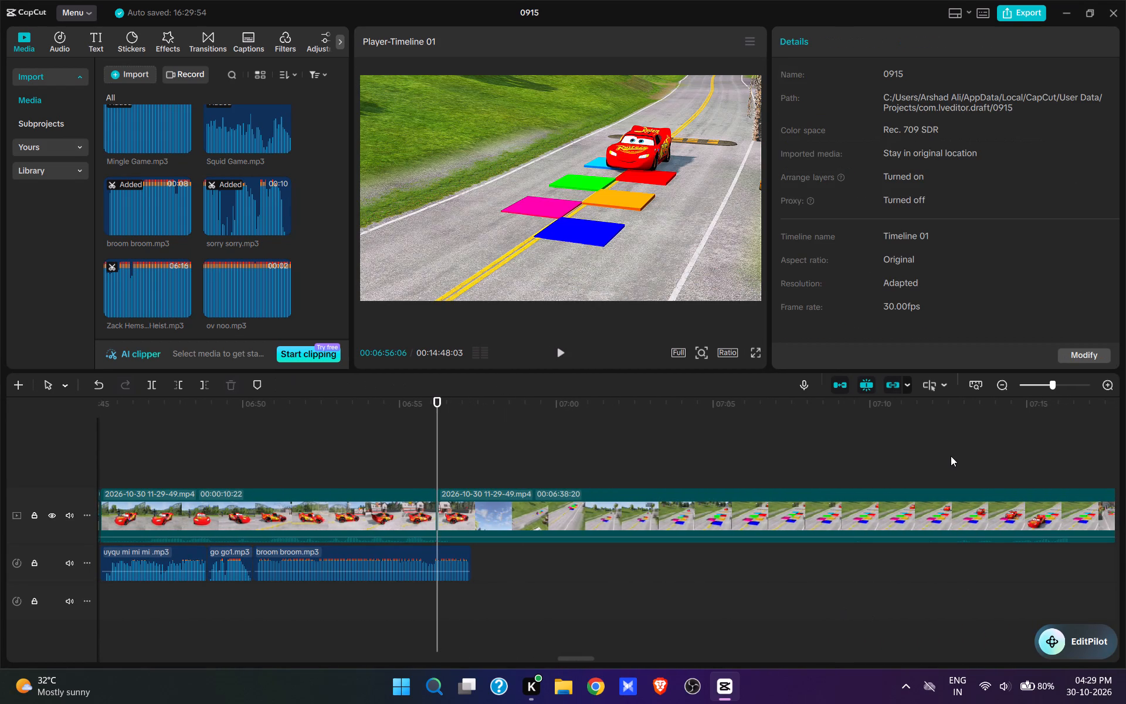
click(858, 446)
key(space)
click(799, 447)
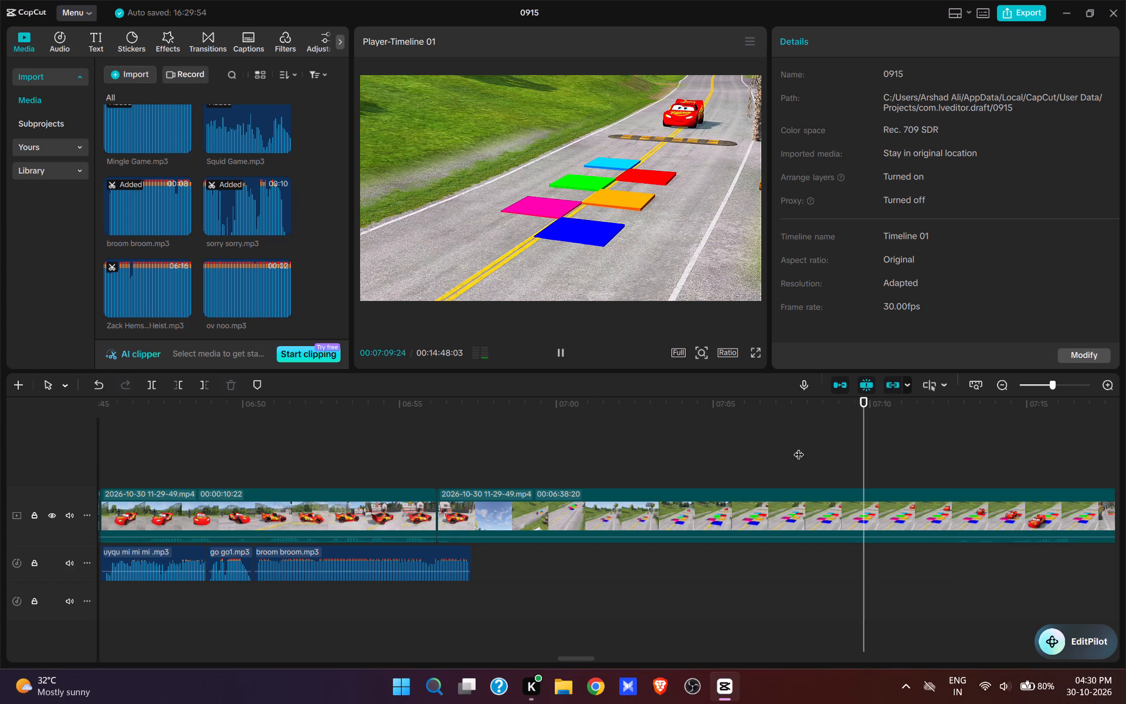
key(space)
key(space)
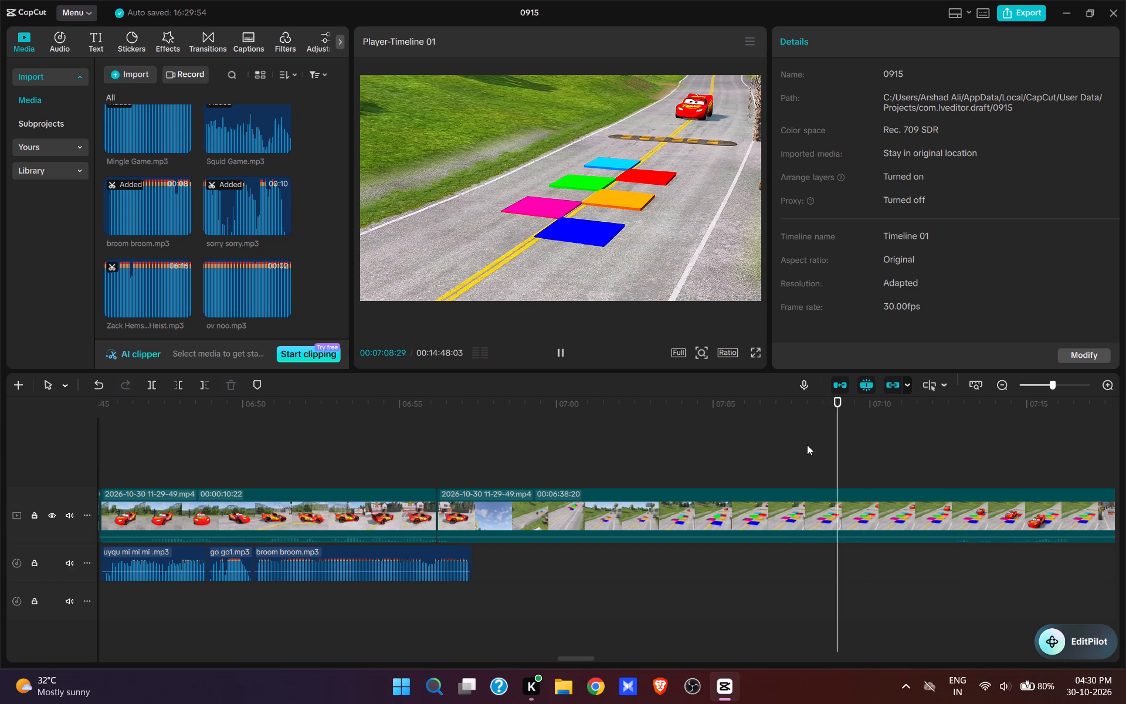
key(space)
key(space)
key(space)
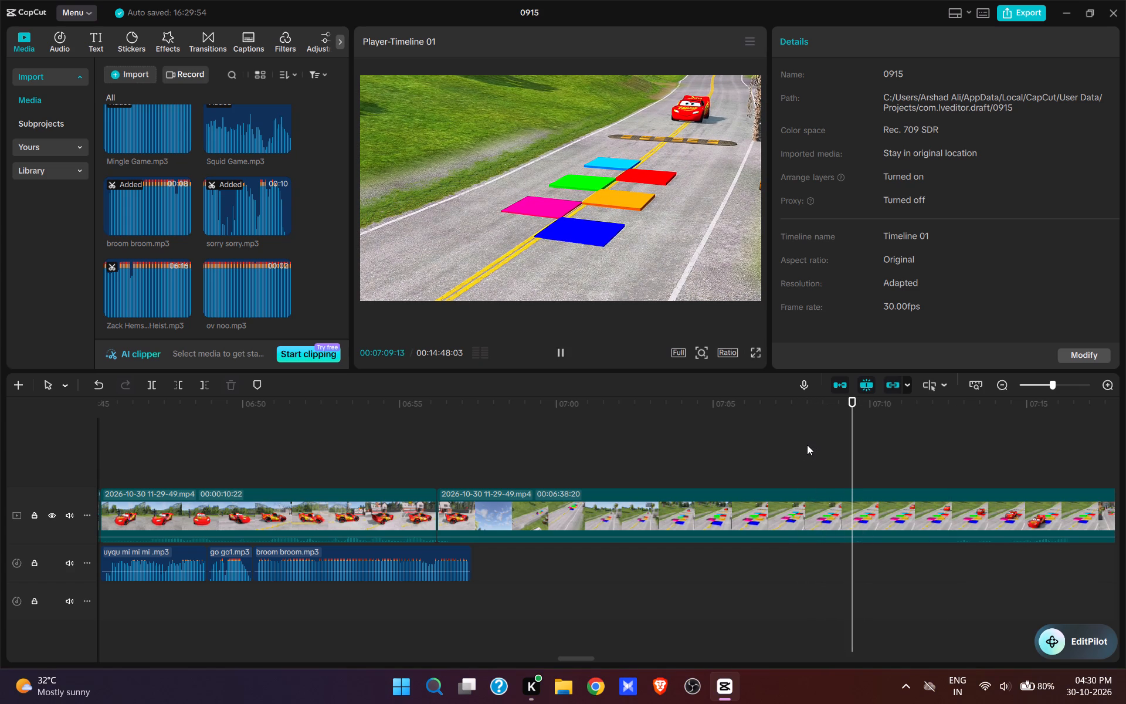
key(space)
text(q)
key(space)
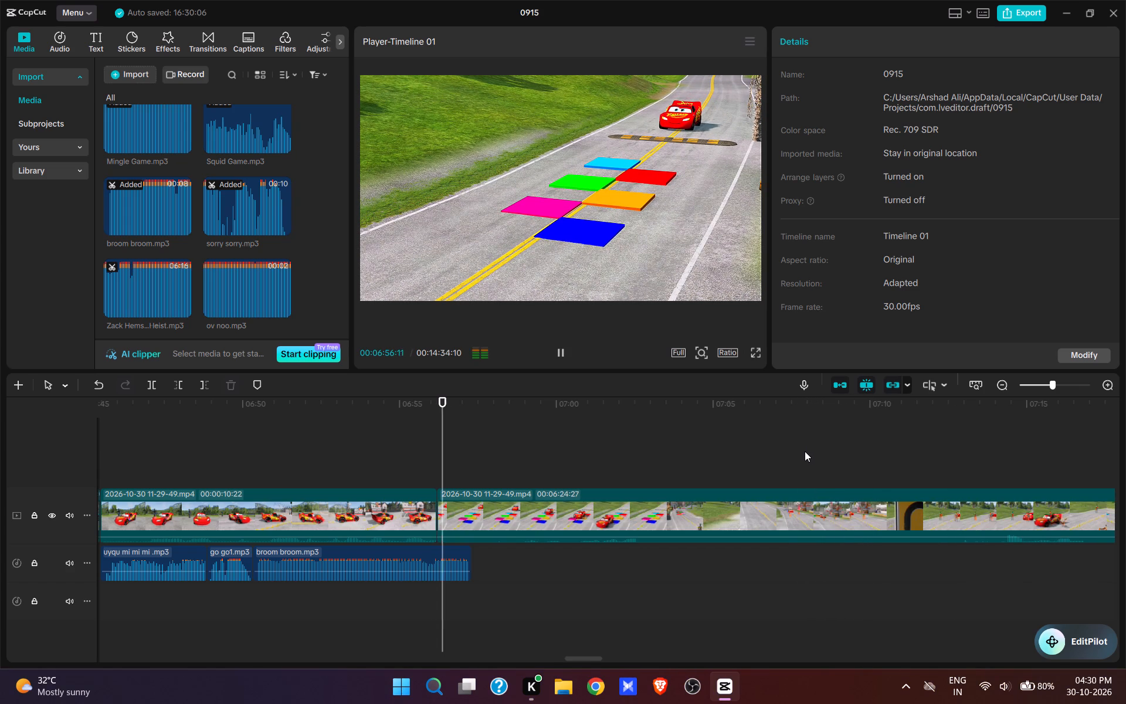
key(space)
Trim the end of broom broom.mp3 at 00:06:56:23.
click(454, 565)
key(e)
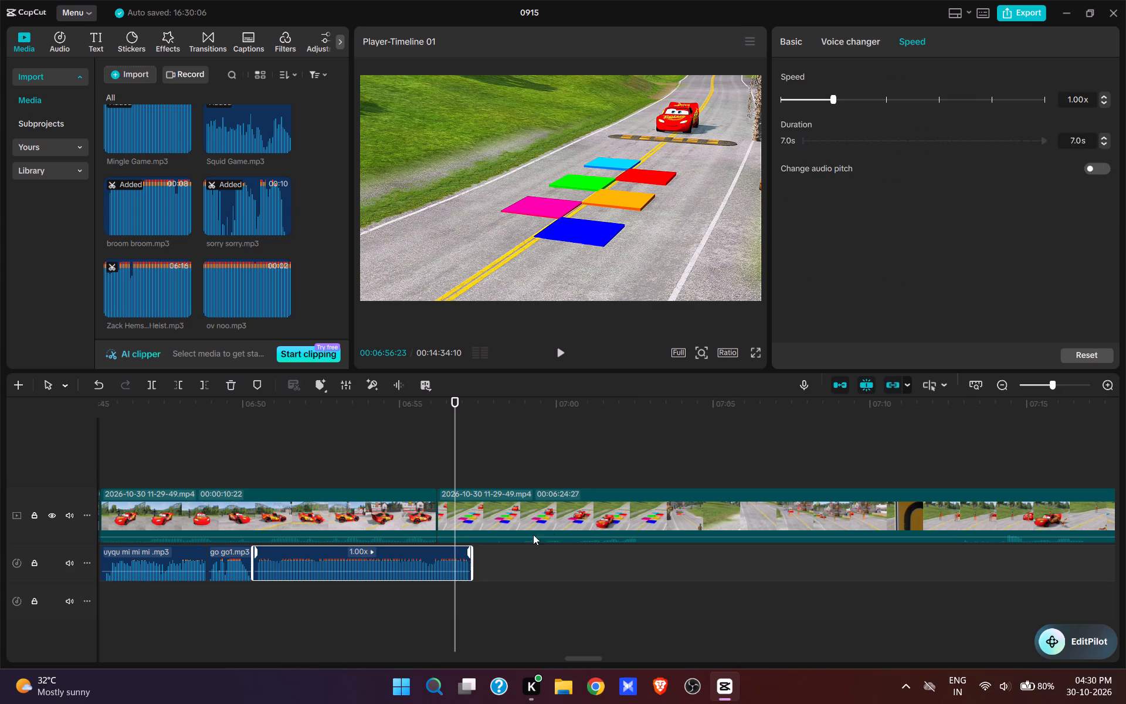
Add Mario Jump.mp3 at 00:06:57:06 as the red car crosses the speed bump and play it back.
key(space)
key(space)
key(space)
key(space)
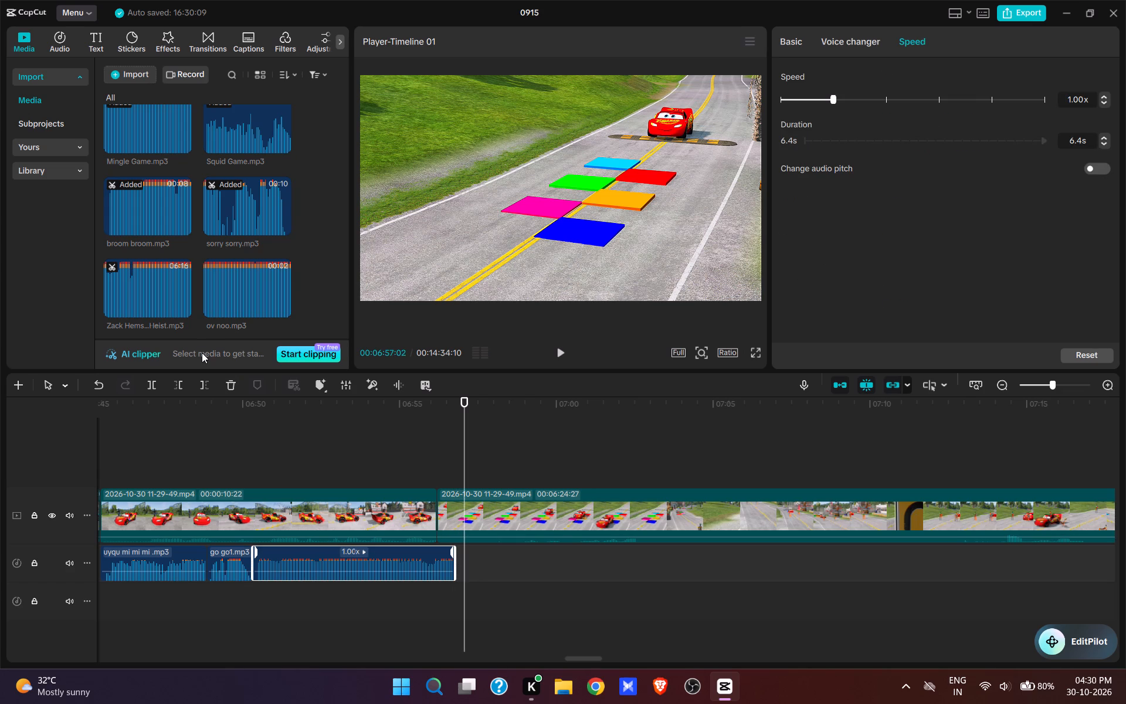
scroll(214, 252, up, 4)
scroll(214, 252, down, 3)
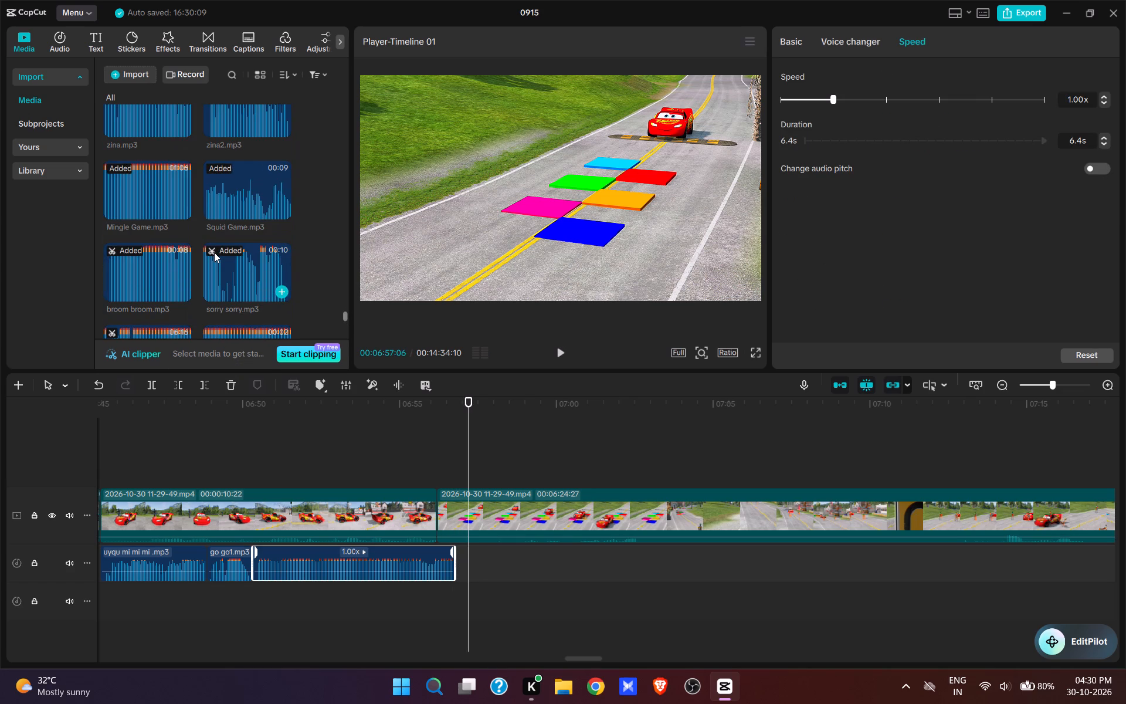
scroll(214, 252, up, 6)
drag(346, 300, 328, 207)
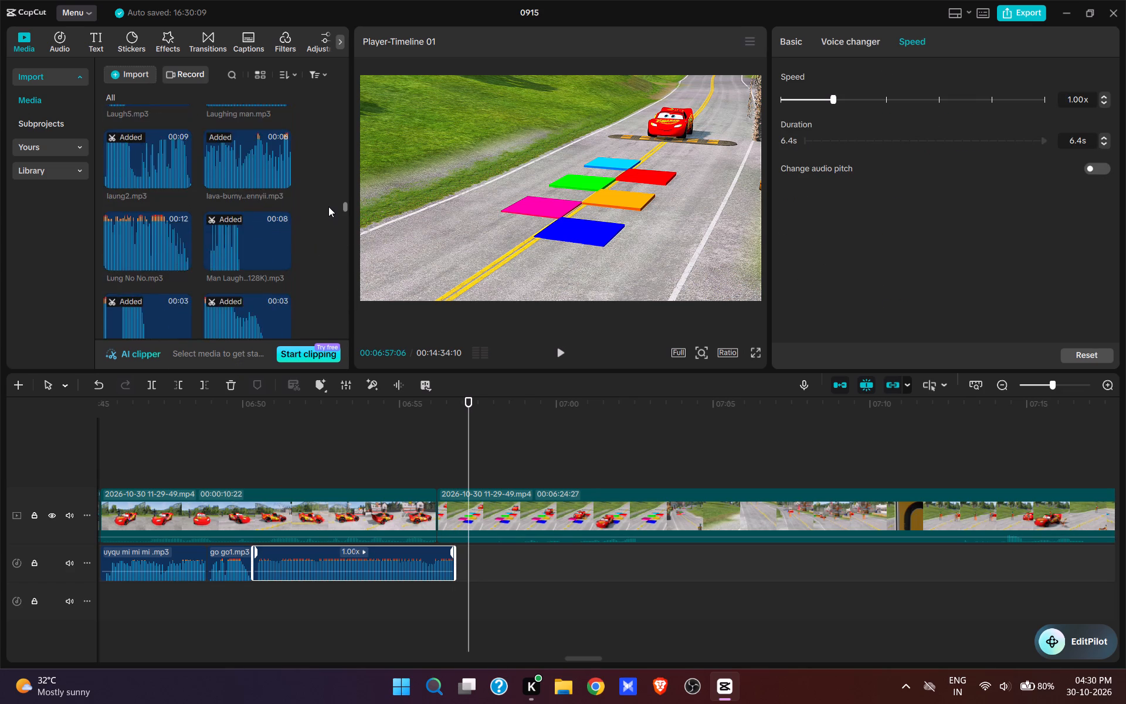
drag(328, 207, 317, 162)
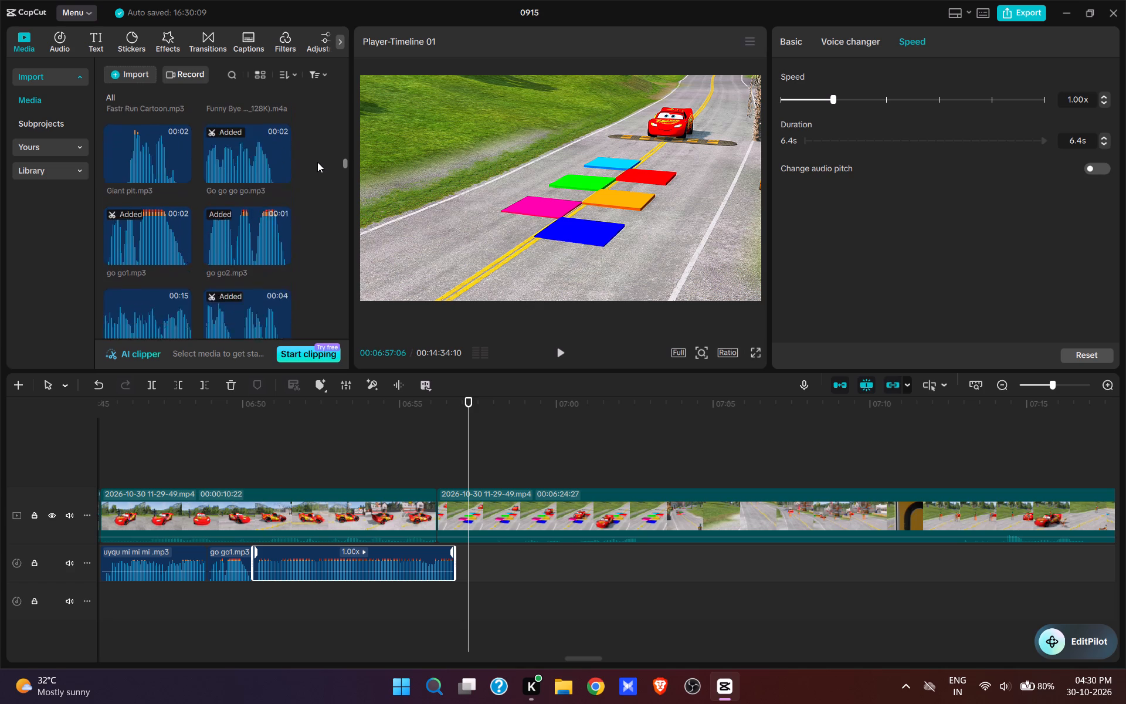
drag(317, 162, 312, 207)
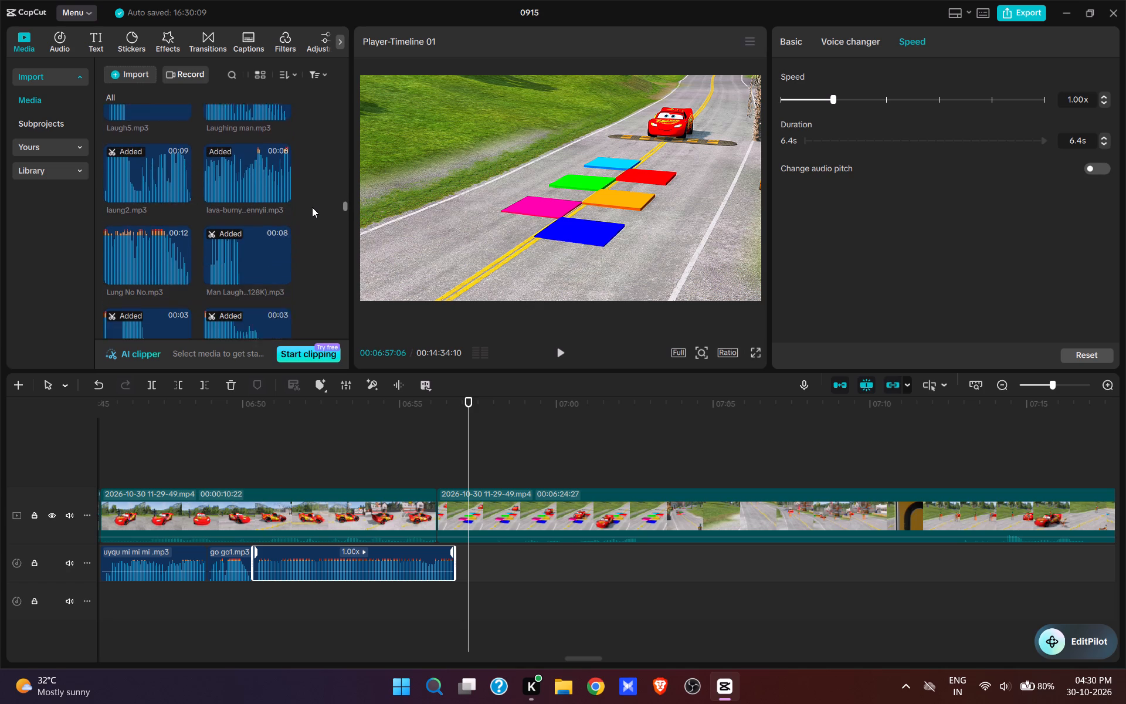
drag(312, 207, 312, 211)
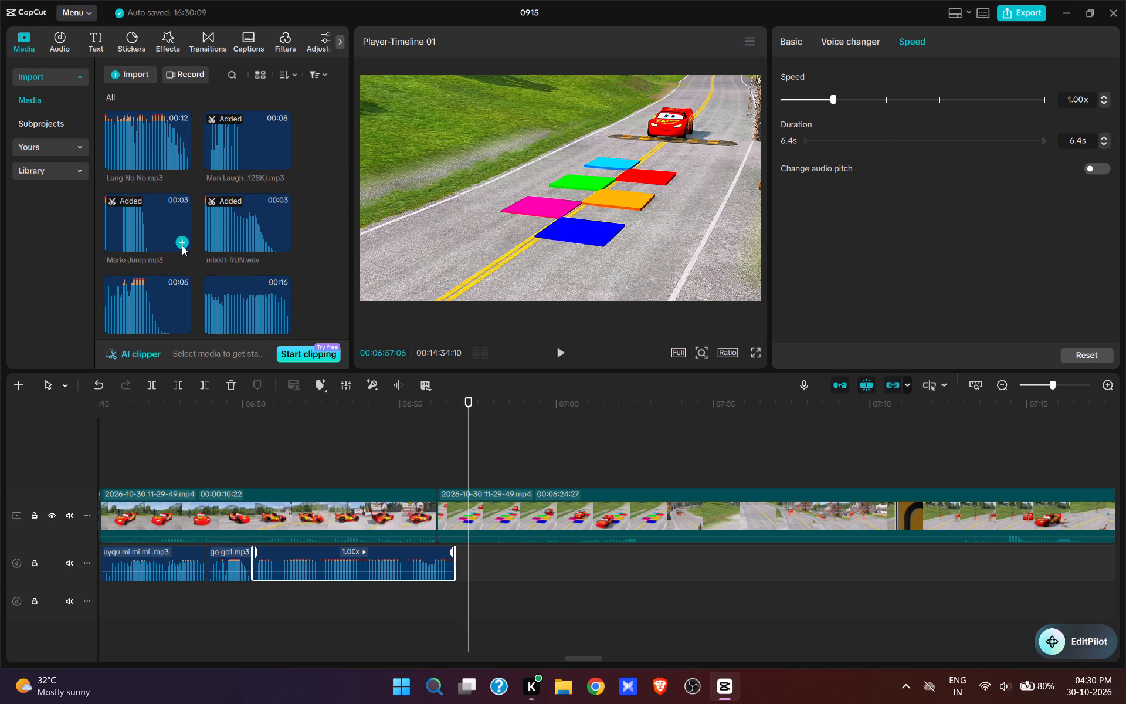
click(182, 245)
key(space)
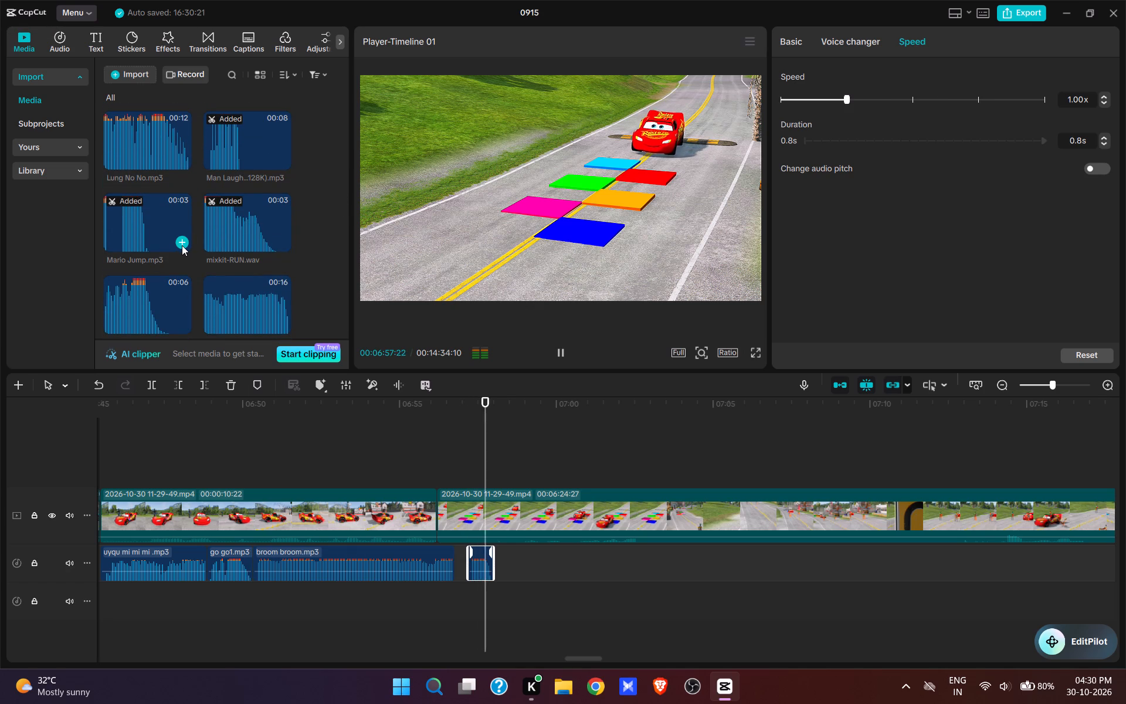
key(space)
key(space)
key(space)
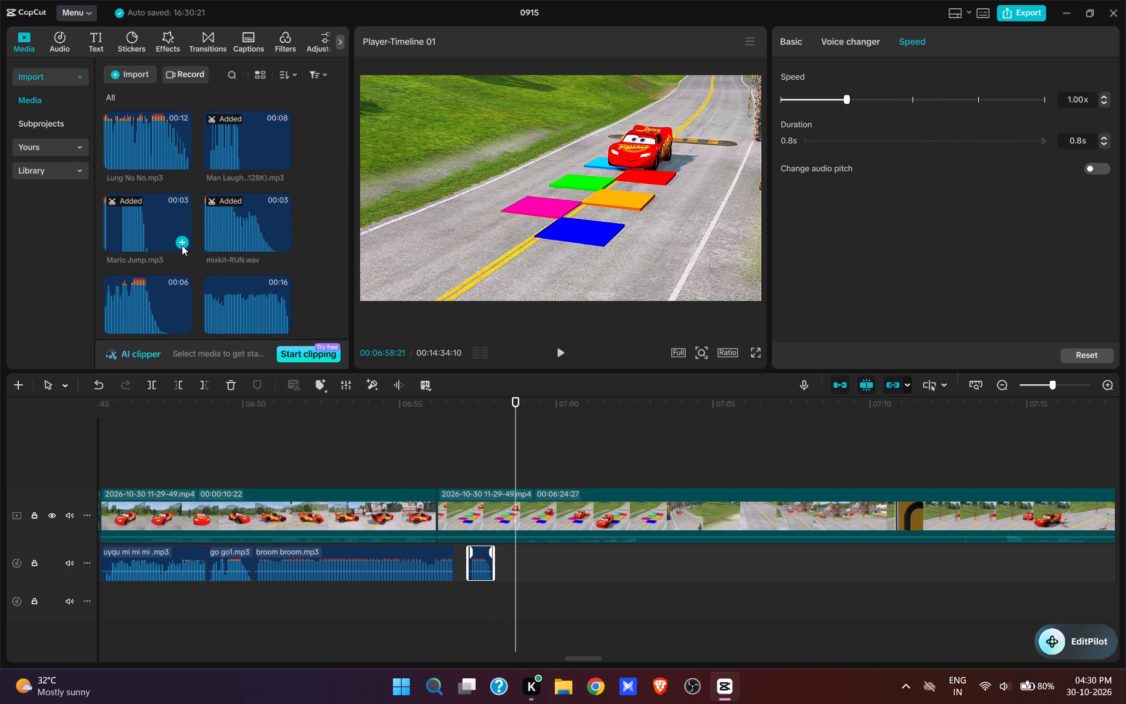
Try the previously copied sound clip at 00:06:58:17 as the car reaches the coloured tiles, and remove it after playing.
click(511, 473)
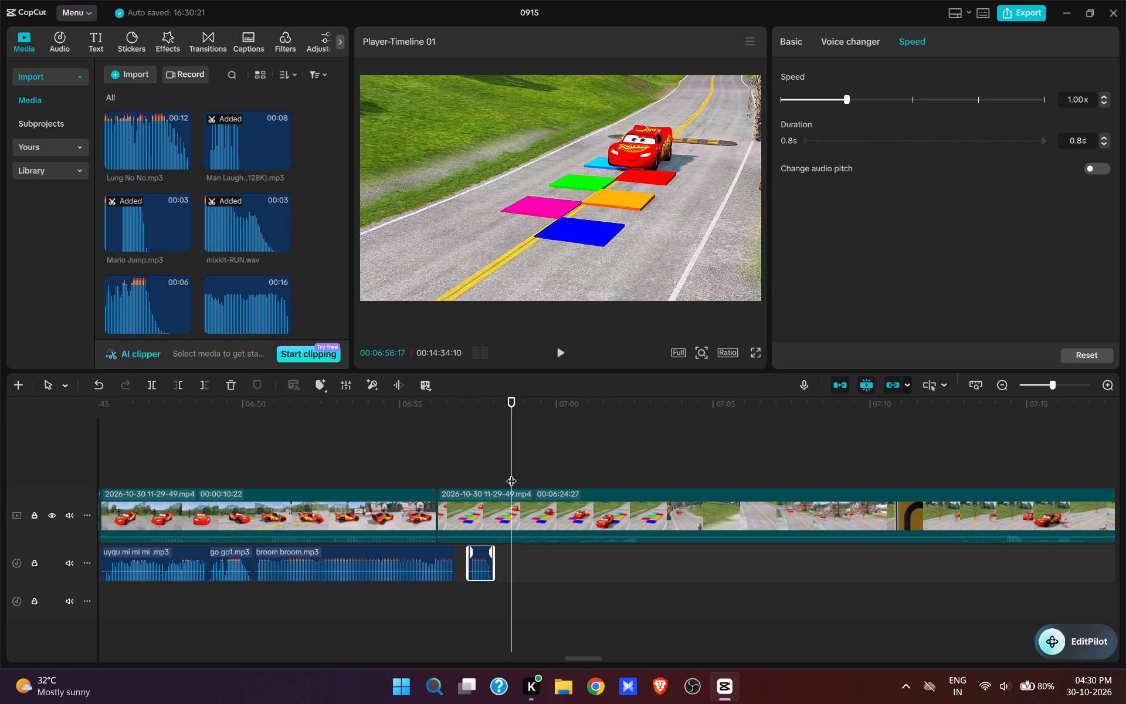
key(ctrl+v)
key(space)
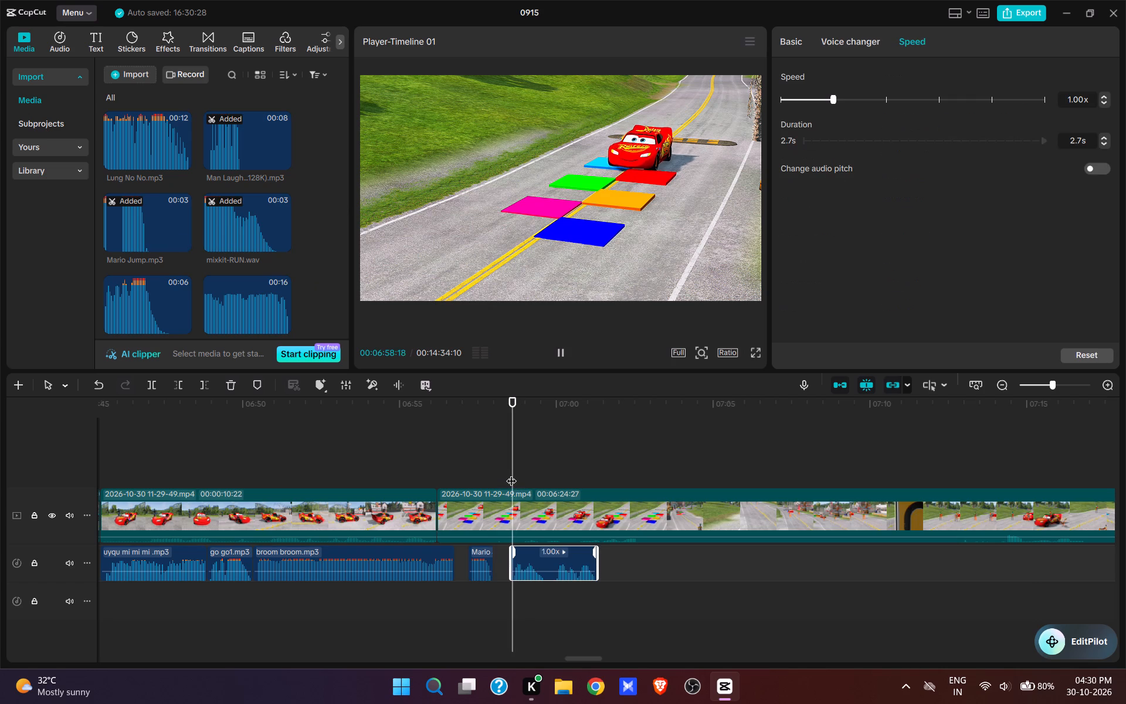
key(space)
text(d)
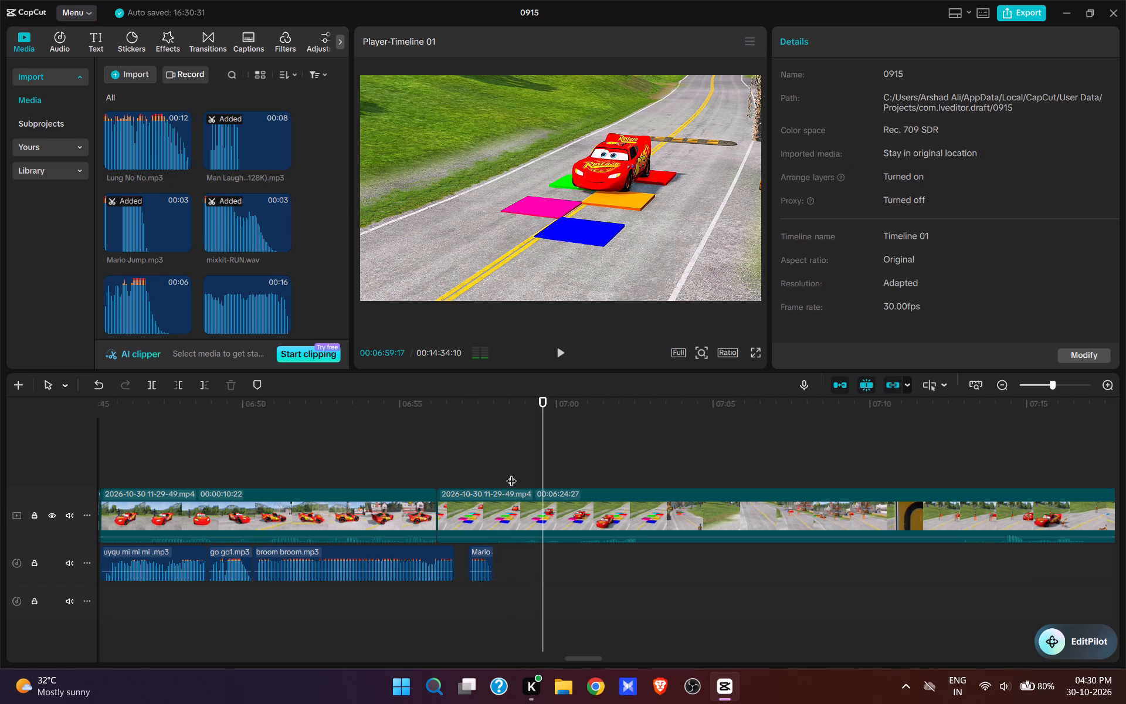
Add Mingle Game.mp3 at 00:06:58:17 after the Mario Jump sound and trim its start to 00:06:58:29.
click(511, 473)
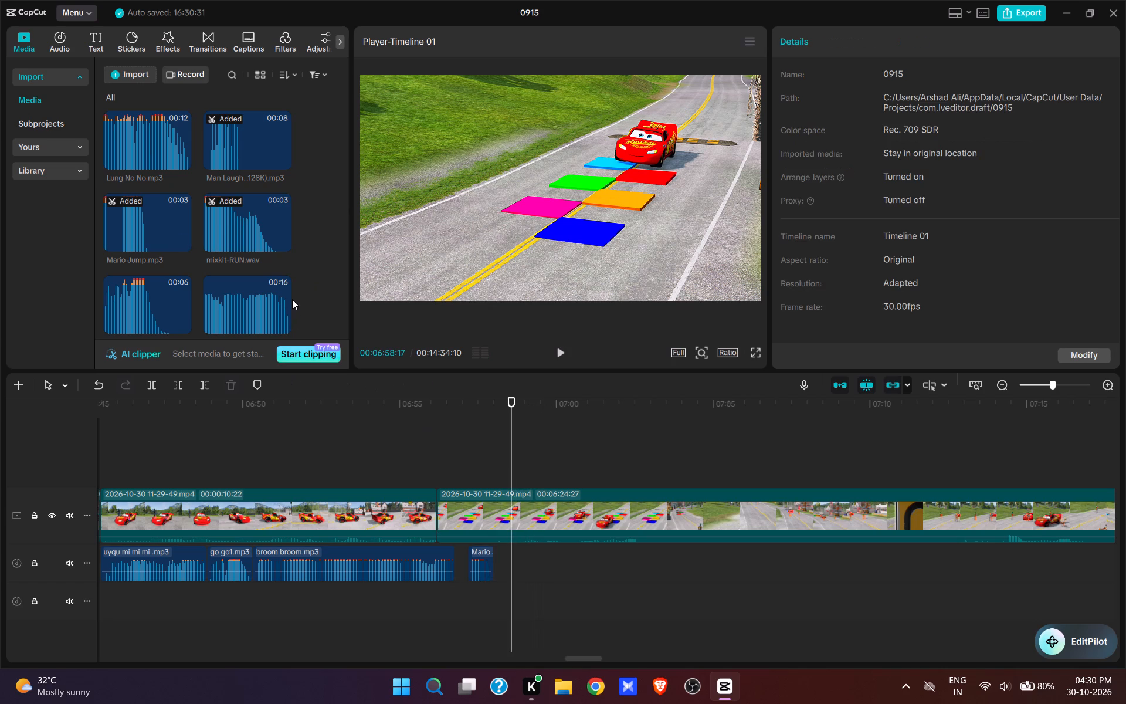
scroll(275, 250, down, 7)
drag(344, 229, 358, 459)
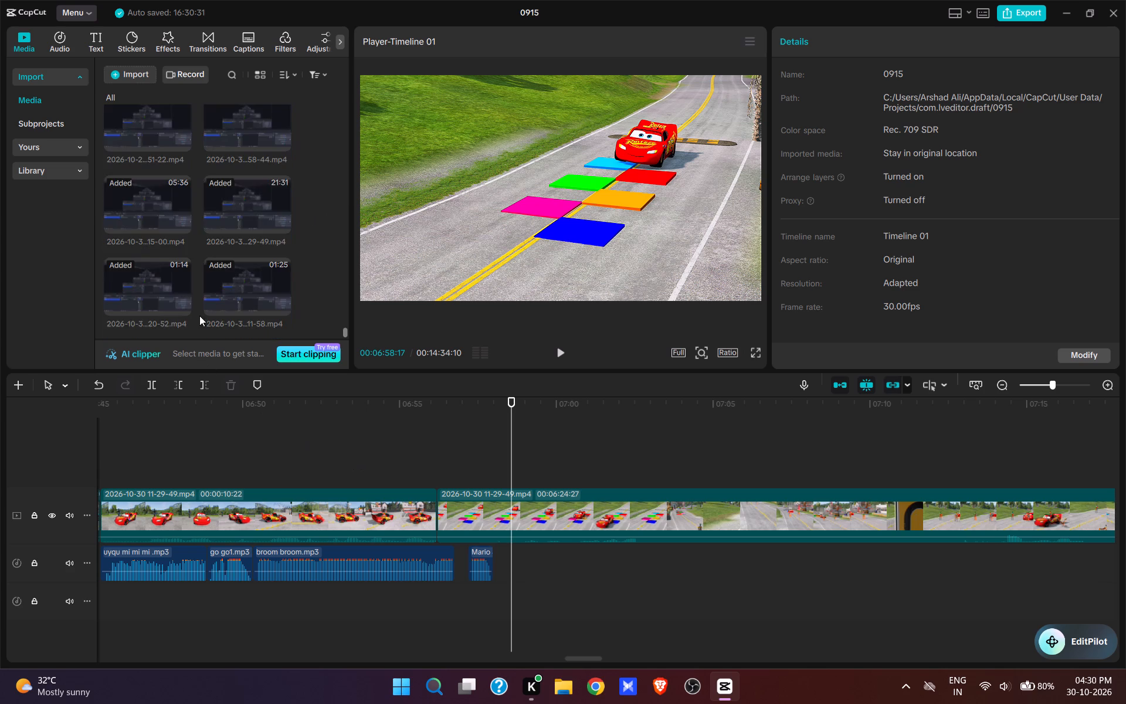
scroll(201, 290, up, 4)
scroll(178, 198, up, 2)
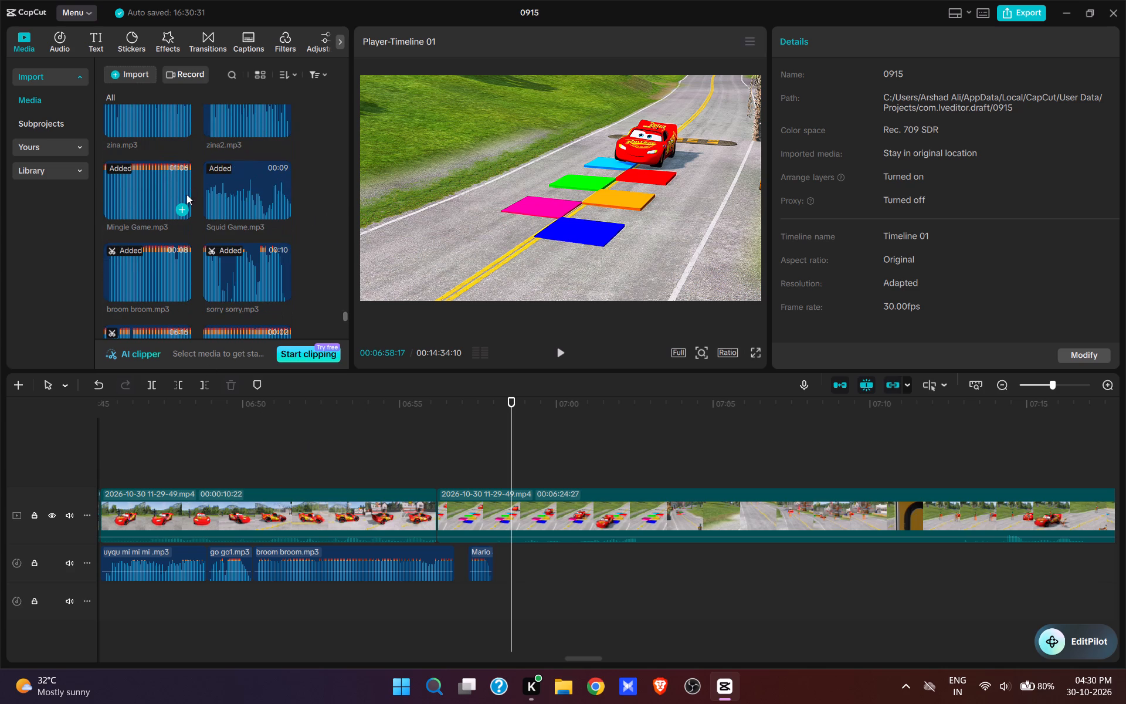
click(181, 210)
drag(515, 591, 521, 597)
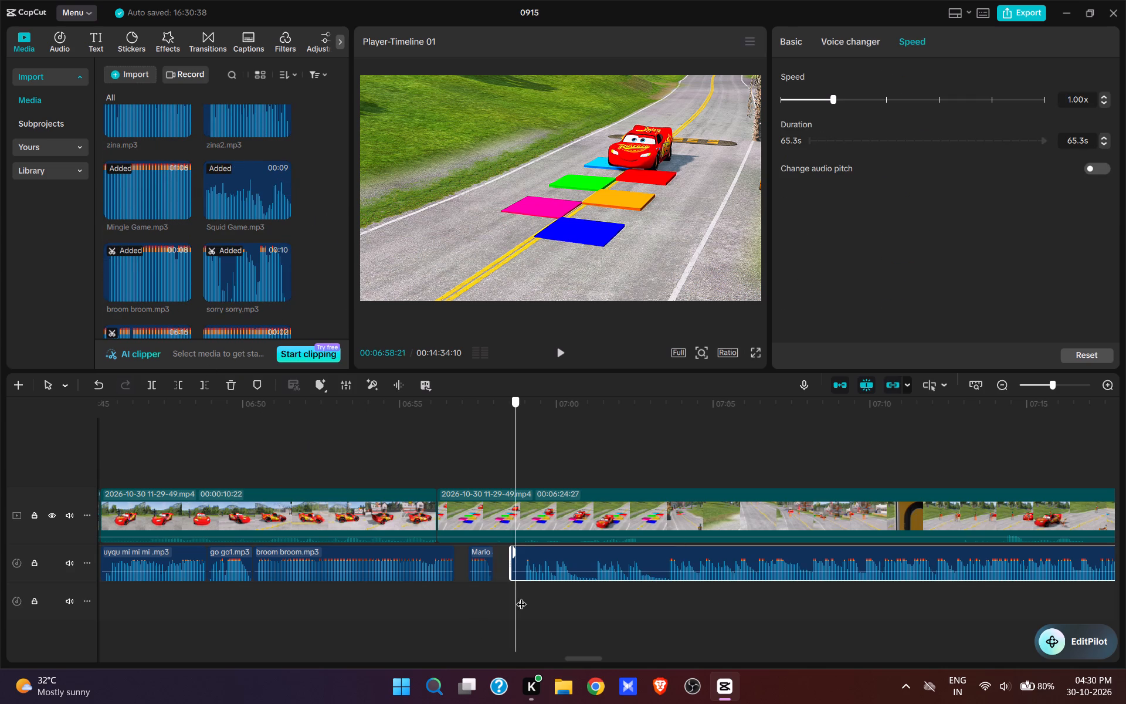
drag(521, 597, 524, 595)
key(q)
Move Mingle Game.mp3 to start at about 00:06:58:17, where the car meets the first tile, and play it back.
click(501, 460)
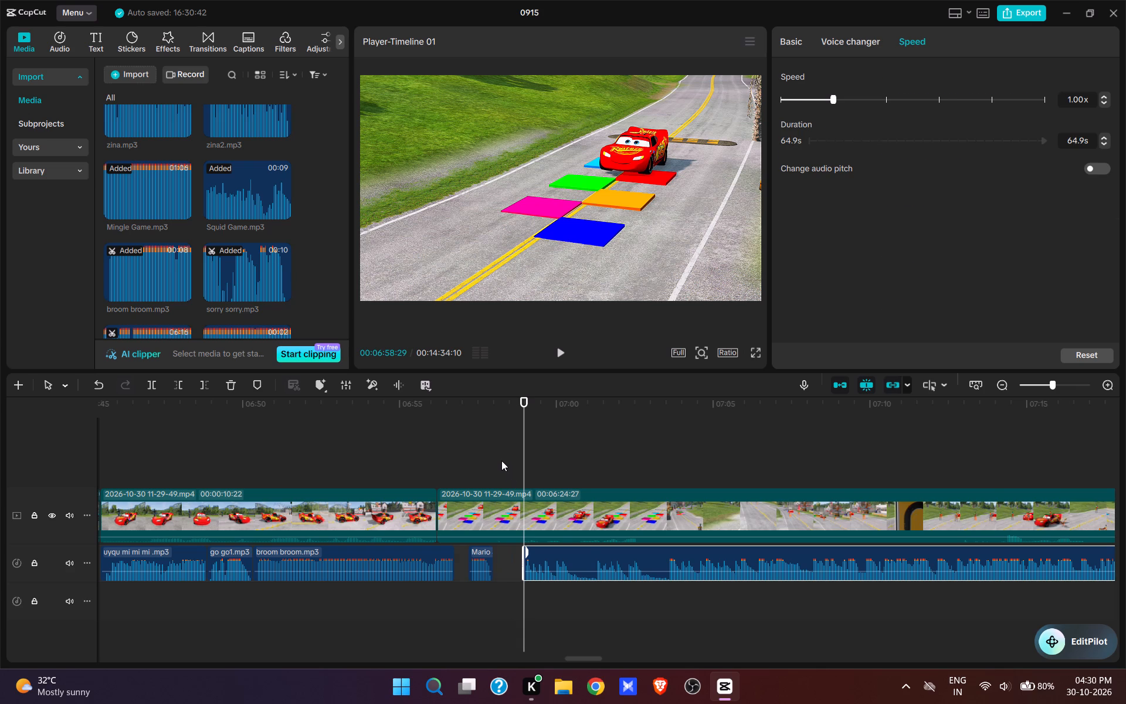
key(space)
key(space)
key(space)
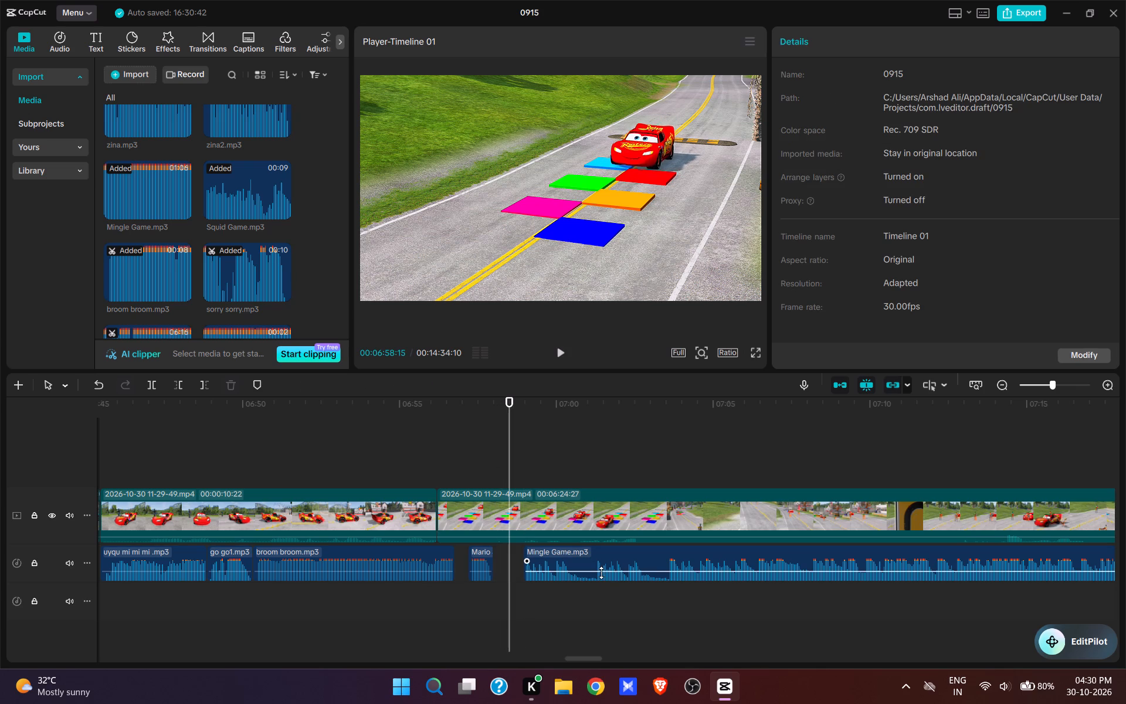
key(space)
click(518, 472)
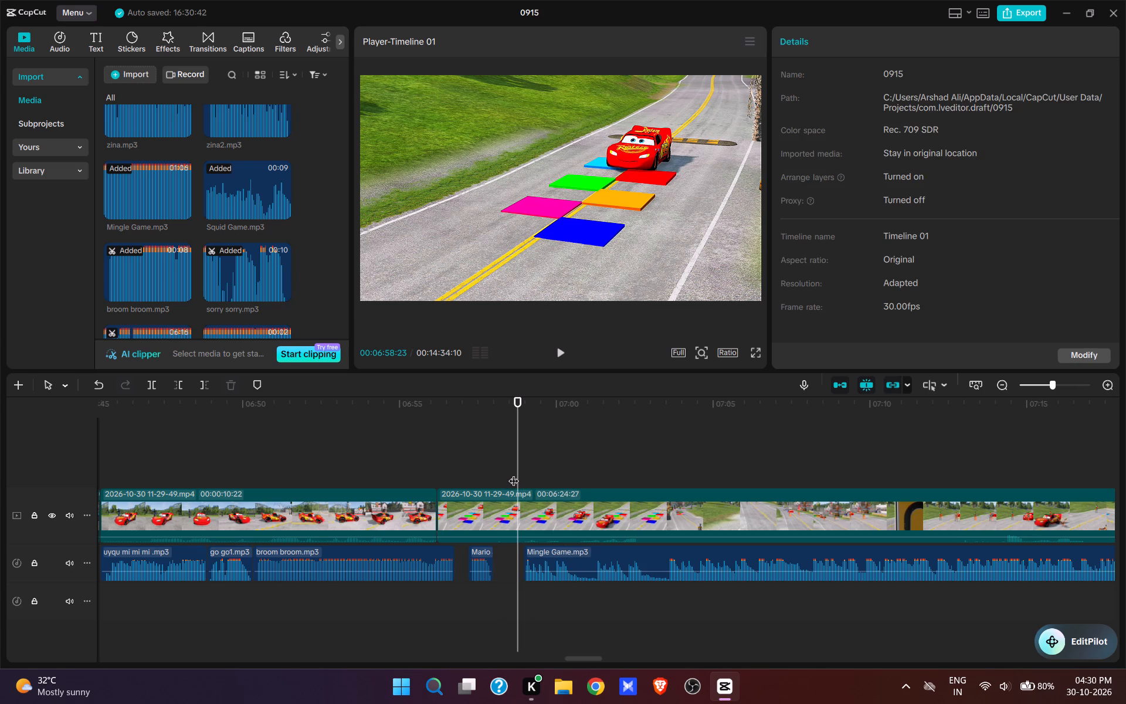
click(514, 473)
click(512, 473)
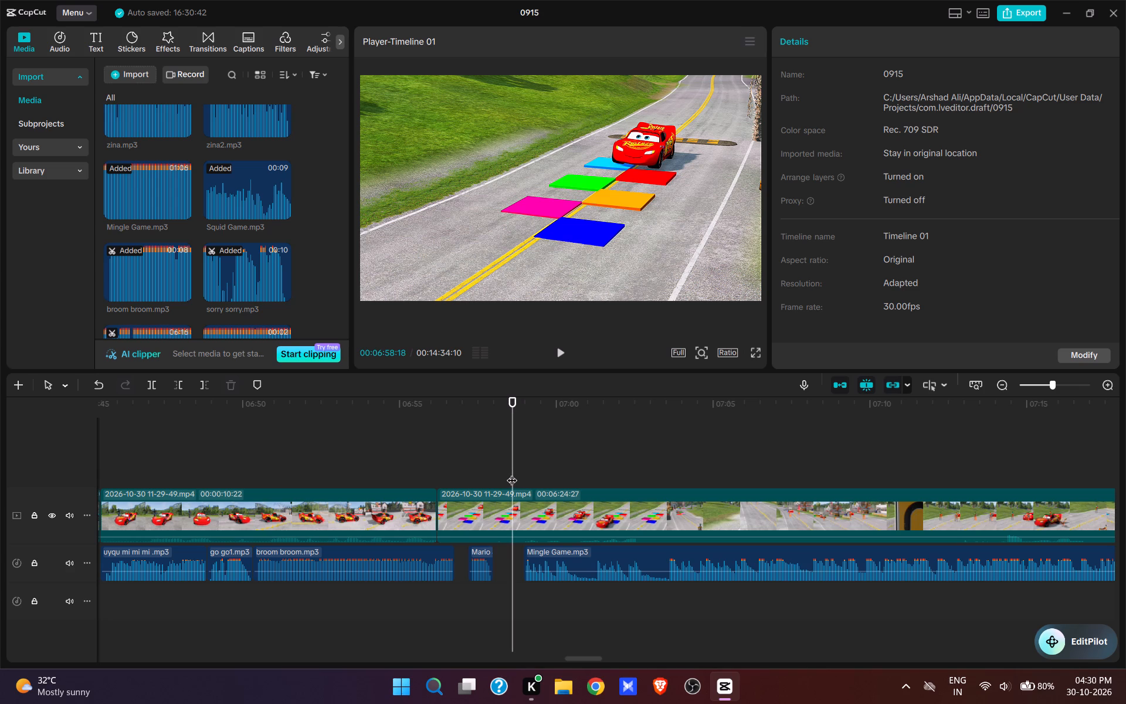
click(511, 470)
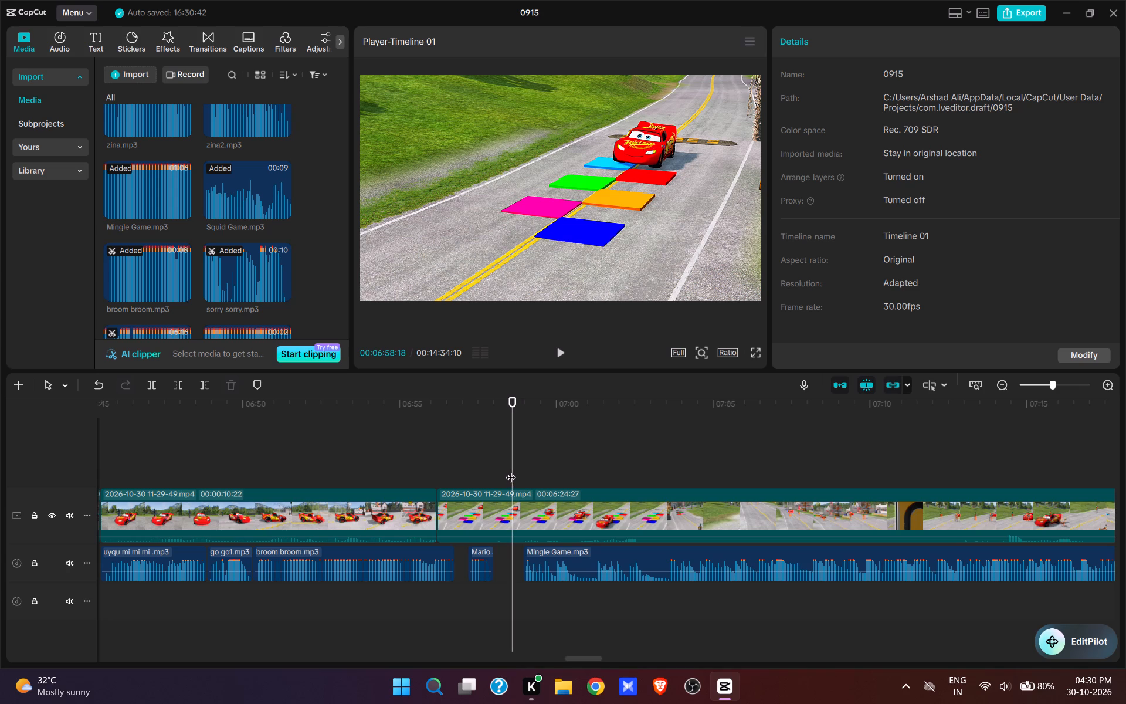
drag(599, 560, 588, 560)
key(space)
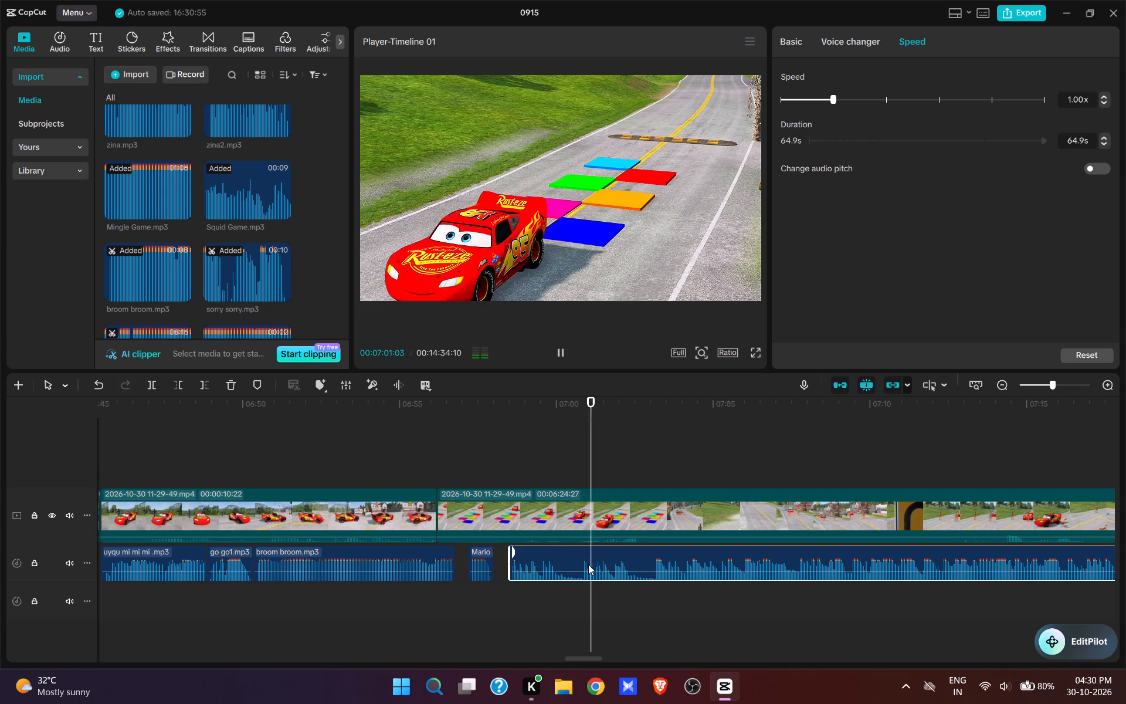
key(space)
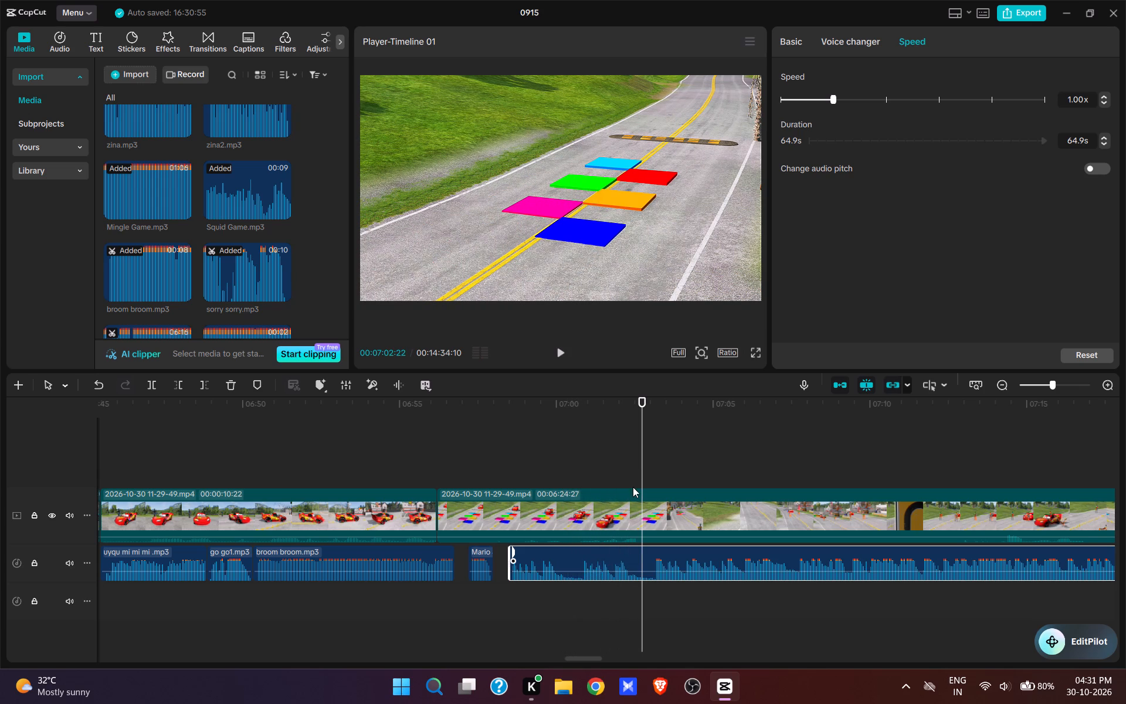
Split the recording at 00:07:02:17, after the red car has left the coloured tiles.
click(637, 471)
click(636, 515)
key(w)
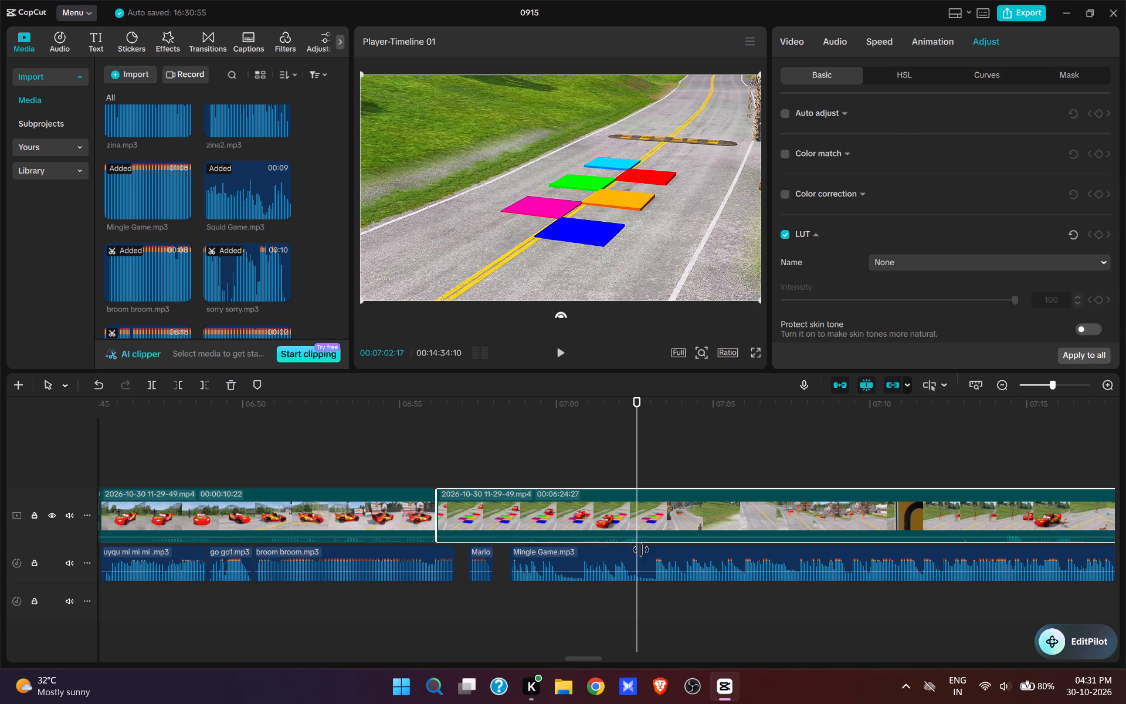
Trim the end of Mingle Game.mp3 at 00:07:02:17 and copy the shortened clip.
click(643, 571)
key(e)
click(585, 562)
key(ctrl+c)
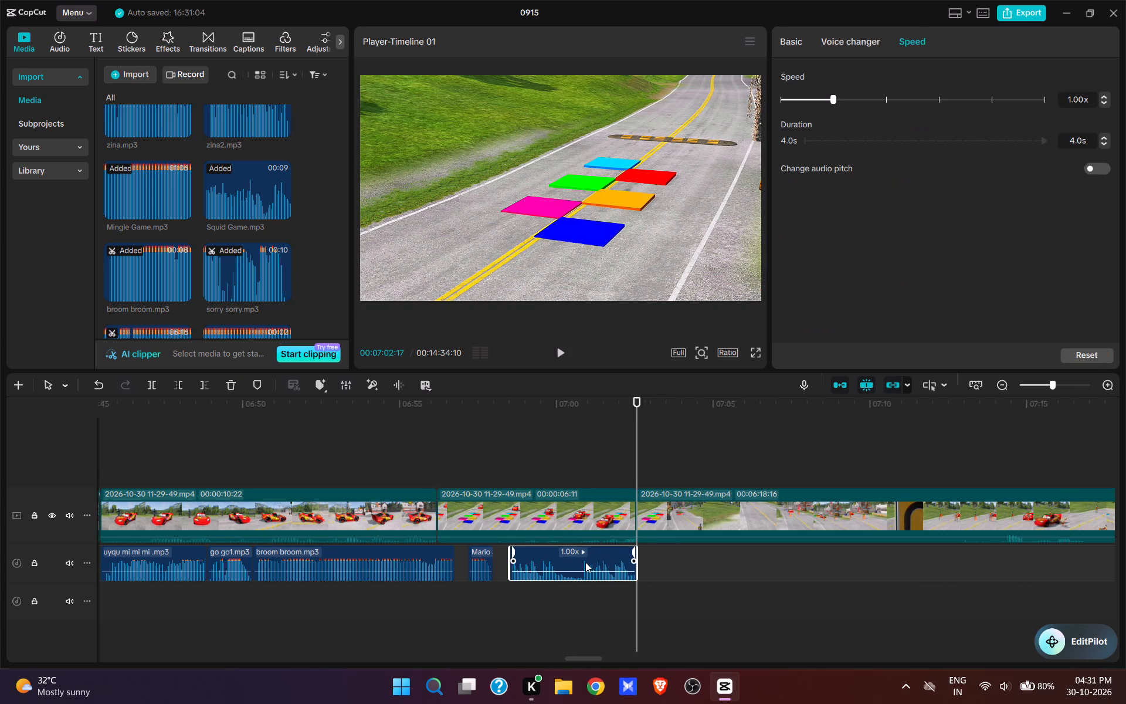
Cut the recording from 00:07:02:17 to about 00:07:13, where the red car nears the two orange dummies.
click(843, 436)
key(space)
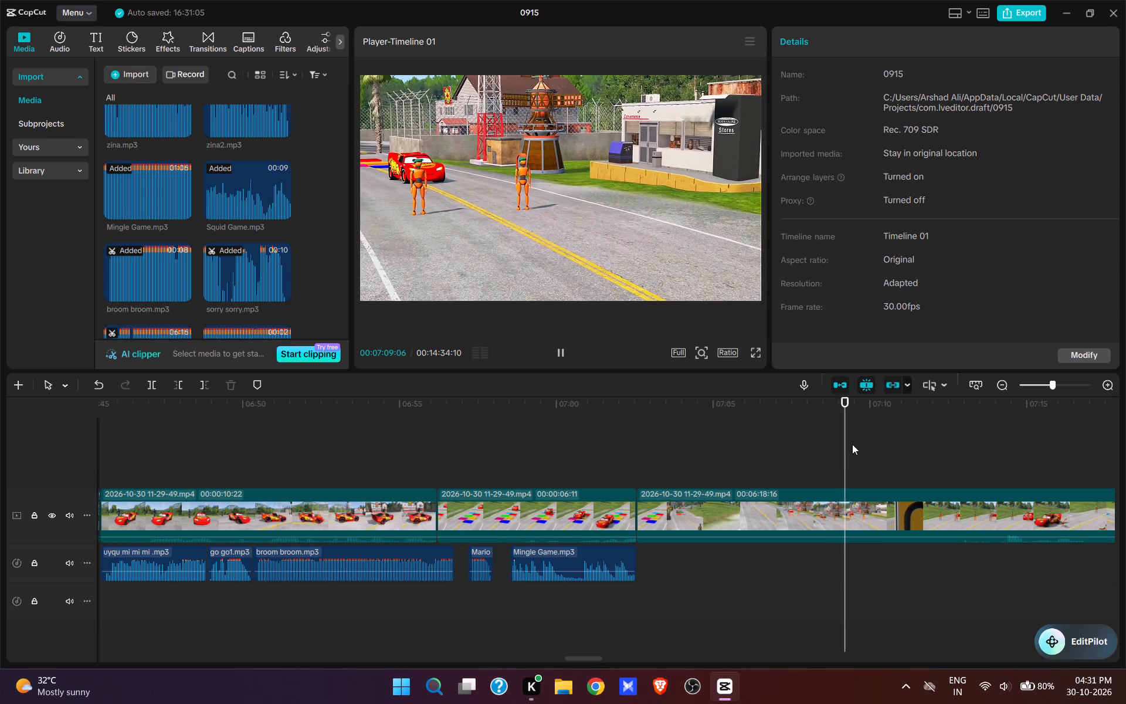
key(space)
drag(774, 527, 645, 603)
key(space)
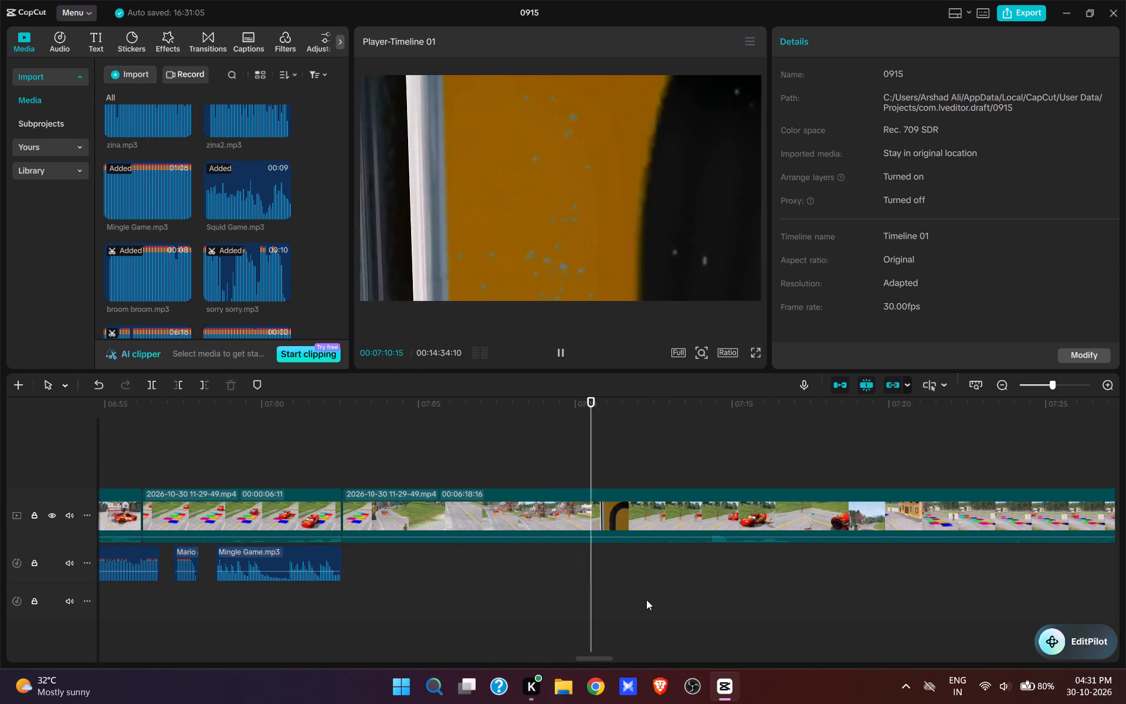
key(space)
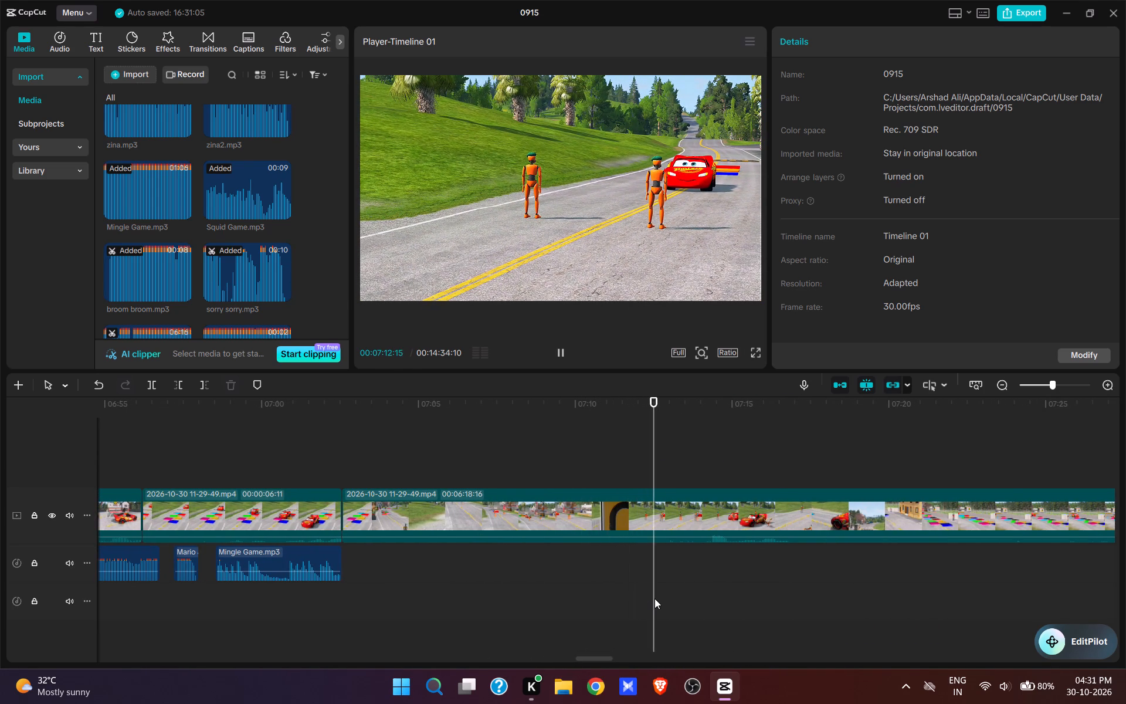
key(space)
key(space)
click(665, 460)
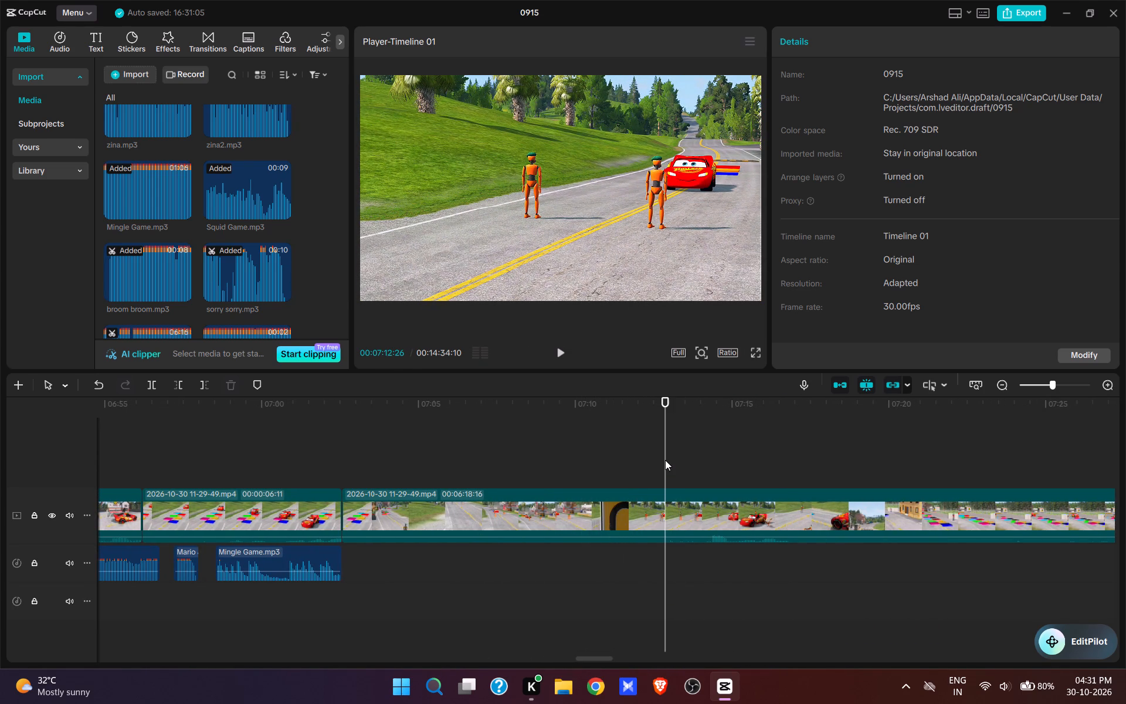
click(661, 460)
key(space)
key(space)
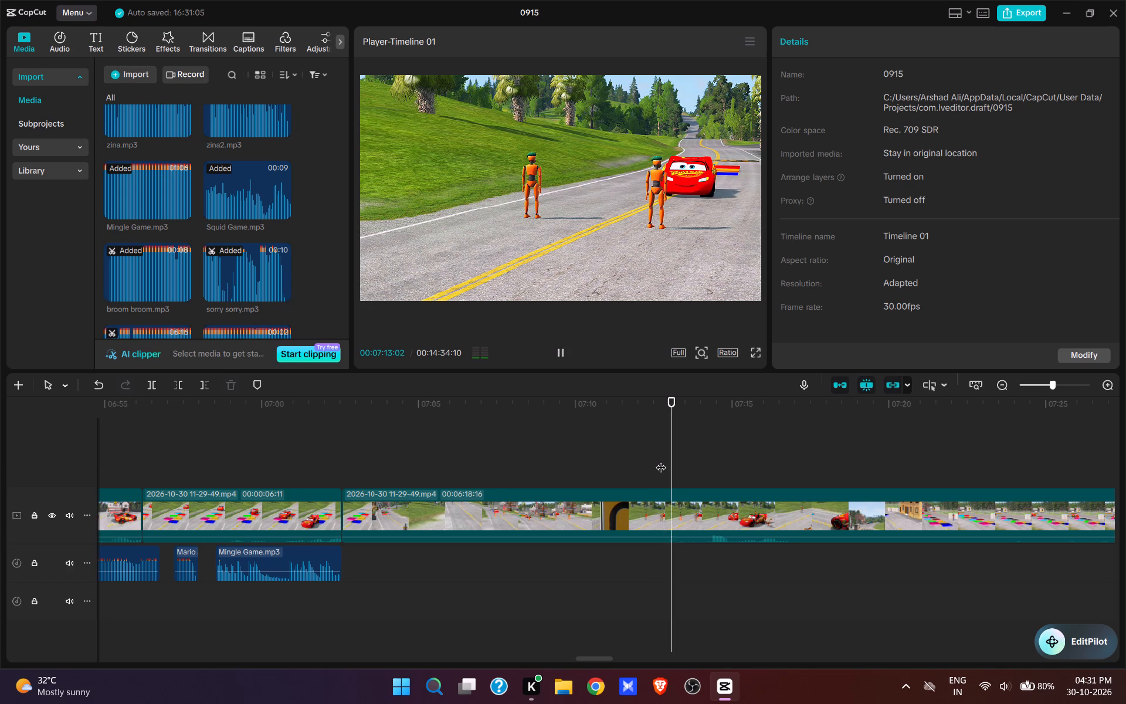
text(q)
Add hit.mp3 at 00:07:03:16, where the red car strikes the first dummy, and play it back to 00:07:04:01.
key(space)
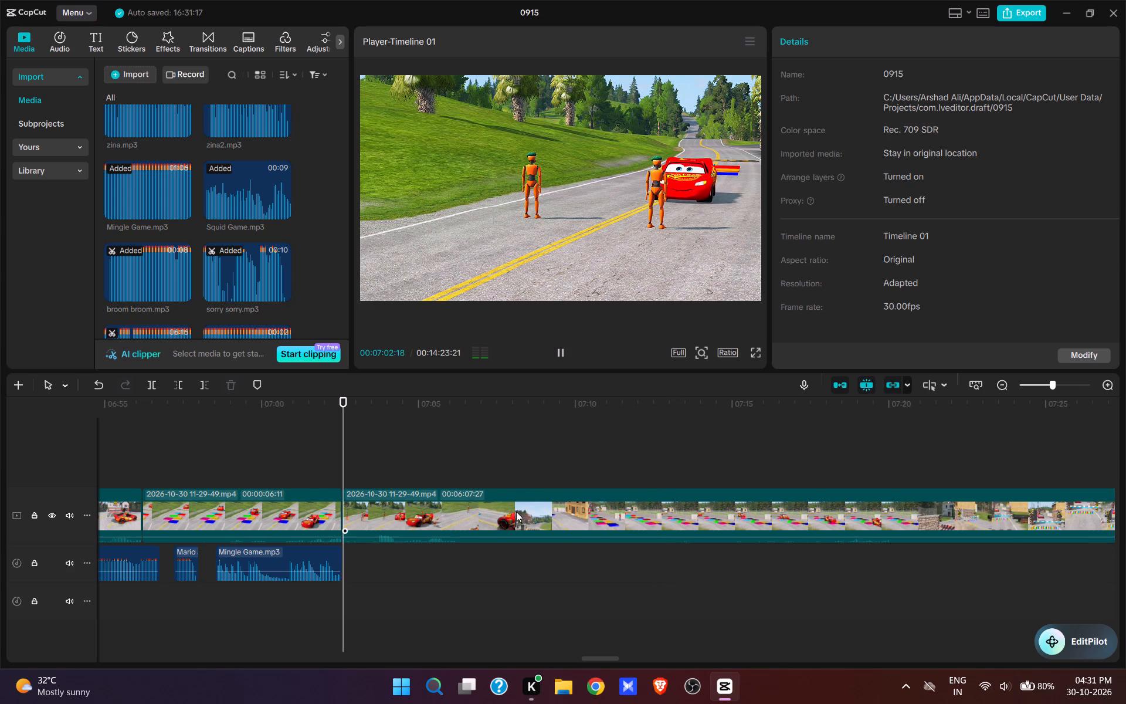
key(space)
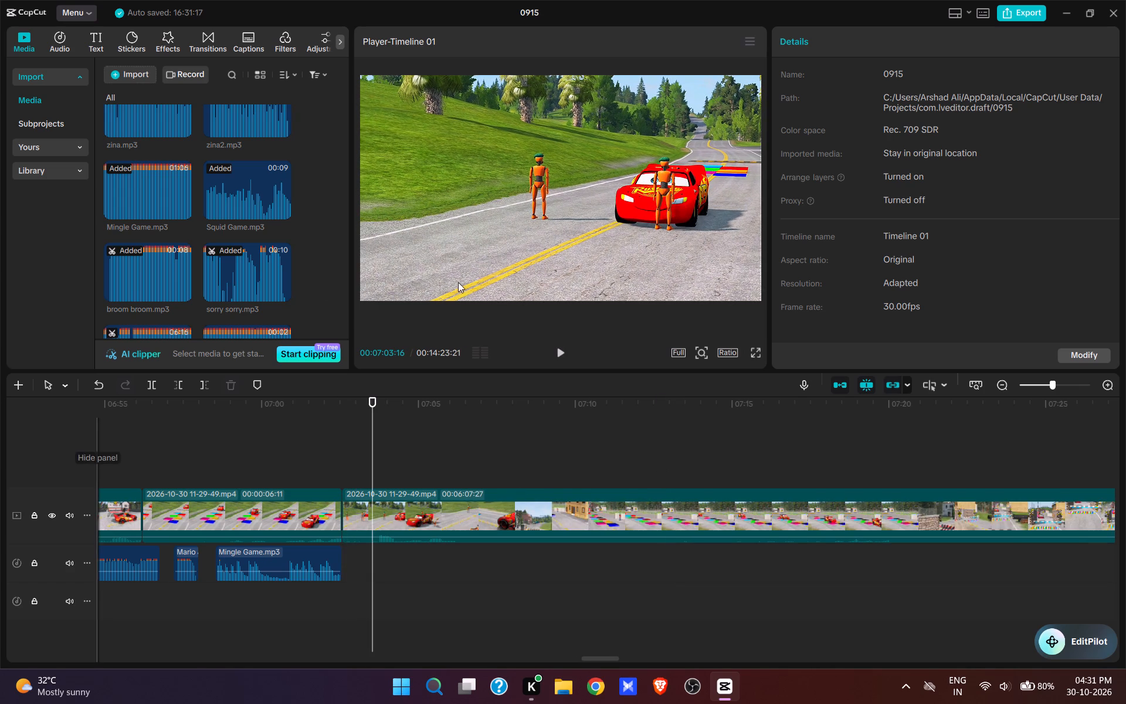
scroll(251, 292, up, 11)
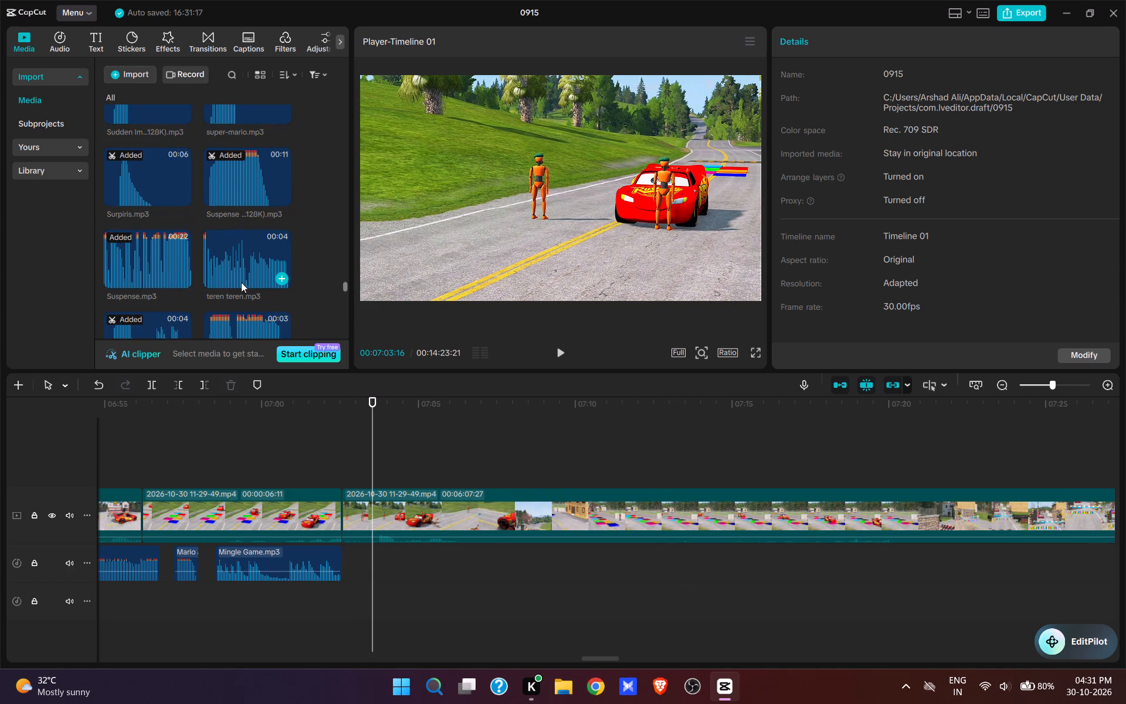
scroll(241, 282, up, 13)
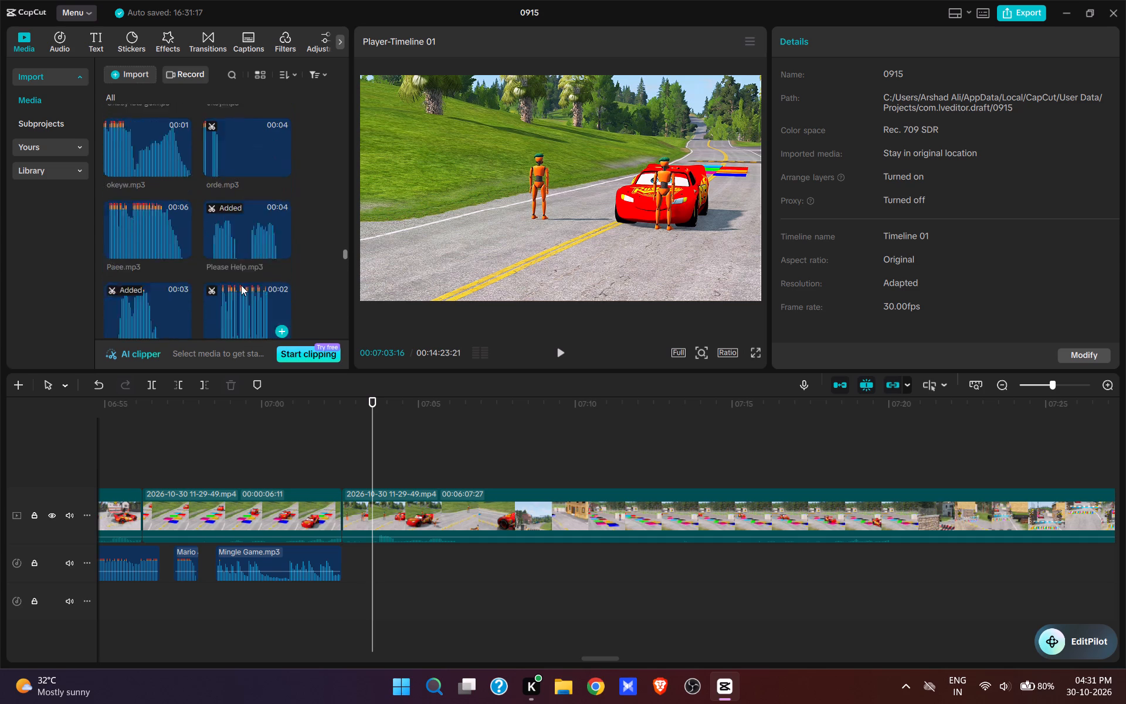
scroll(241, 285, up, 8)
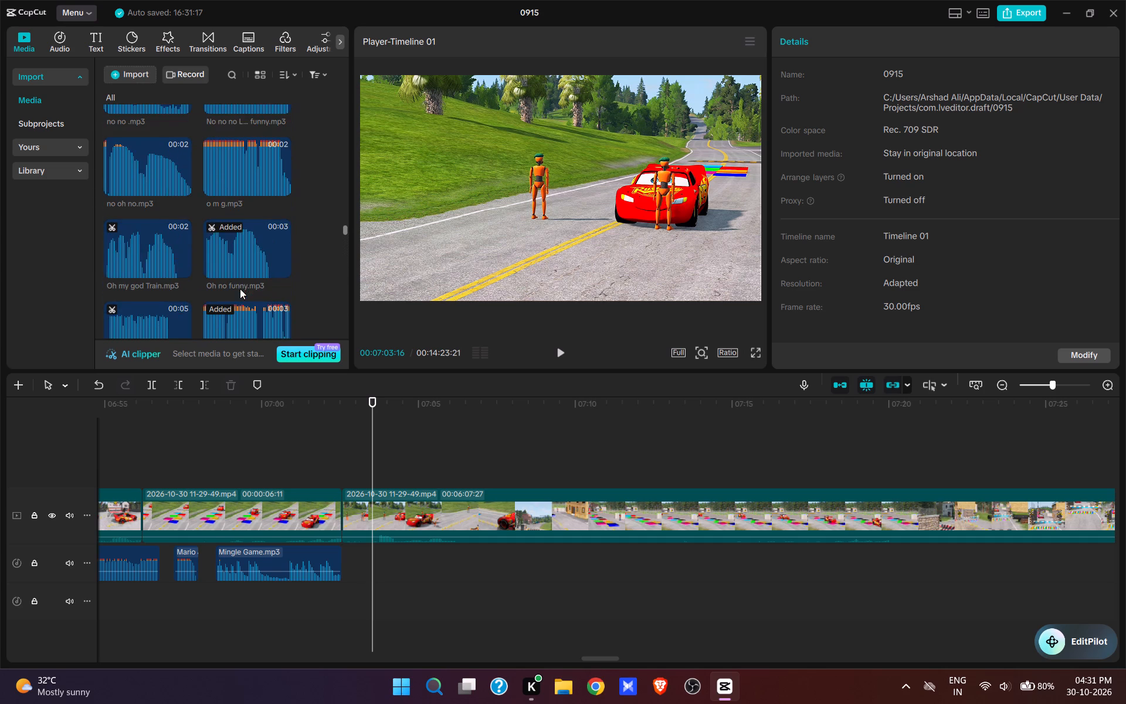
scroll(240, 289, up, 7)
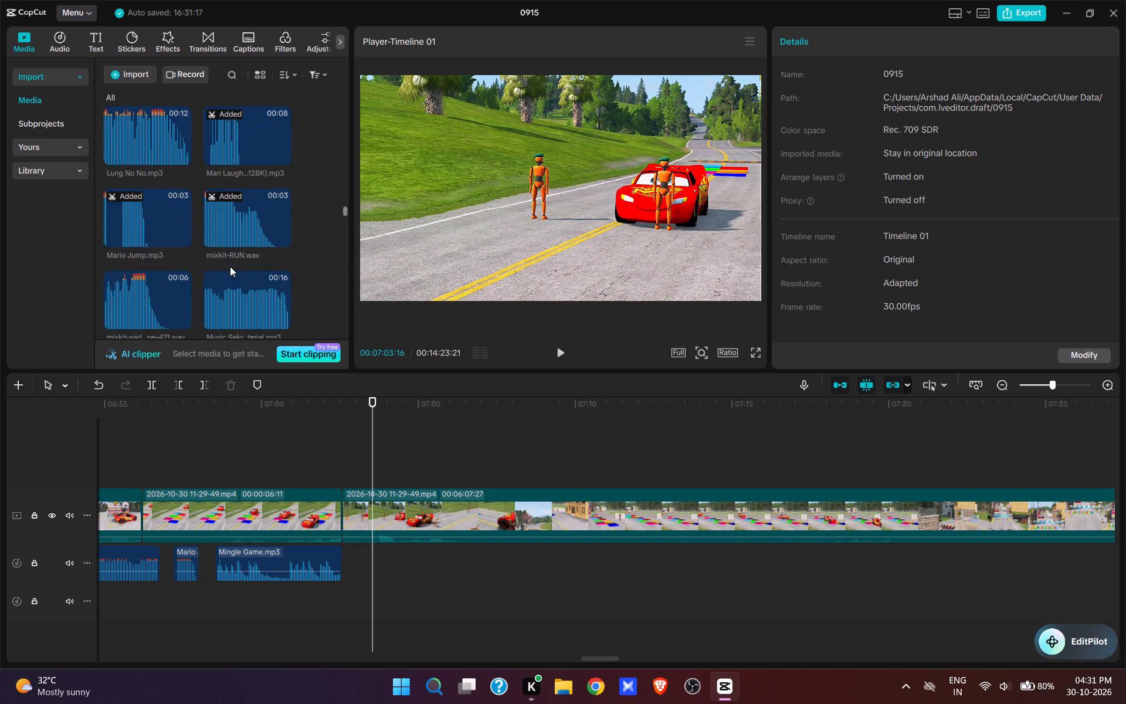
scroll(230, 266, up, 6)
scroll(221, 209, up, 1)
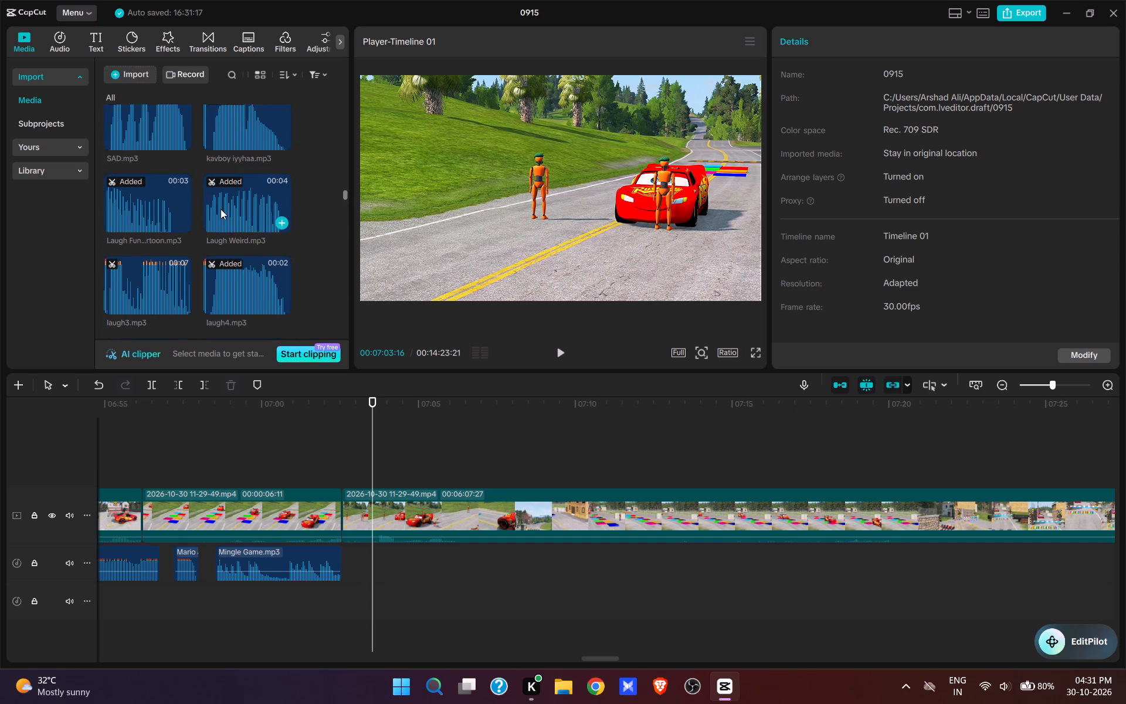
scroll(221, 209, up, 4)
scroll(192, 263, up, 2)
click(177, 192)
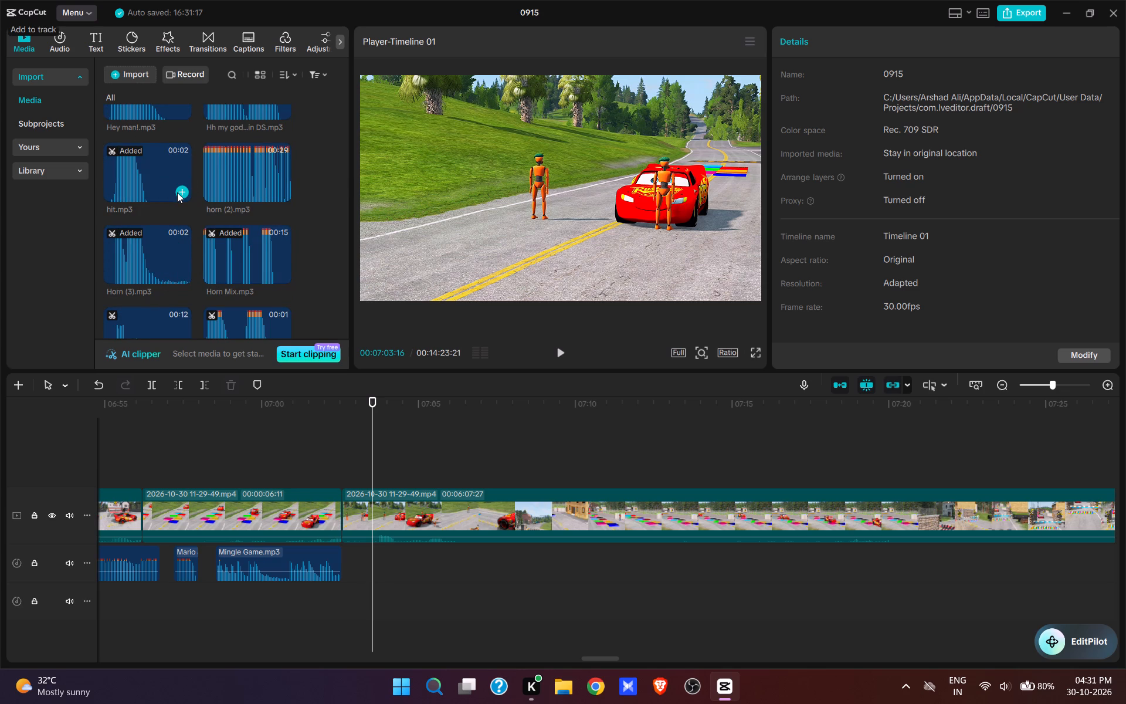
key(space)
key(space)
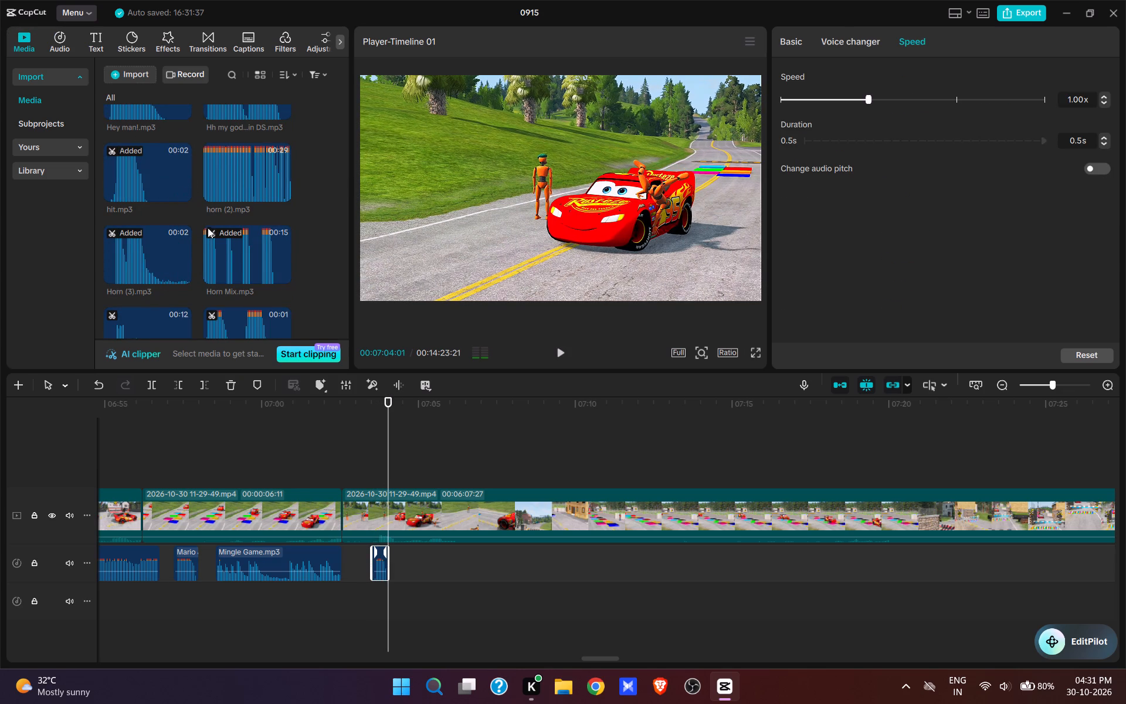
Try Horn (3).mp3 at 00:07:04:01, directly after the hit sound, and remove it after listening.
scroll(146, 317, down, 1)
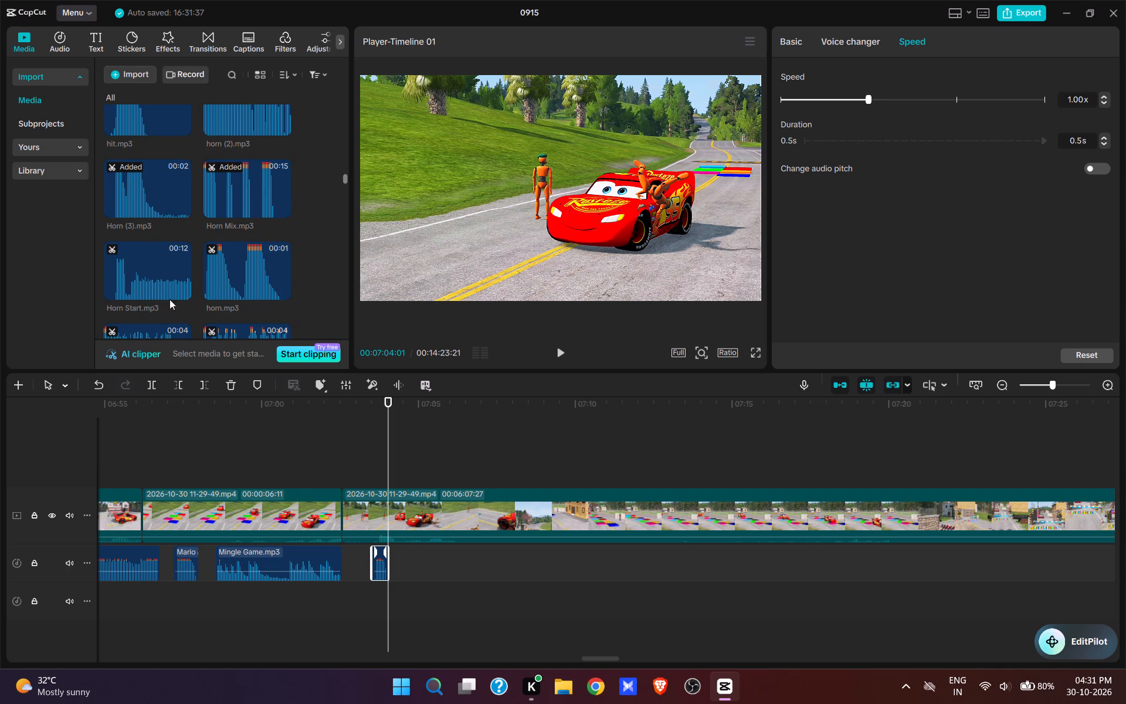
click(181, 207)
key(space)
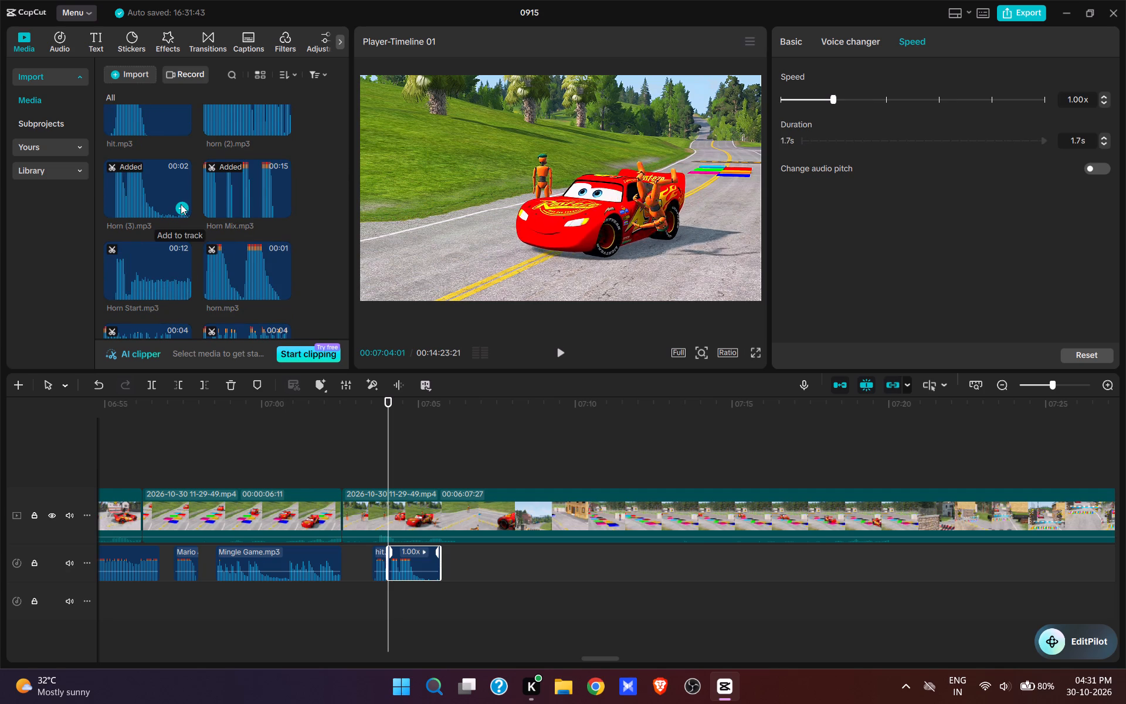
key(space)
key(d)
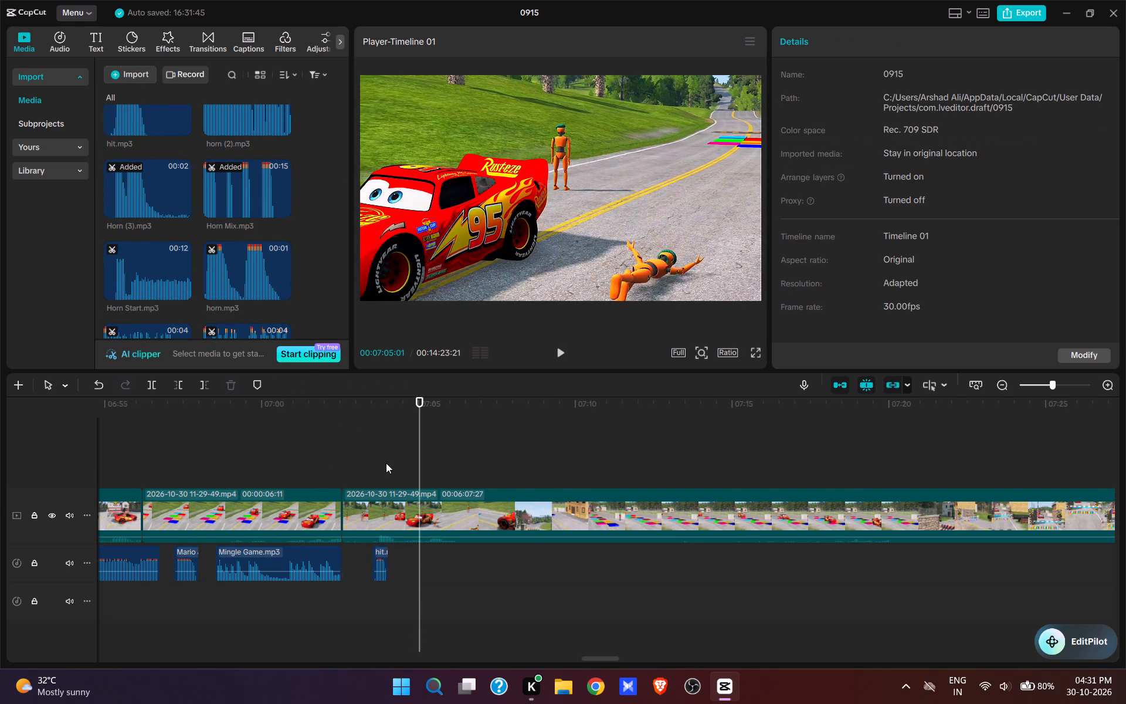
Add Laugh5.mp3 at 00:07:04:01, directly after the hit sound, and play it through to 00:07:05:27.
click(396, 466)
click(396, 466)
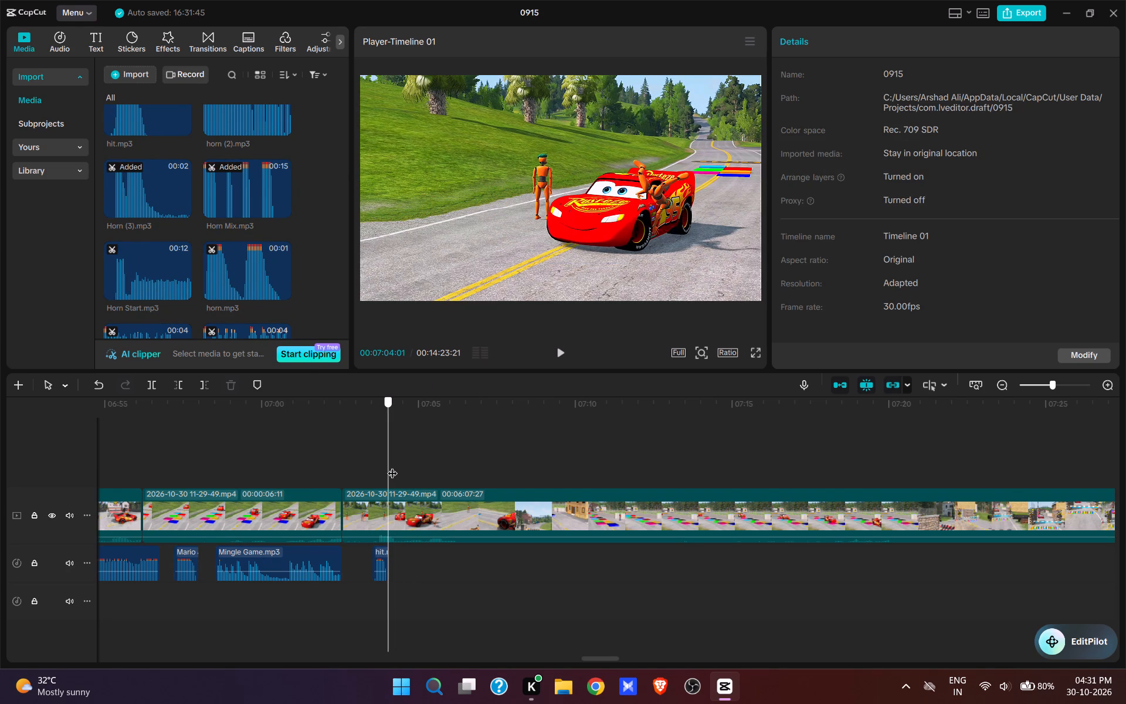
scroll(160, 230, down, 6)
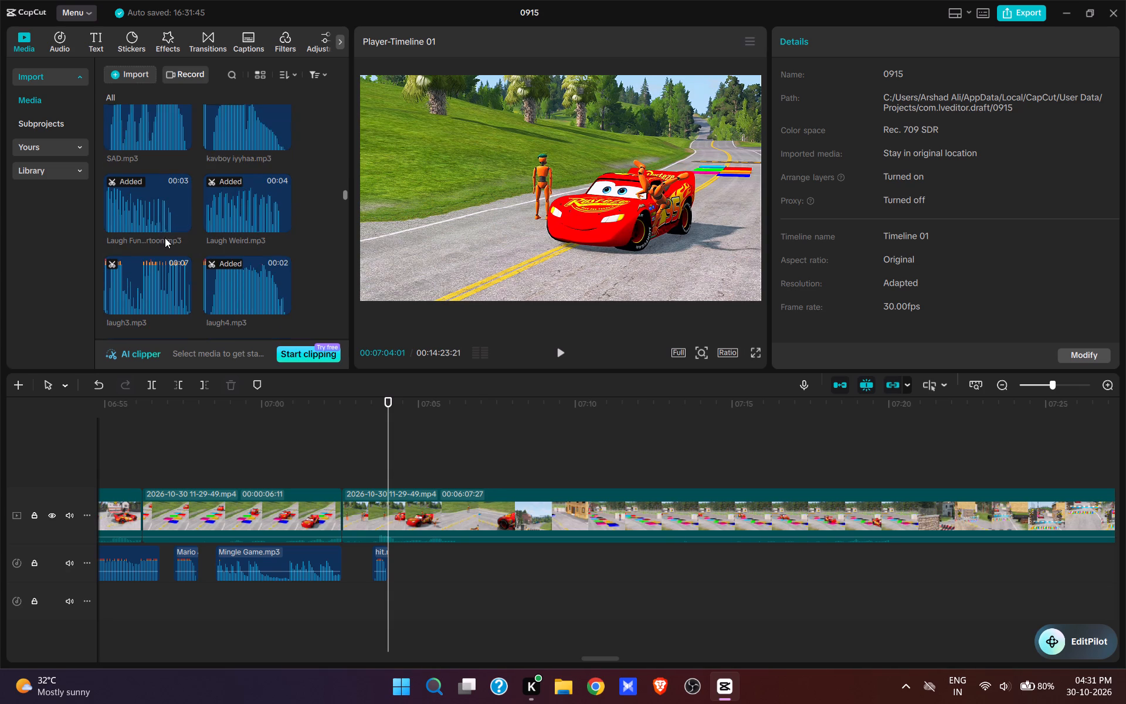
scroll(166, 241, down, 1)
click(179, 322)
key(space)
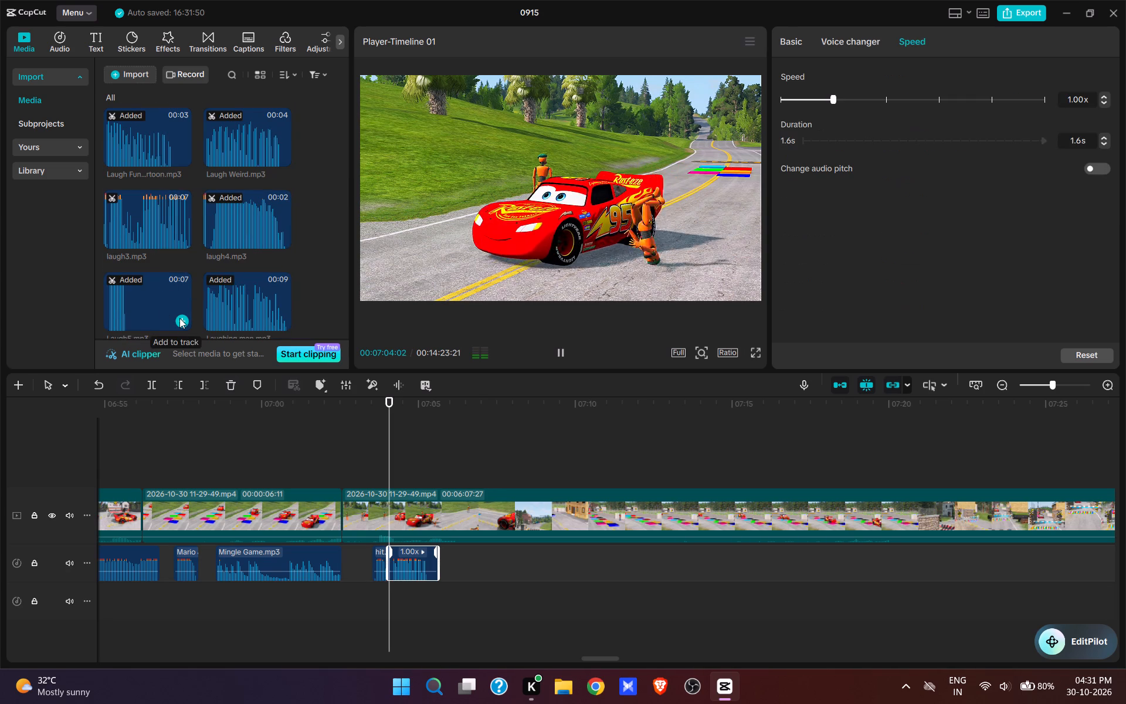
key(space)
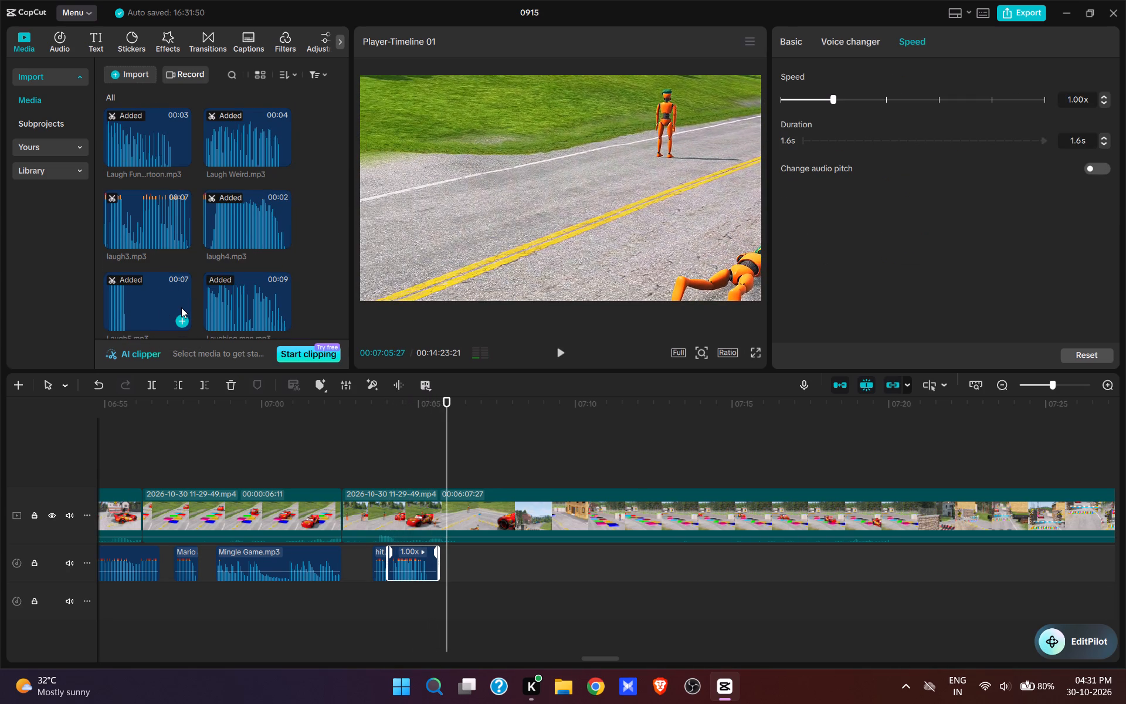
Split the recording at 00:07:05:27 and cut the footage until the red car approaches the next coloured tiles.
key(w)
click(671, 479)
key(space)
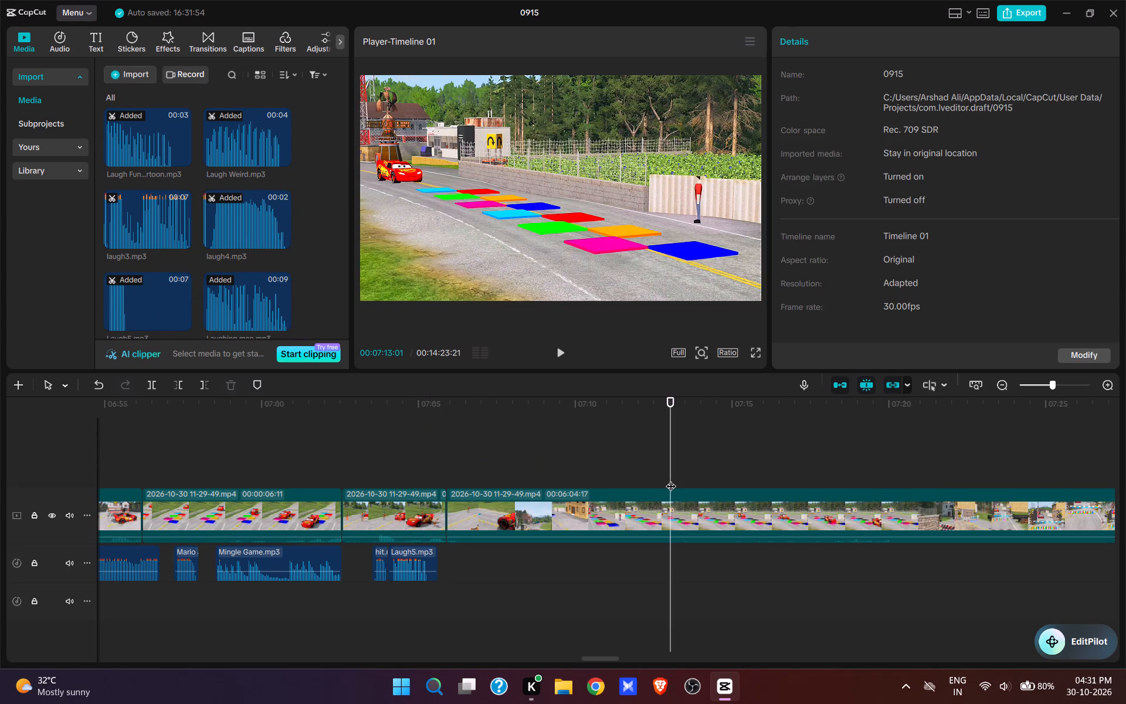
key(space)
text(q)
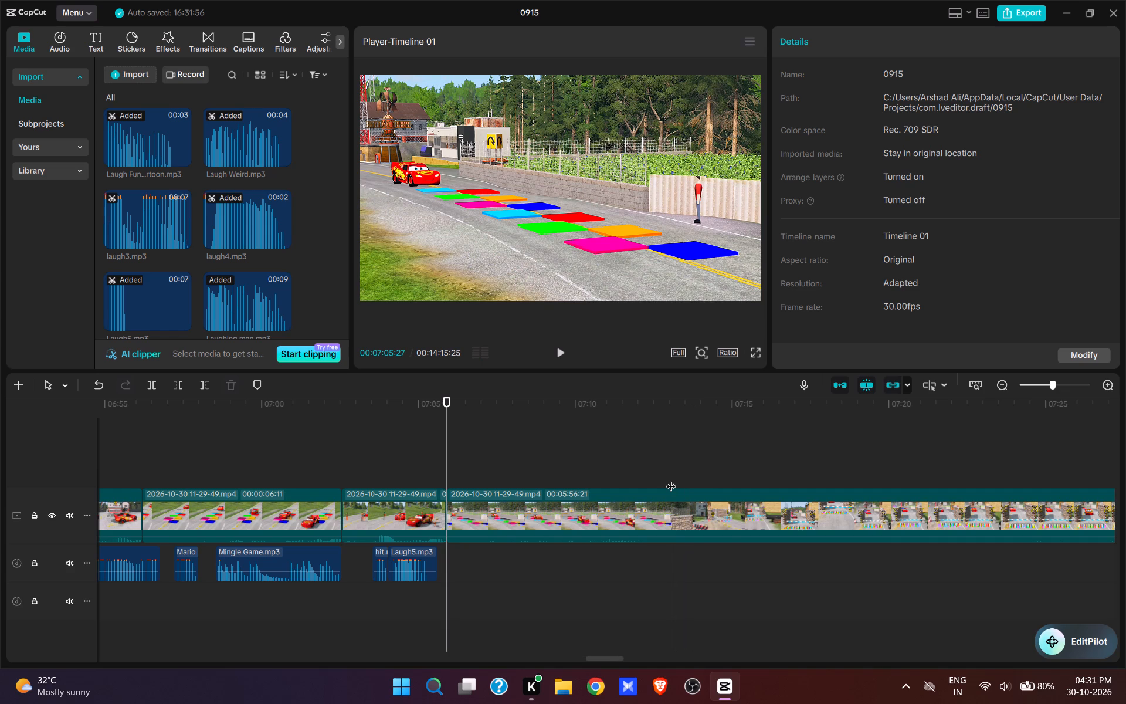
Paste the copied Mingle Game.mp3 clip at about 00:07:06:08, as the car reaches the tiles, and play it back.
key(space)
key(space)
key(ctrl+v)
key(space)
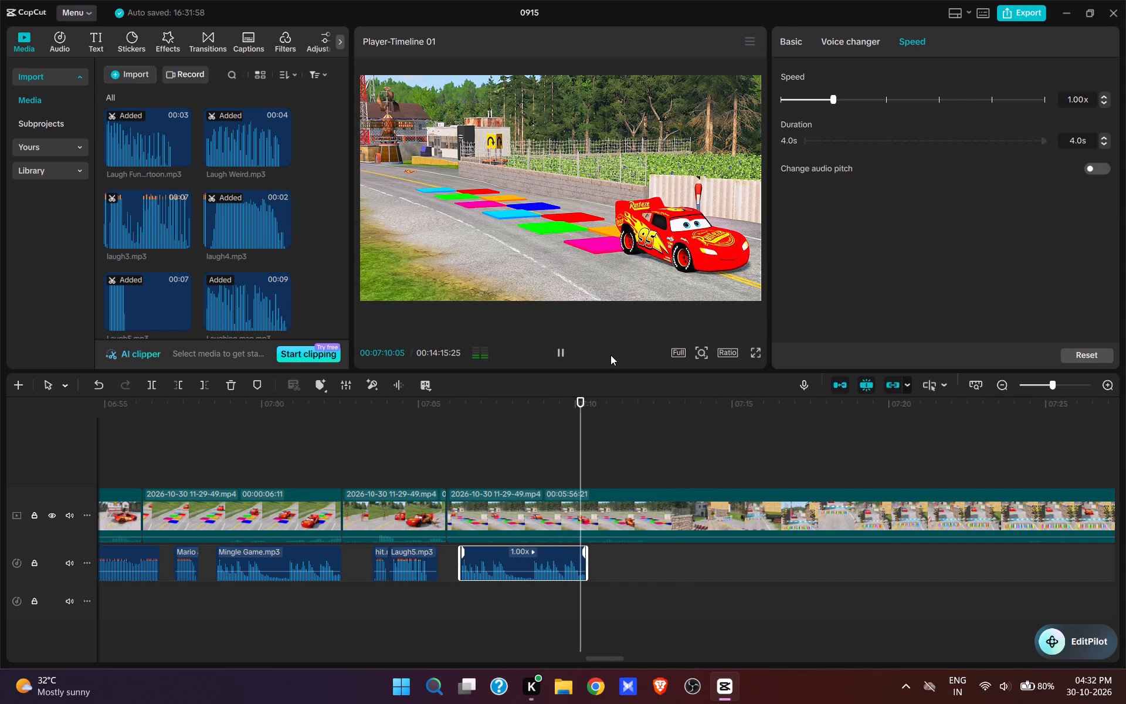
key(space)
Split the recording at 00:07:11:22 and cut the footage up to about 00:07:24, where the red car approaches the barrier gate.
key(w)
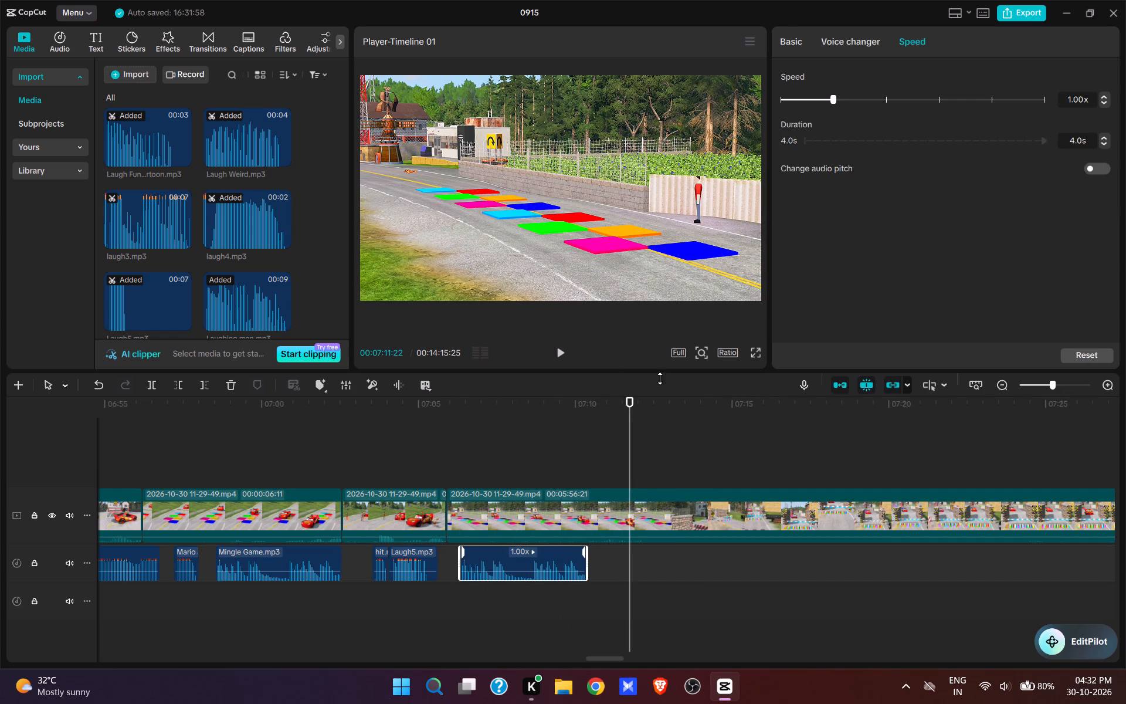
drag(785, 451, 577, 573)
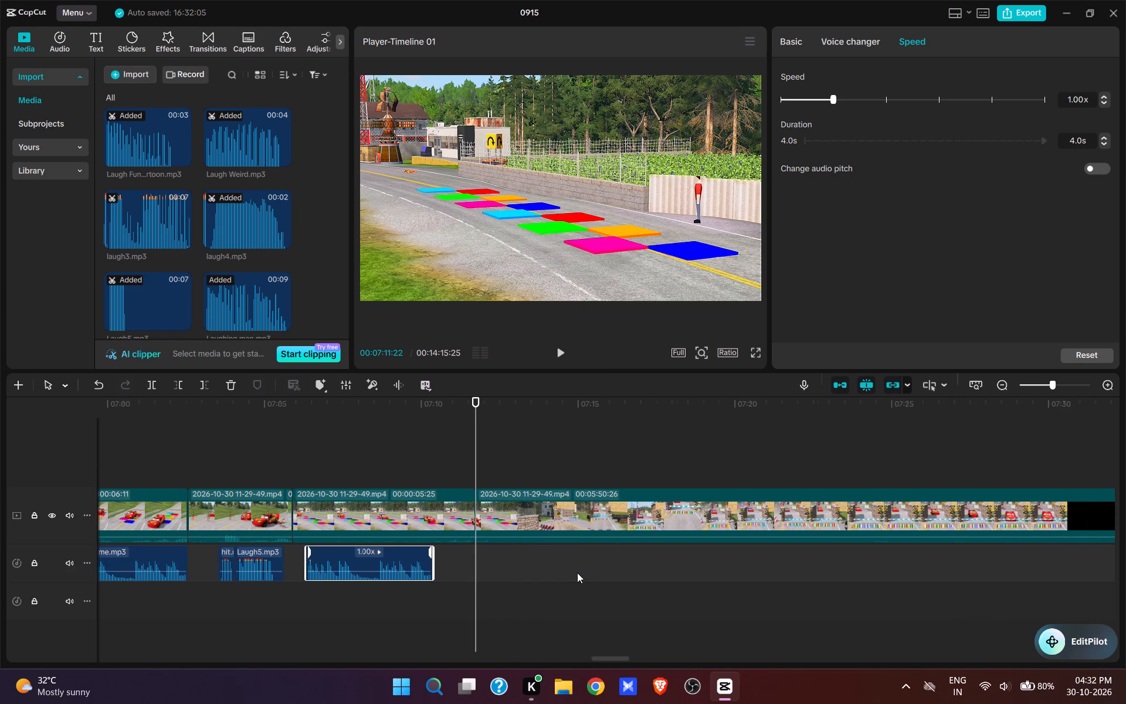
drag(577, 573, 577, 571)
click(690, 444)
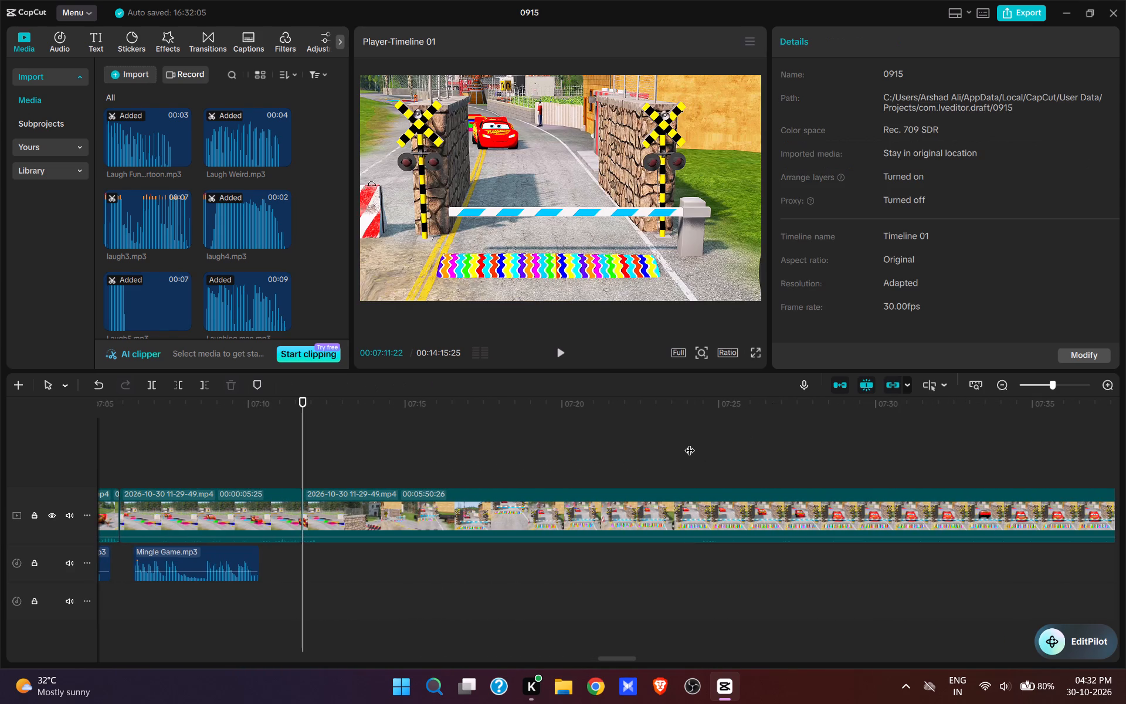
key(space)
key(space)
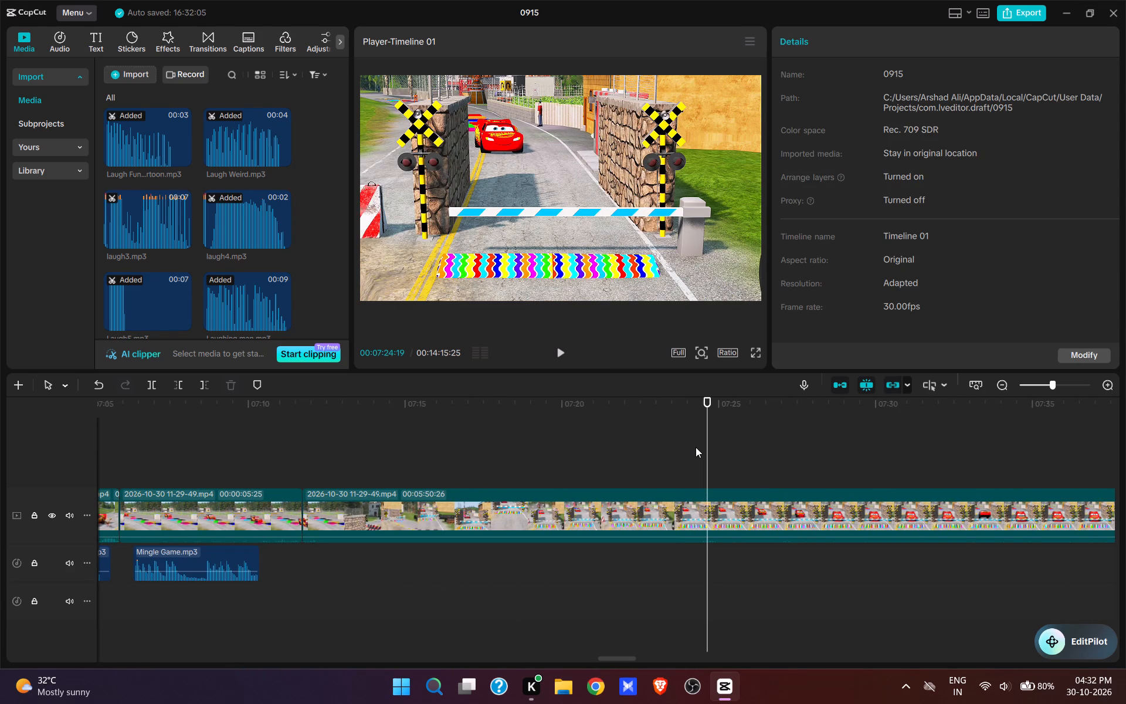
click(699, 457)
key(q)
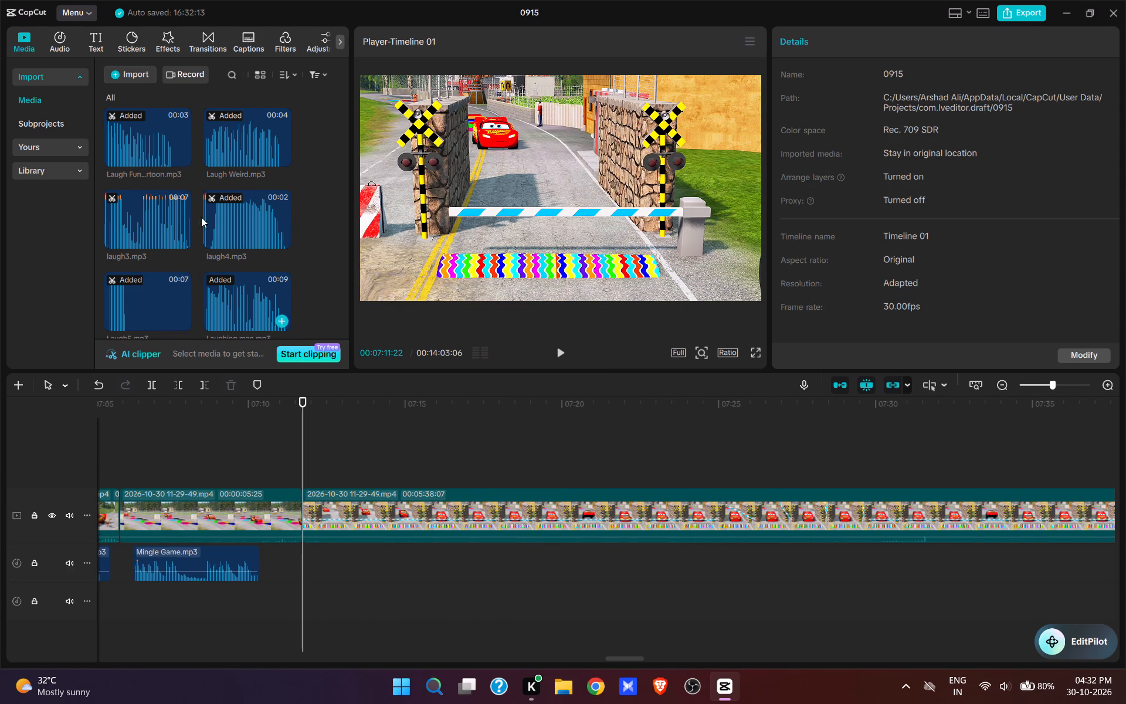
Add the 11-second Suspense (128K) sound at 00:07:11:22 under the barrier gate shot and play it back.
scroll(202, 209, down, 14)
drag(345, 232, 347, 245)
drag(347, 245, 348, 255)
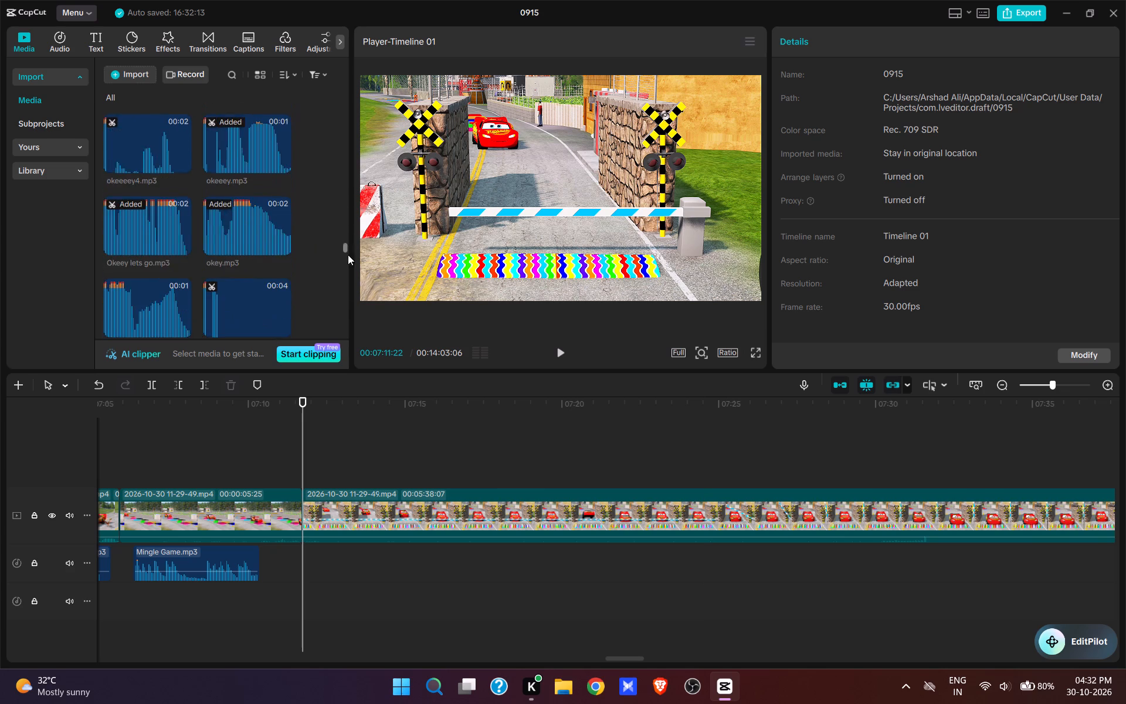
drag(348, 255, 347, 299)
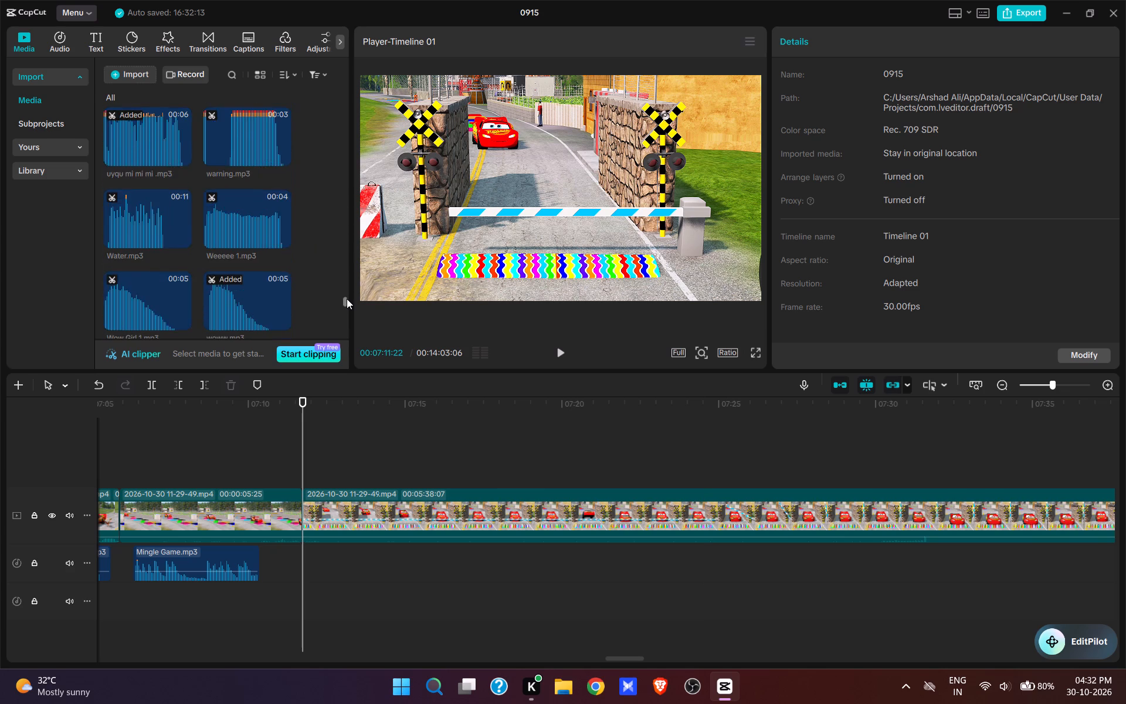
drag(347, 299, 341, 282)
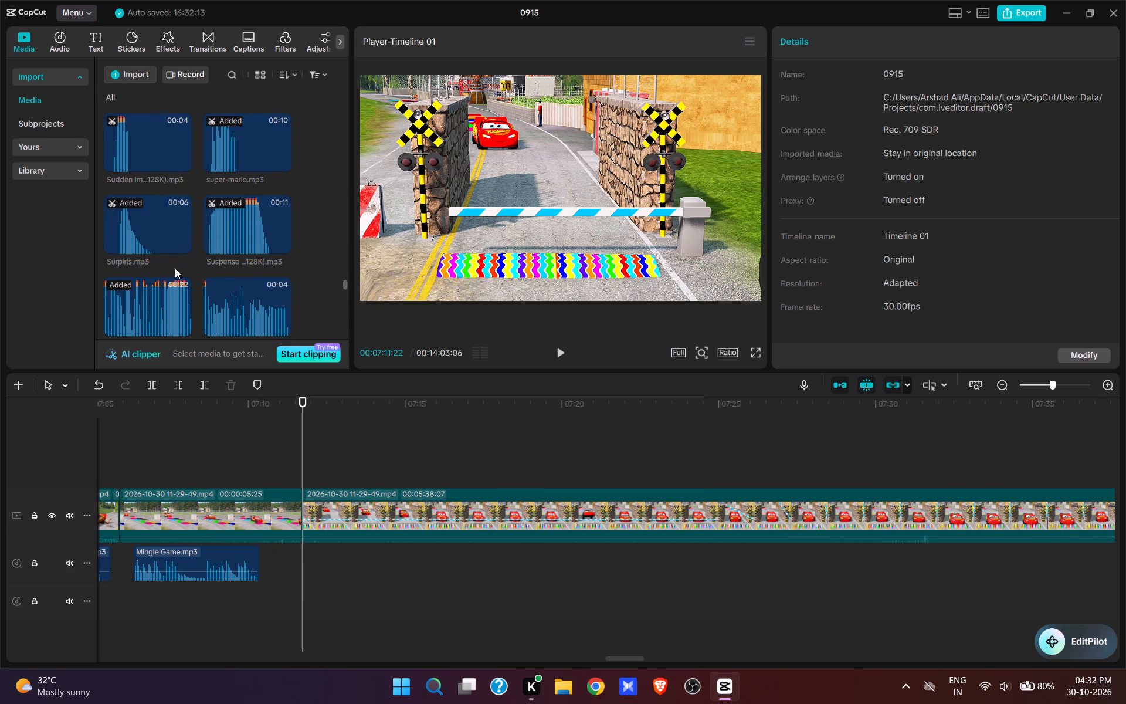
scroll(175, 268, down, 1)
click(280, 179)
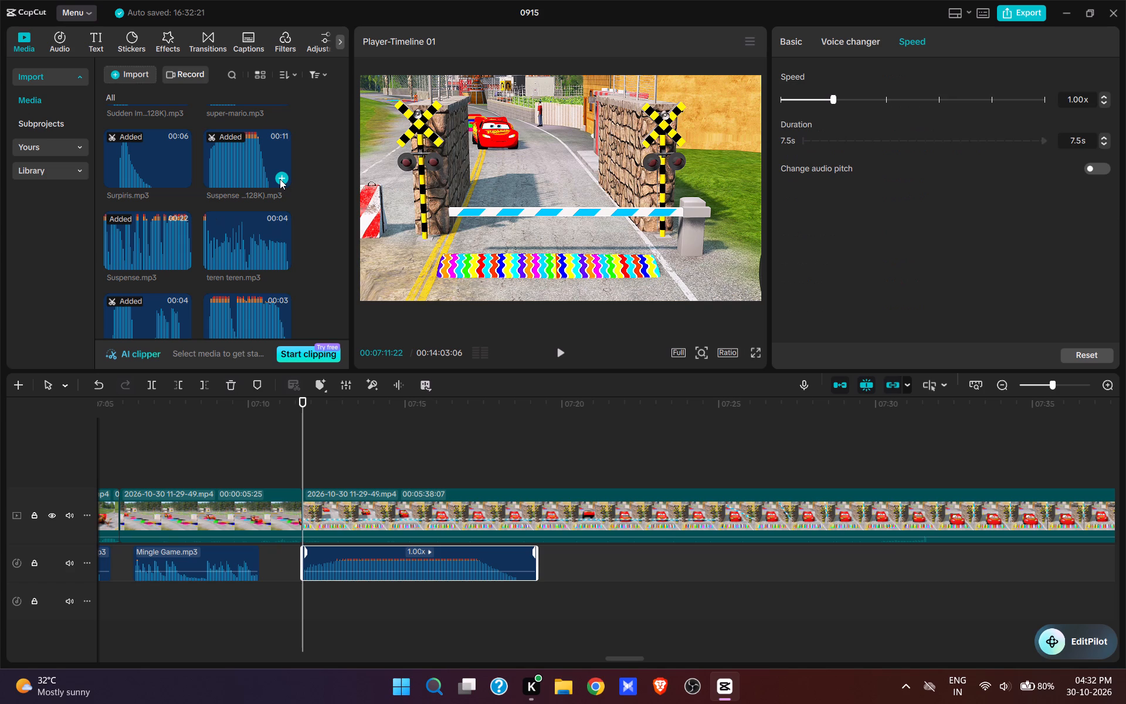
key(space)
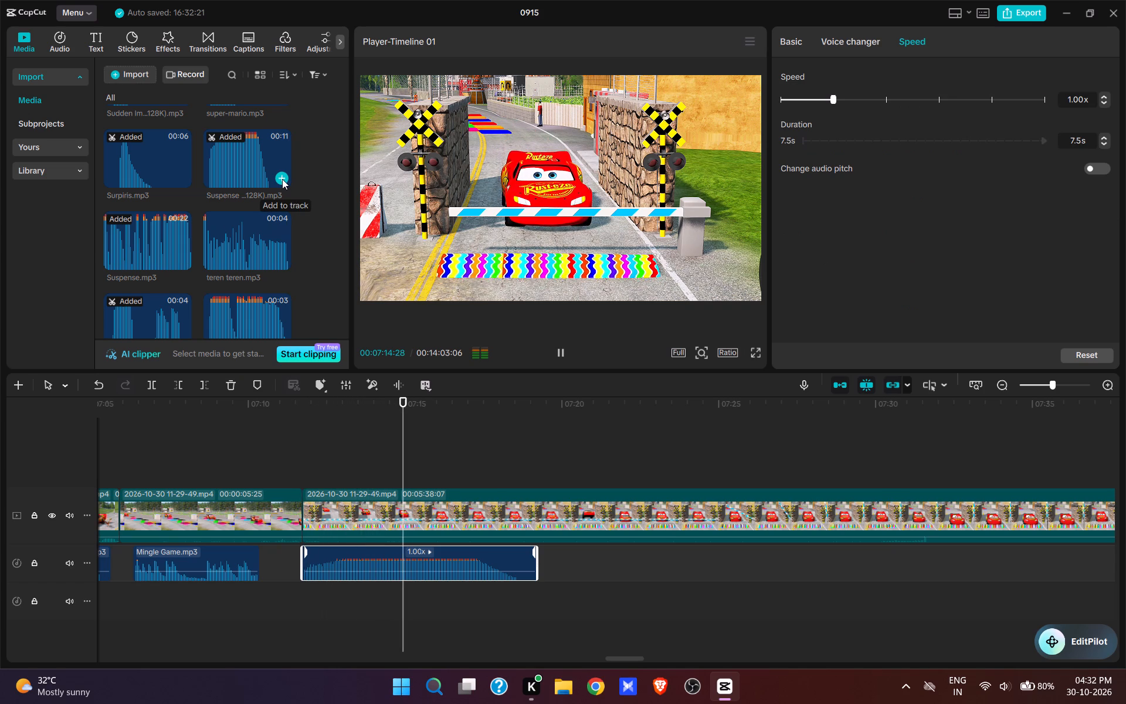
key(space)
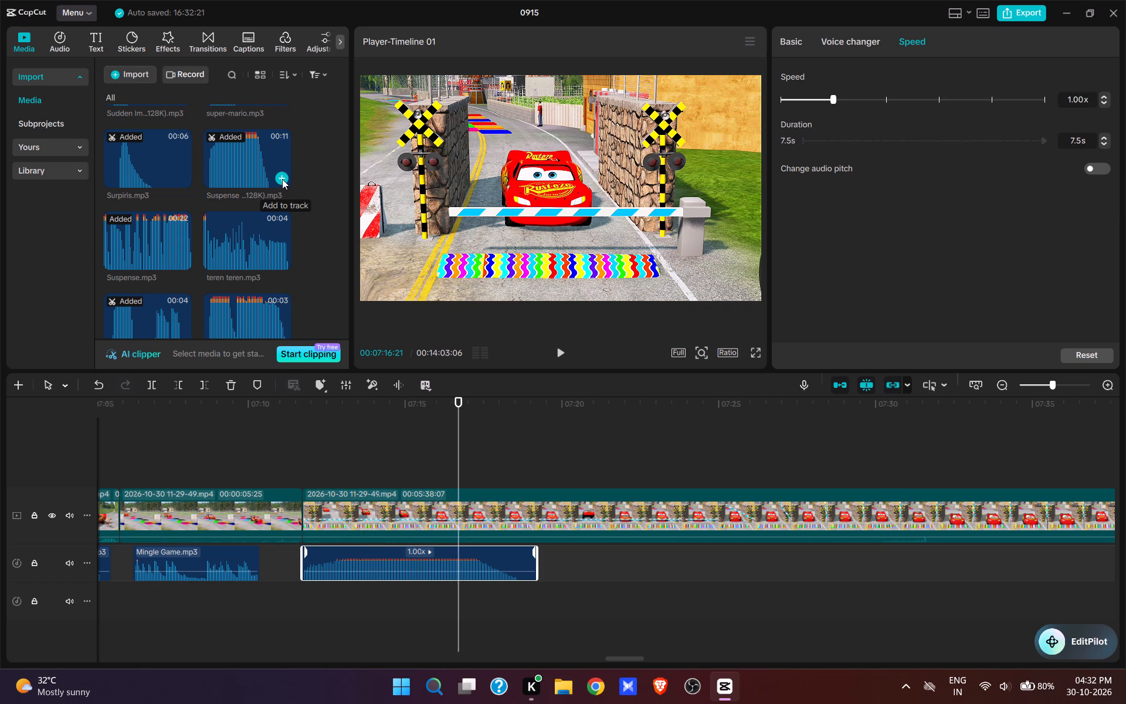
Trim the end of the Suspense sound clip under the barrier gate shot to 00:07:16:21.
key(e)
Add the Signal 5.mp3 sound at 00:07:16:21, directly after the Suspense clip, and play it back.
scroll(275, 215, down, 7)
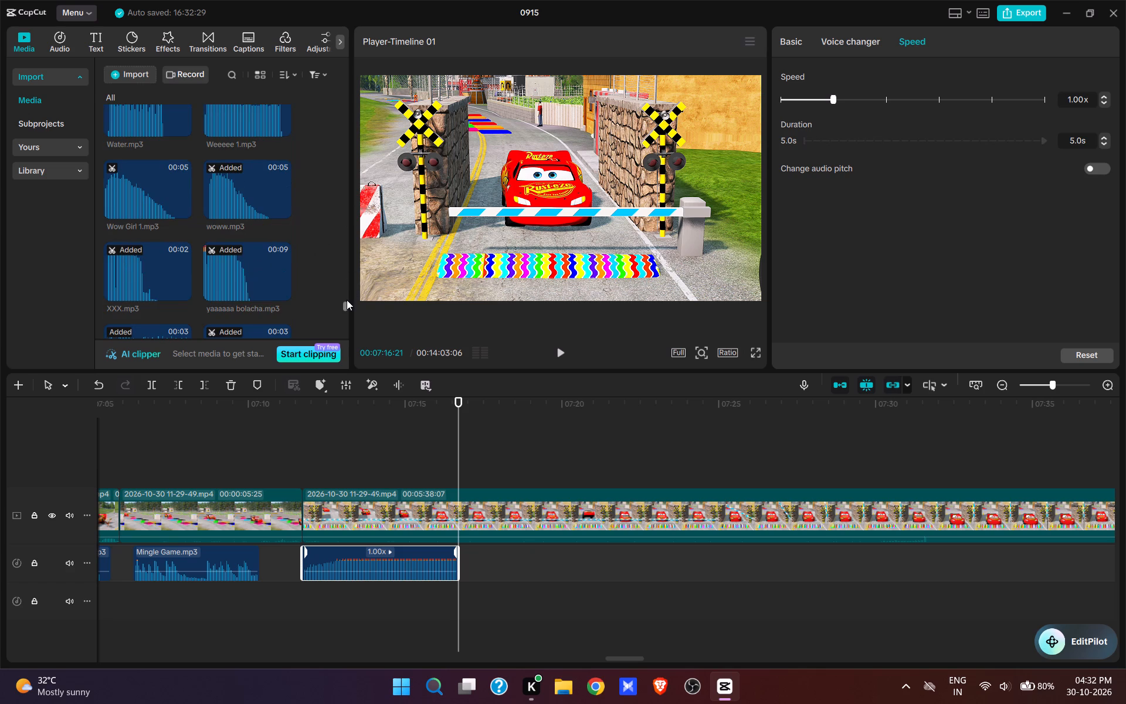
drag(345, 304, 345, 315)
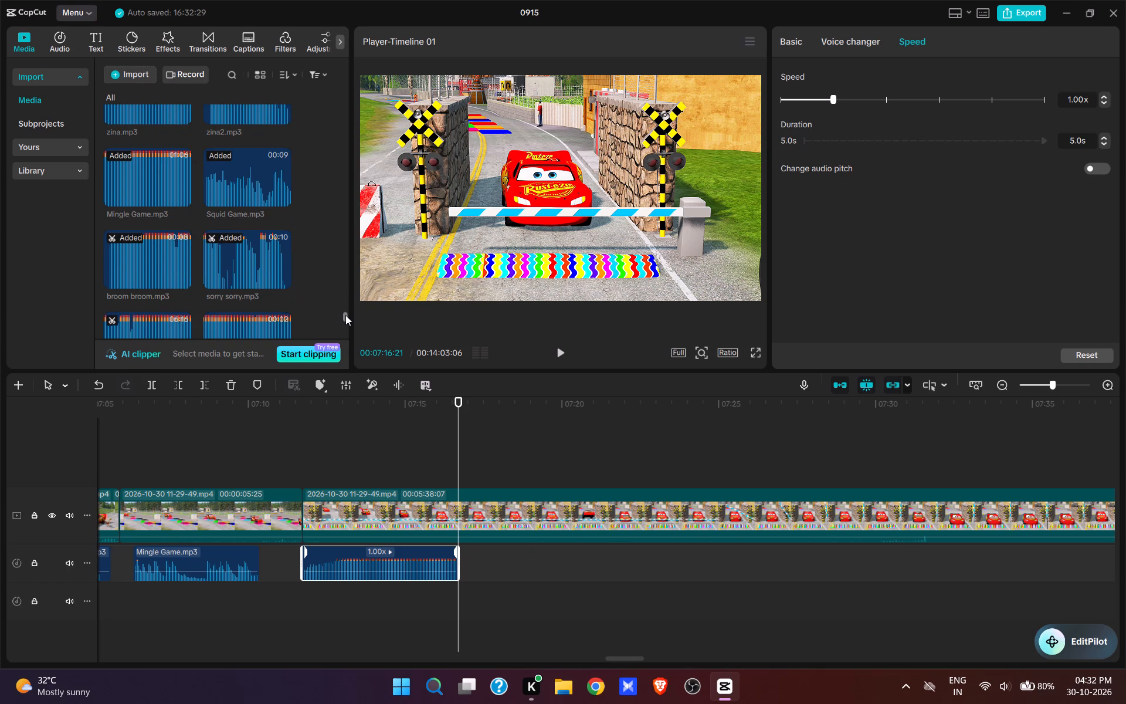
drag(345, 315, 336, 275)
scroll(292, 225, up, 4)
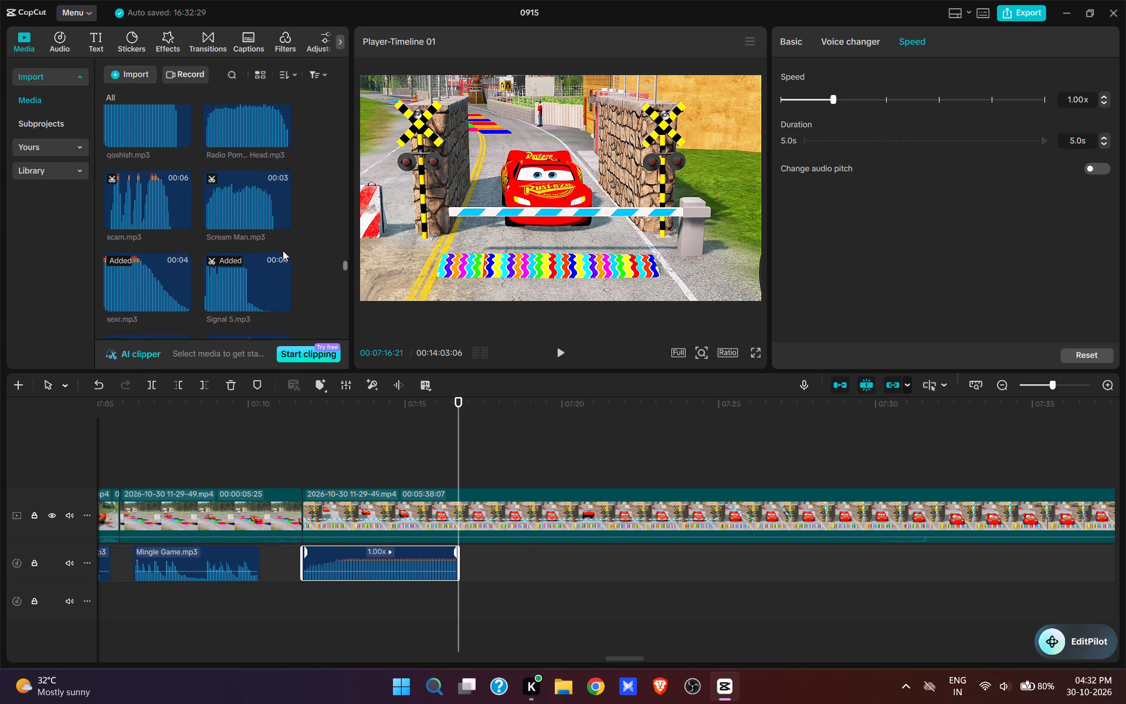
click(281, 300)
key(space)
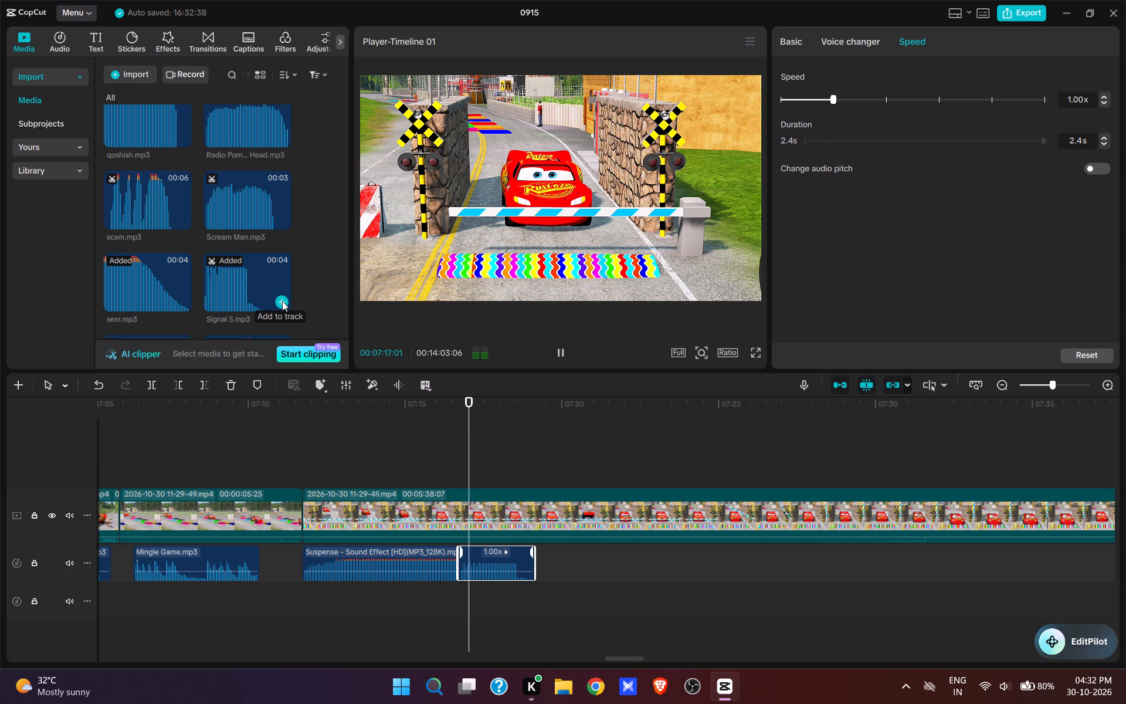
key(space)
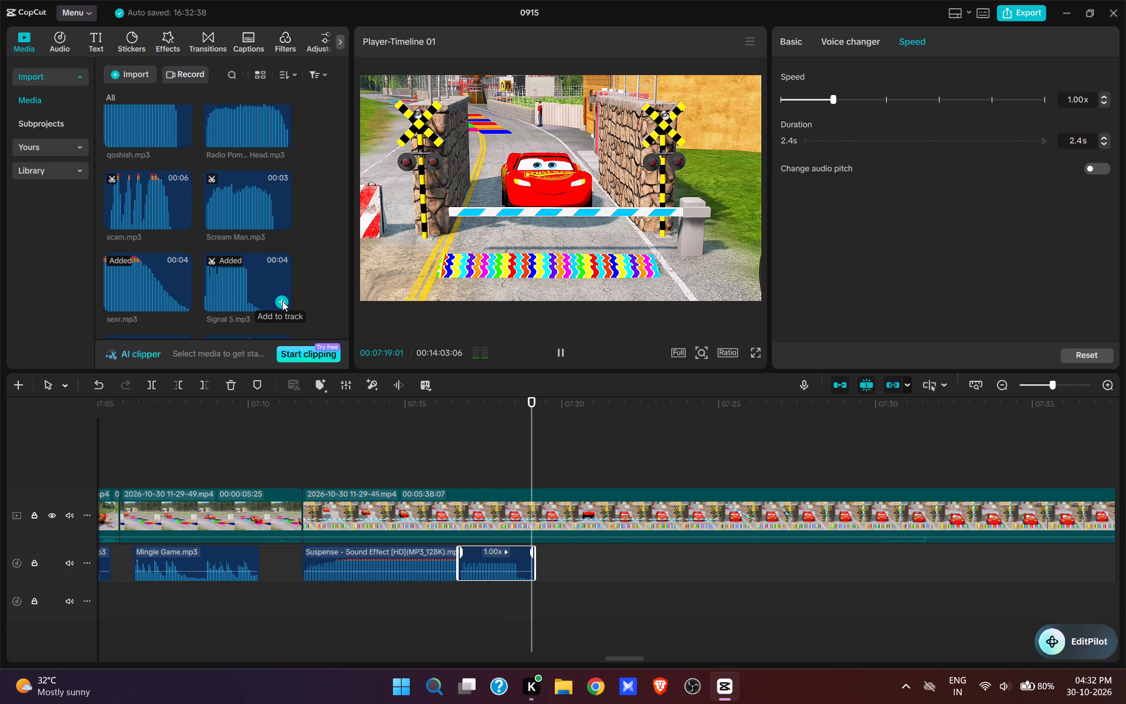
Add the Help me 1.mp3 sound at 00:07:19:04, right after Signal 5, and play it back until the barrier lifts.
click(539, 474)
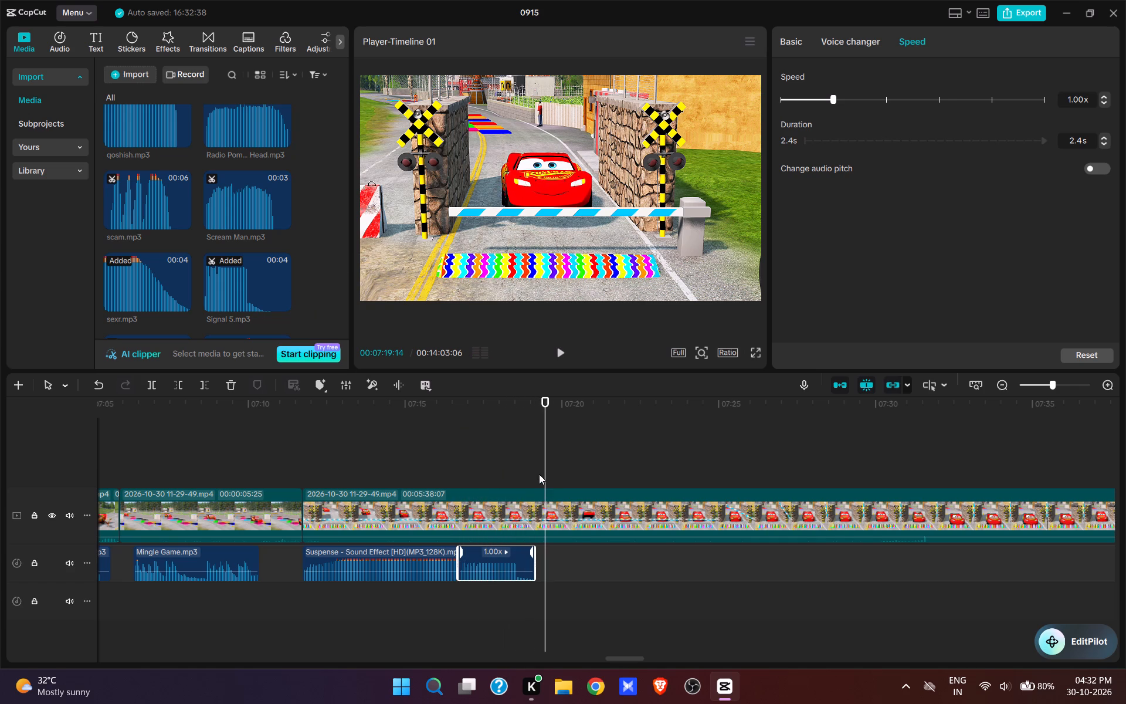
scroll(205, 218, up, 6)
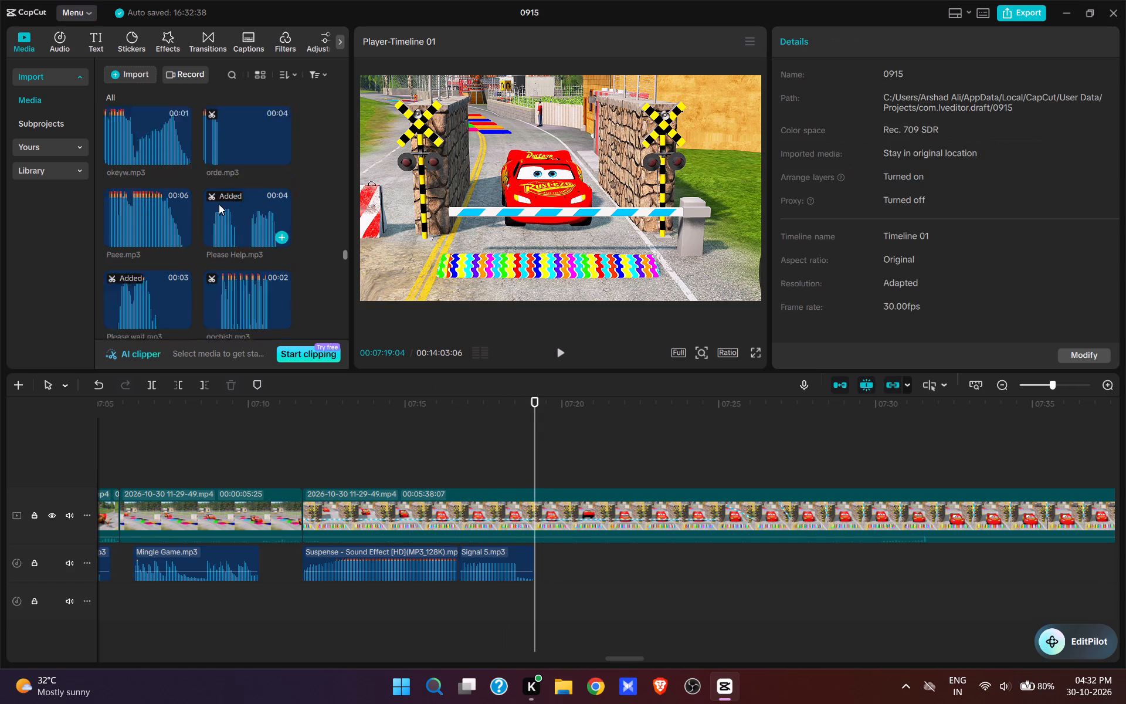
drag(344, 251, 345, 141)
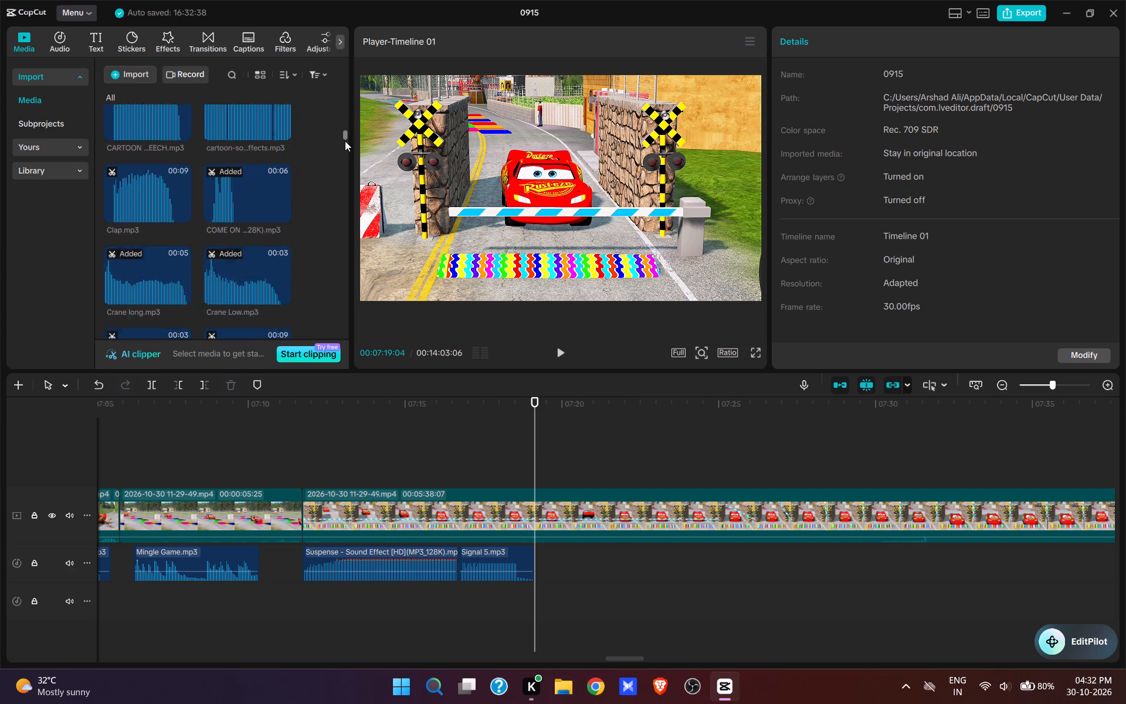
drag(345, 141, 344, 180)
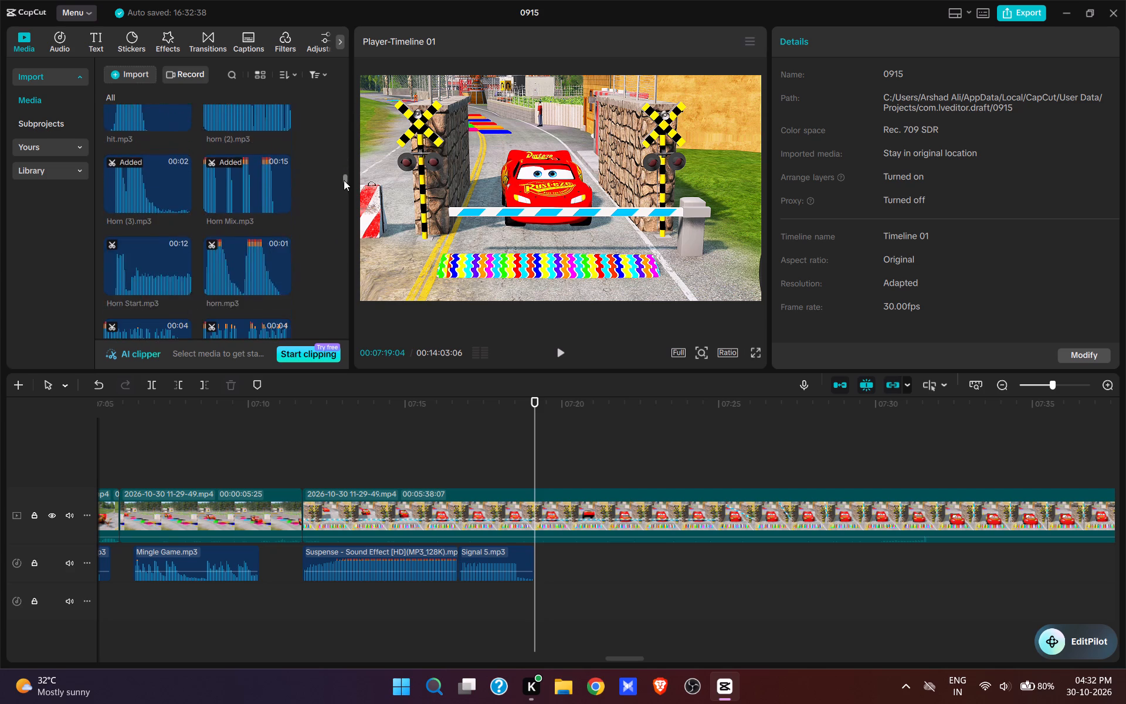
drag(344, 180, 340, 185)
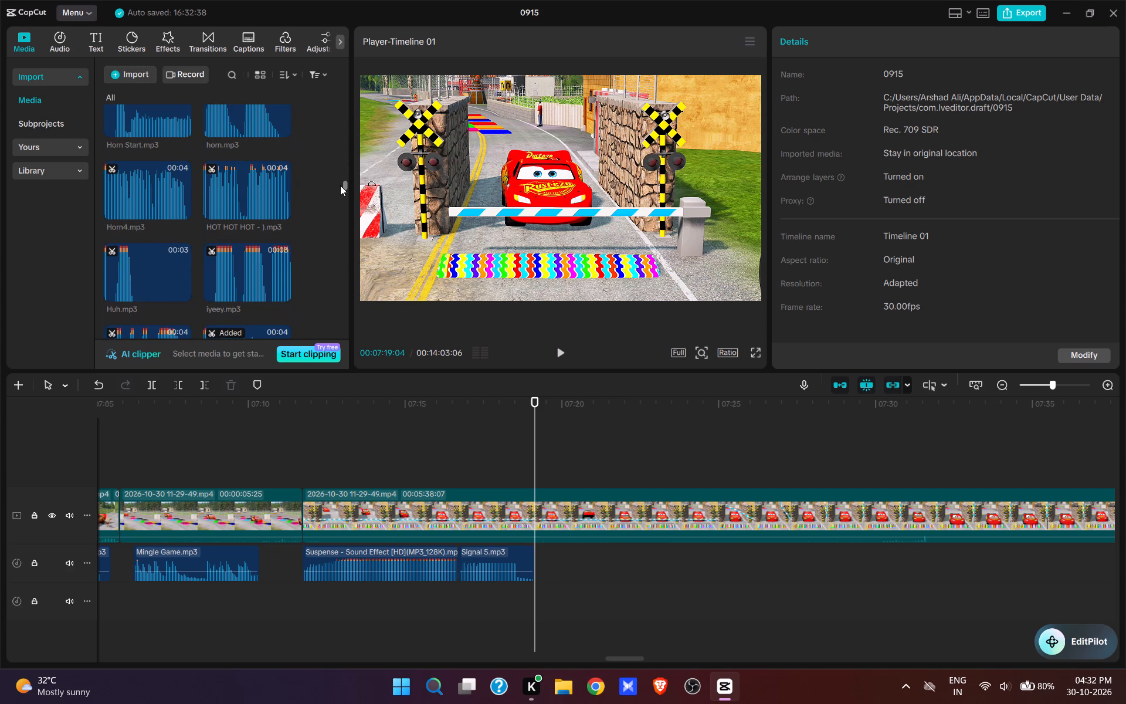
drag(340, 185, 339, 179)
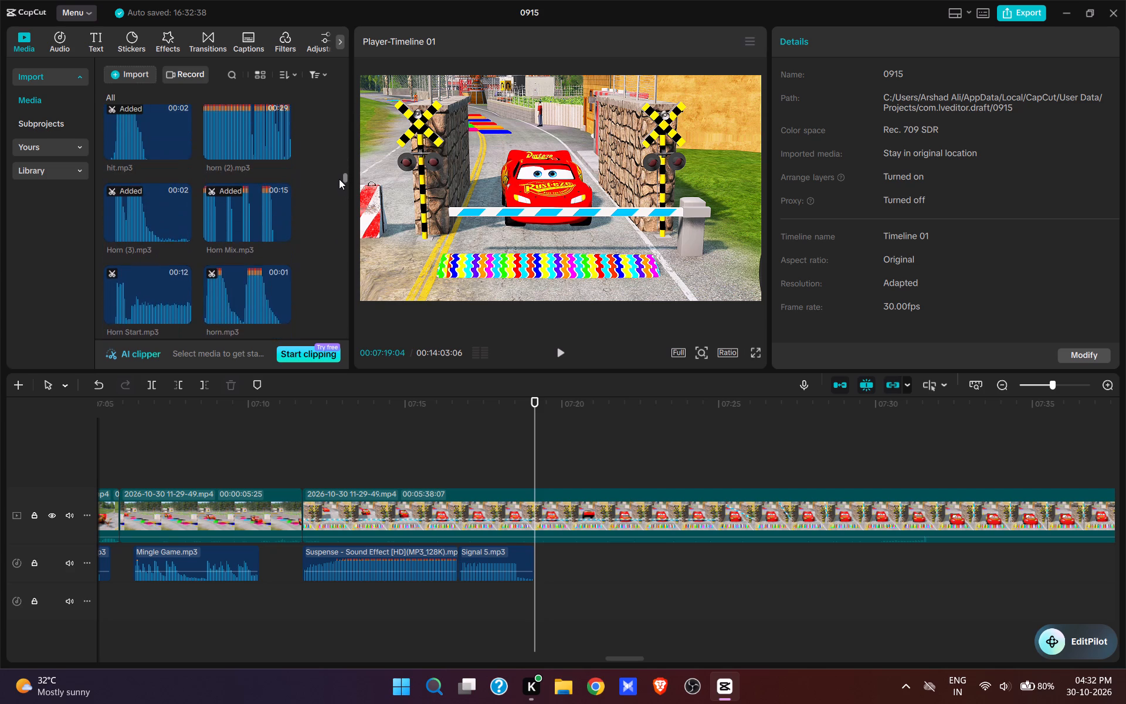
drag(339, 179, 337, 171)
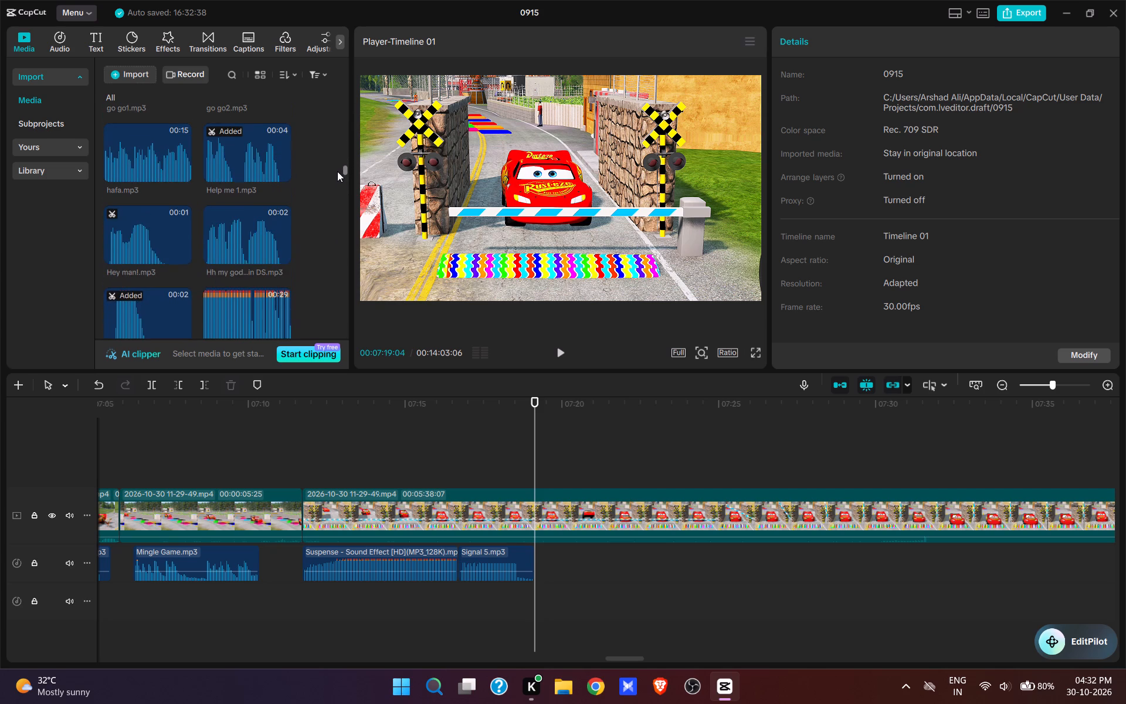
drag(337, 171, 337, 172)
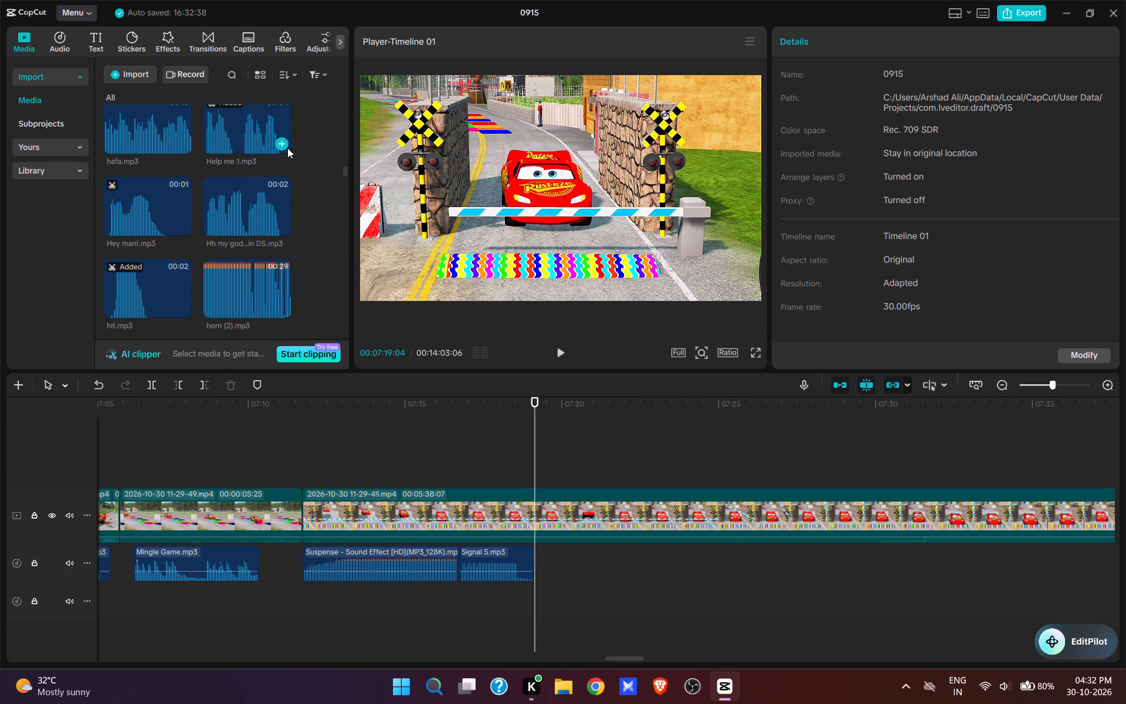
click(282, 144)
key(space)
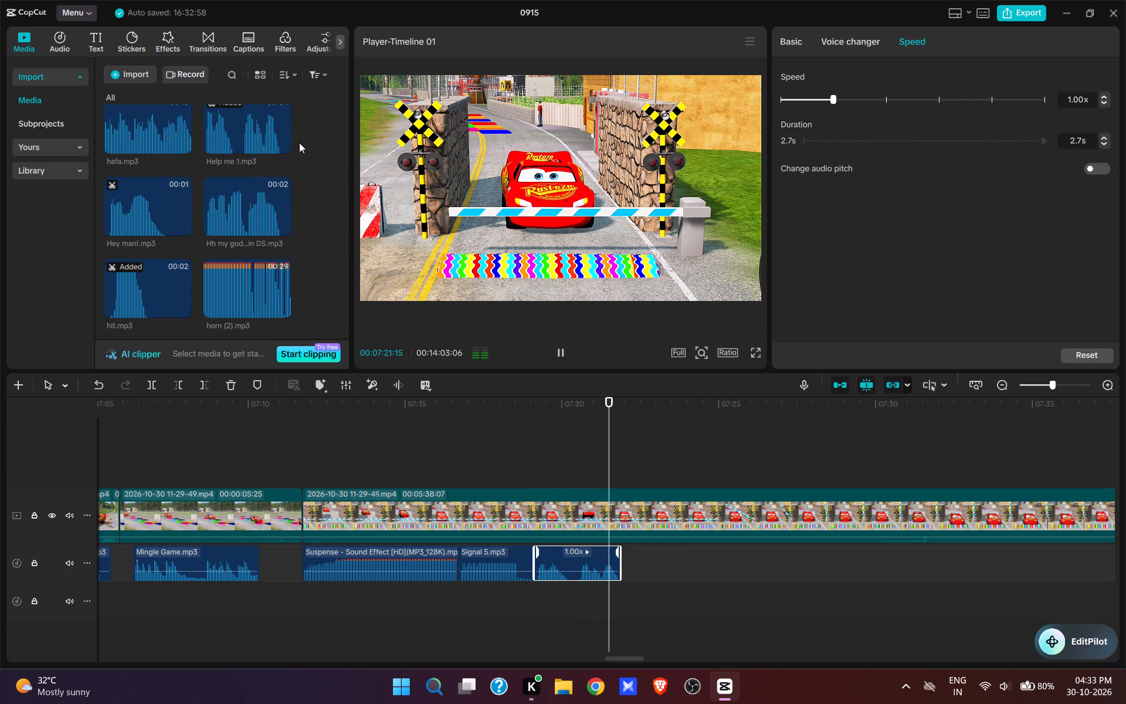
key(space)
key(space)
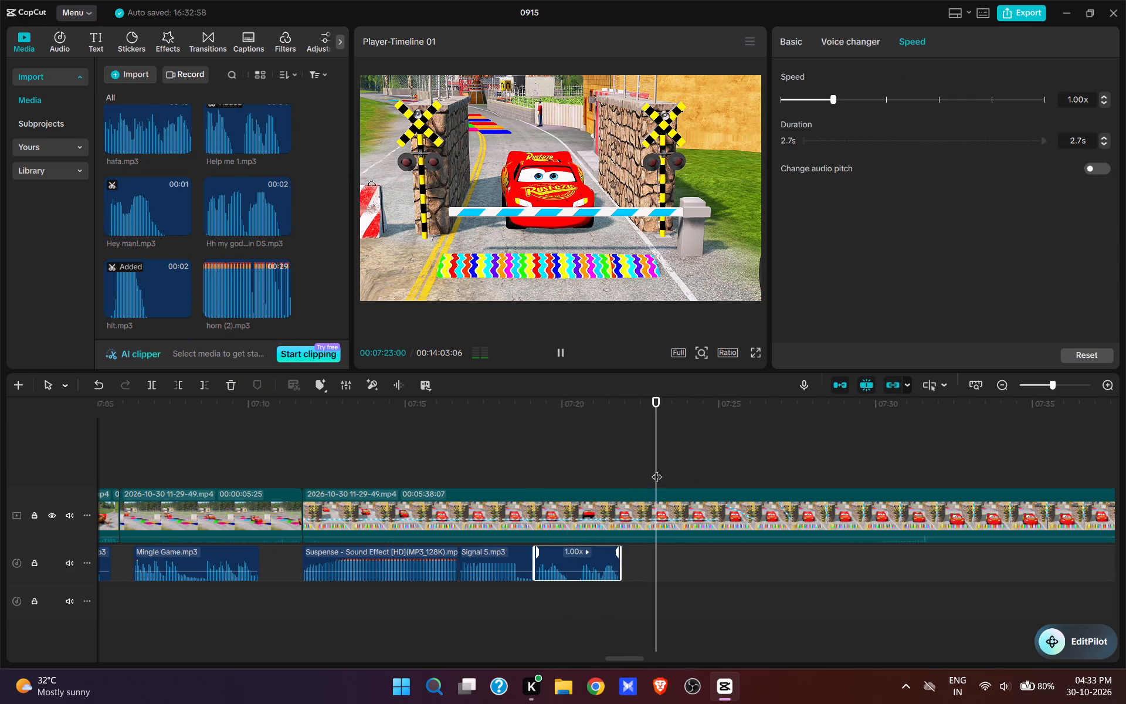
key(space)
click(617, 445)
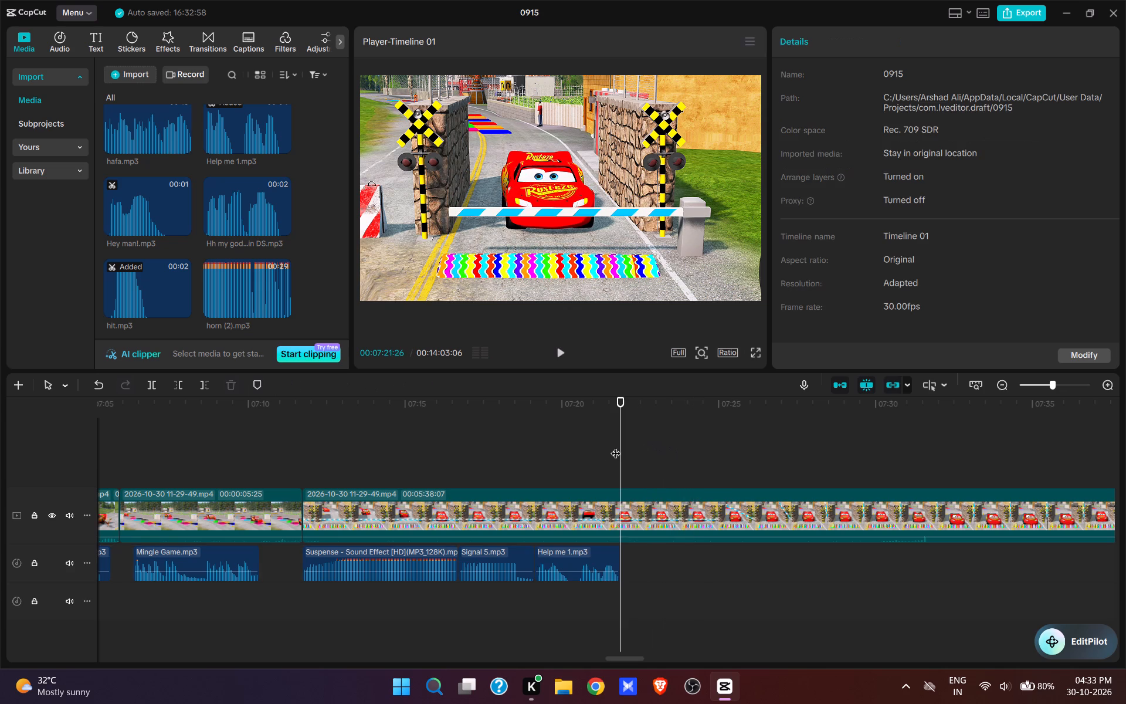
click(592, 448)
key(space)
key(space)
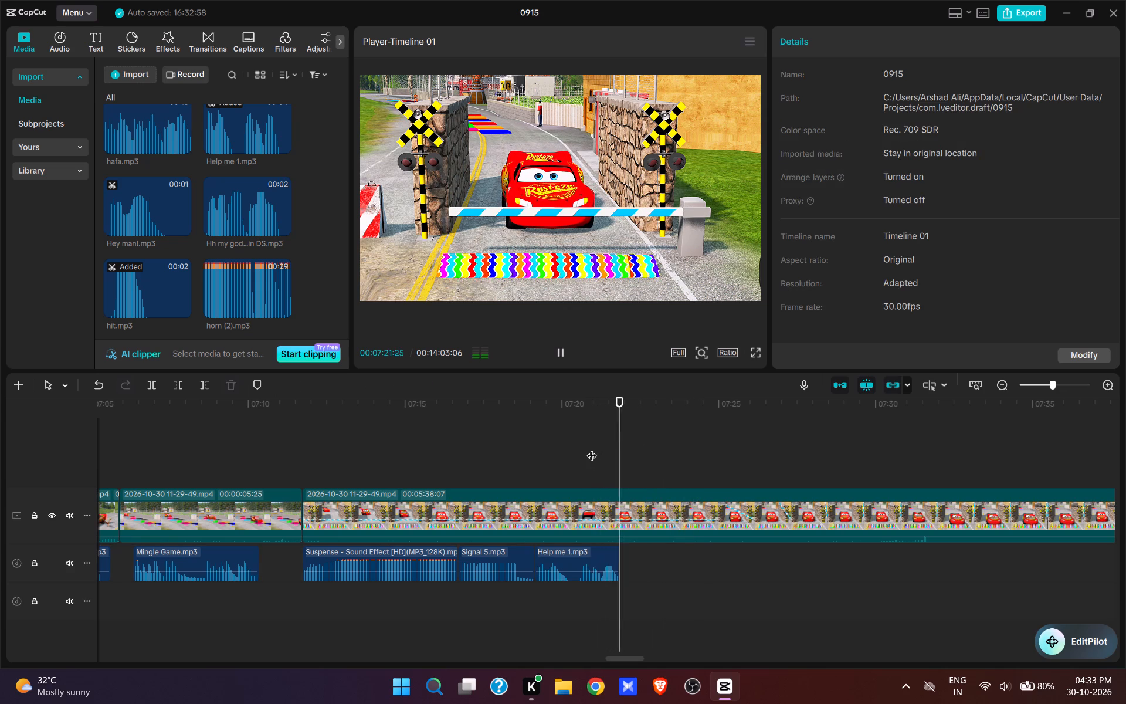
key(space)
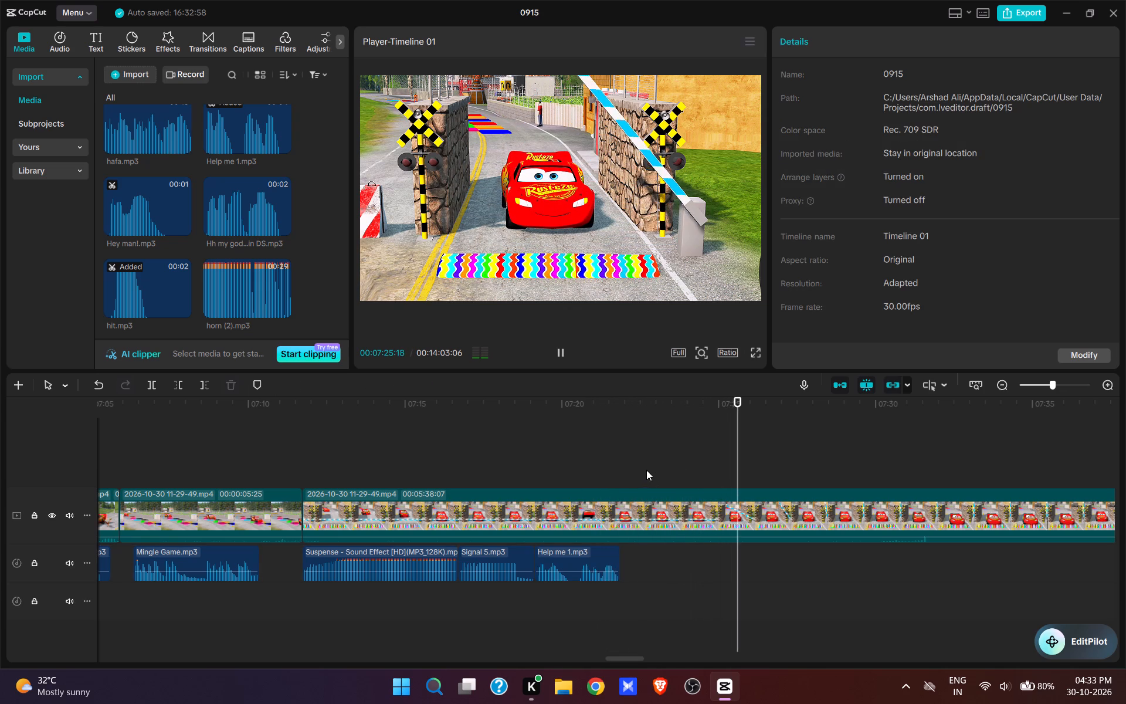
Split the recording at 00:07:21:26, cut the footage up to about 00:07:23:20 where the barrier starts lifting, and play back the join.
click(621, 466)
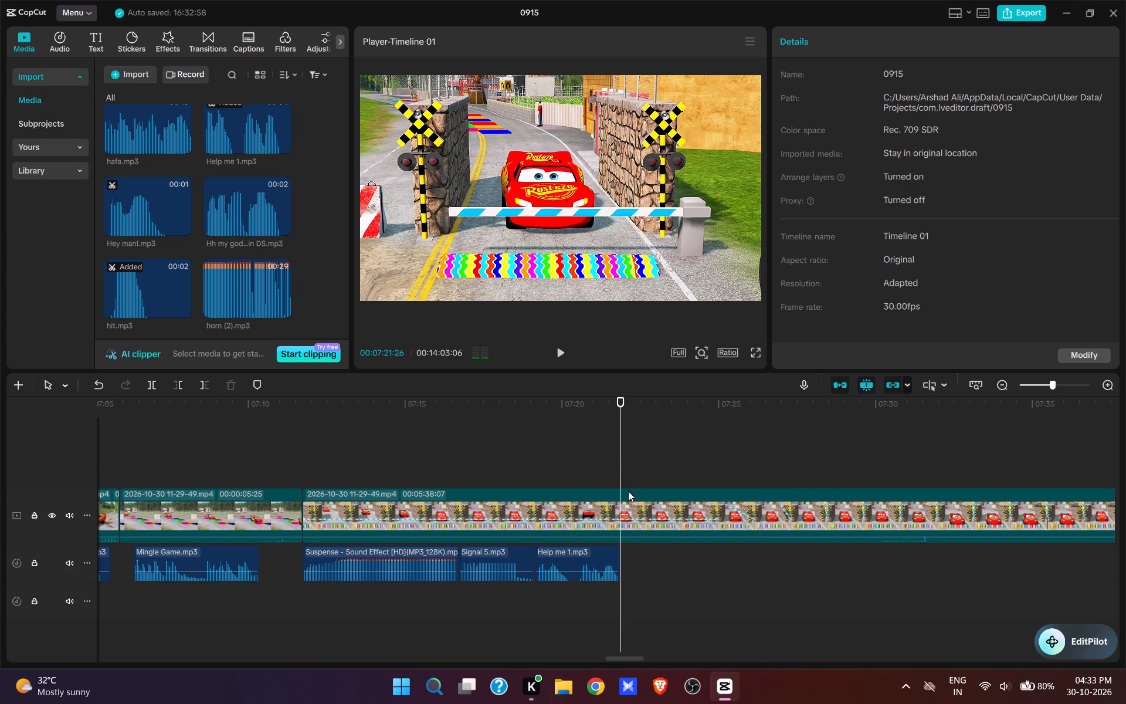
click(630, 498)
key(w)
key(space)
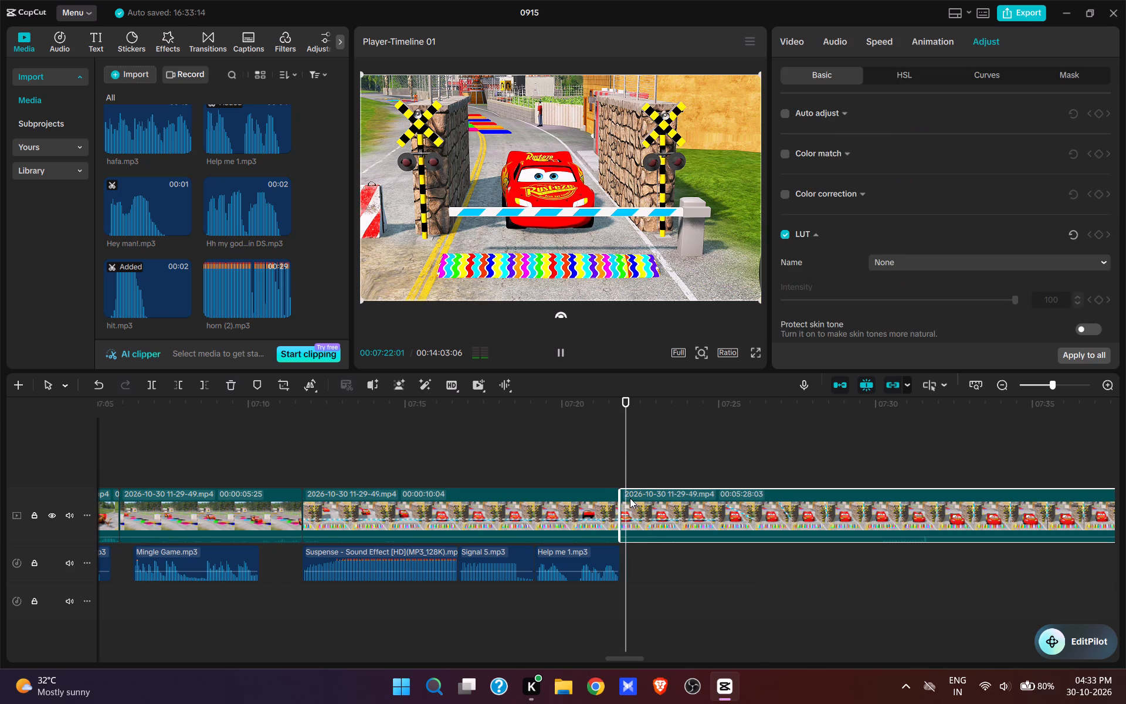
key(space)
key(space)
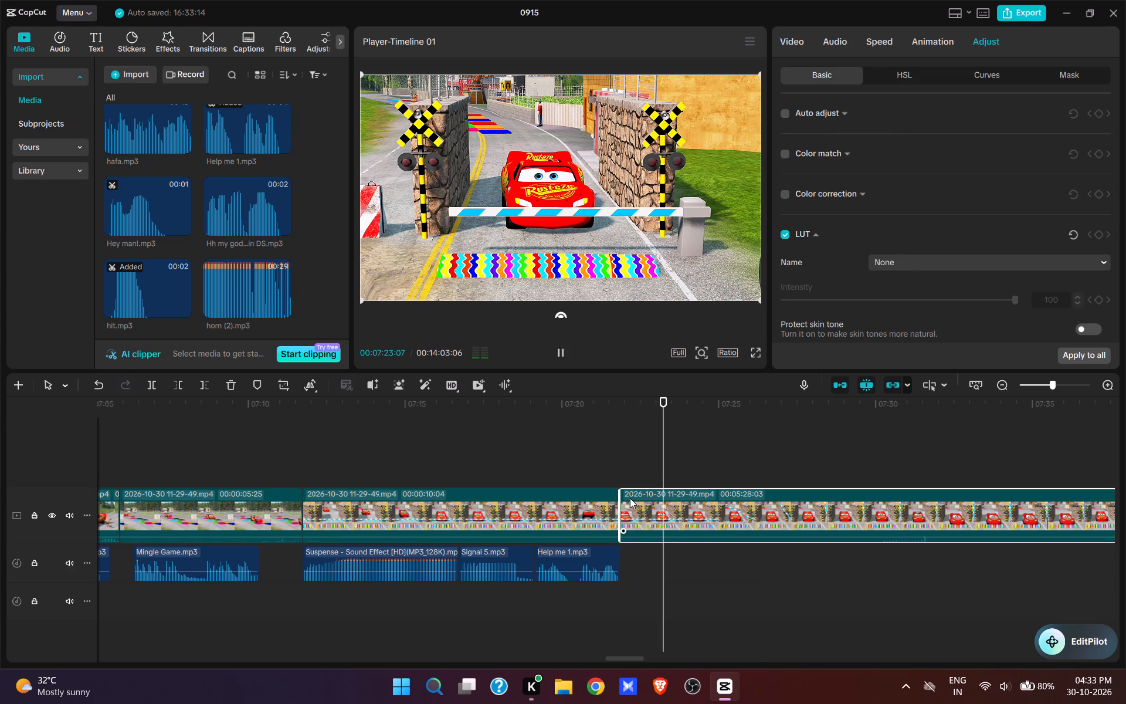
key(space)
key(space)
key(space)
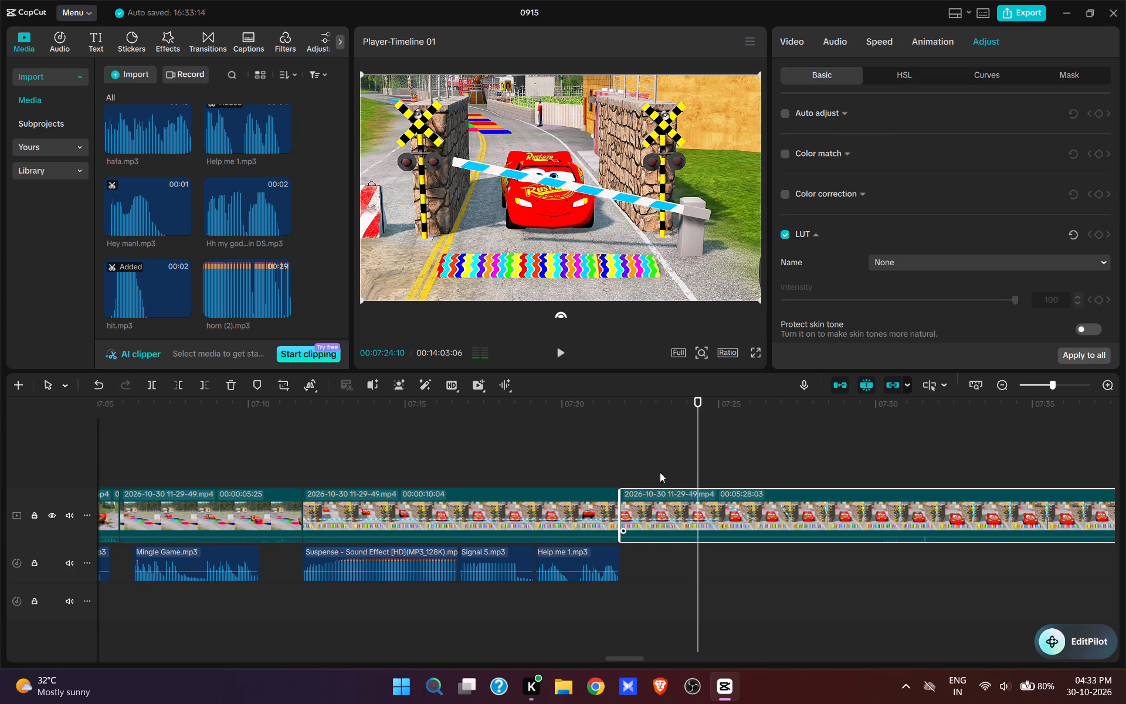
click(677, 472)
key(q)
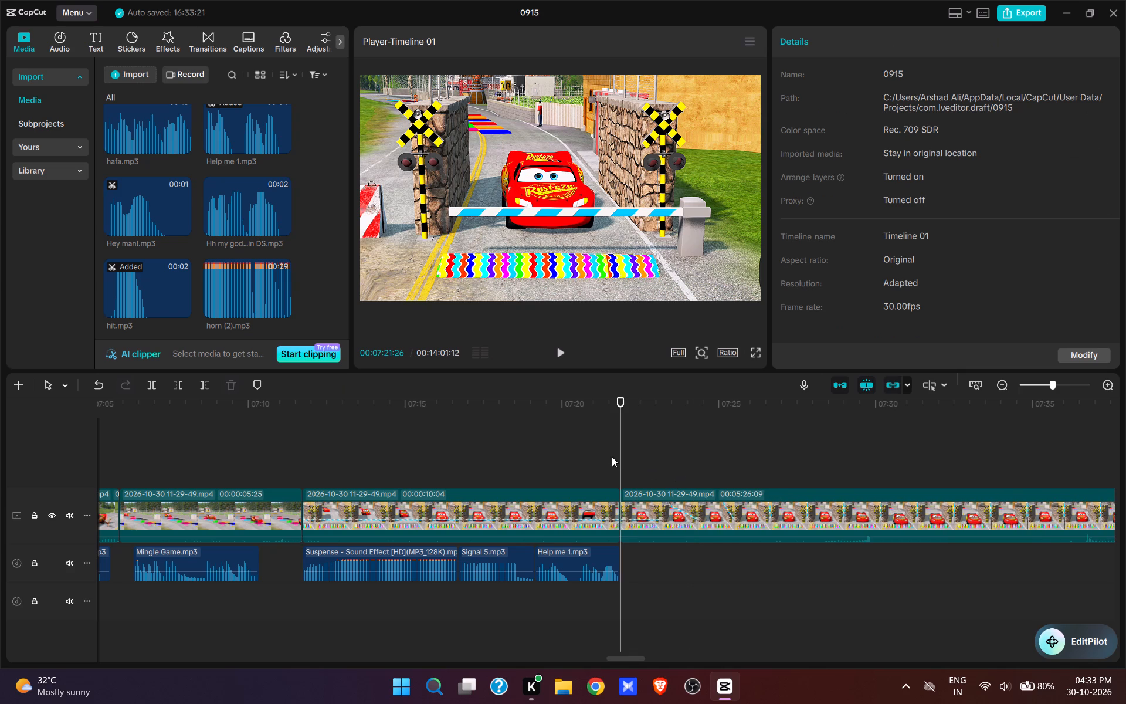
click(605, 456)
key(space)
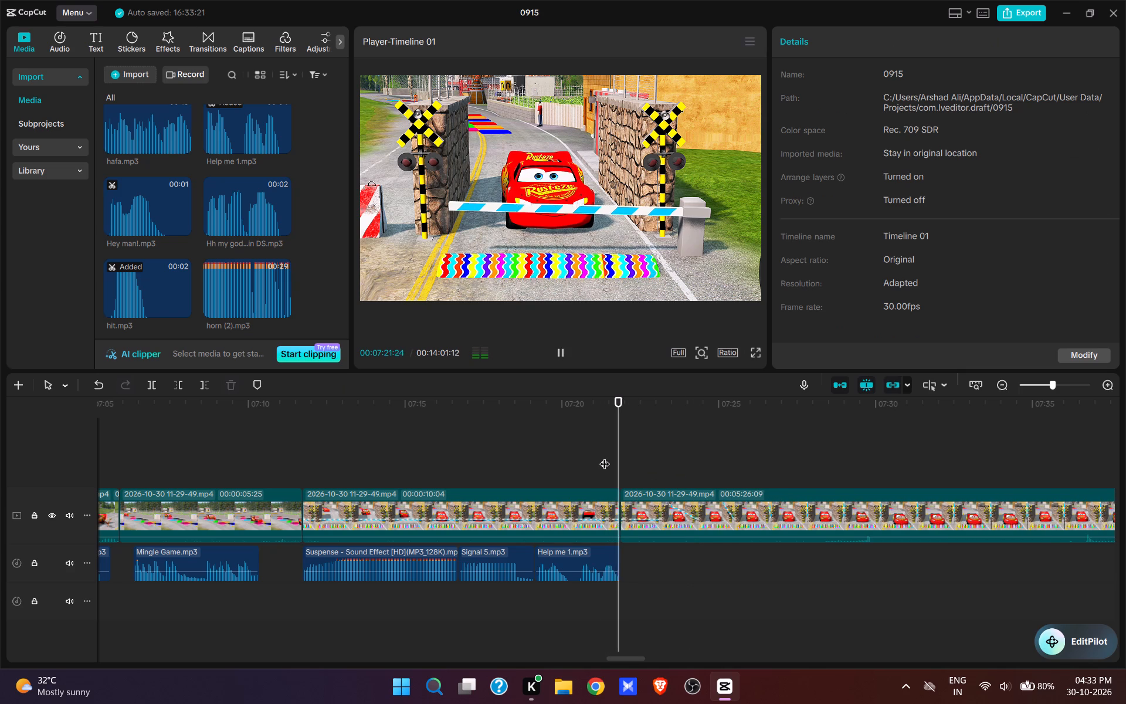
key(space)
Add the ding ding 1.mp3 sound at 00:07:21:26 under the lifting barrier, play it back and trim its end to 00:07:26:02.
click(619, 469)
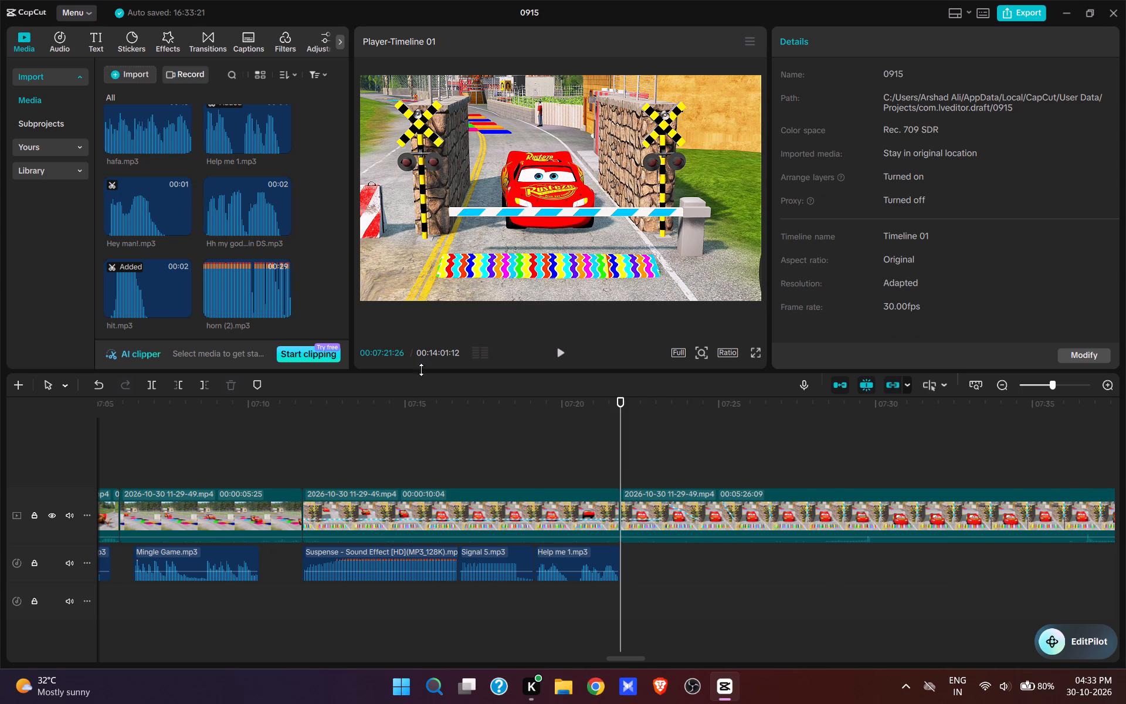
scroll(229, 241, up, 10)
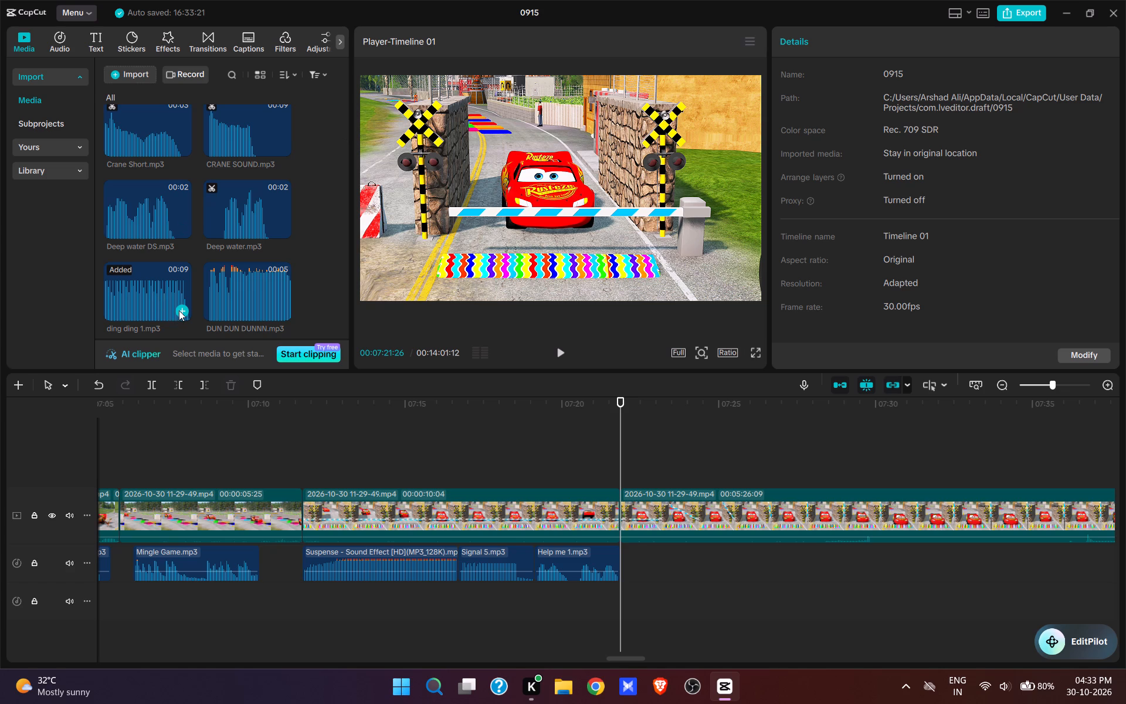
click(179, 310)
key(space)
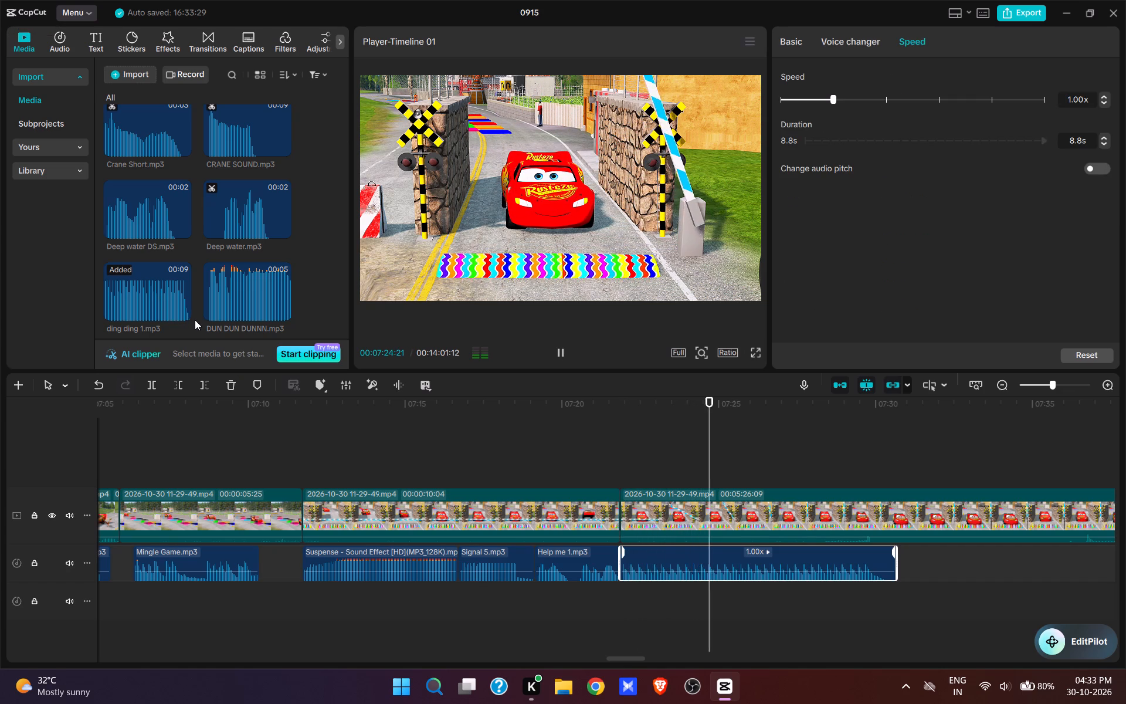
key(space)
text(e)
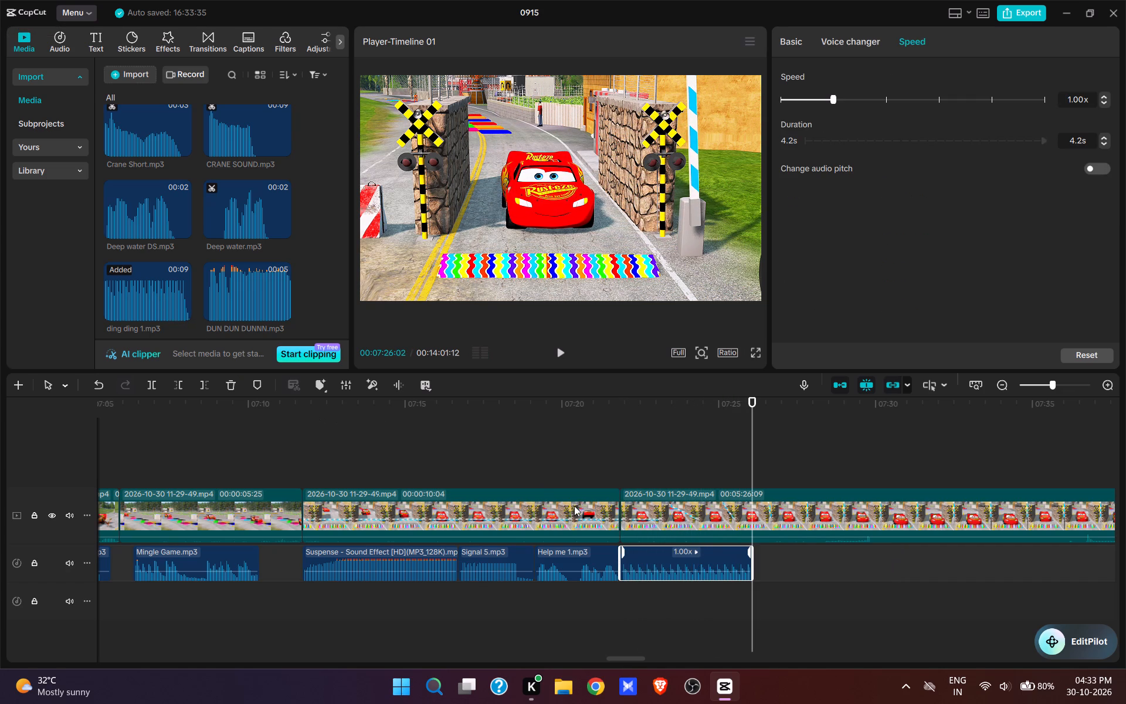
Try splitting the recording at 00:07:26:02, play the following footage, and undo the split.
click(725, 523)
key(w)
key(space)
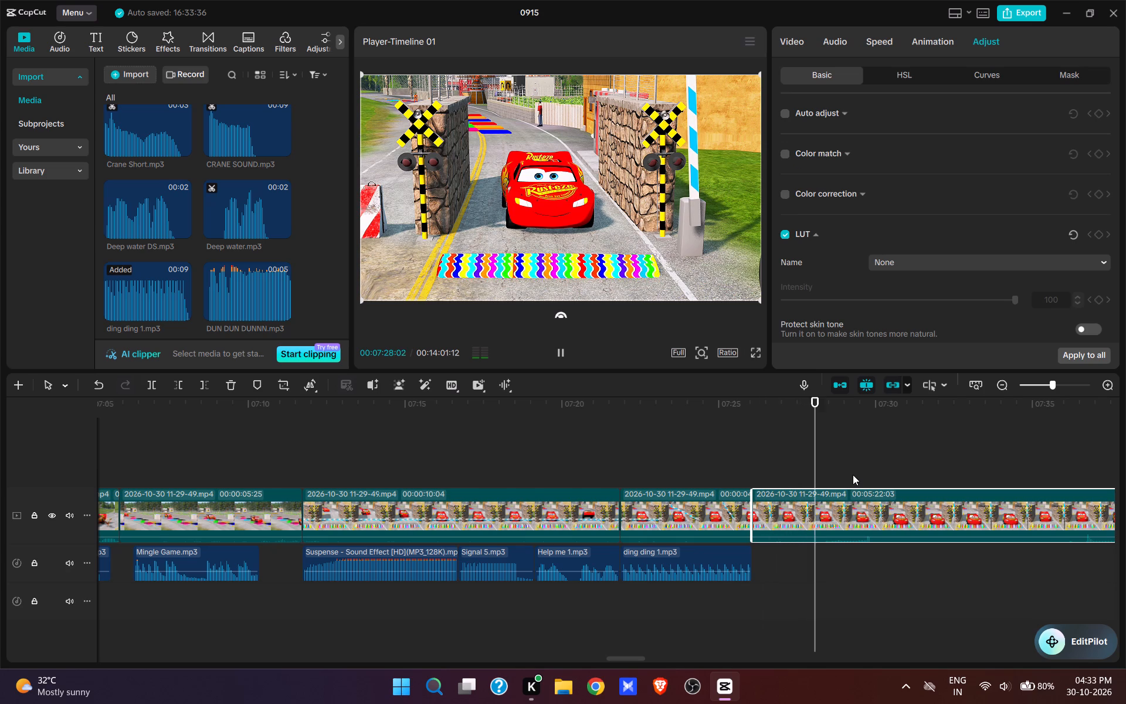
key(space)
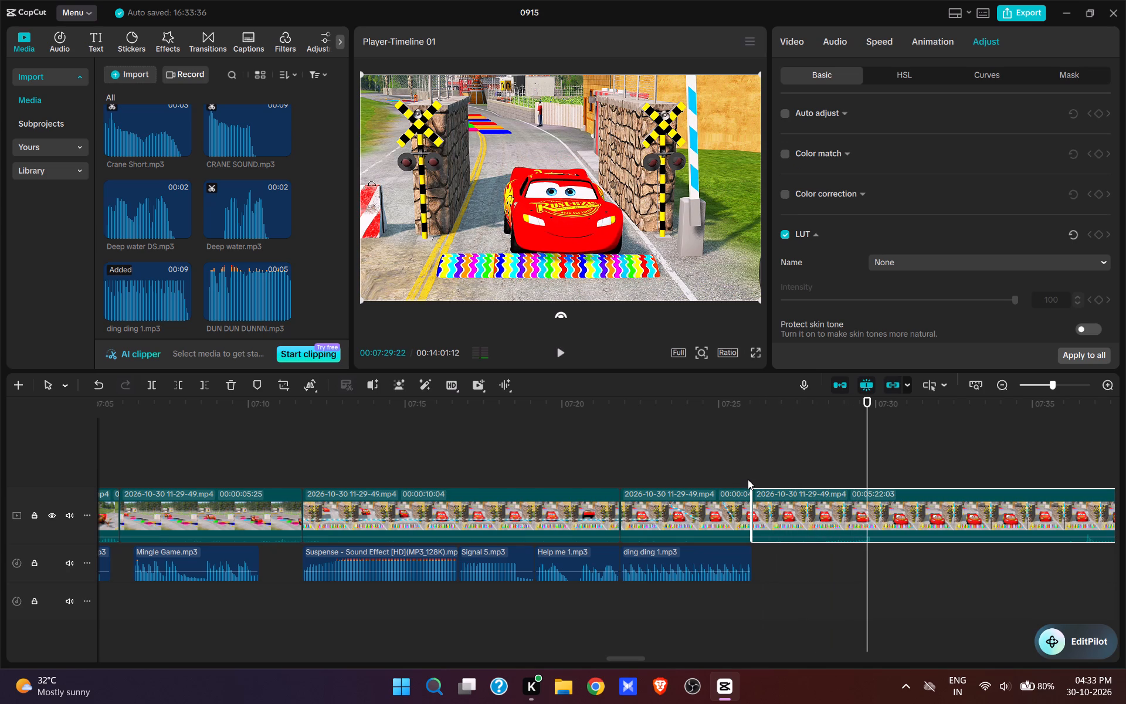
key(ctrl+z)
Add the Funny Bye sound at 00:07:26:02, right after ding ding 1, and play it back.
click(755, 476)
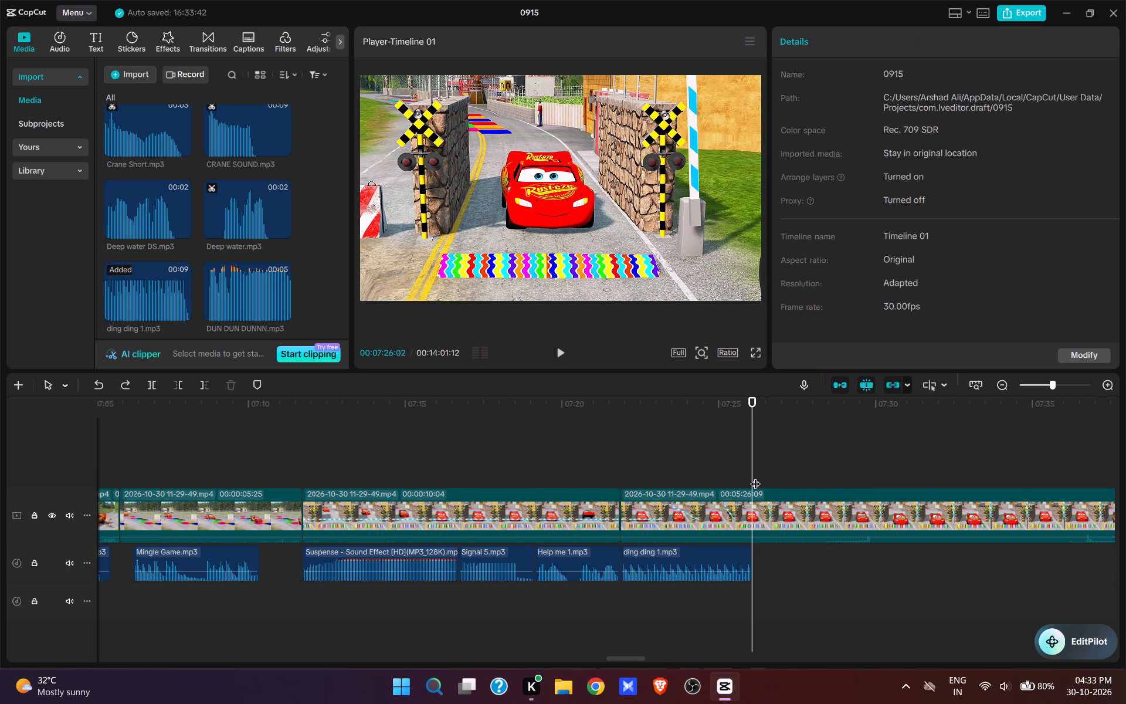
scroll(209, 207, down, 4)
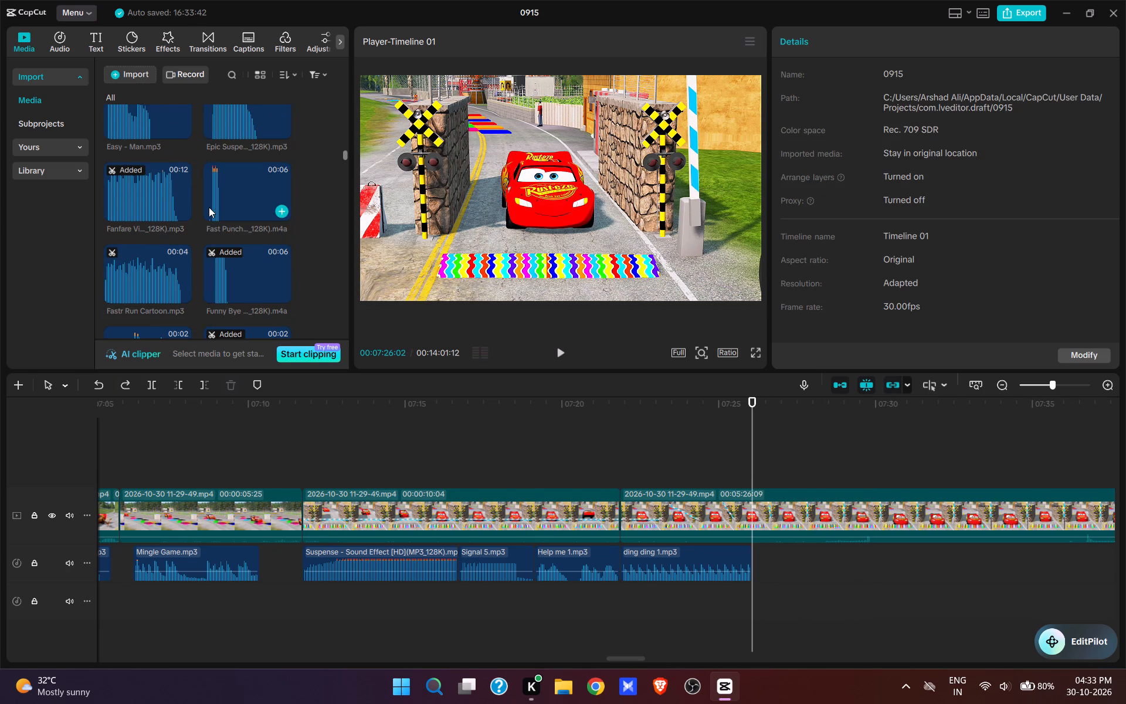
click(279, 295)
key(space)
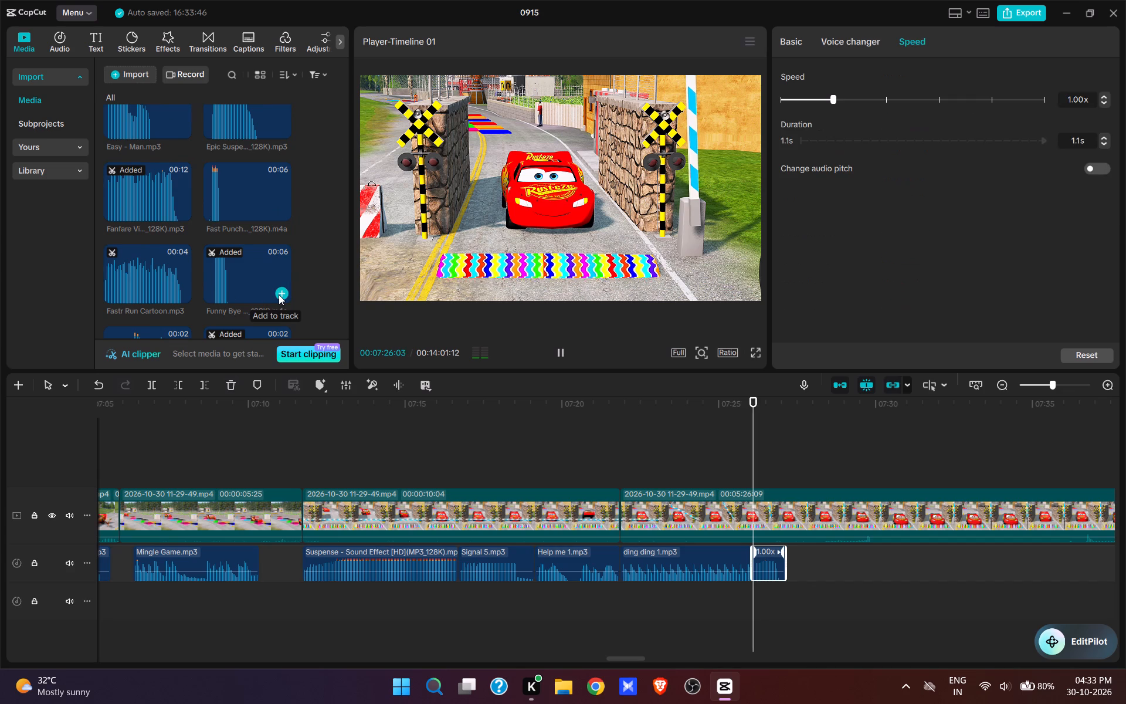
key(space)
key(space)
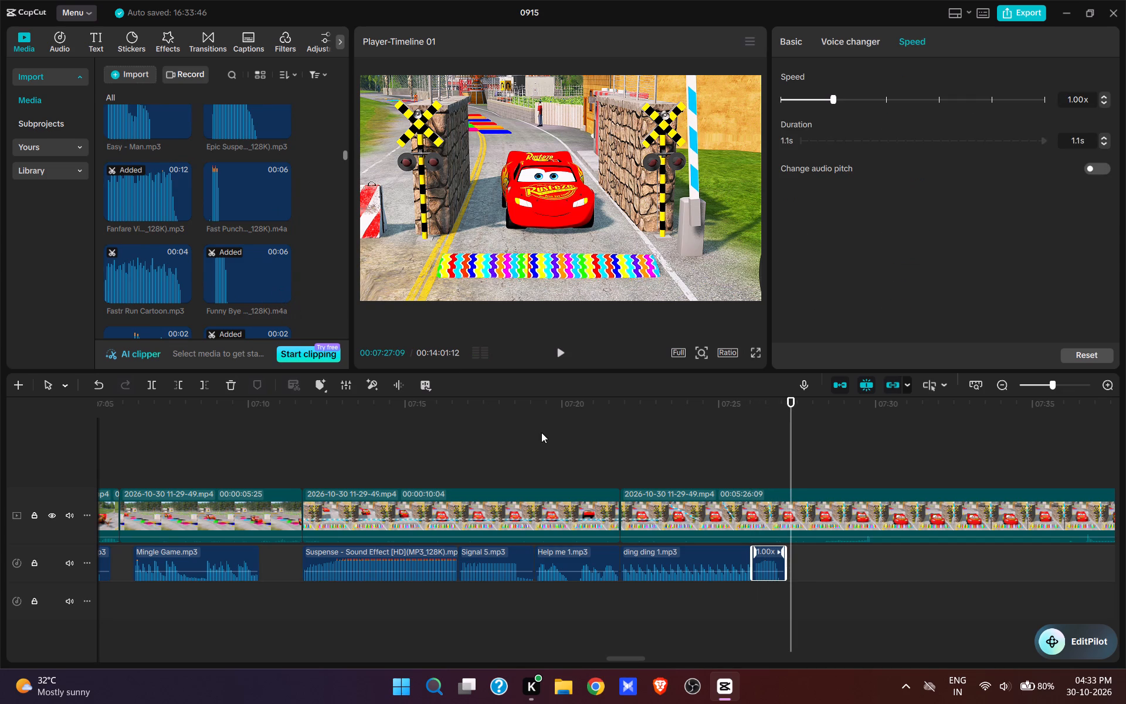
key(space)
key(space)
click(792, 469)
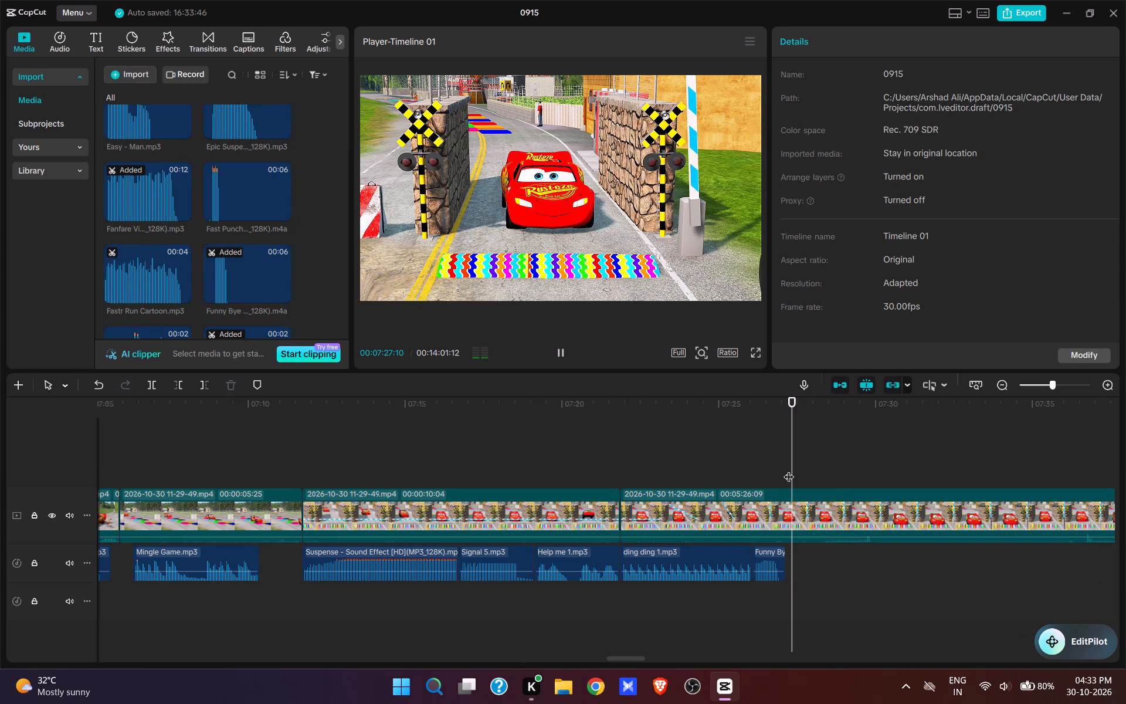
Add the mixkit-RUN.wav sound at 00:07:27:00, at the end of the Funny Bye sound, and play it back.
drag(789, 469, 781, 467)
scroll(198, 233, down, 3)
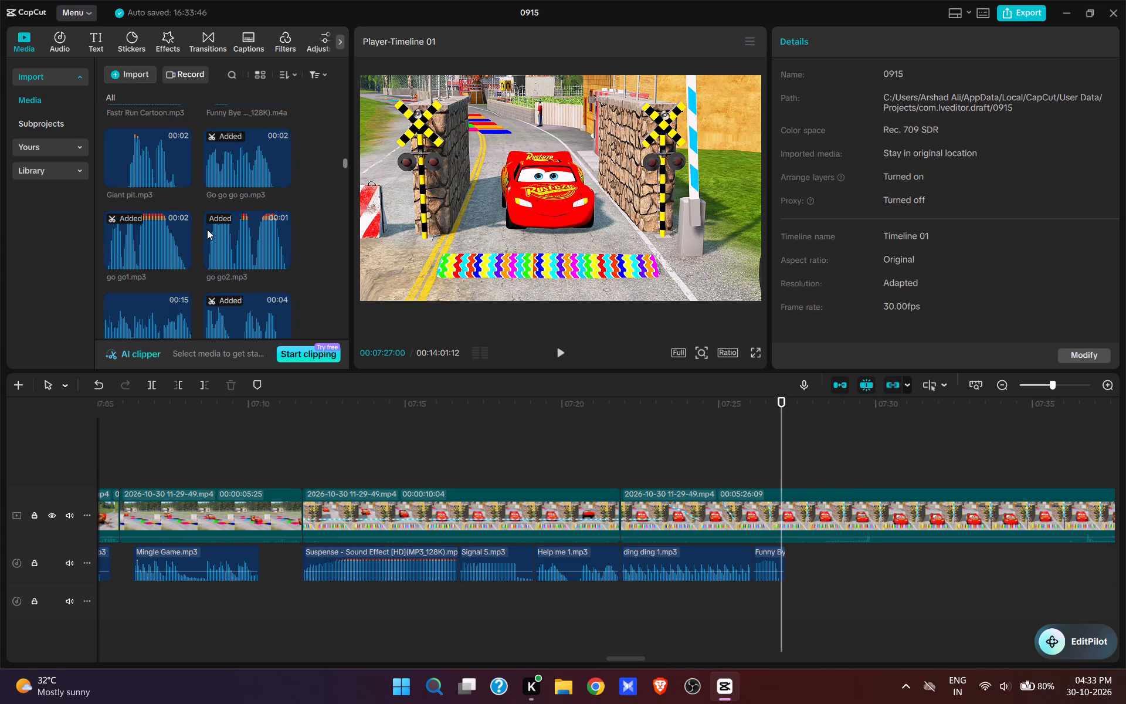
scroll(208, 229, down, 8)
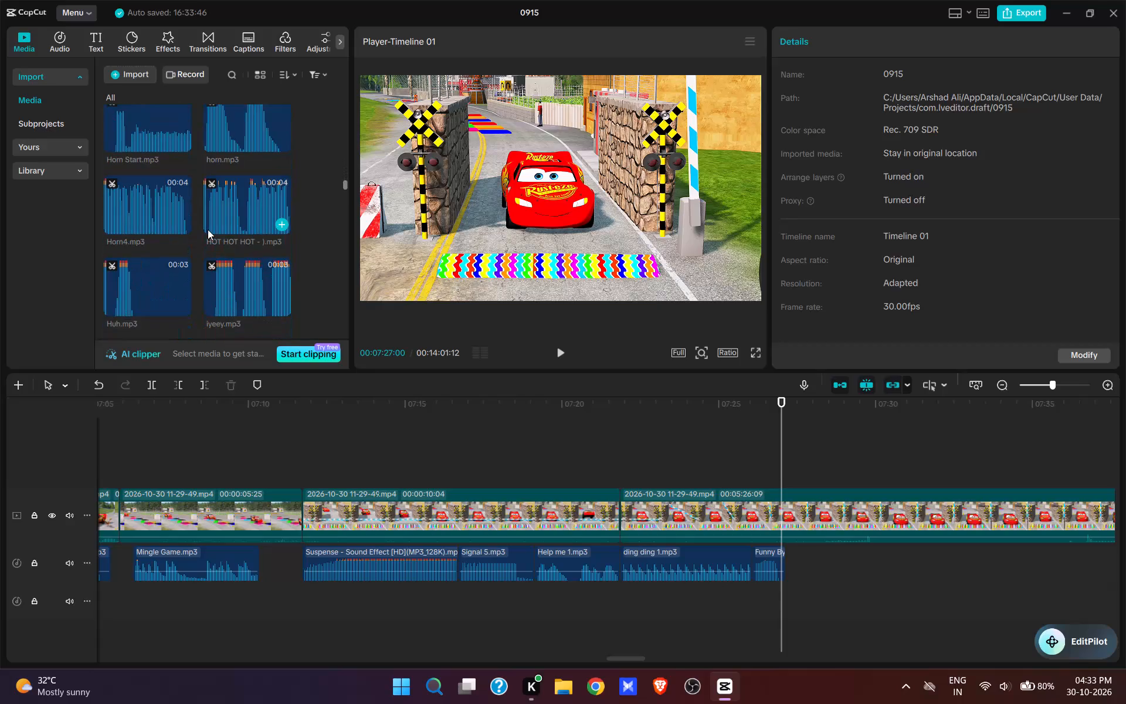
scroll(208, 229, down, 8)
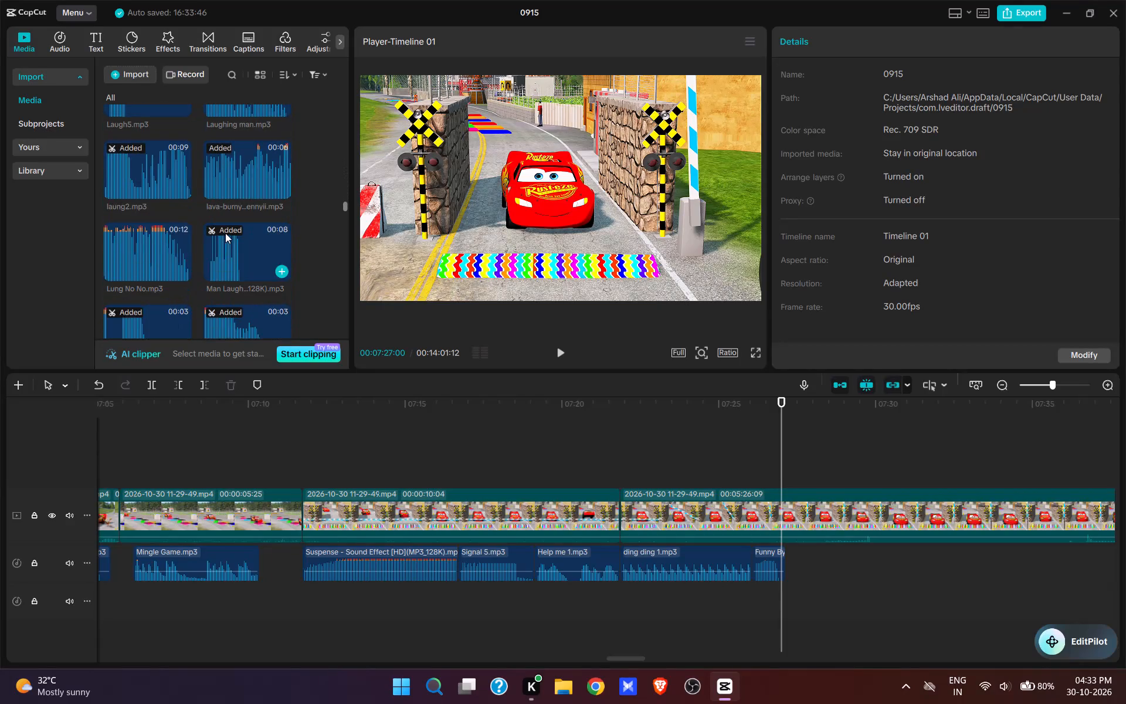
scroll(228, 237, down, 1)
click(280, 287)
key(space)
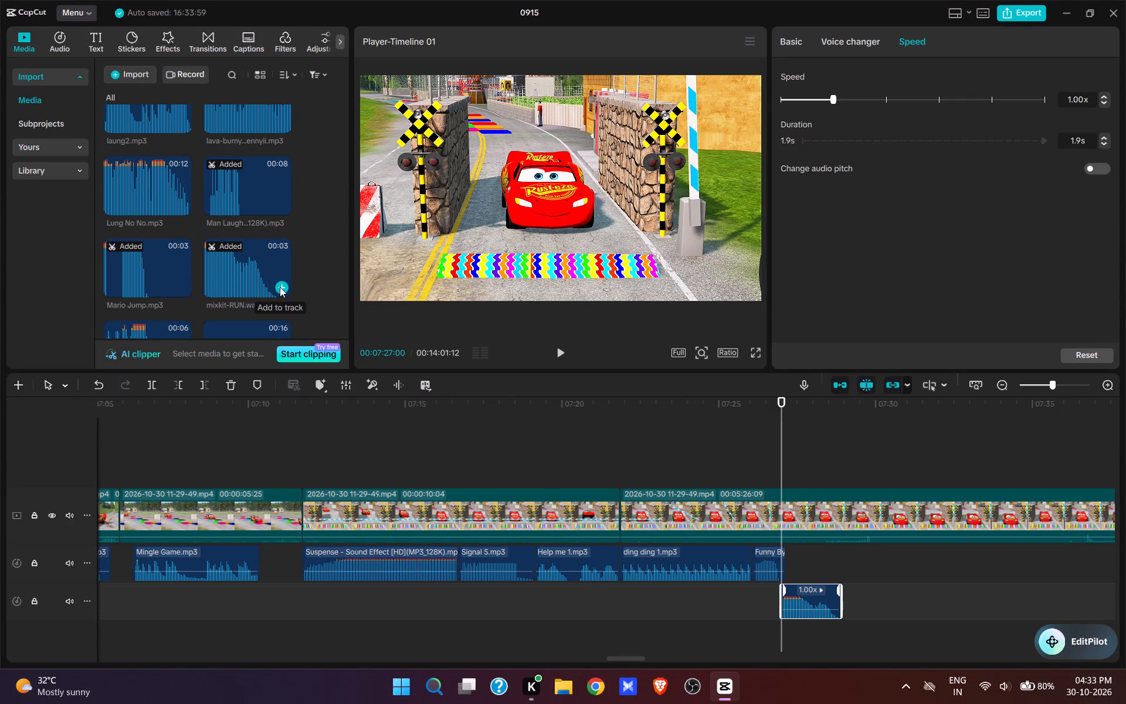
key(space)
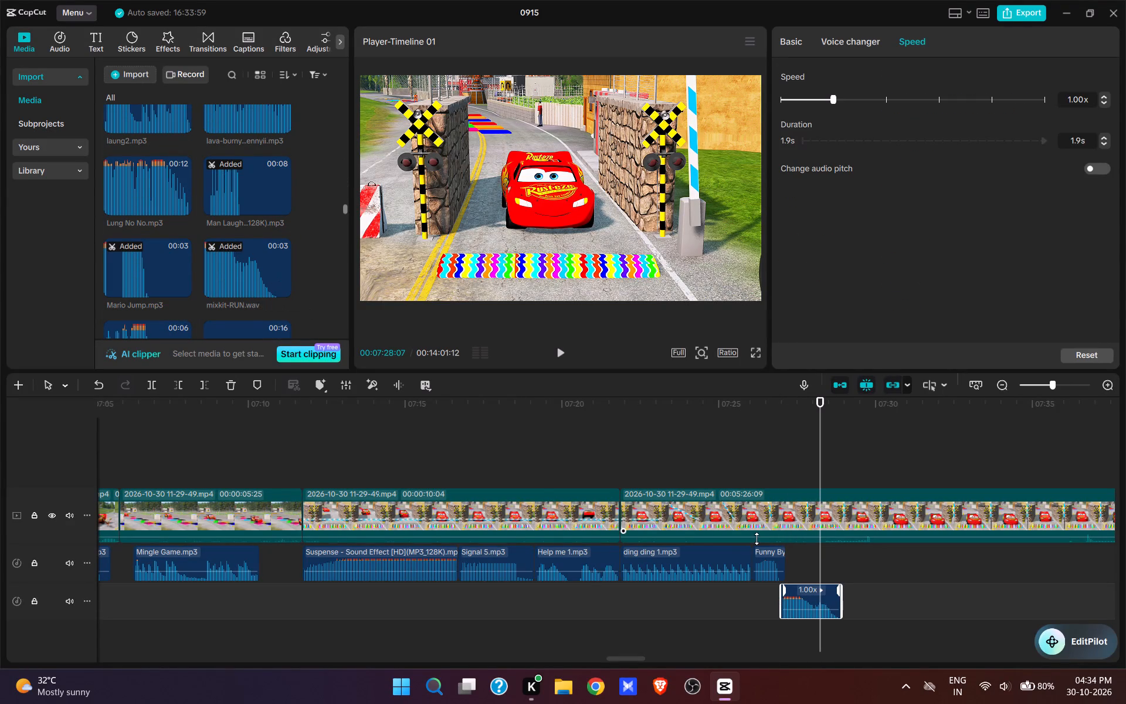
click(783, 482)
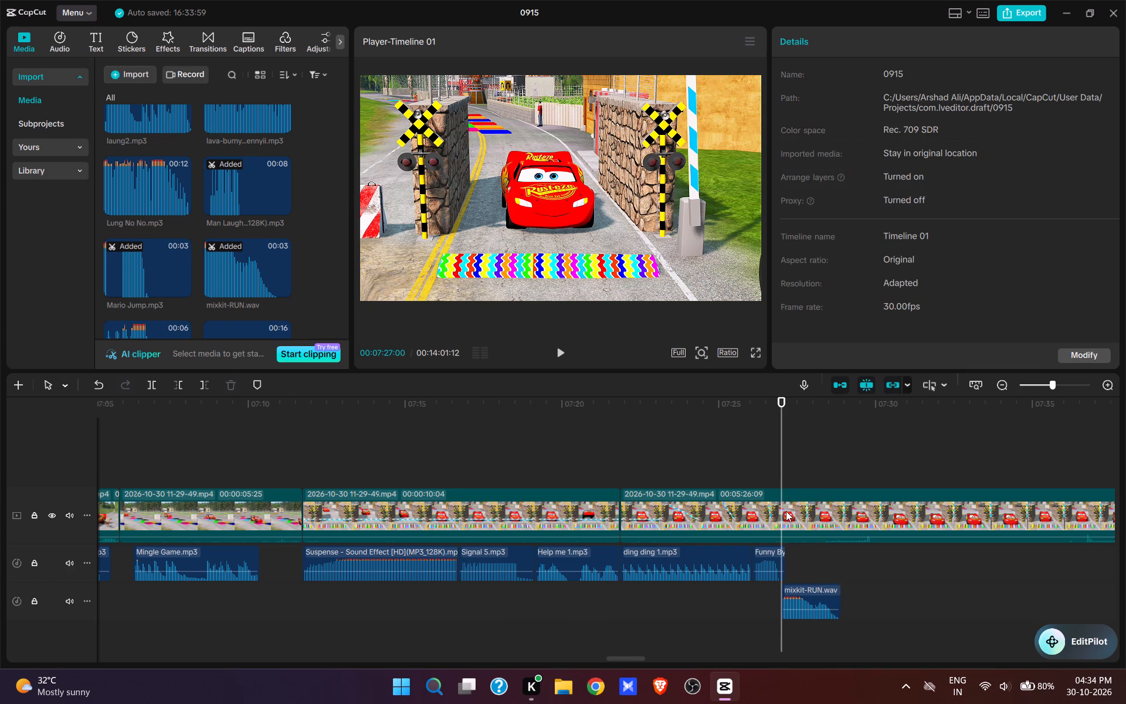
Split the recording at 00:07:27:04, cut the footage up to 00:07:28:16 where the red car starts moving, and play back the join.
drag(779, 458, 786, 460)
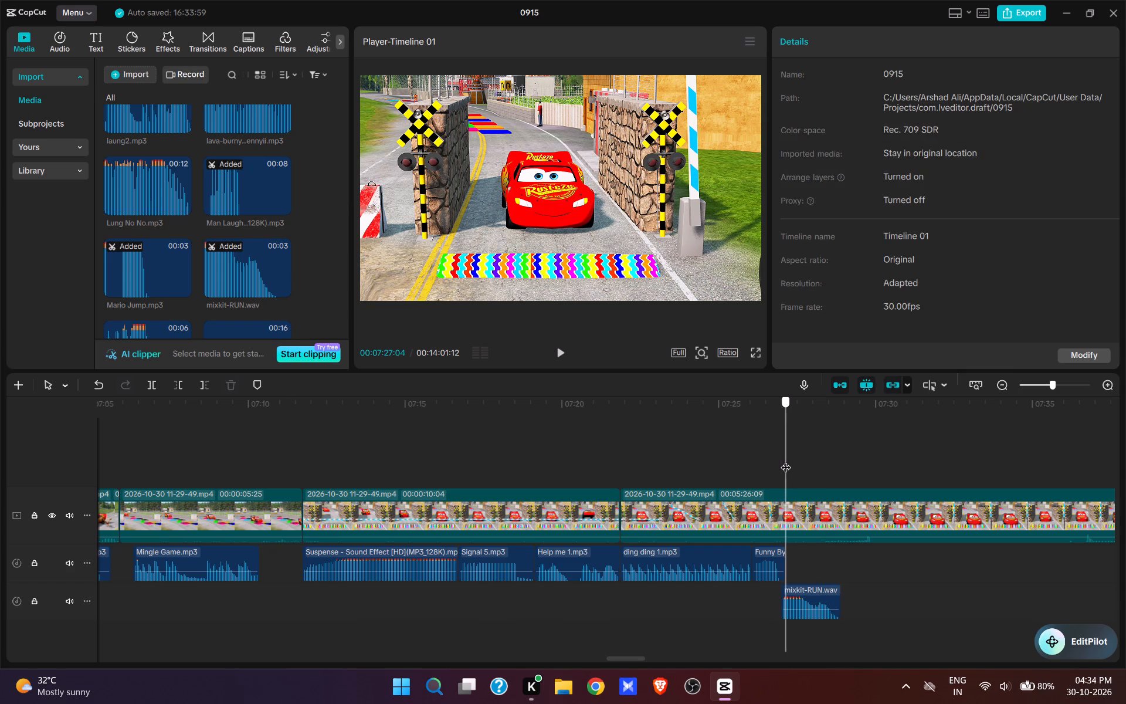
click(786, 523)
key(w)
key(space)
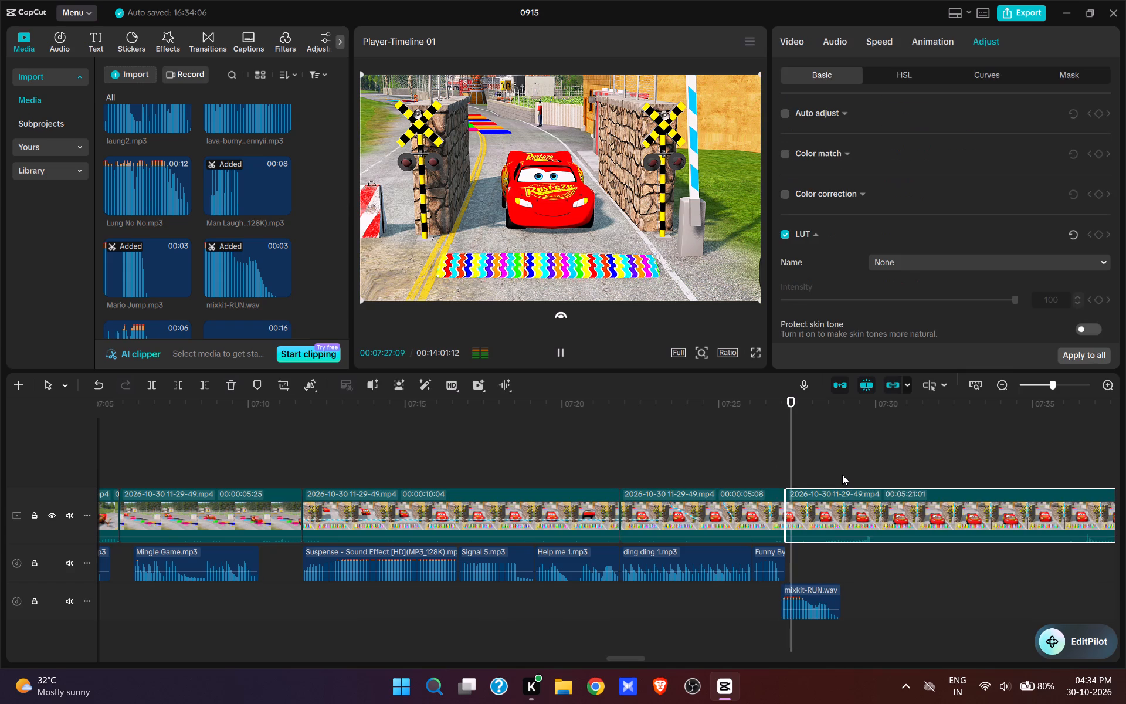
click(842, 475)
click(832, 477)
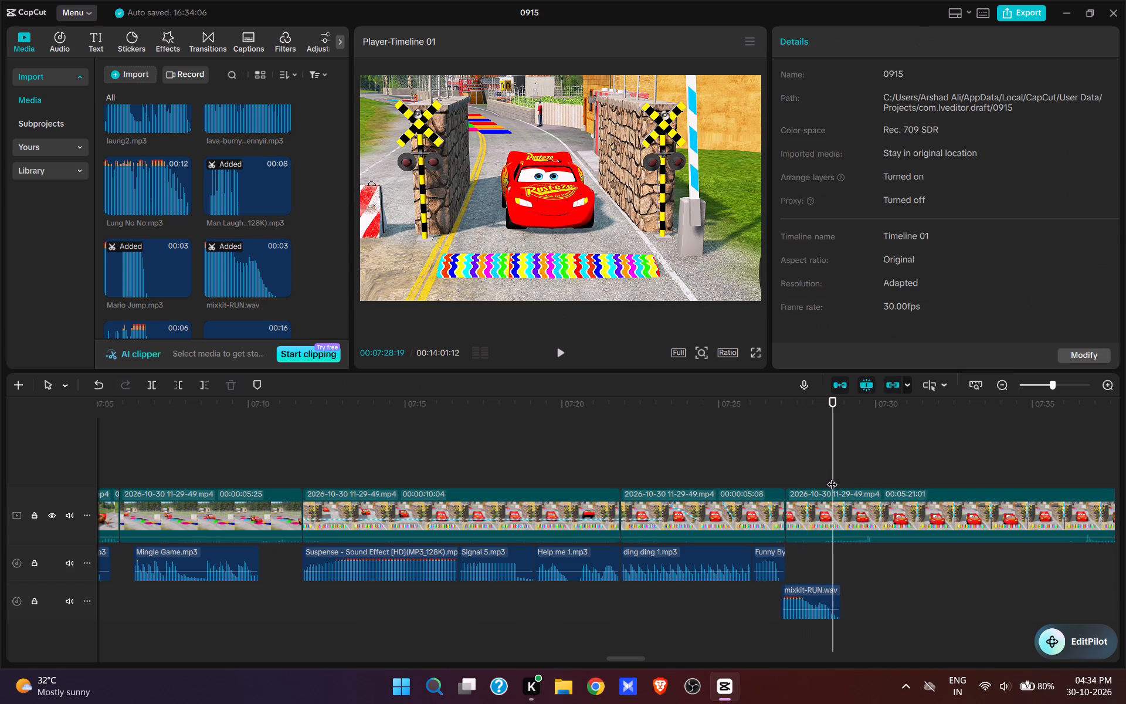
click(830, 477)
key(q)
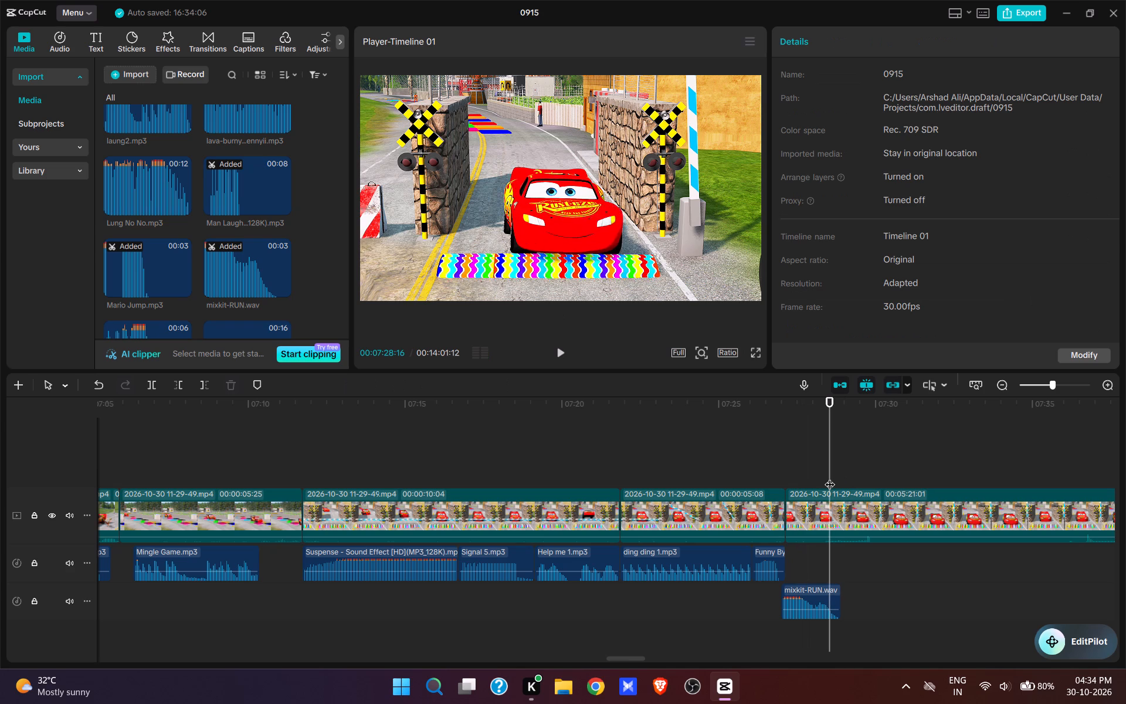
click(766, 475)
key(space)
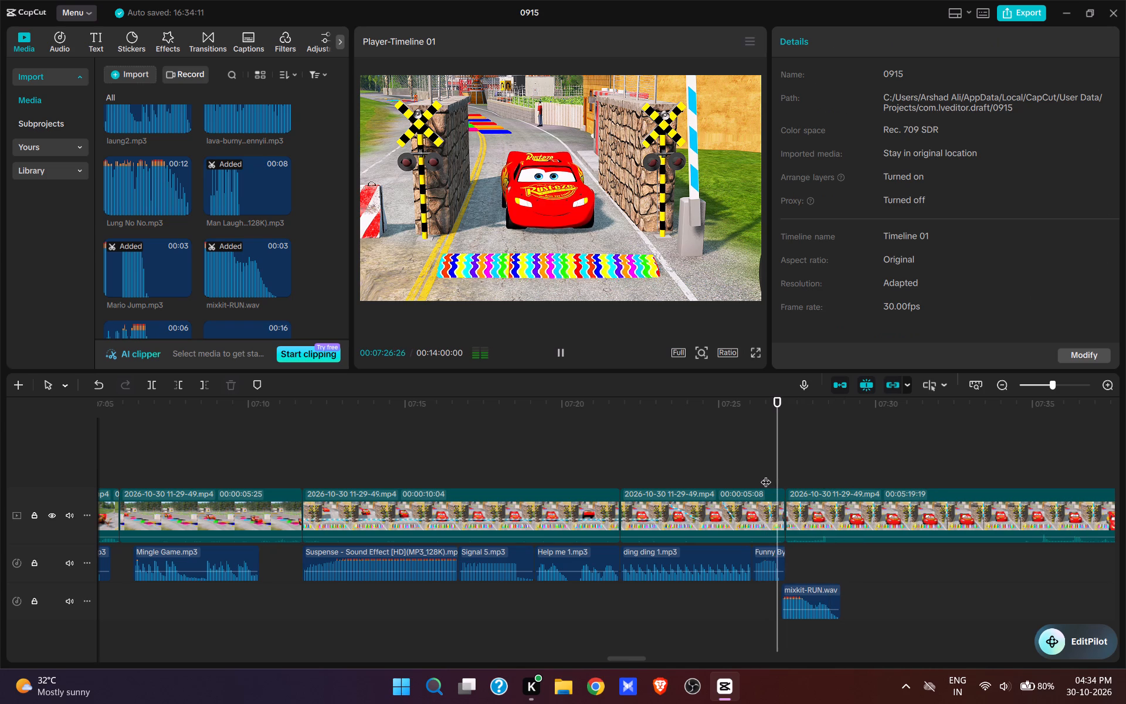
key(space)
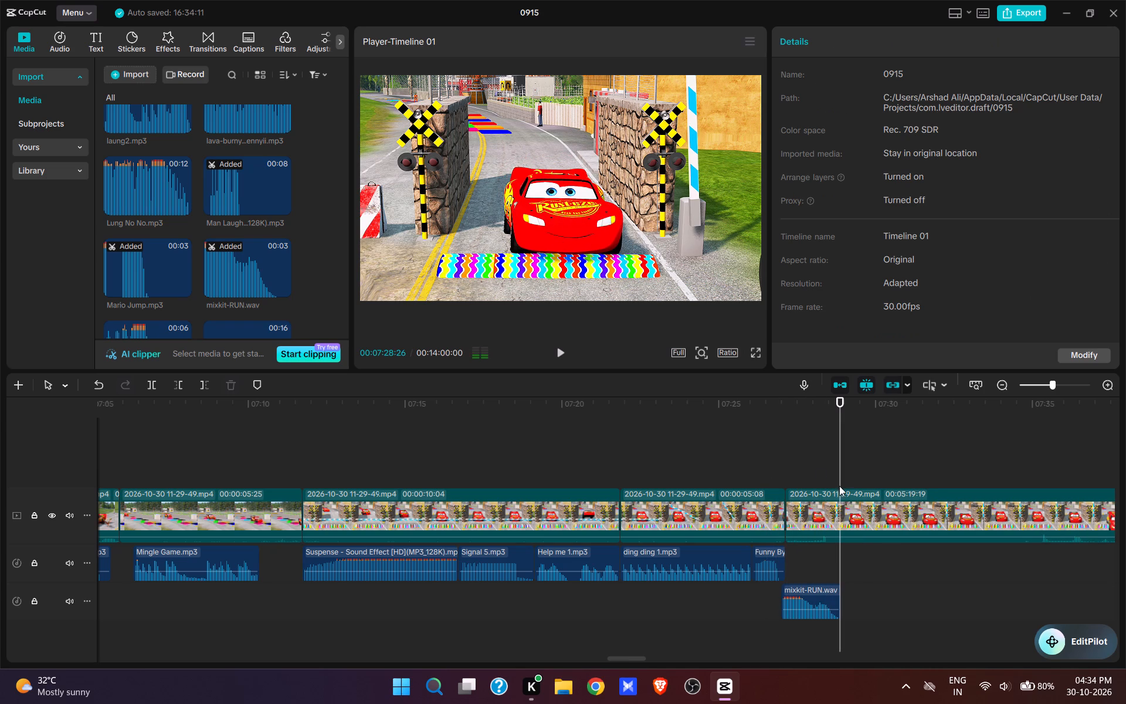
Split the recording at 00:07:28:12 and cut the following footage up to about 00:07:35:14, where the red car drives off again.
click(825, 469)
click(830, 513)
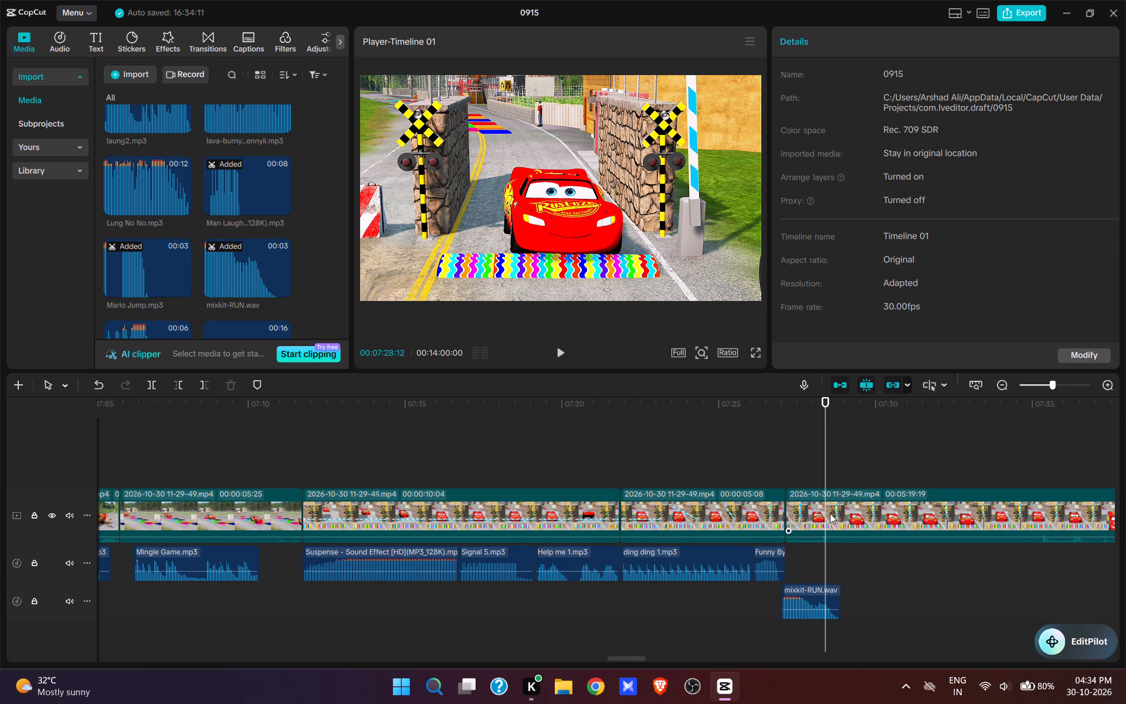
key(w)
drag(854, 521, 842, 593)
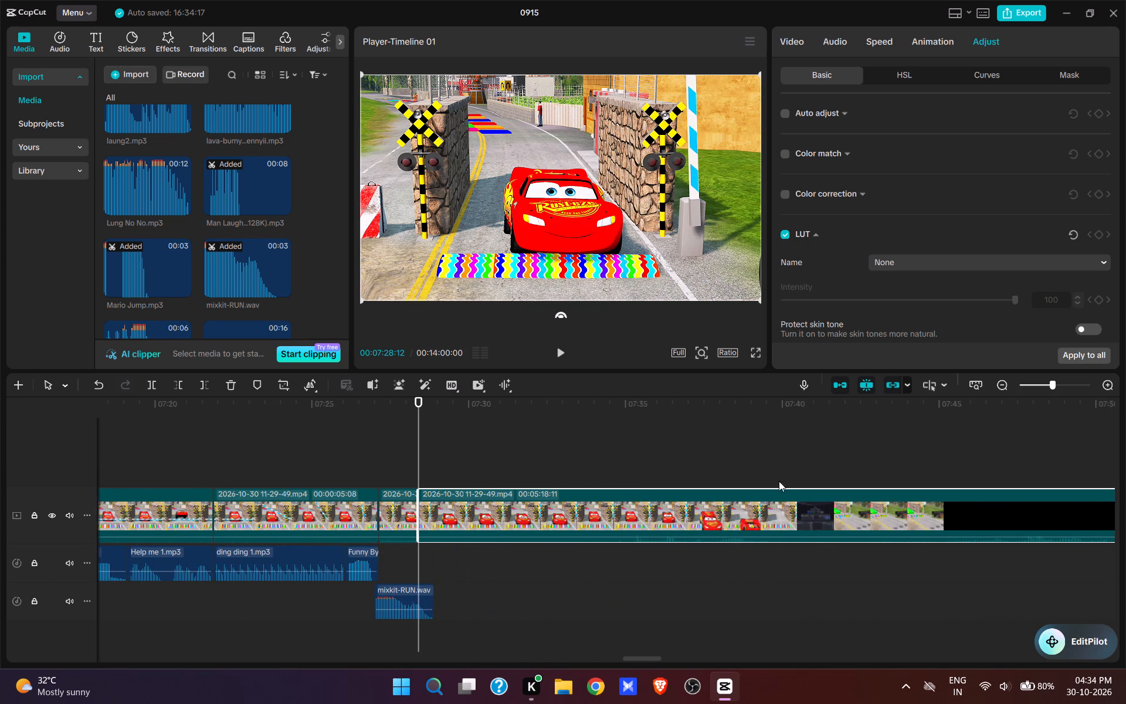
click(626, 466)
key(space)
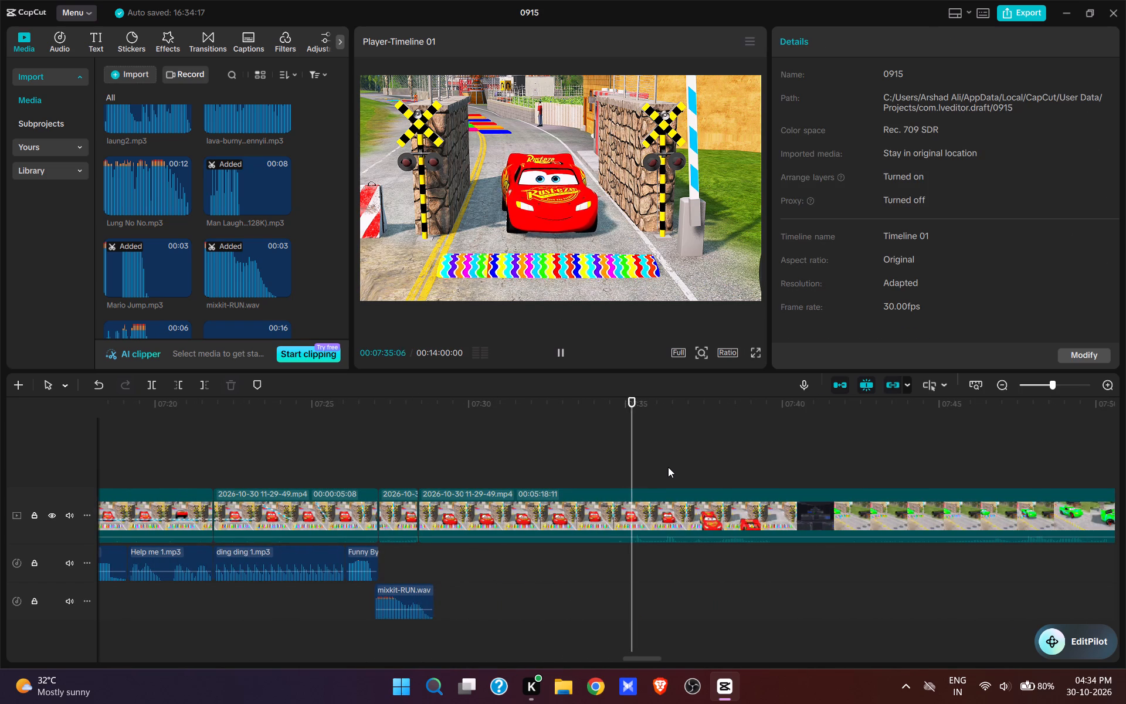
key(space)
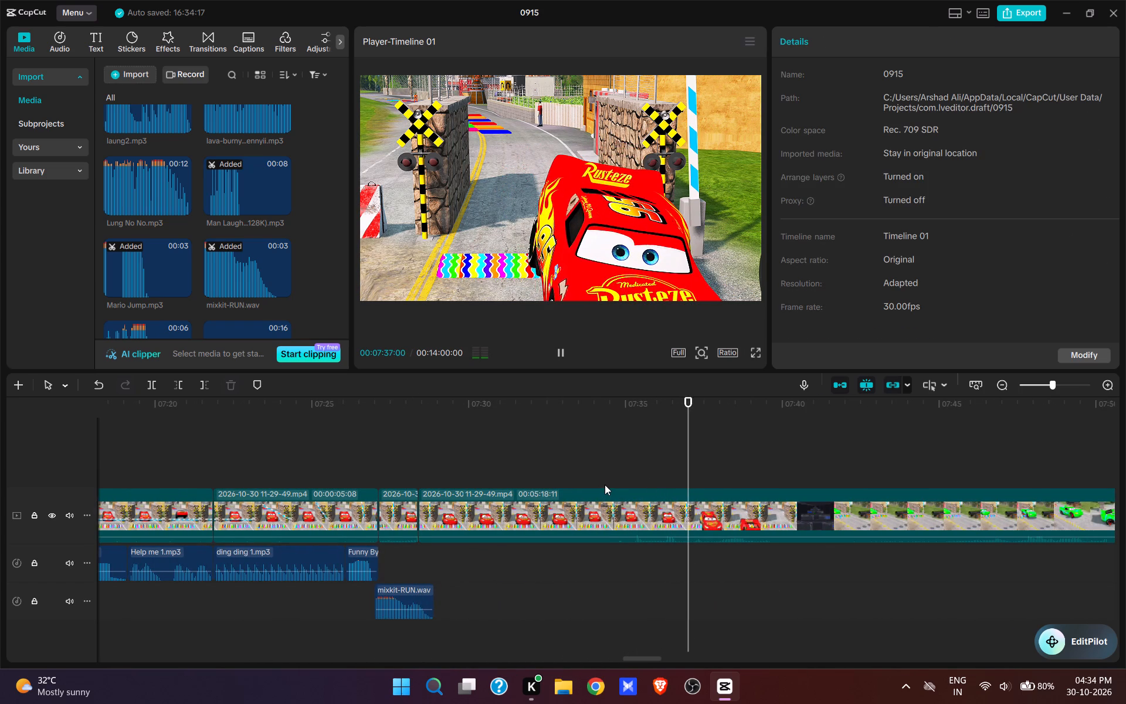
click(606, 480)
key(space)
key(space)
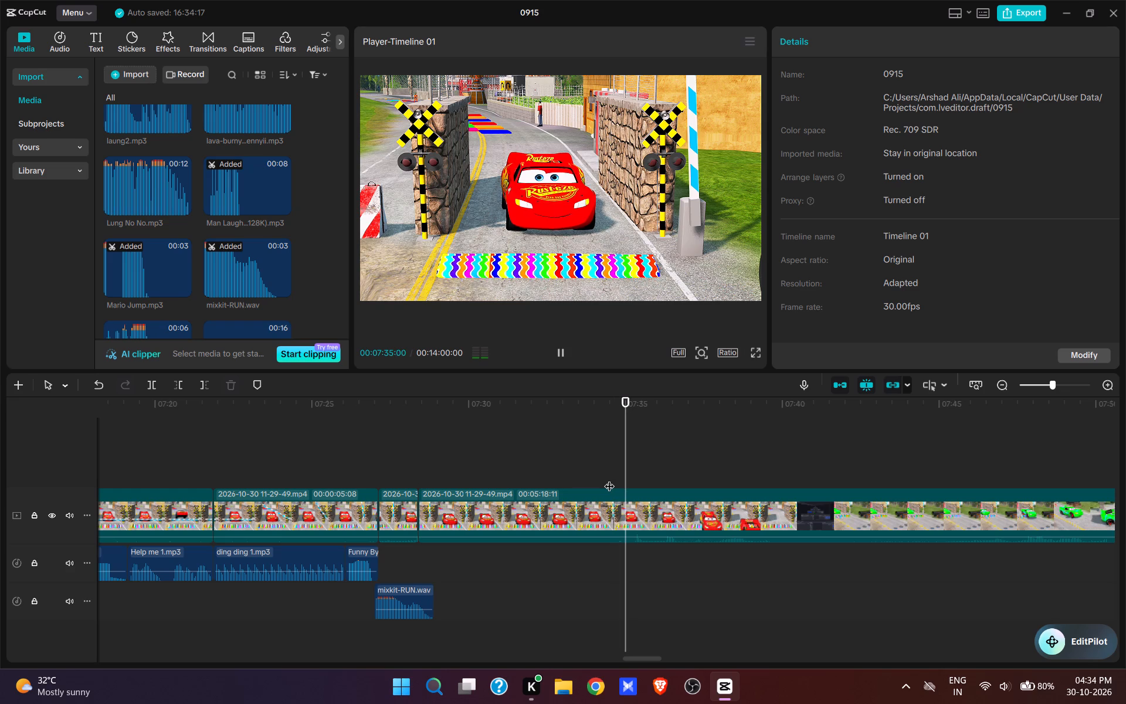
text(q)
Delete the short recording piece between 00:07:27:04 and 00:07:28:12 and play back the join.
click(409, 515)
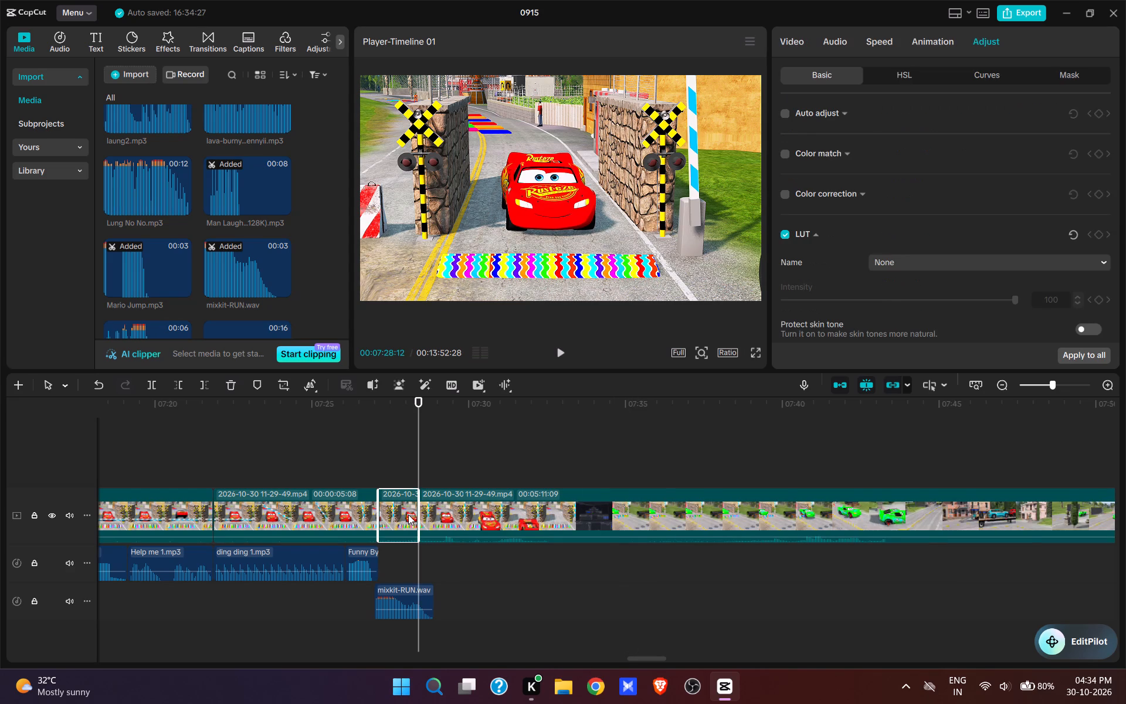
key(d)
click(351, 464)
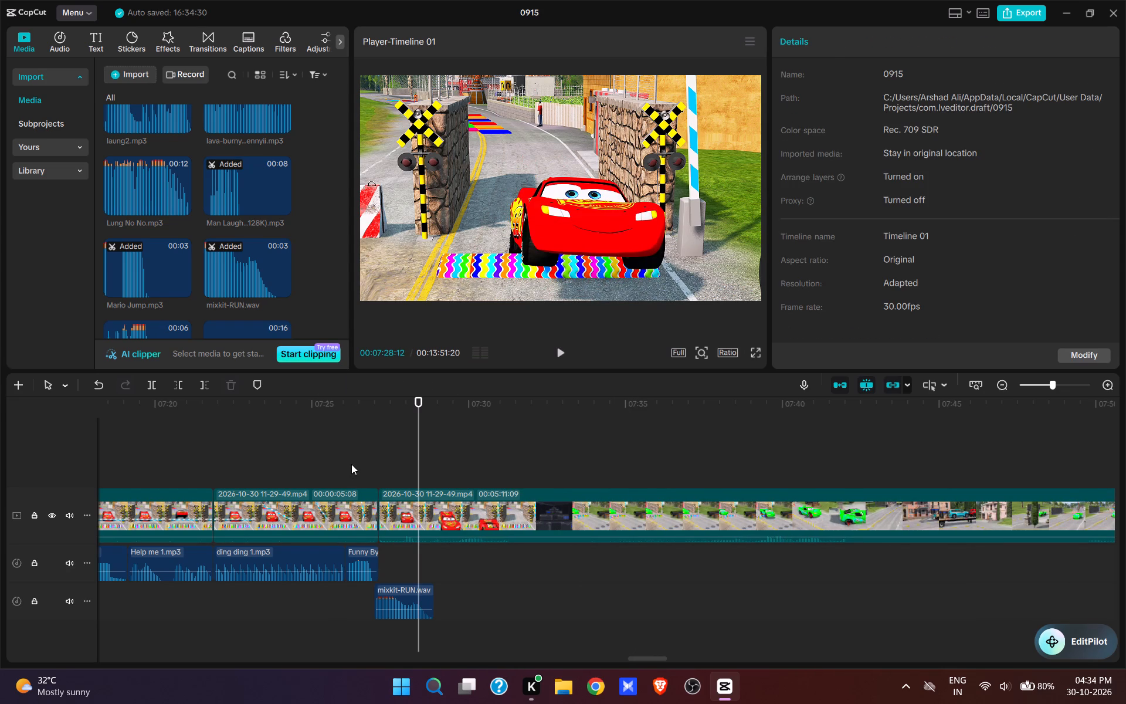
key(space)
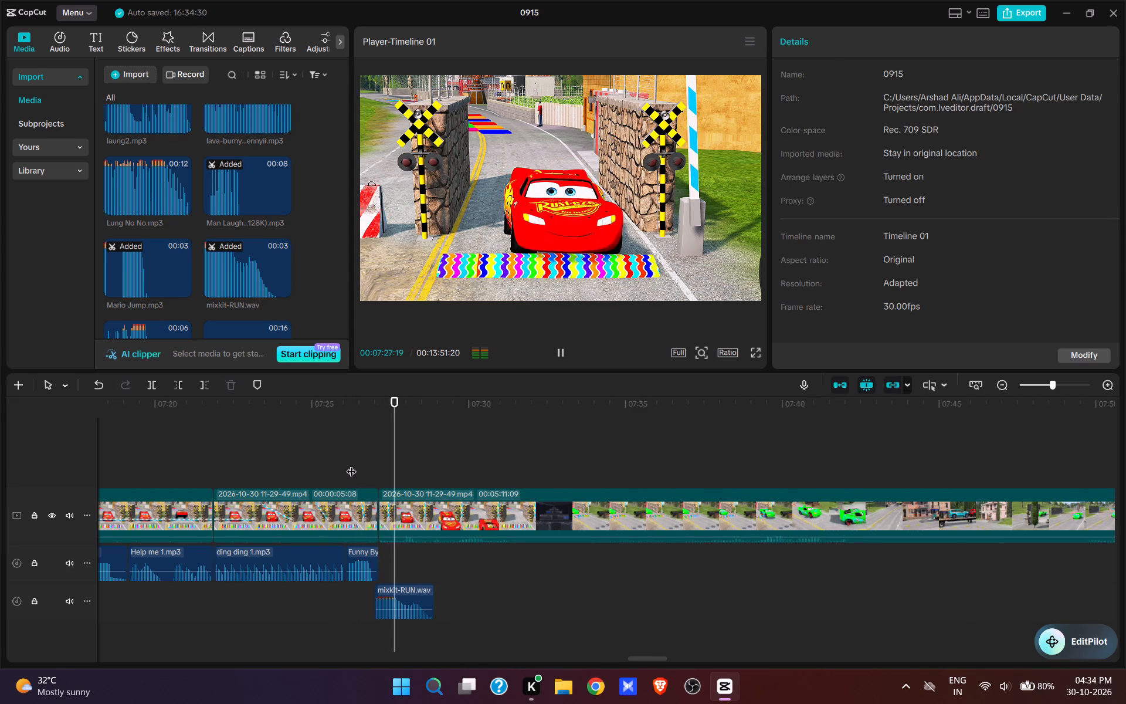
key(space)
Split the recording at 00:07:28:03, cut the footage up to 00:07:38:16 where the green car crosses the ramp, and play back the join.
click(334, 464)
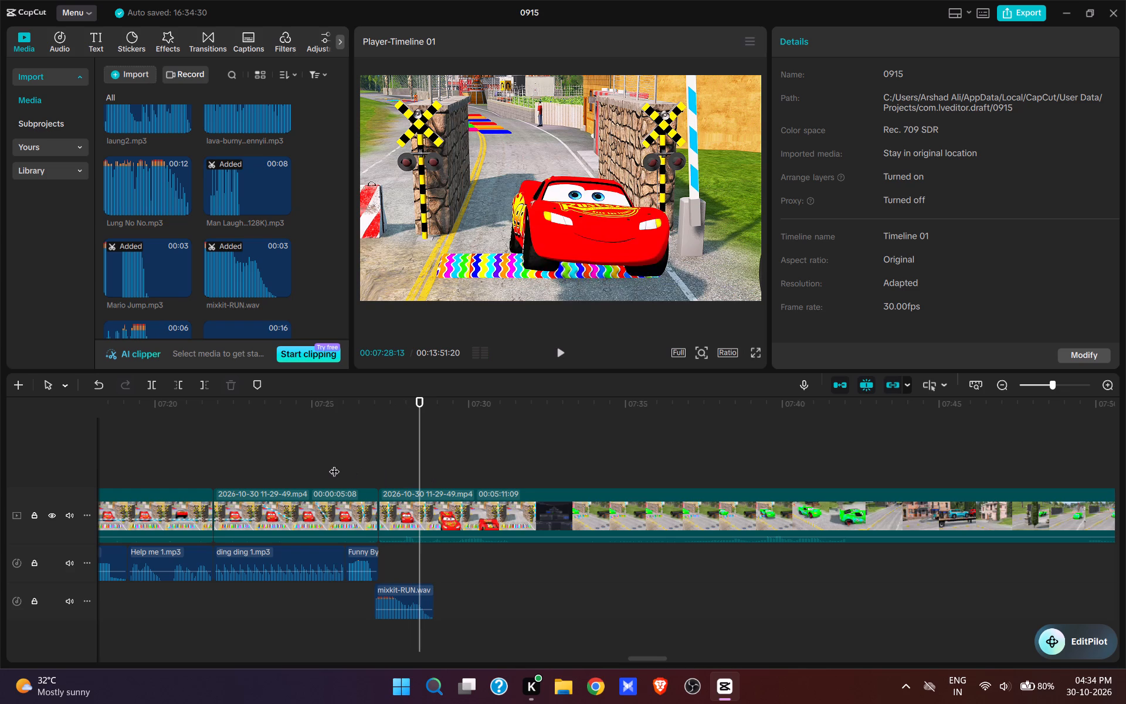
key(space)
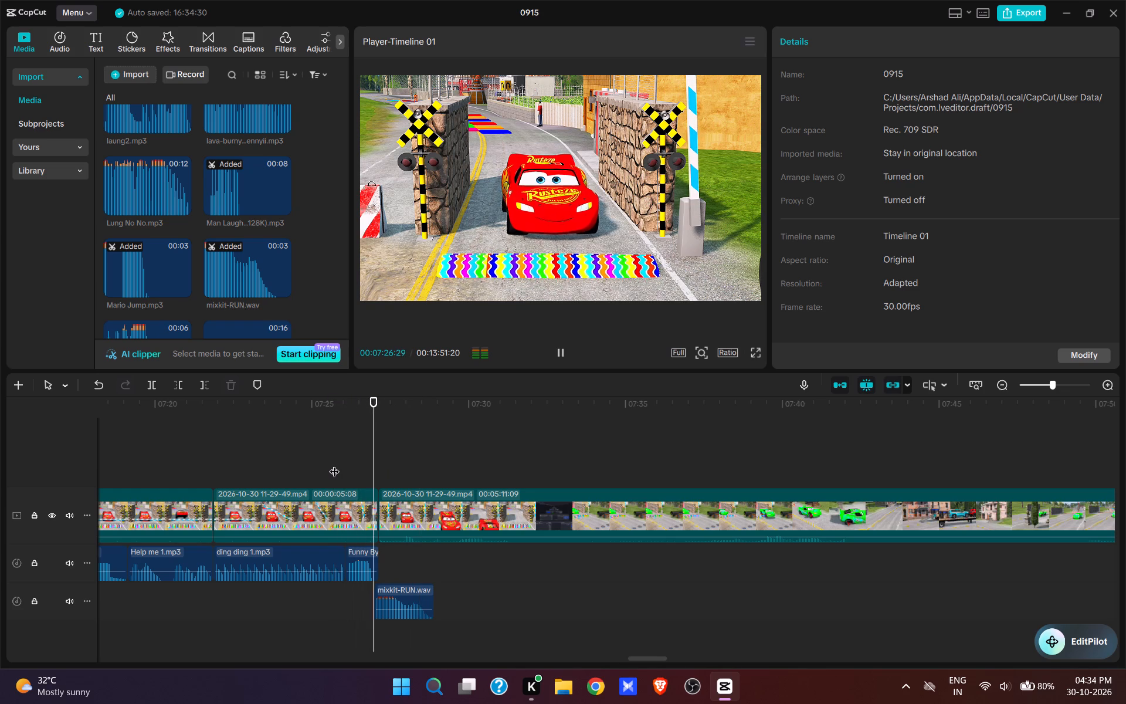
key(space)
key(space)
key(space)
key(space)
key(space)
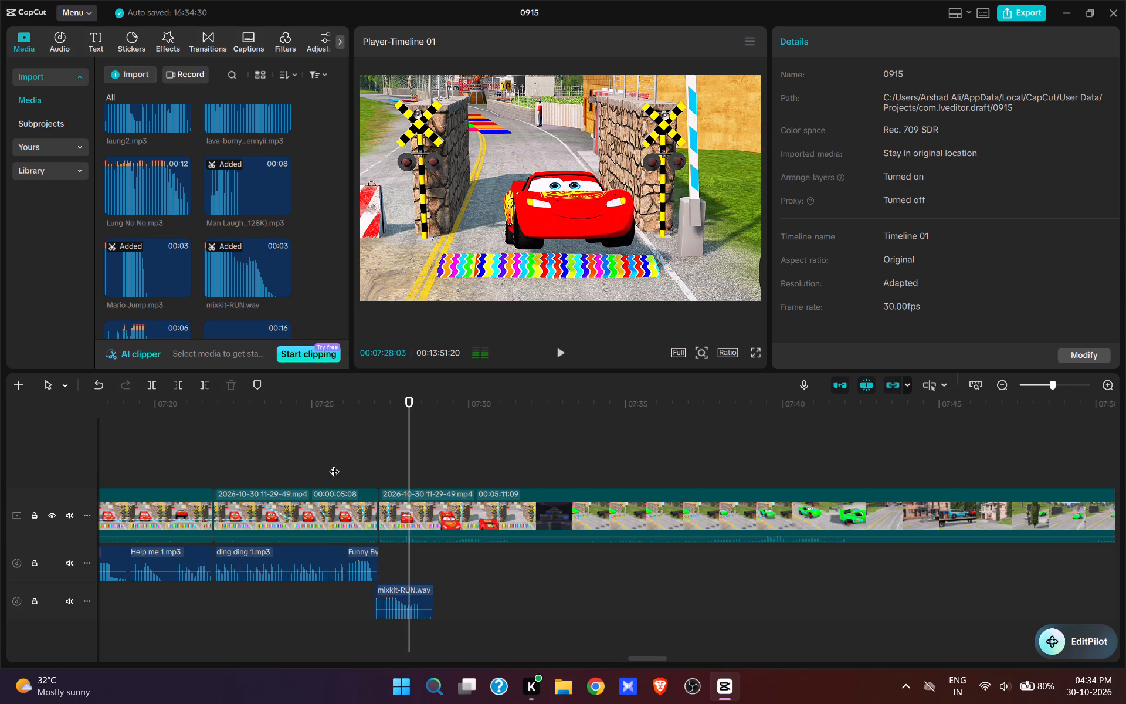
key(w)
click(606, 474)
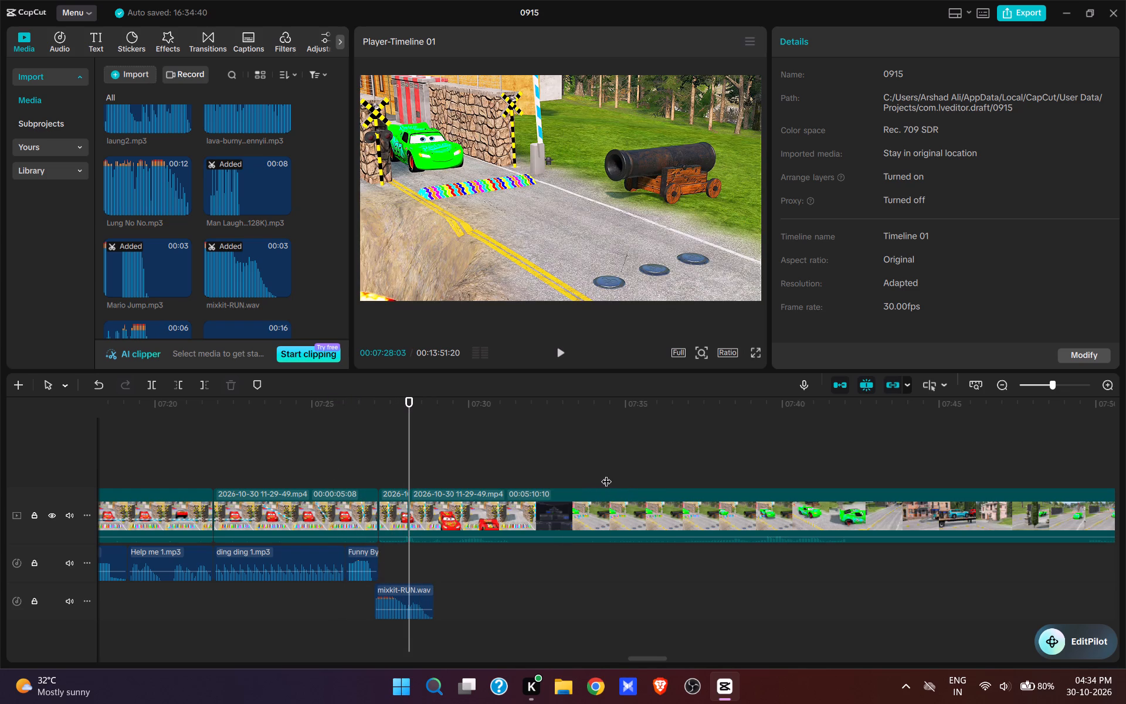
key(space)
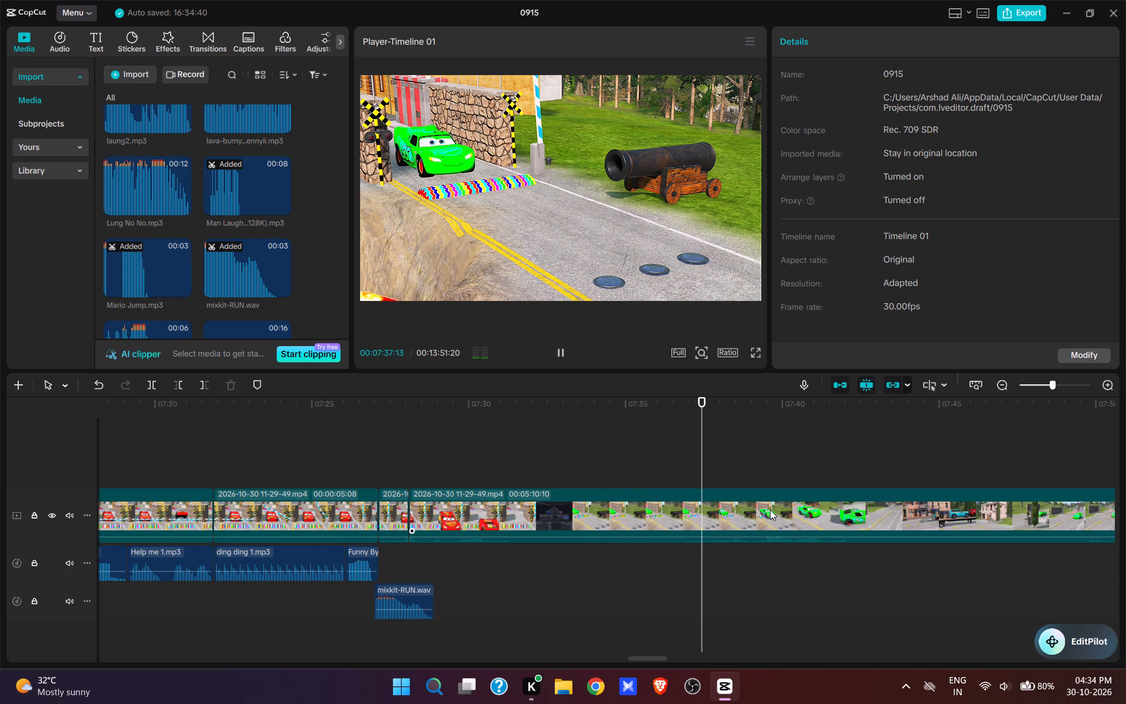
key(space)
key(space)
key(space)
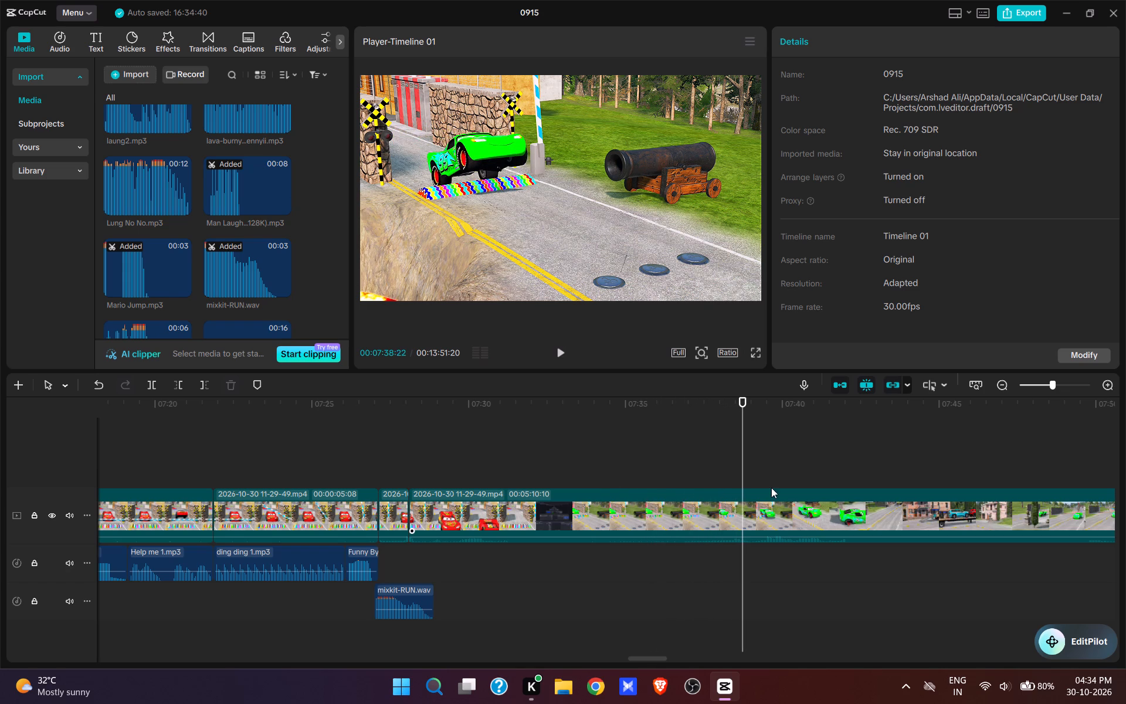
click(741, 474)
click(737, 473)
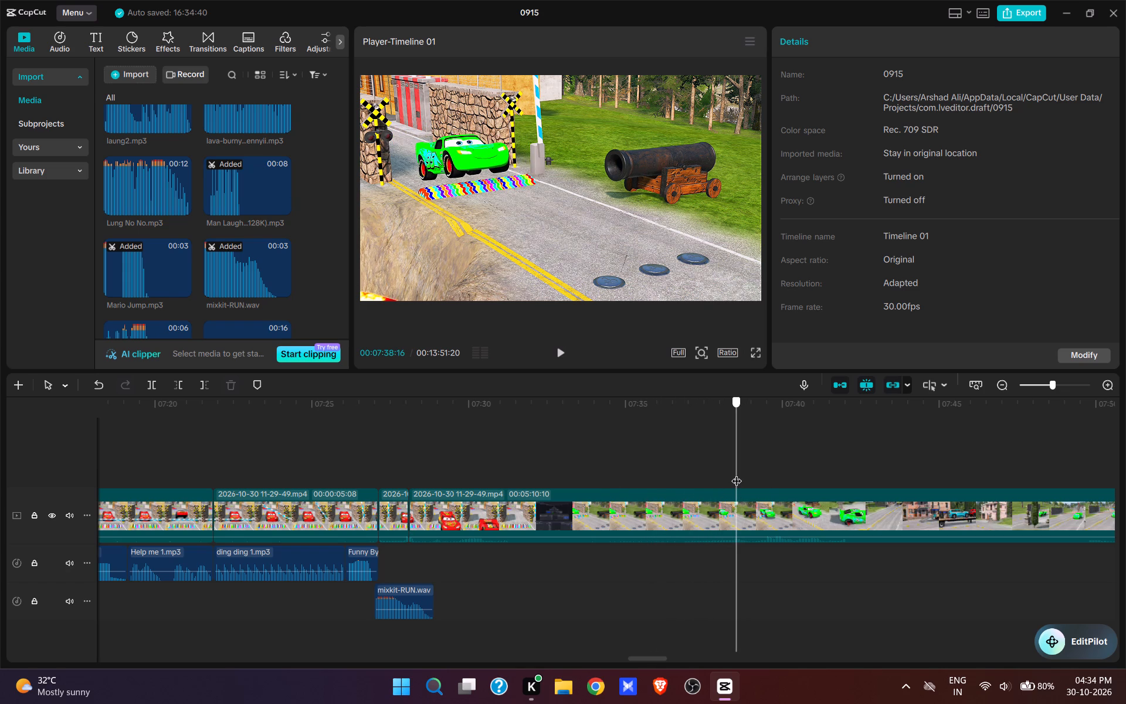
key(q)
click(393, 473)
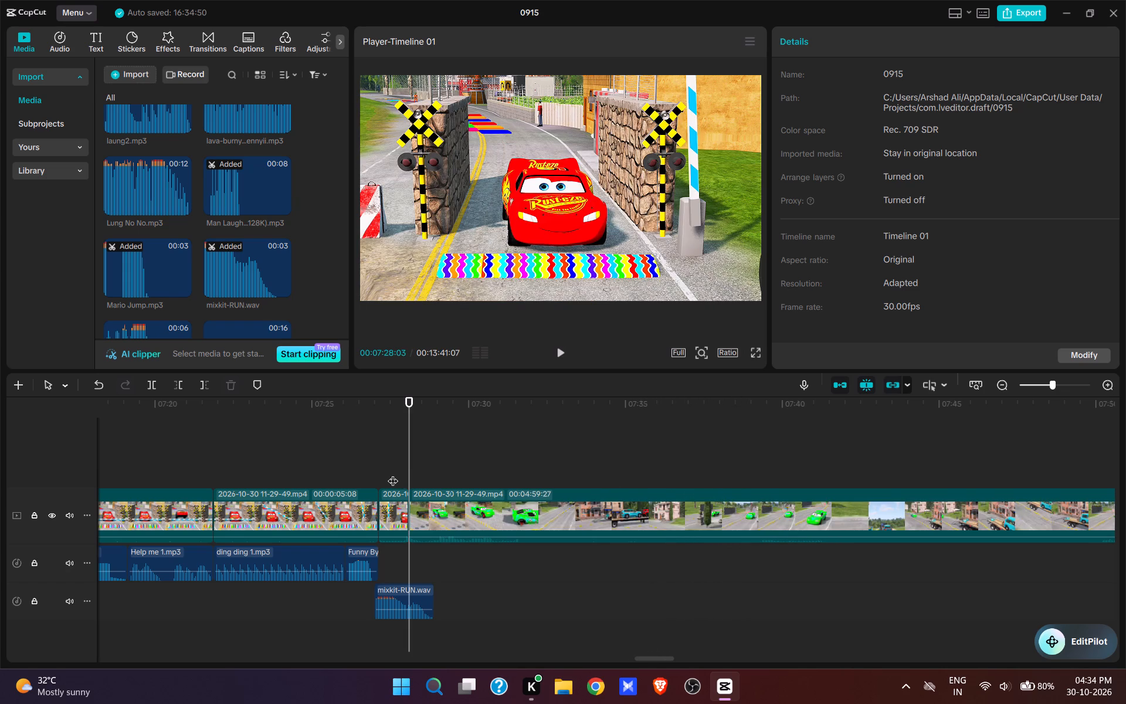
key(space)
key(space)
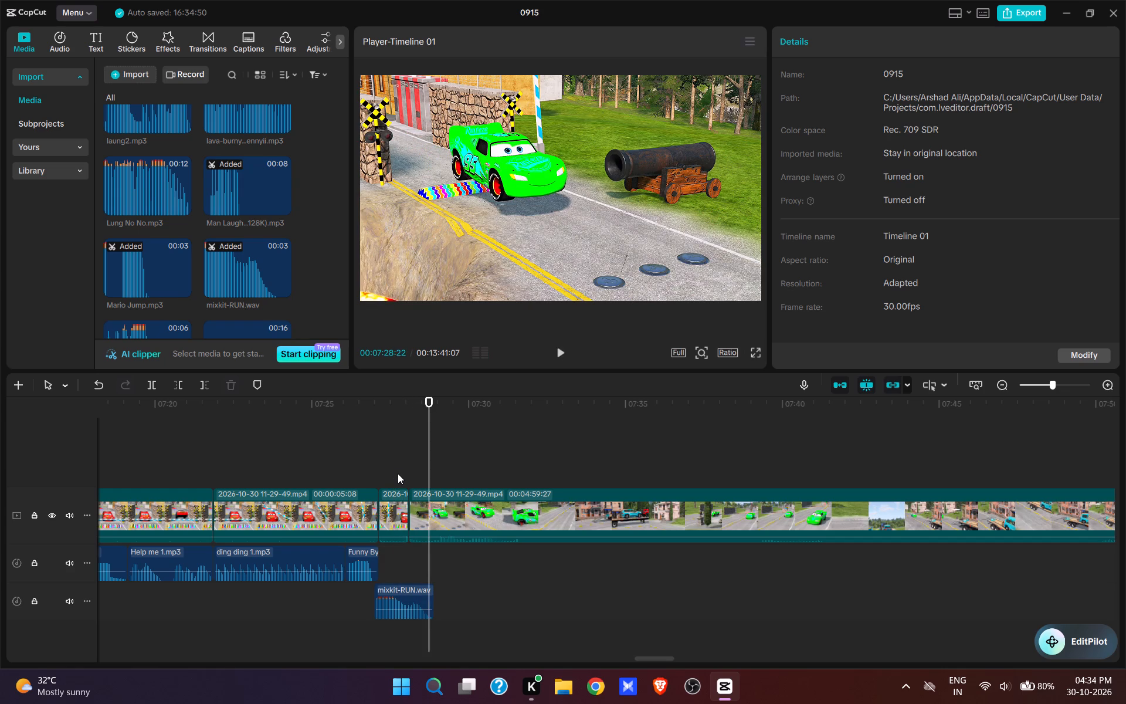
key(space)
key(space)
Preview Wow Girl 1.mp3, and add the woww.mp3 sound at 00:07:28:27, where the green car comes off the ramp.
click(435, 478)
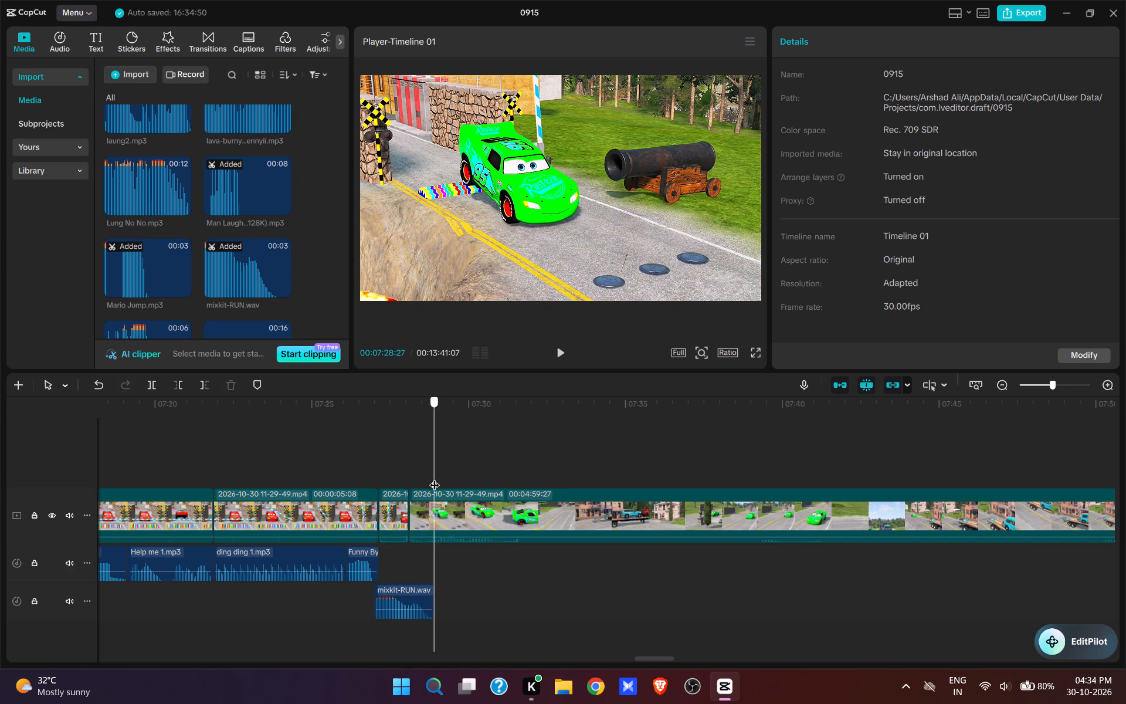
scroll(177, 234, down, 5)
scroll(241, 224, down, 8)
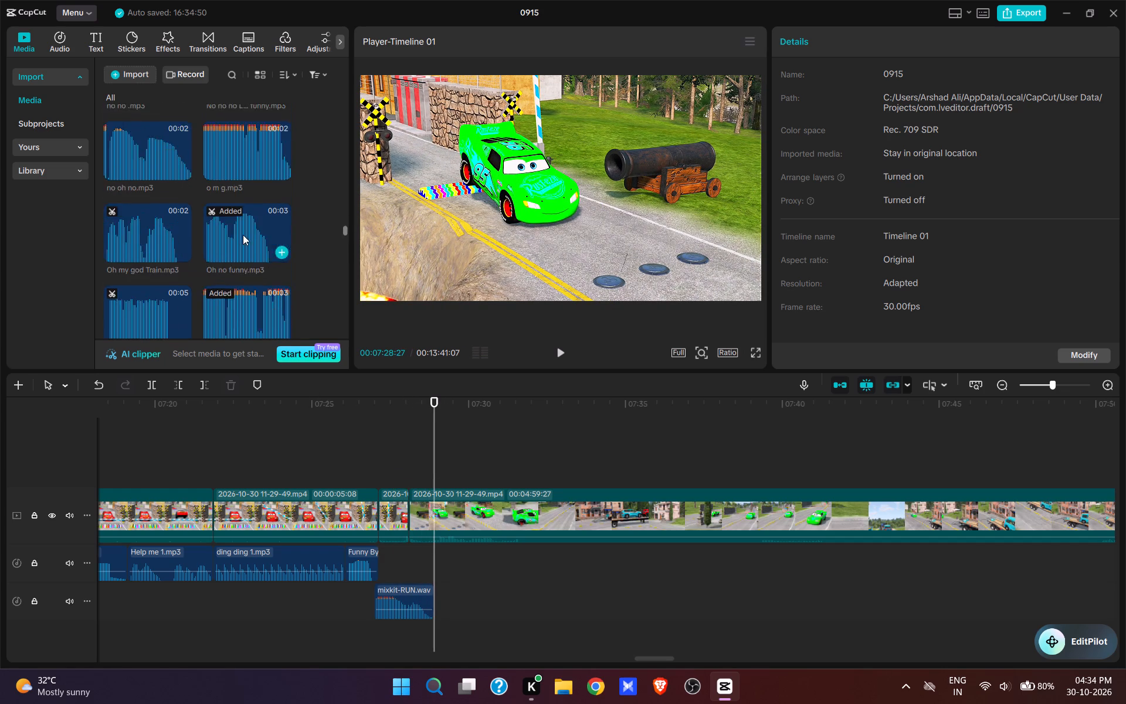
scroll(243, 235, down, 8)
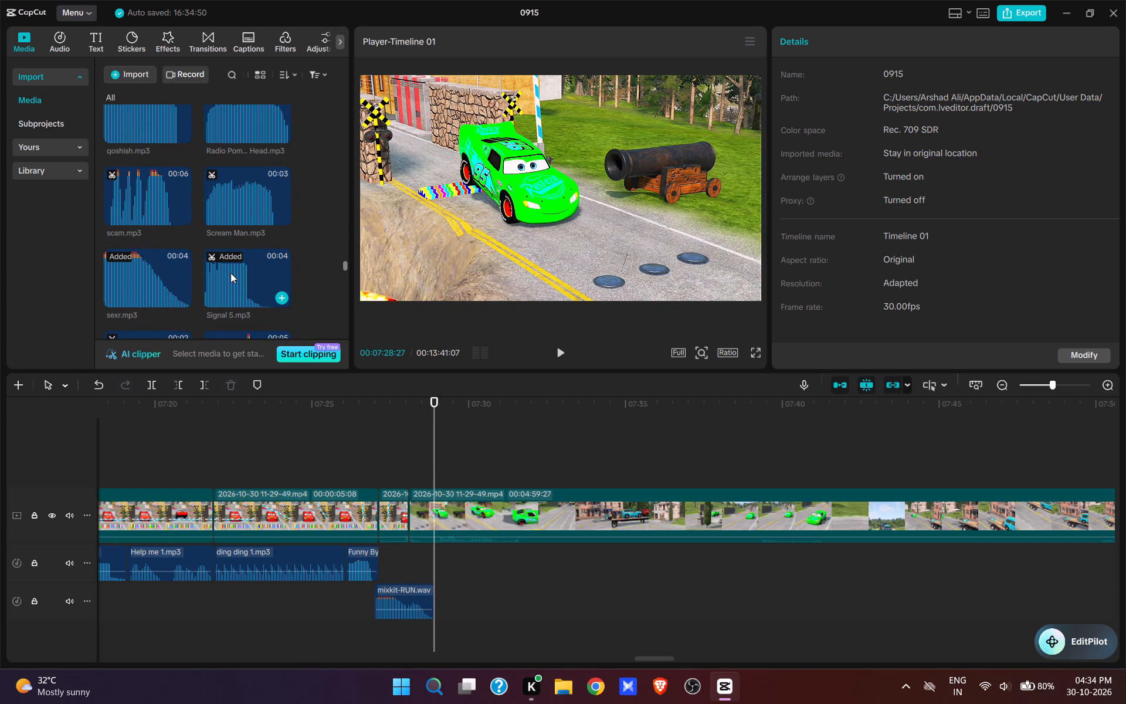
scroll(230, 273, down, 10)
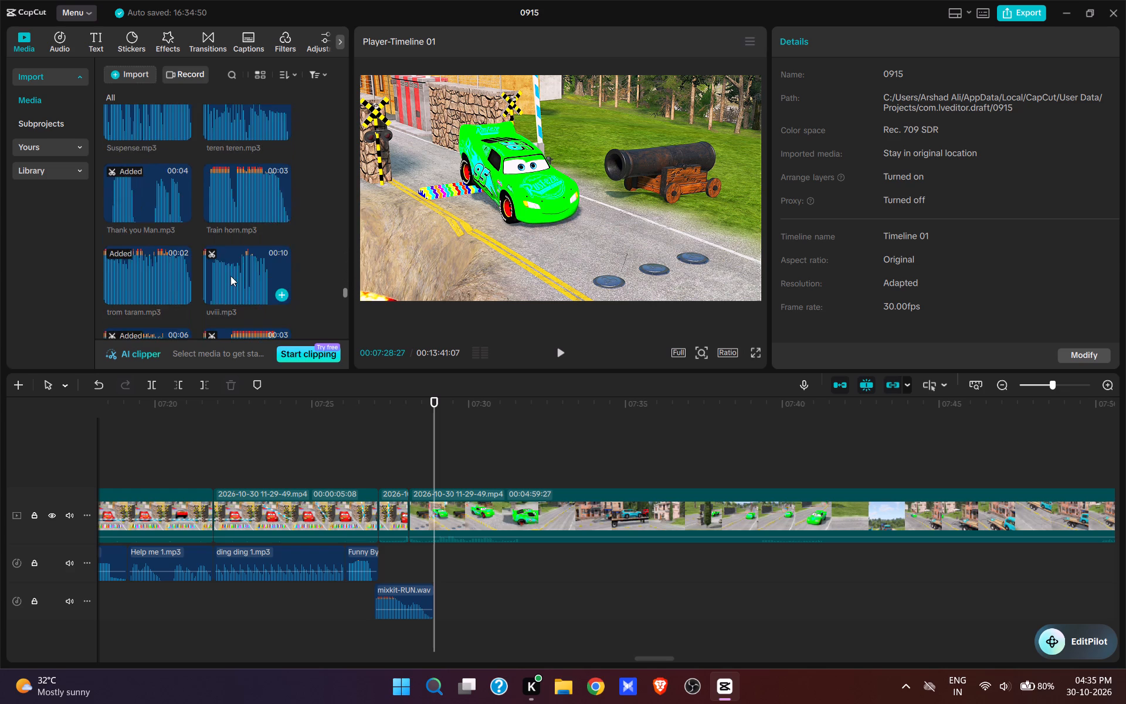
scroll(230, 276, down, 12)
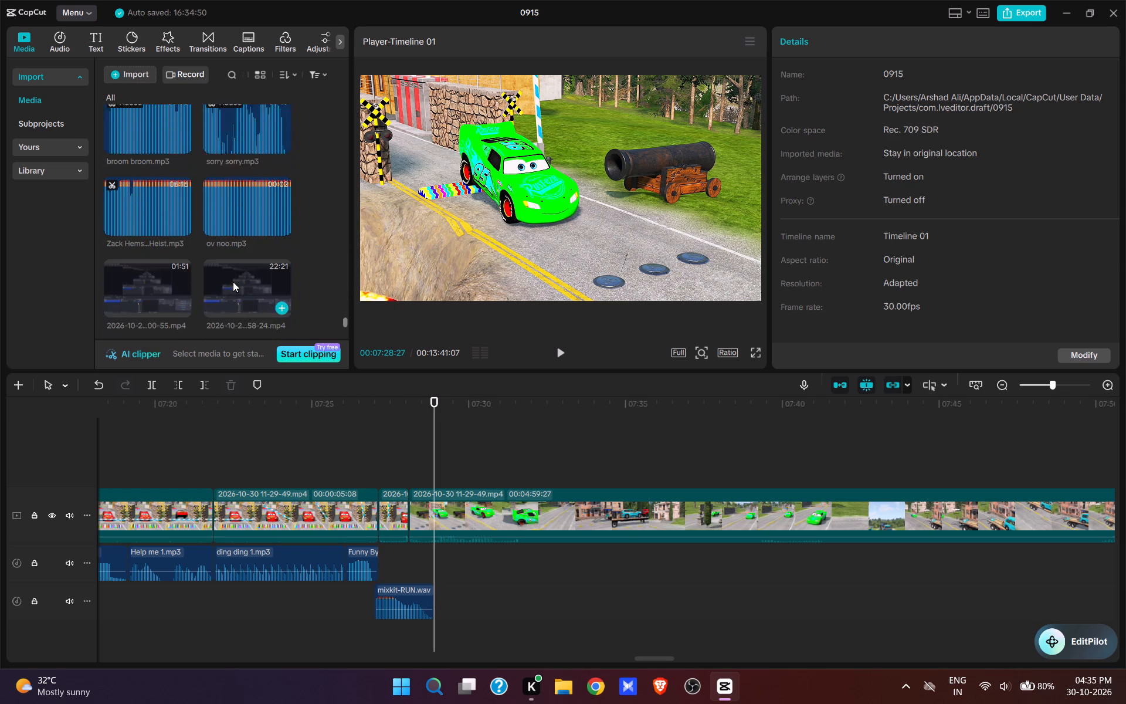
scroll(233, 282, up, 3)
scroll(121, 198, up, 1)
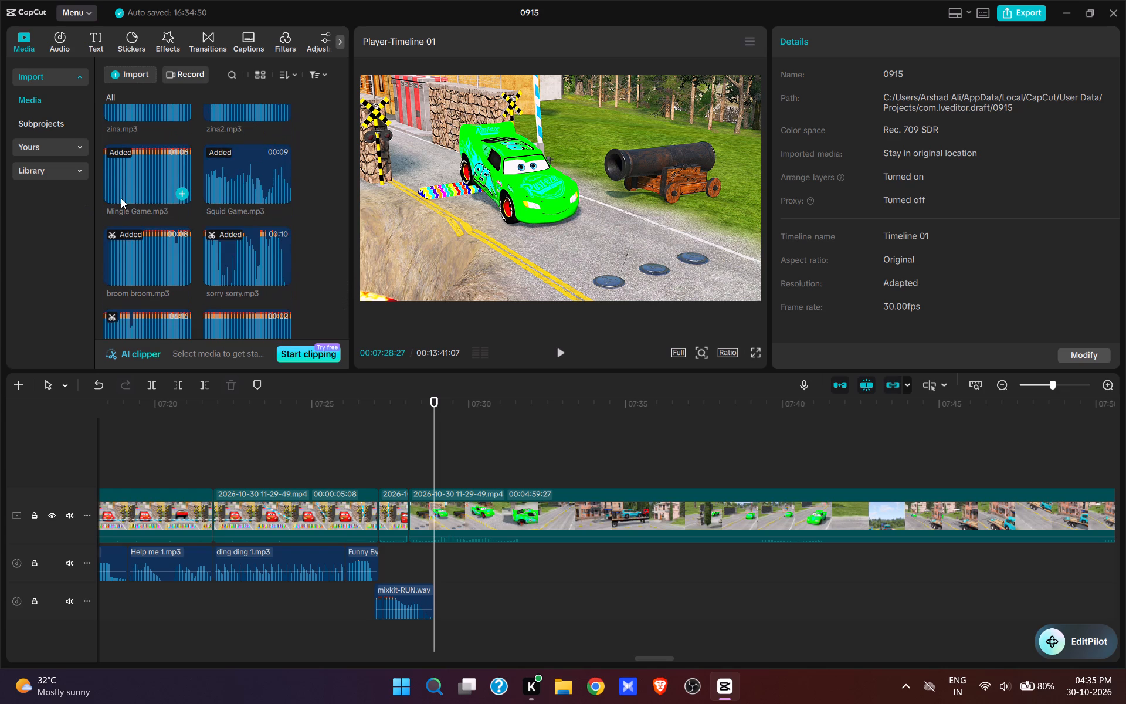
scroll(121, 198, up, 3)
click(135, 201)
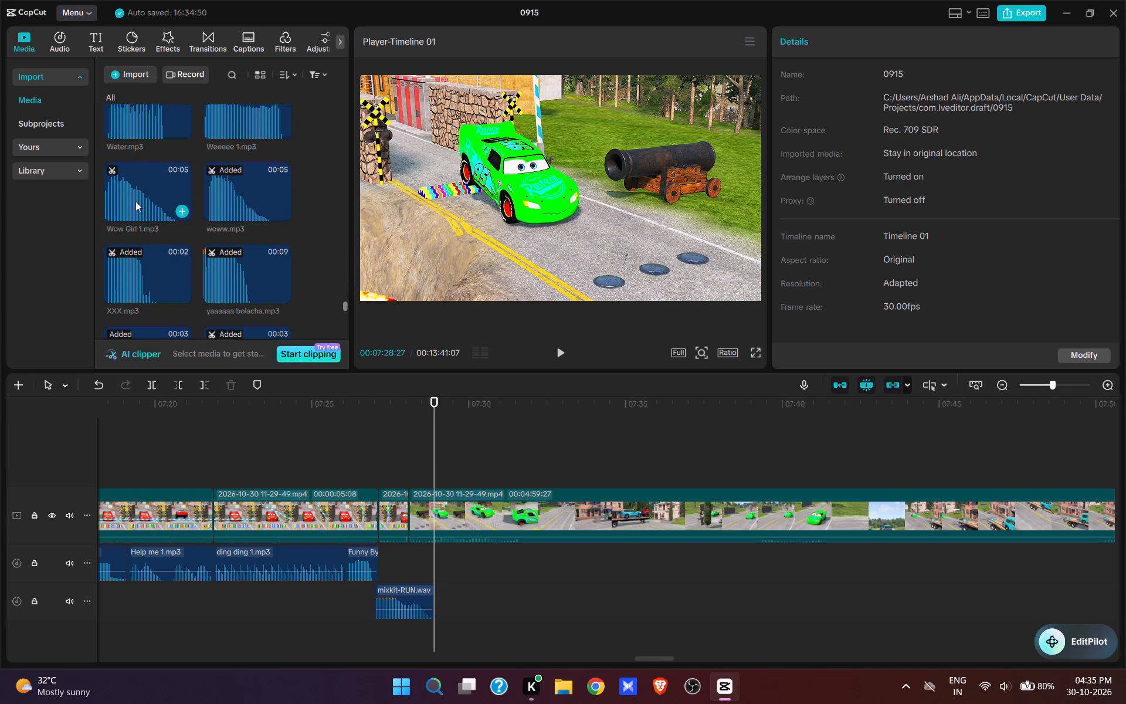
click(239, 211)
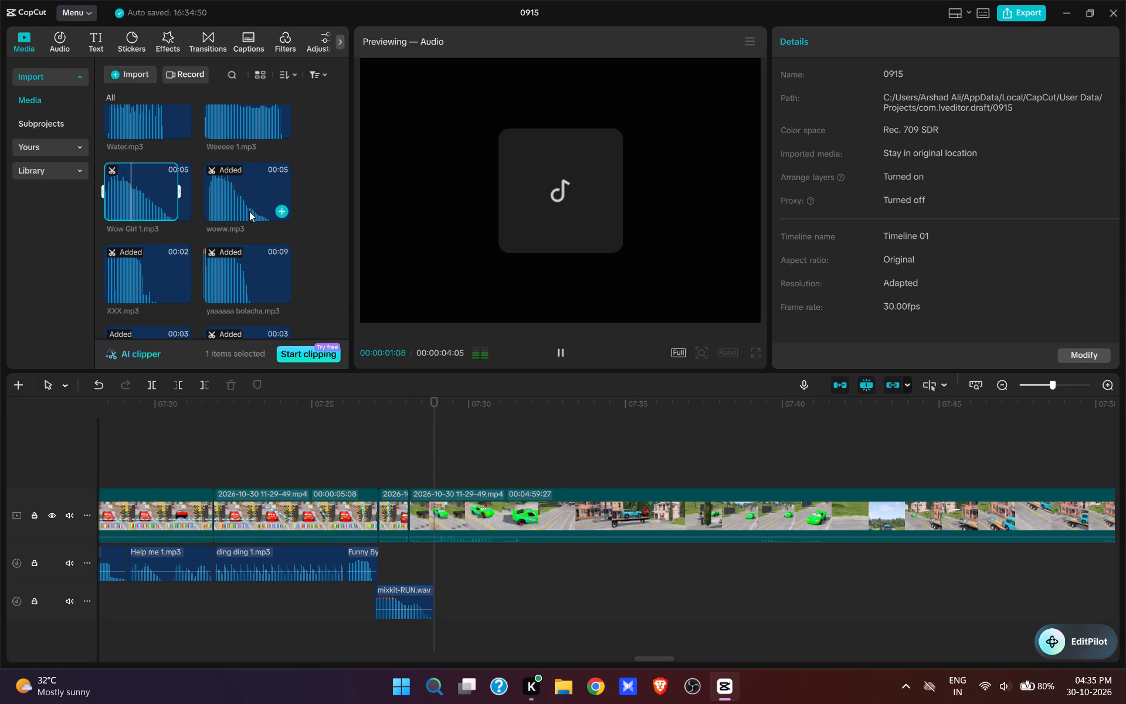
click(238, 209)
click(260, 209)
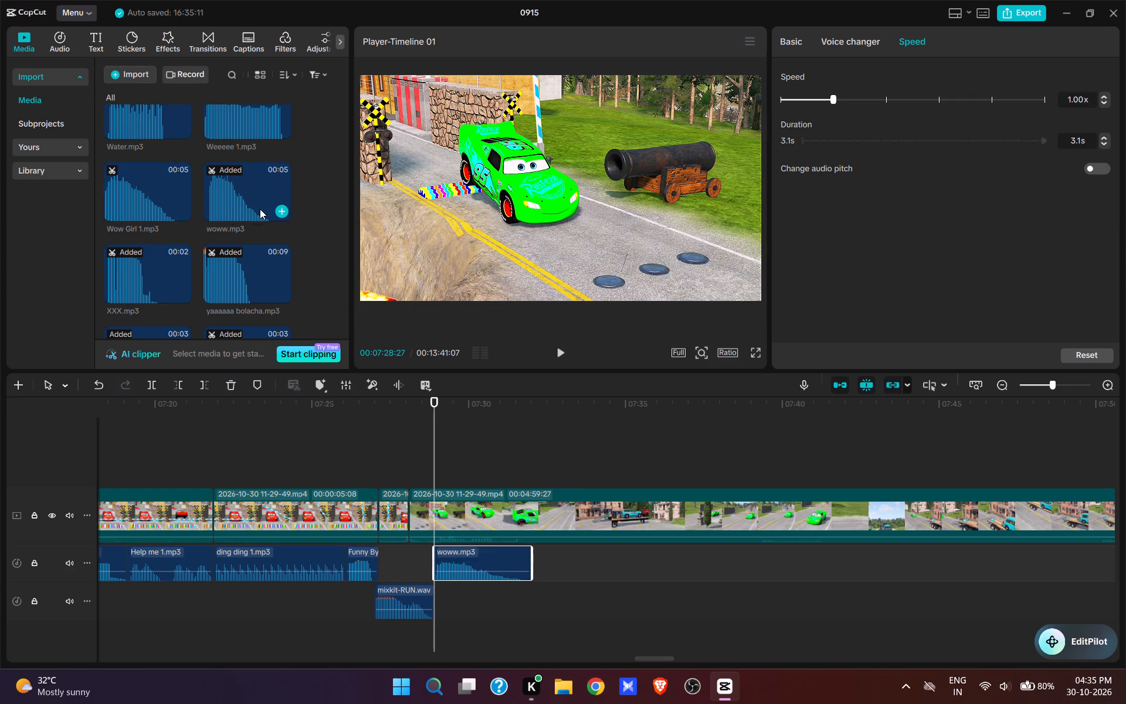
Play back the added sound and split the recording at 00:07:30:23, where the green car drives past in close-up.
key(space)
click(559, 355)
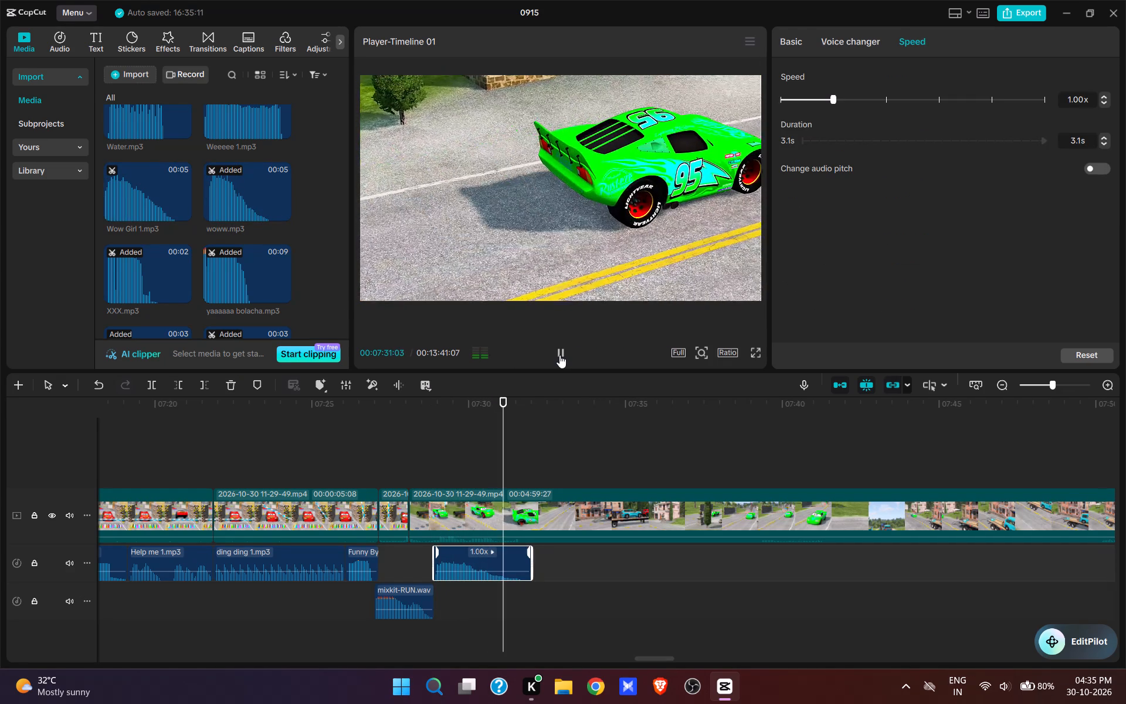
key(space)
key(space)
key(space)
click(493, 466)
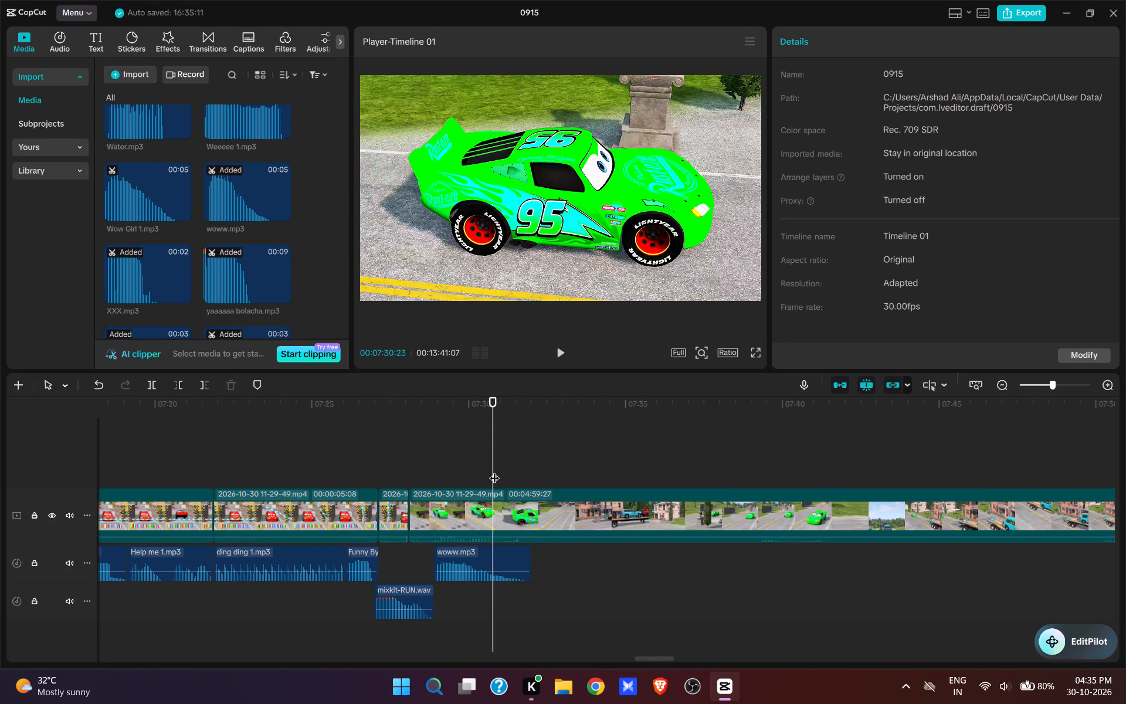
click(507, 501)
key(w)
Cut the footage from 00:07:30:23 up to about 00:07:39:06, where the green car approaches along the road, and play back the join.
click(759, 466)
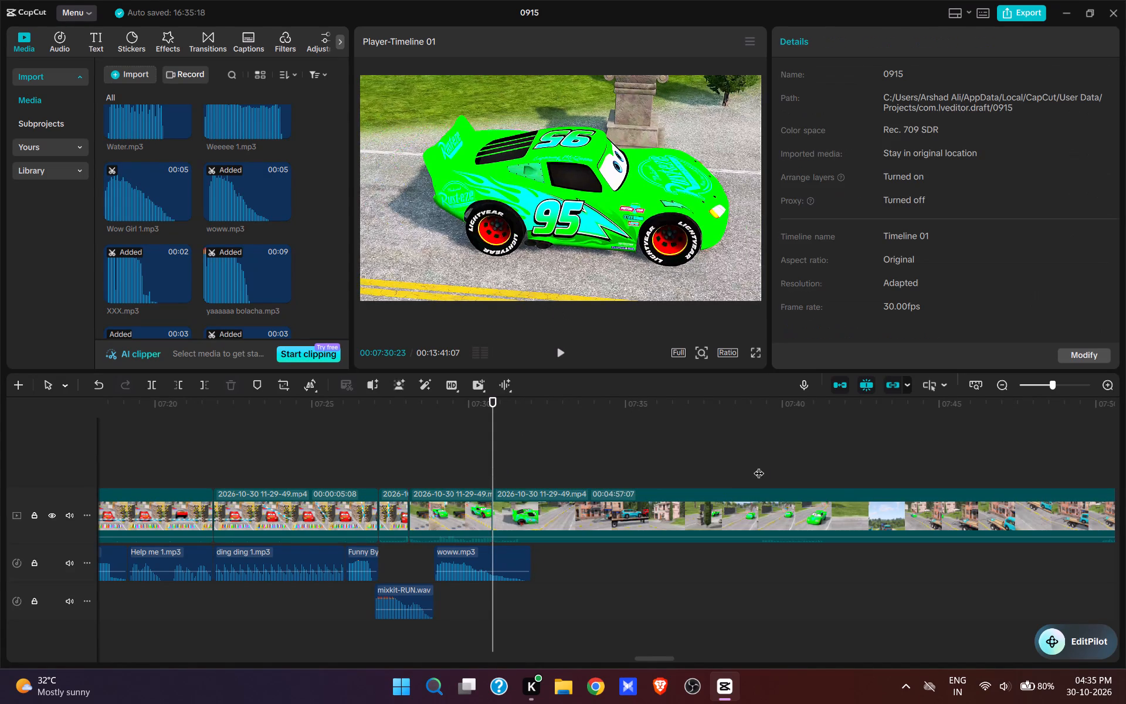
drag(757, 533, 757, 544)
key(space)
key(space)
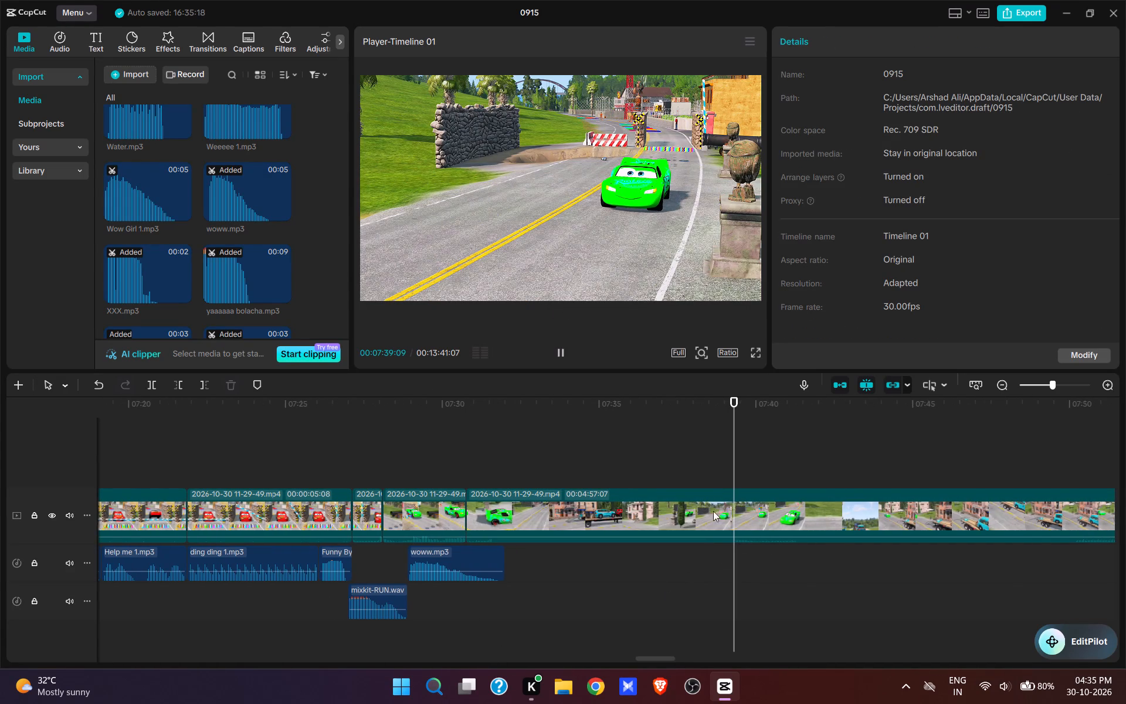
click(730, 463)
key(space)
key(space)
click(729, 463)
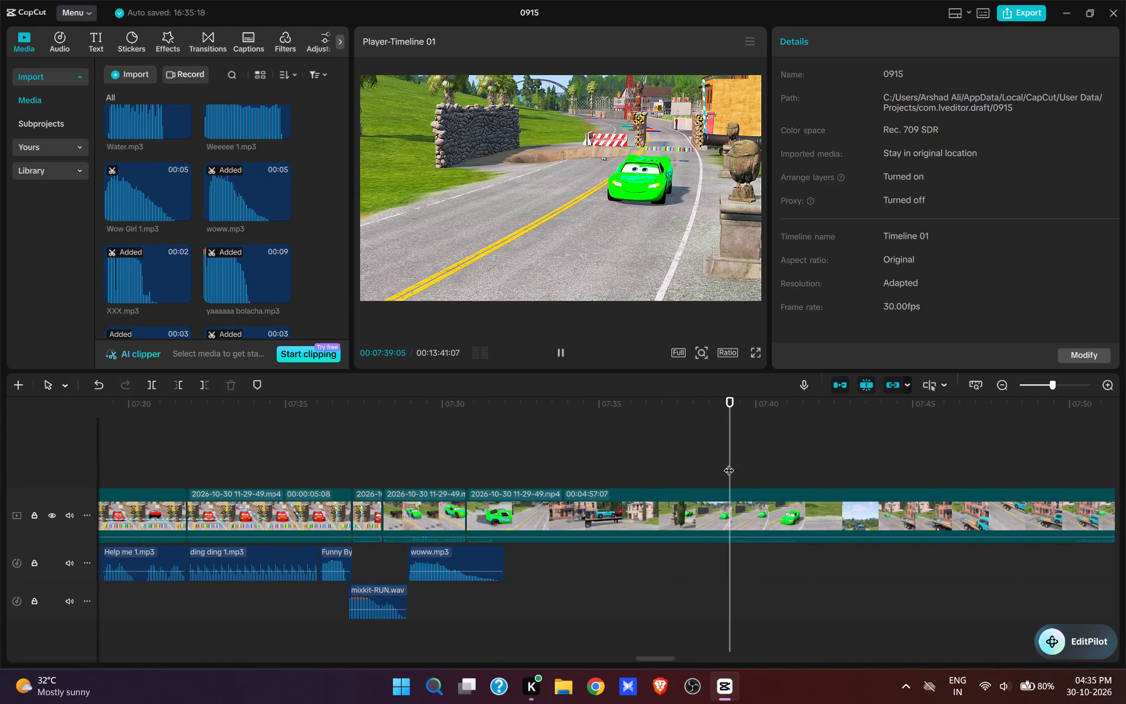
key(space)
key(space)
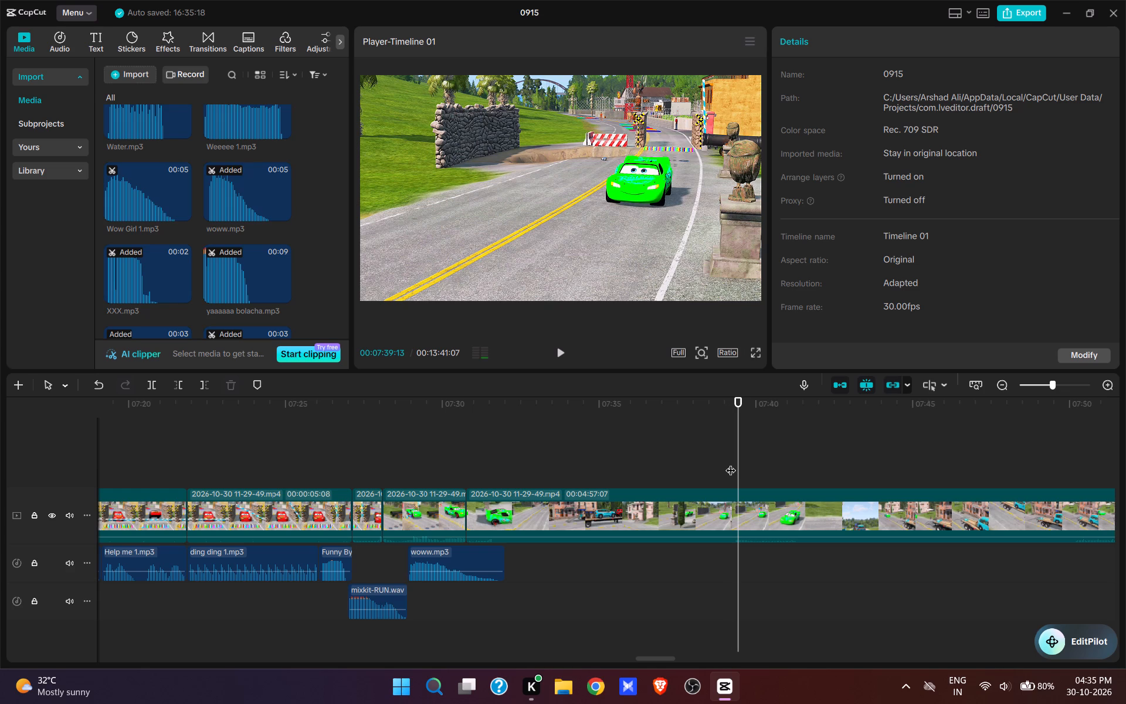
click(731, 463)
key(q)
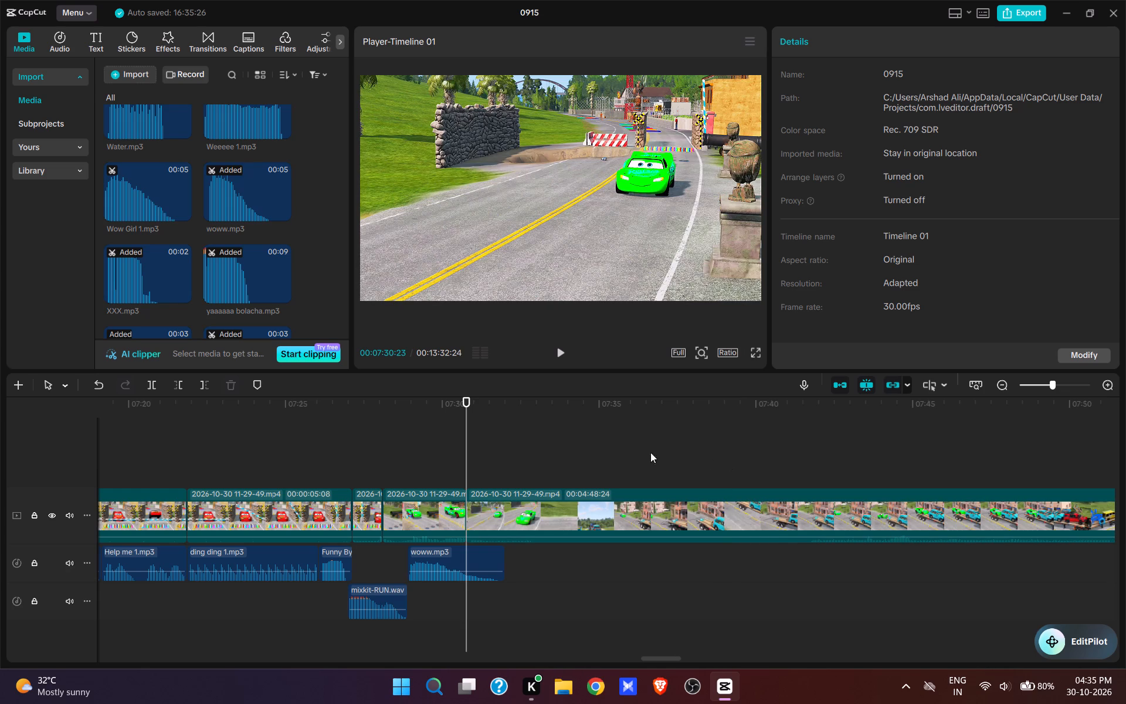
click(462, 468)
key(space)
key(space)
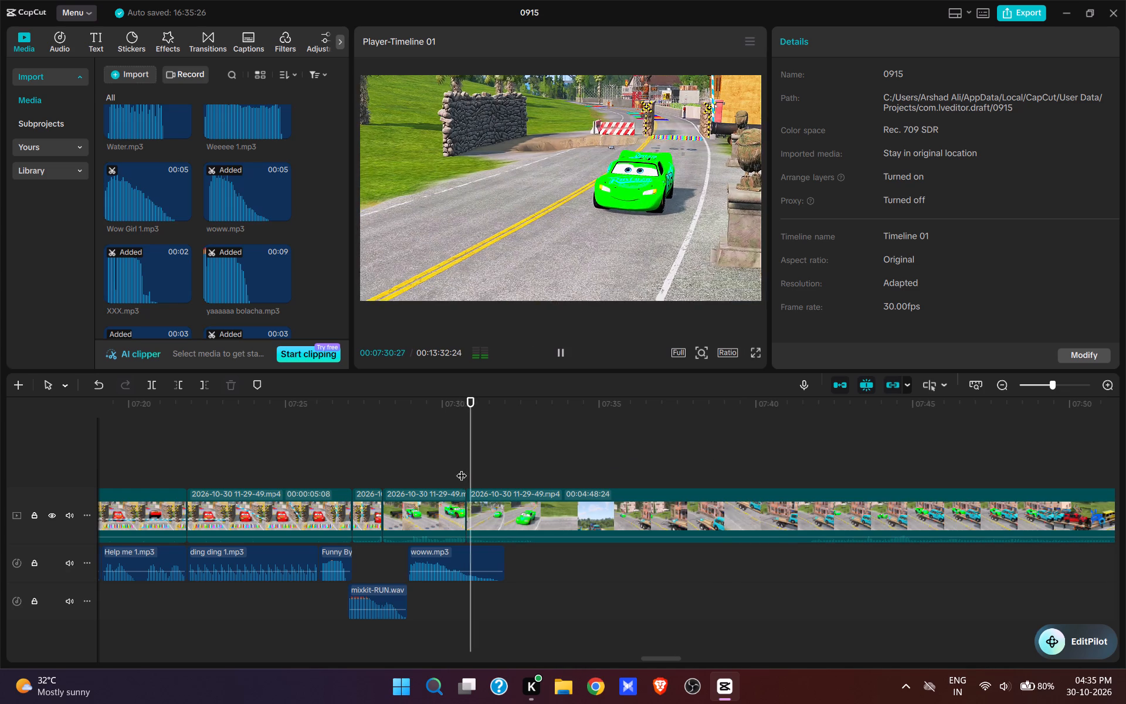
click(462, 468)
Trim the end of the woww.mp3 sound to the cut at 00:07:30:23.
double_click(463, 459)
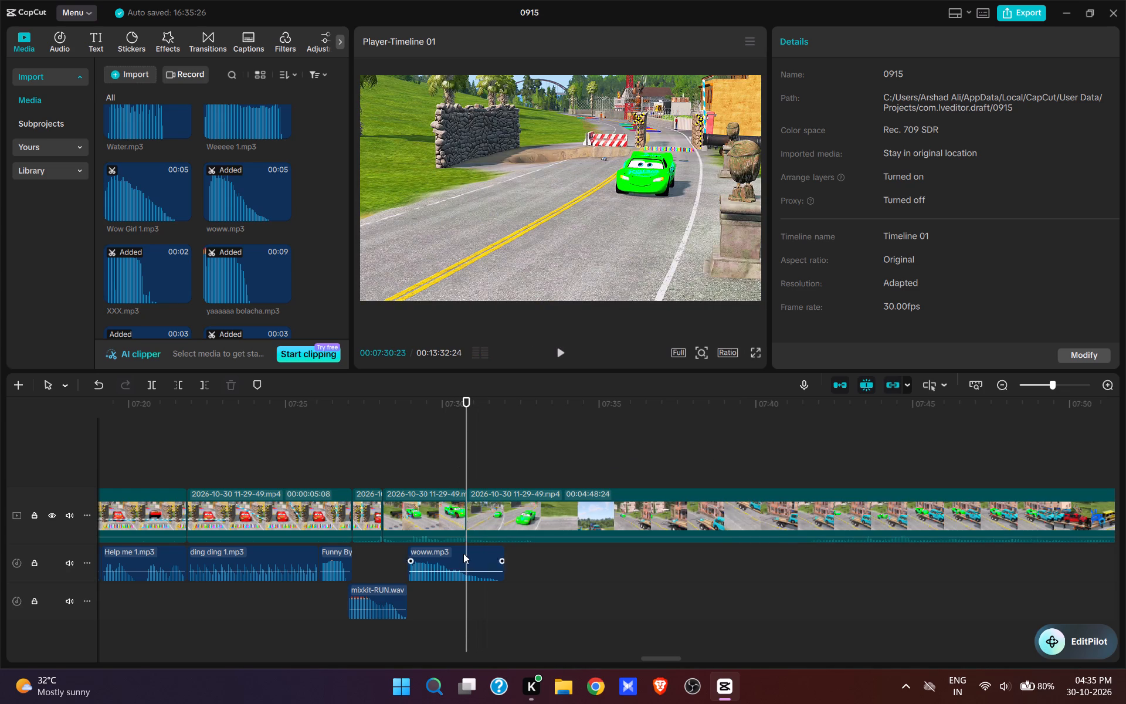
click(463, 553)
key(e)
Find kavboy iyyhaa.mp3 in the imported sounds and add it at 00:07:30:23, right after woww.mp3.
scroll(260, 253, up, 10)
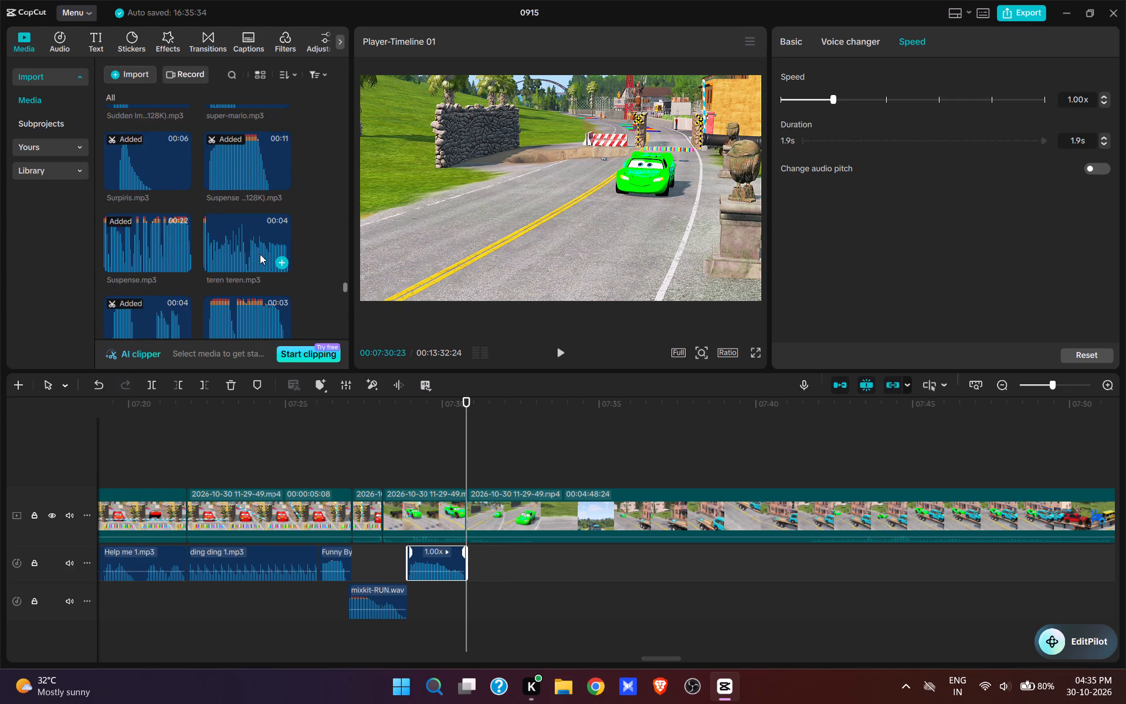
scroll(260, 254, up, 15)
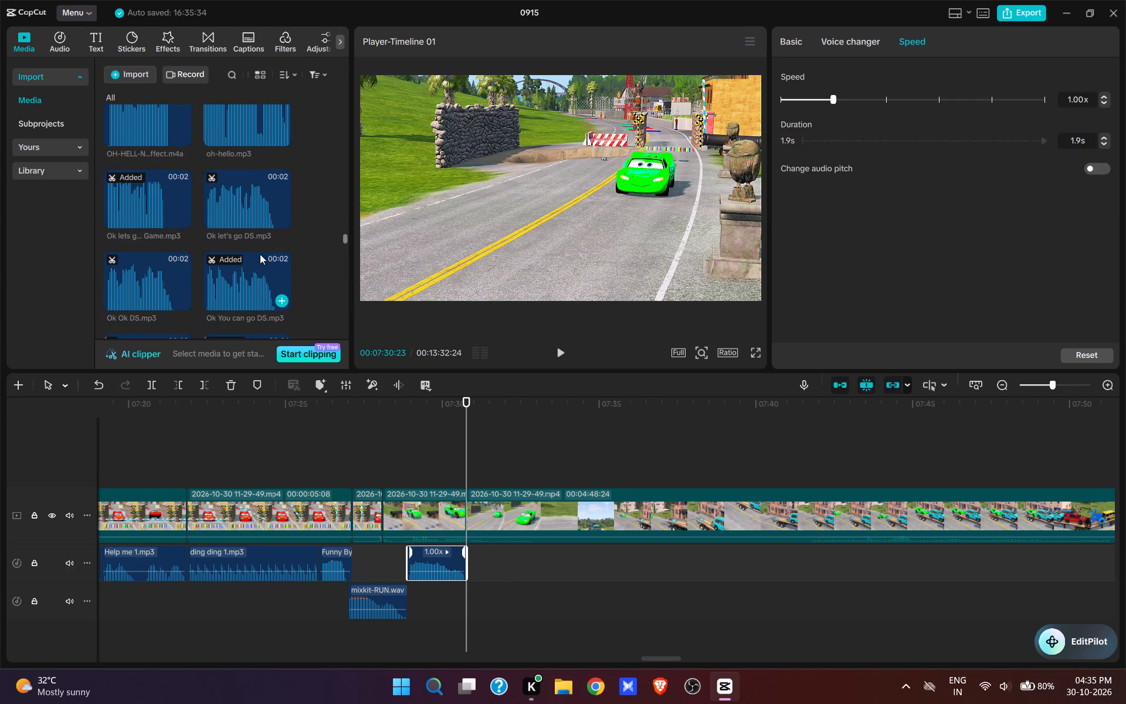
scroll(260, 254, up, 10)
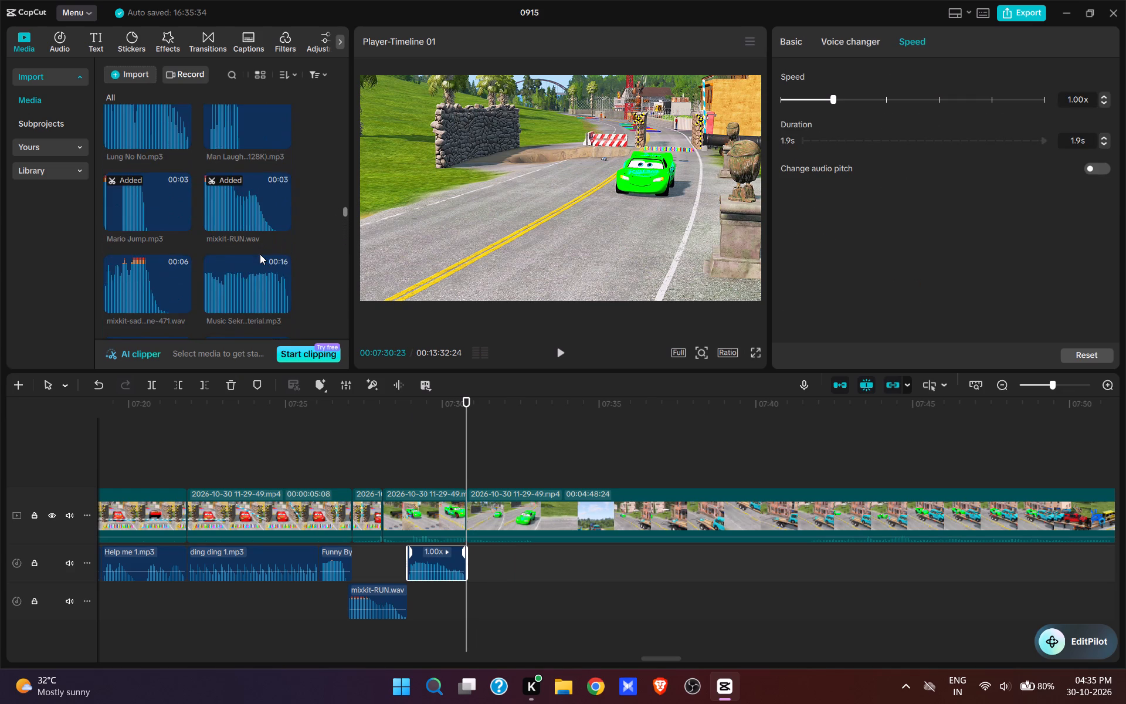
scroll(260, 254, up, 5)
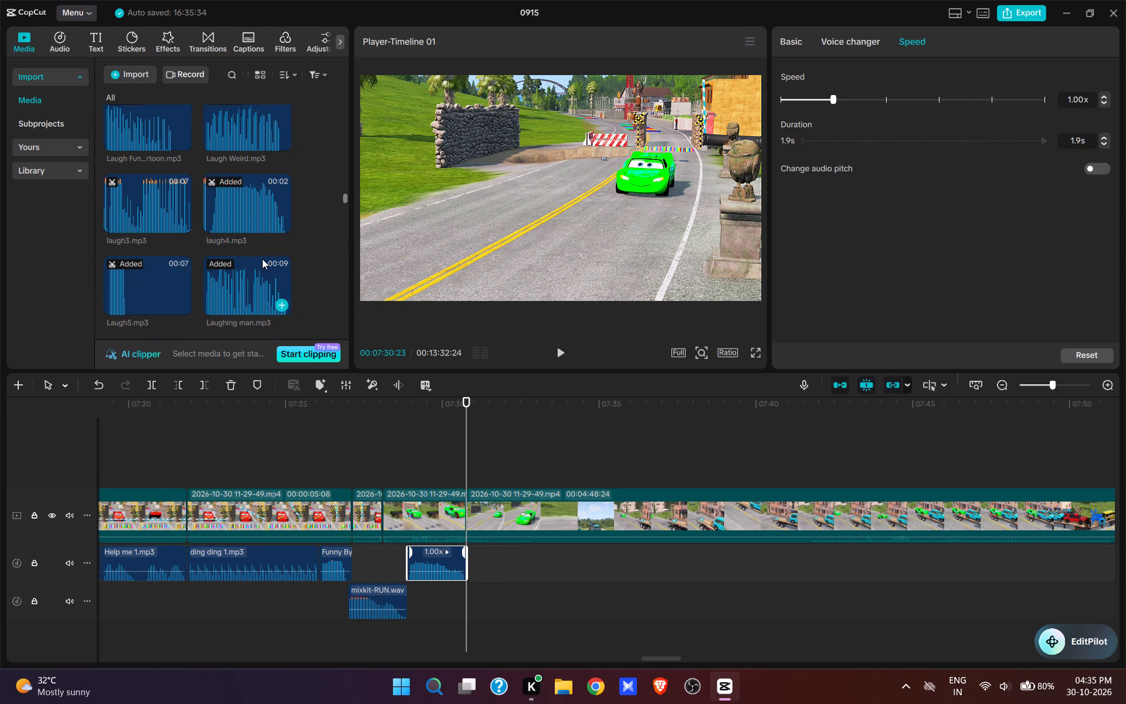
click(262, 218)
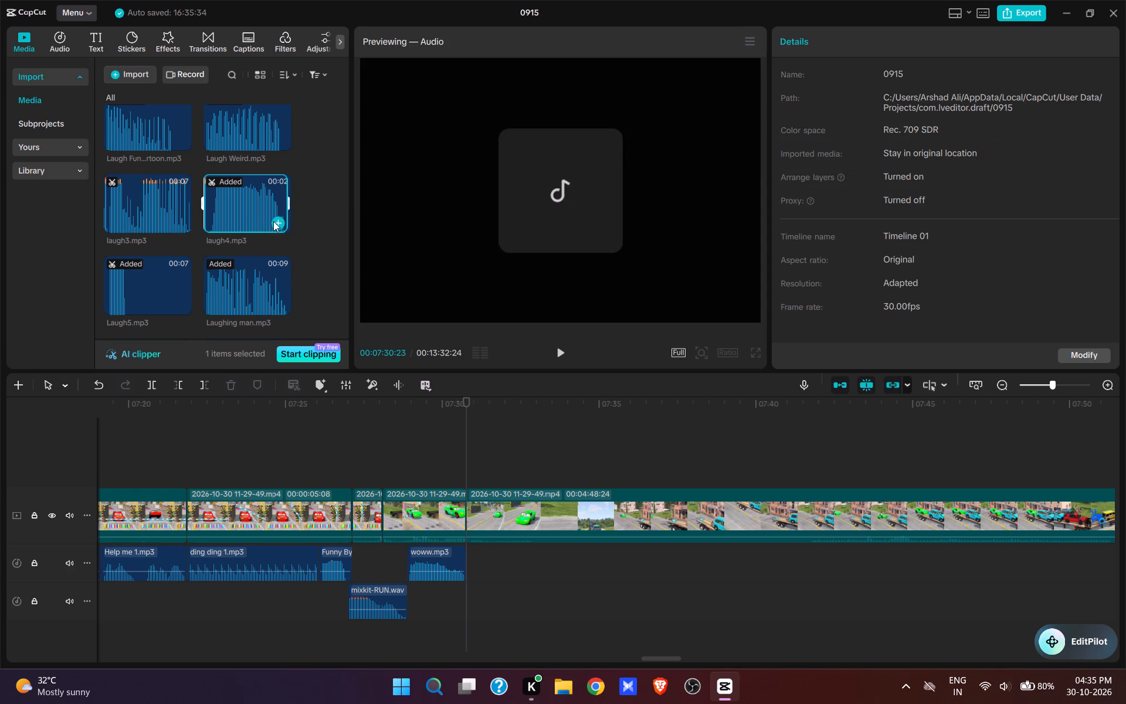
scroll(257, 238, up, 2)
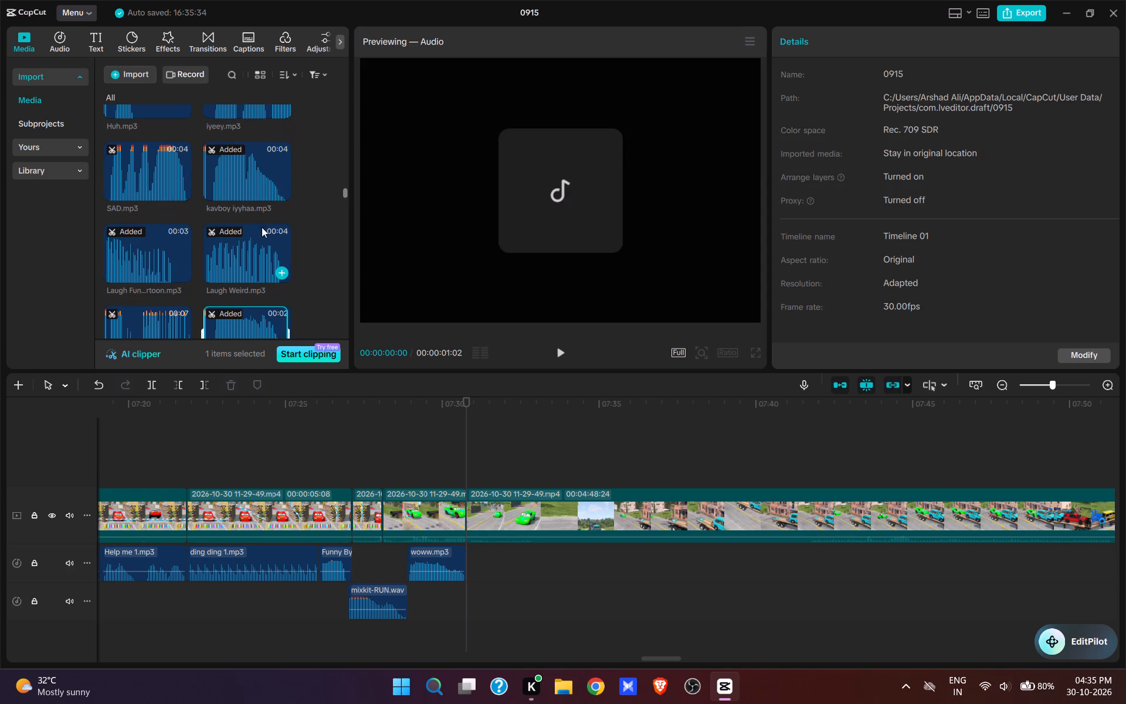
click(281, 191)
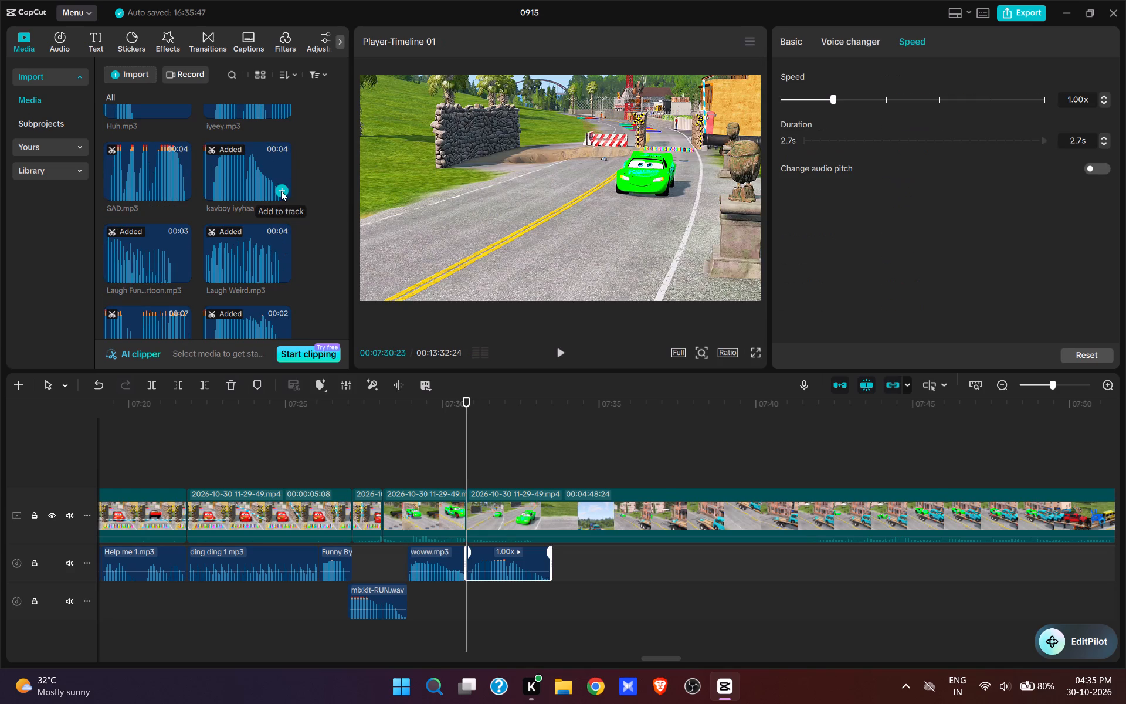
Play back the kavboy iyyhaa.mp3 section and split the recording at 00:07:32:18, where the green car leaves the frame.
key(space)
click(569, 334)
click(559, 342)
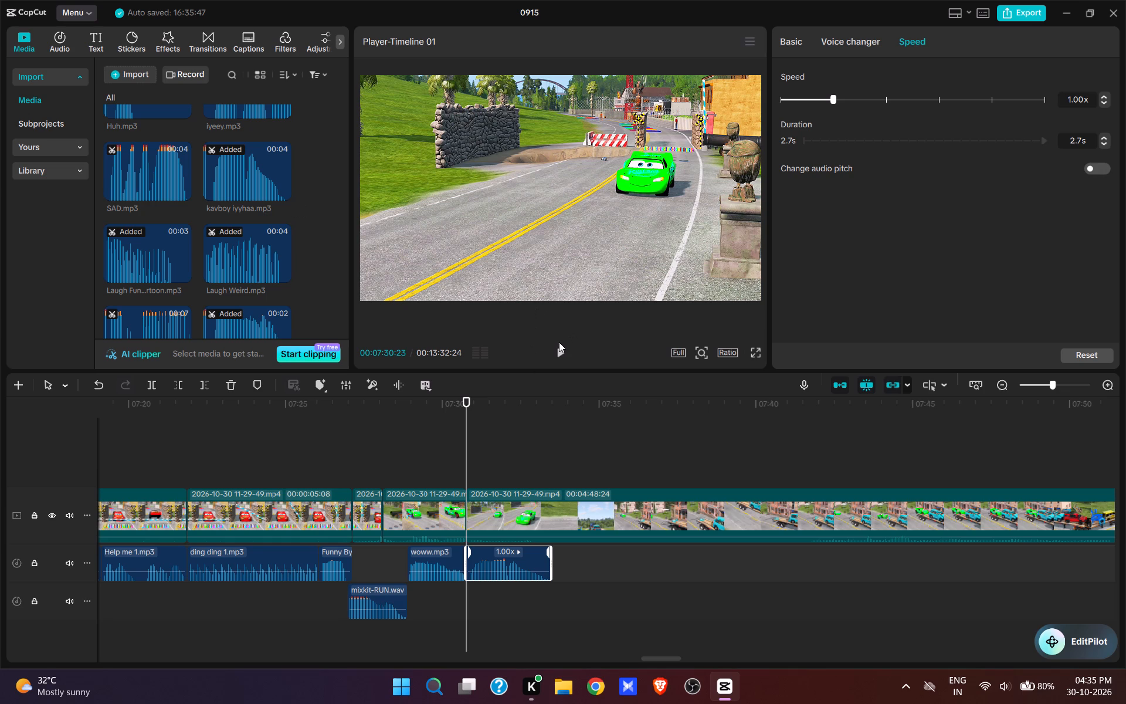
click(555, 351)
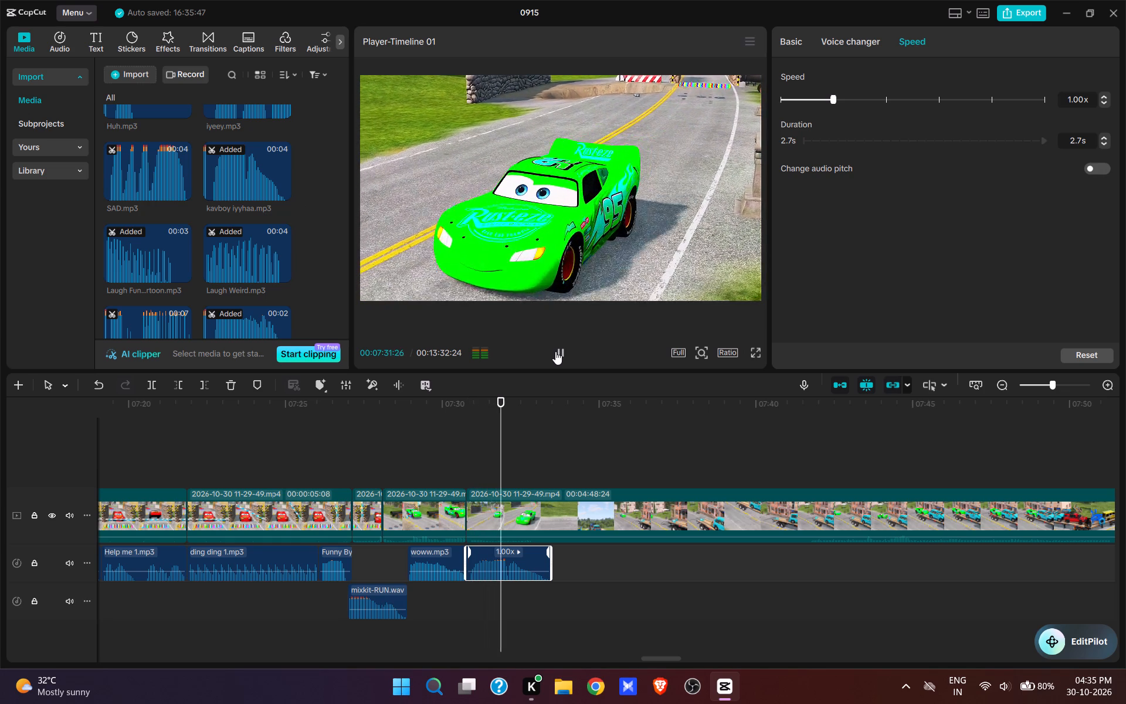
key(space)
key(space)
key(space)
click(530, 480)
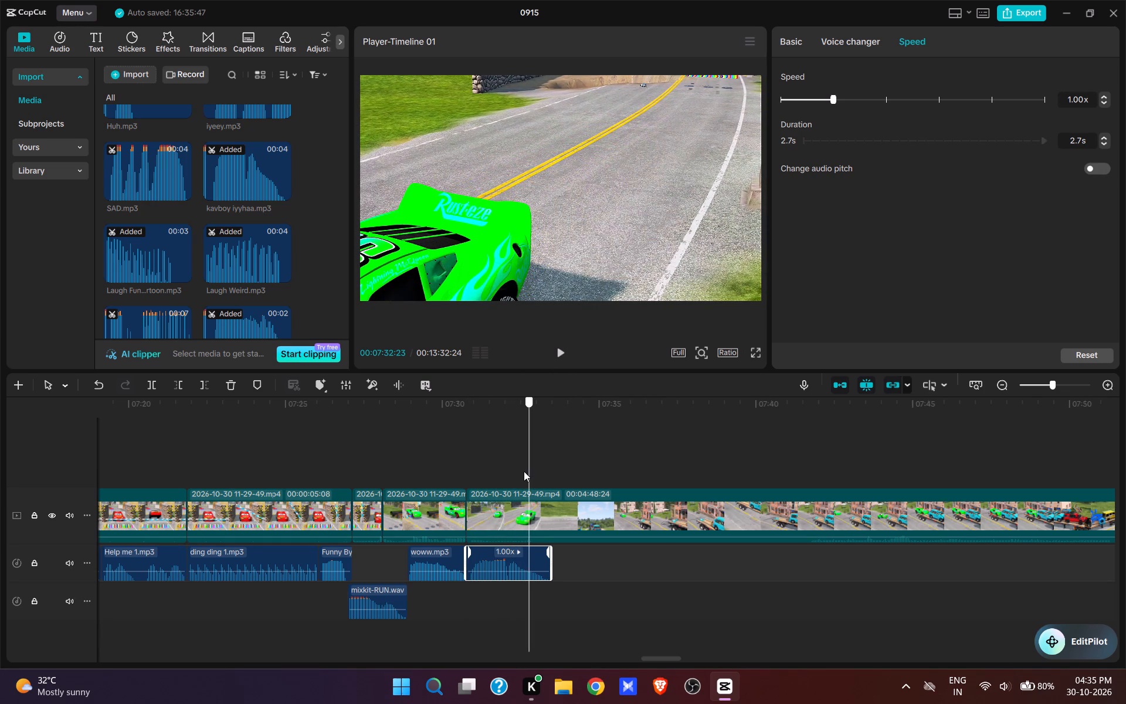
click(524, 471)
click(531, 509)
key(w)
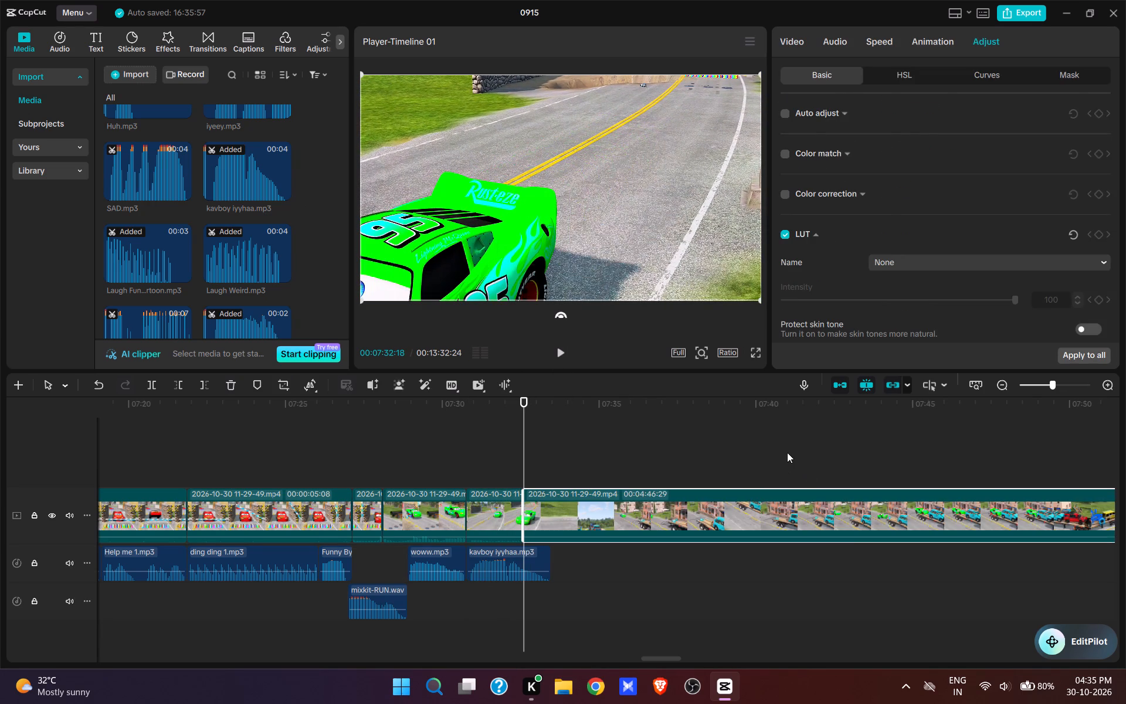
Cut the footage after 00:07:32:18 in two passes up to the green car nearing the trailer with the blue SUV, and play the join.
click(788, 449)
key(space)
key(space)
text(q)
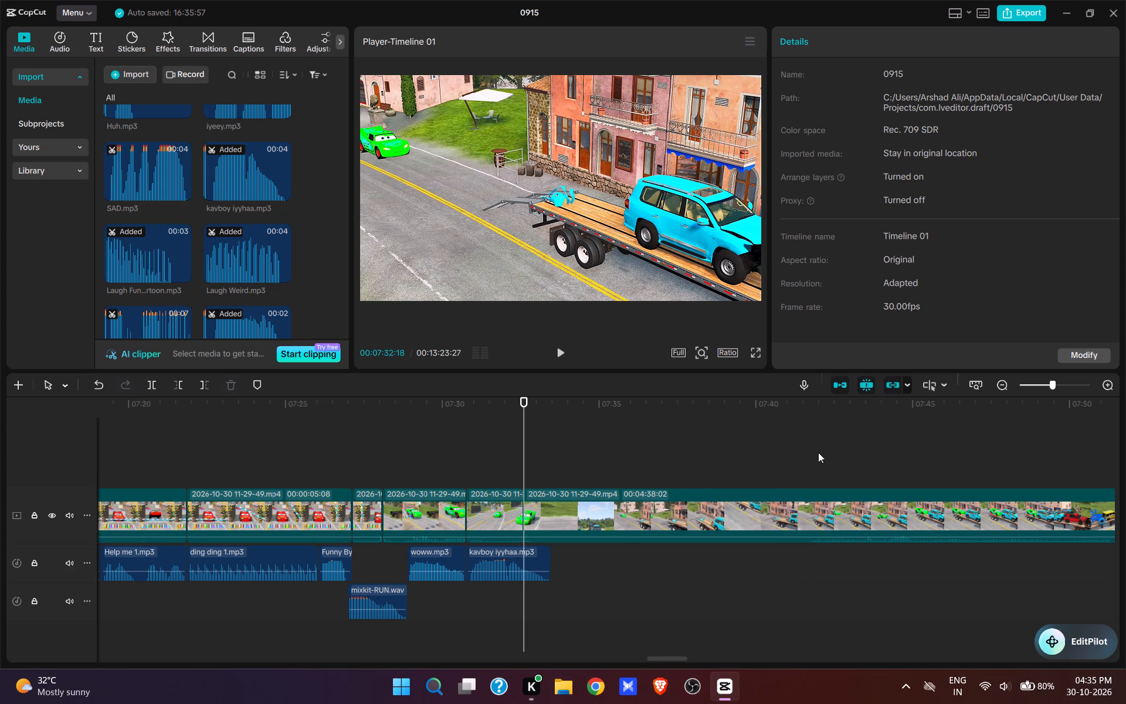
key(space)
key(space)
text(q)
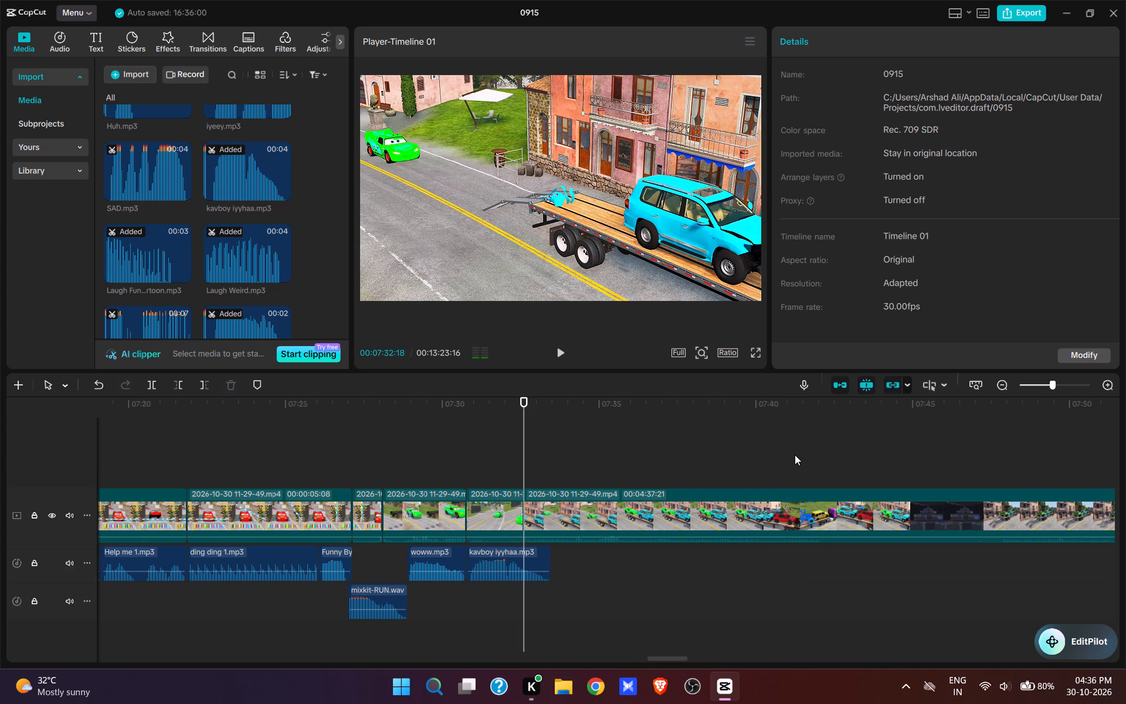
key(space)
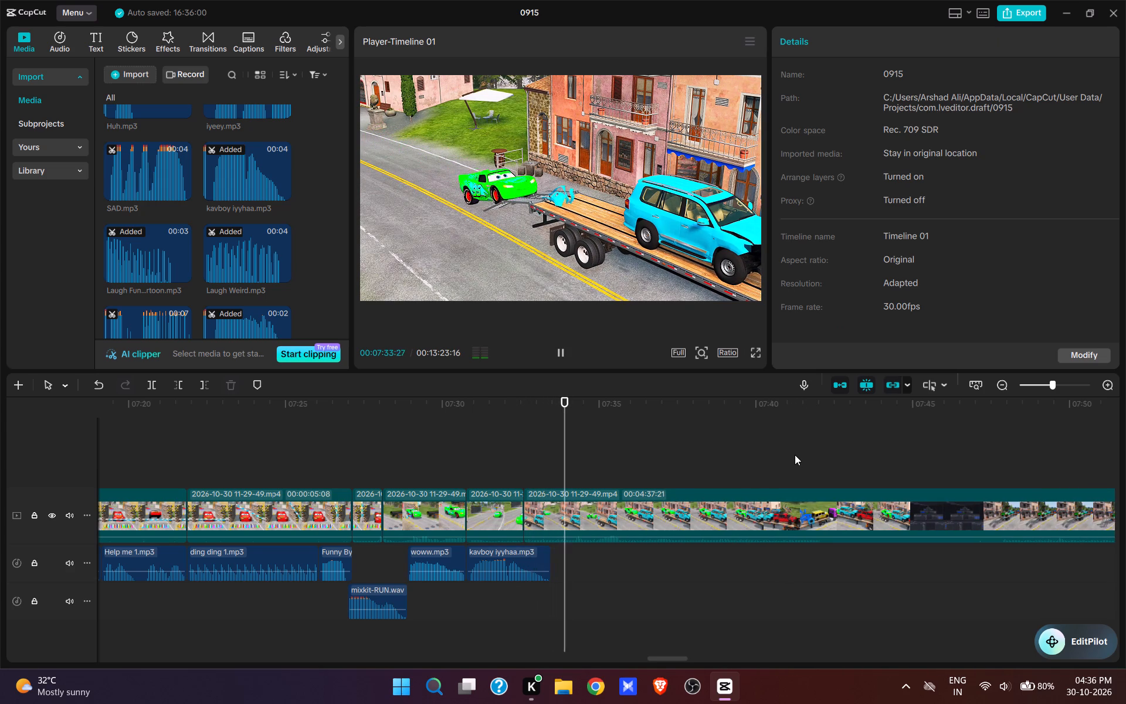
key(space)
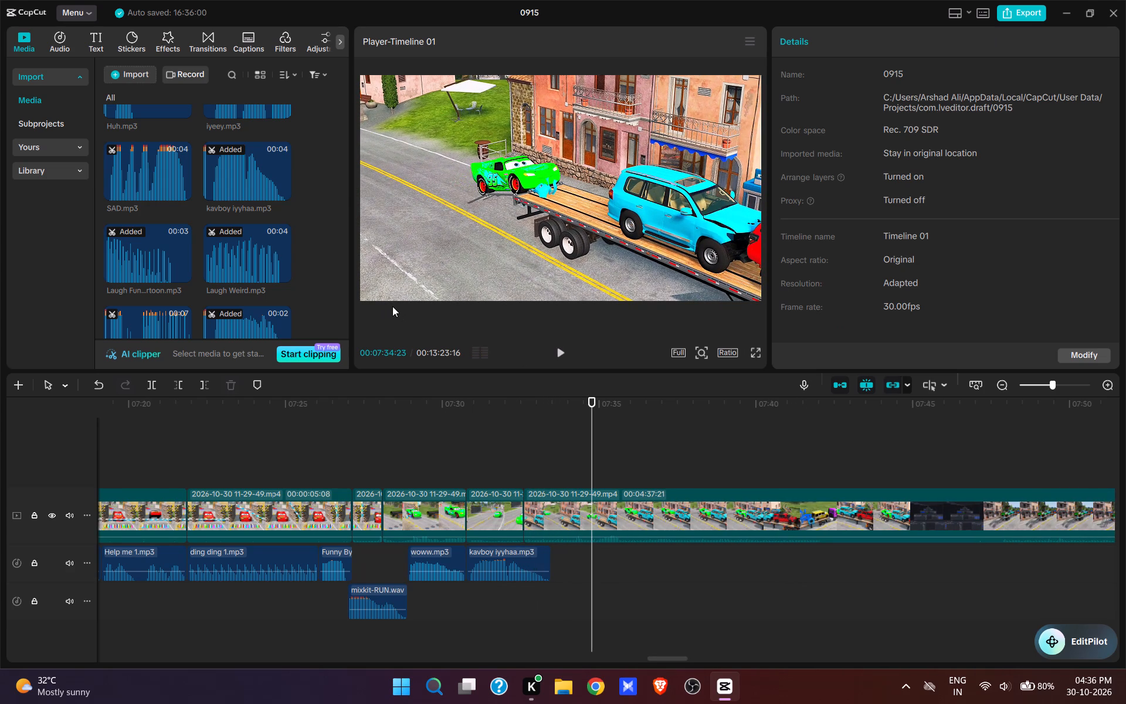
Find the Fanfare Victory sound effect in the imported media, add it at 00:07:34:23, and play it back.
scroll(232, 225, up, 12)
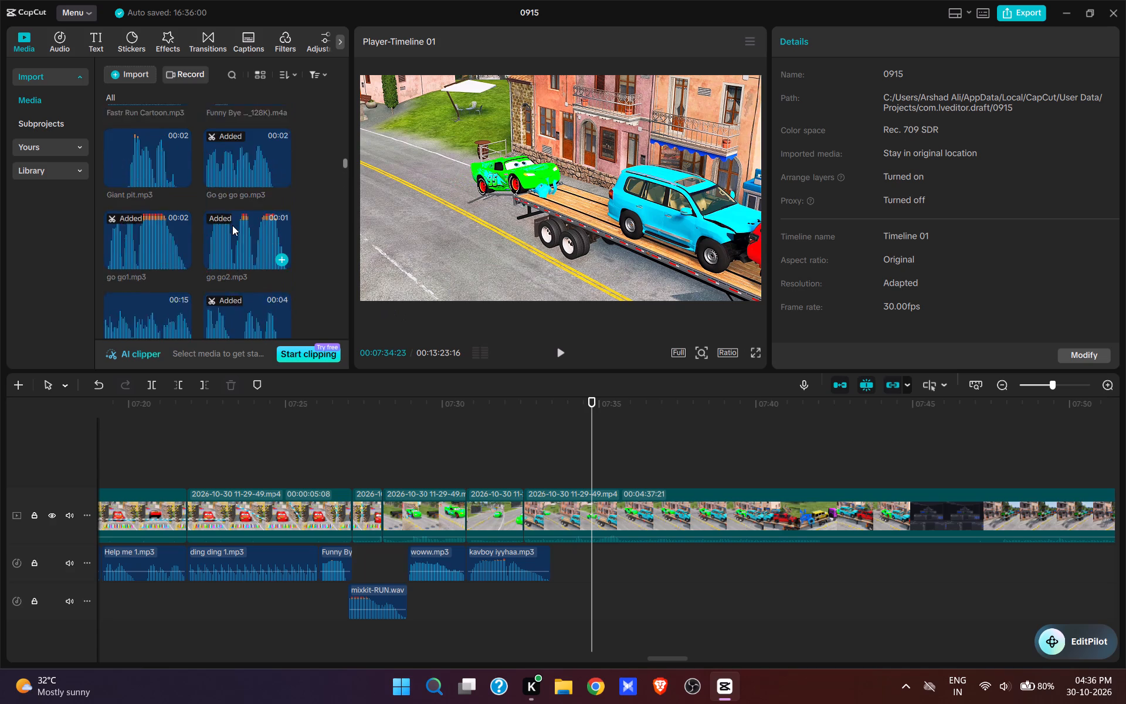
scroll(148, 242, up, 1)
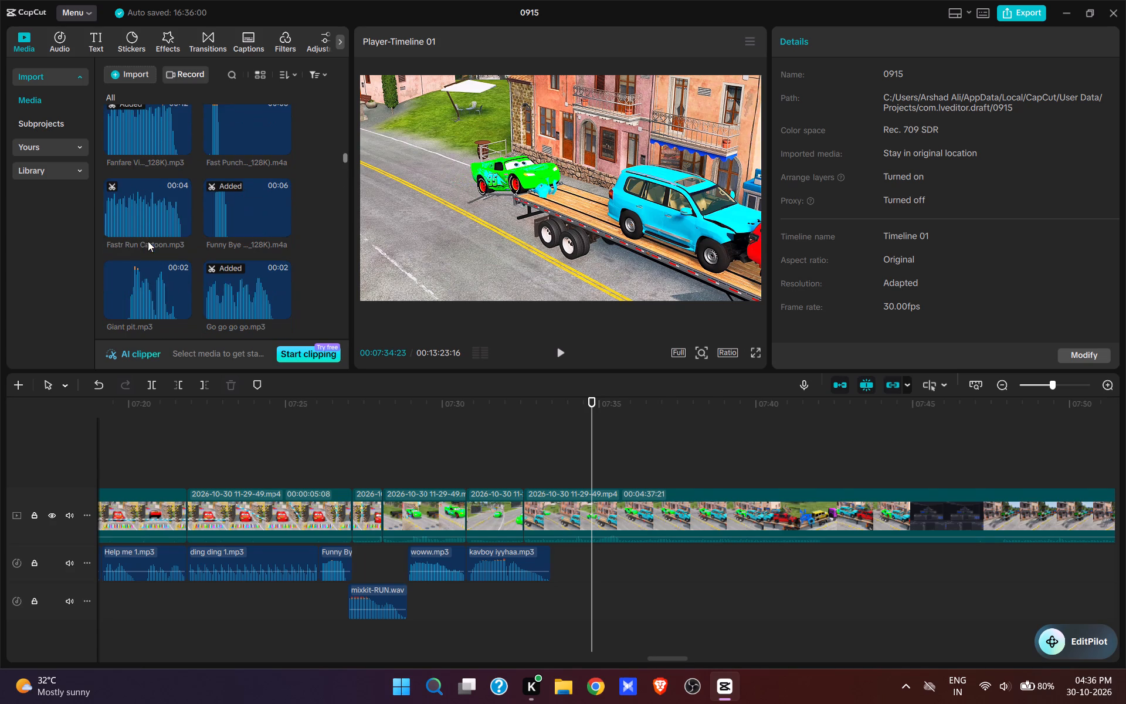
click(184, 146)
key(space)
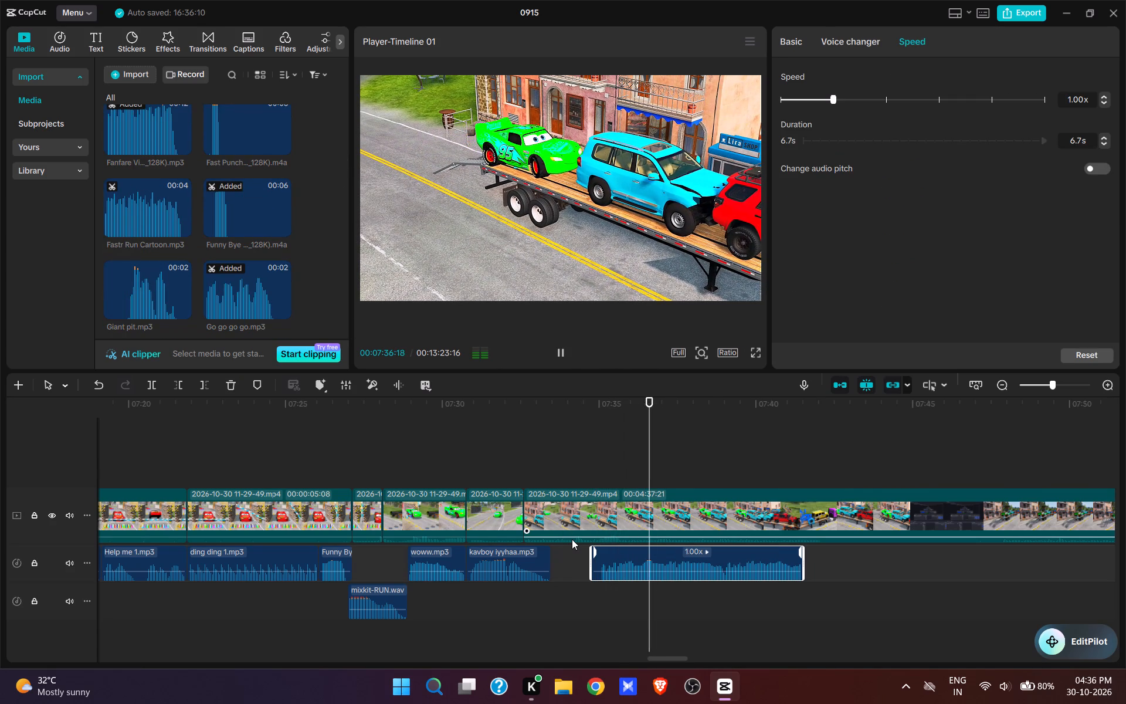
key(space)
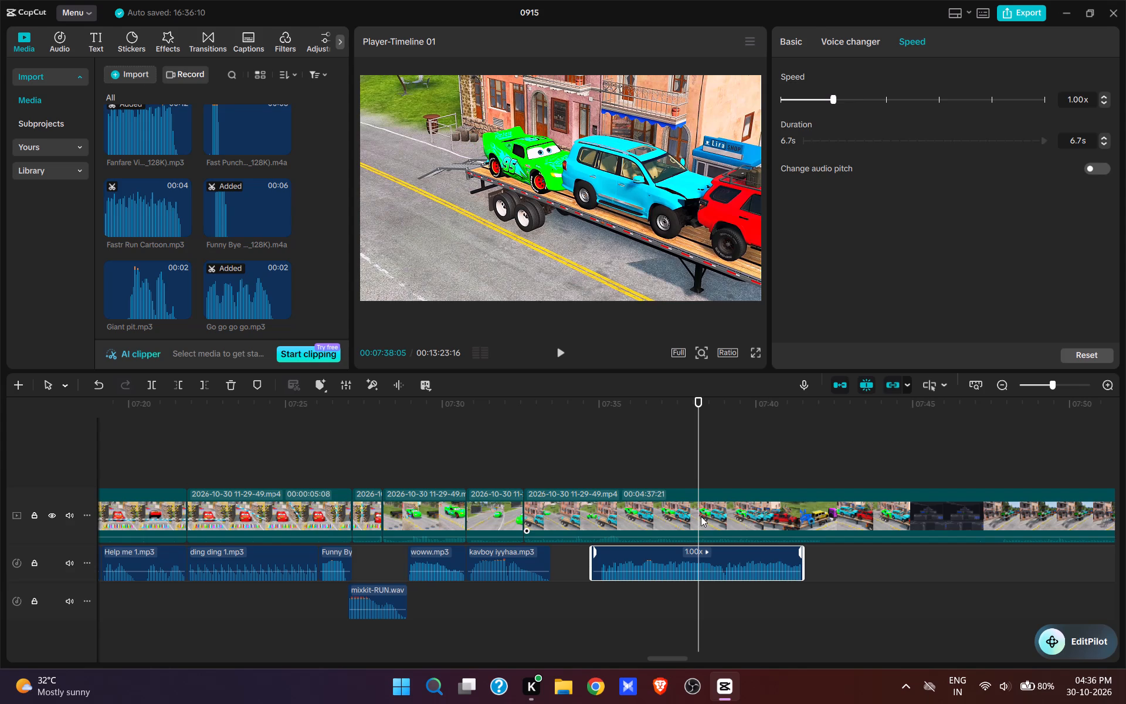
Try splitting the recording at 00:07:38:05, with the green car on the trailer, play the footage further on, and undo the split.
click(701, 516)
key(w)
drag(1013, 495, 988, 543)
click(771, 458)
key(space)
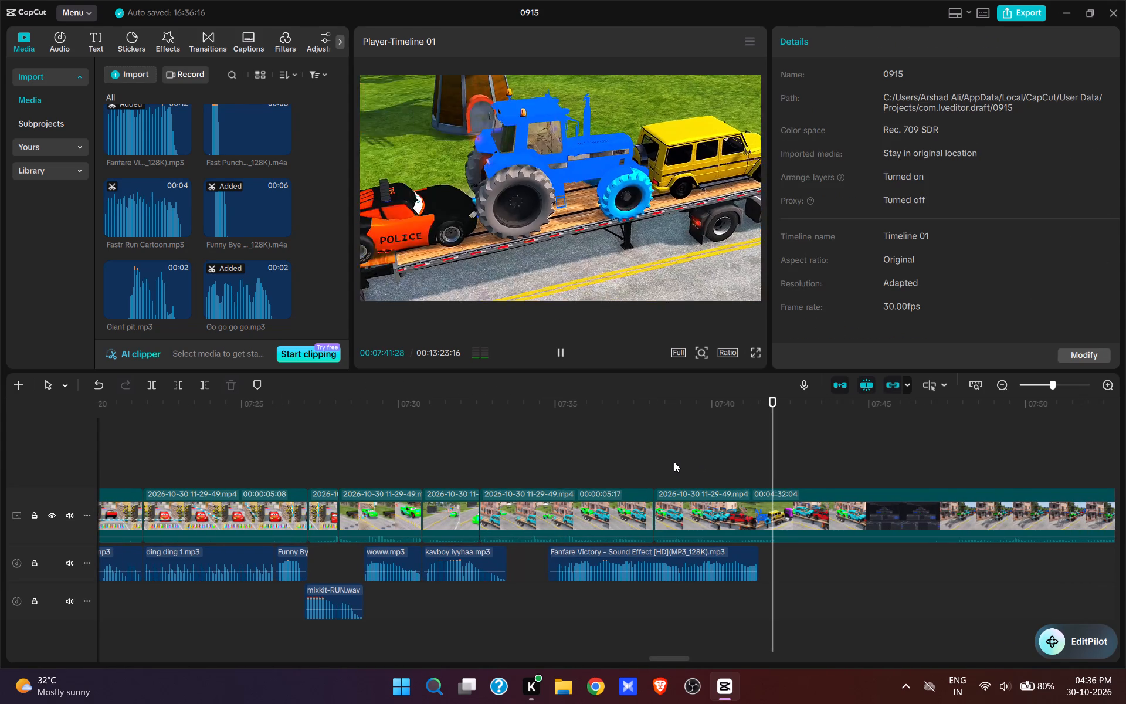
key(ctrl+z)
Play the footage where the shot returns to the green car on the trailer and split the recording at 00:07:43:06.
key(space)
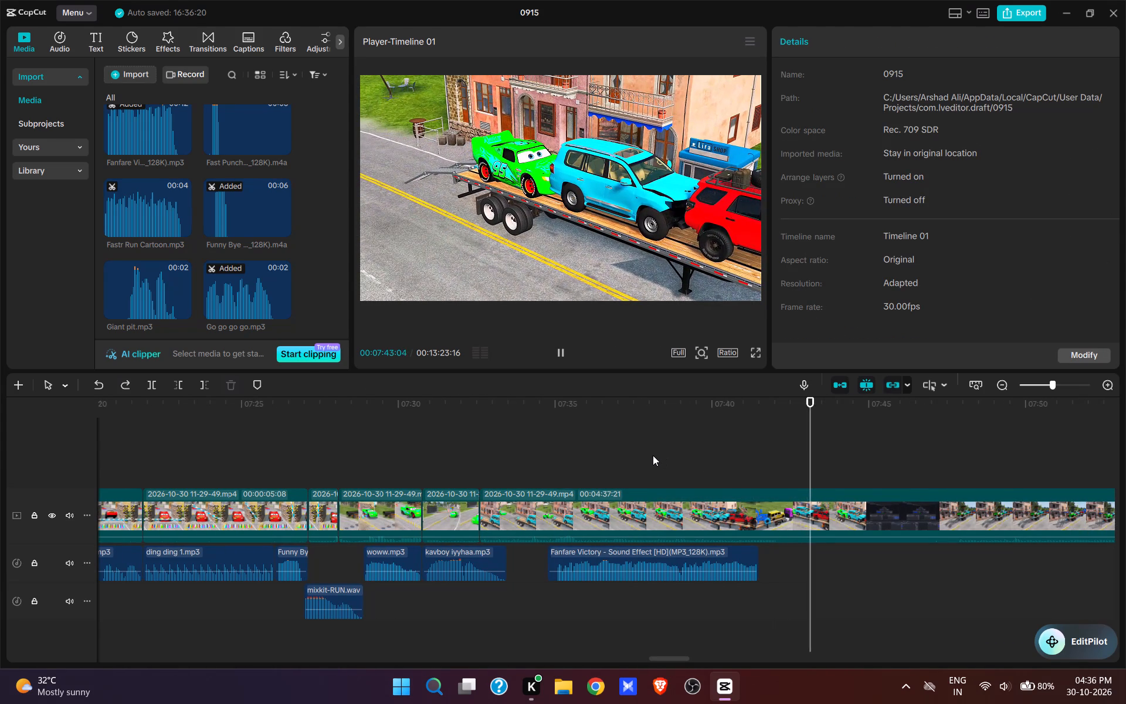
click(653, 455)
key(space)
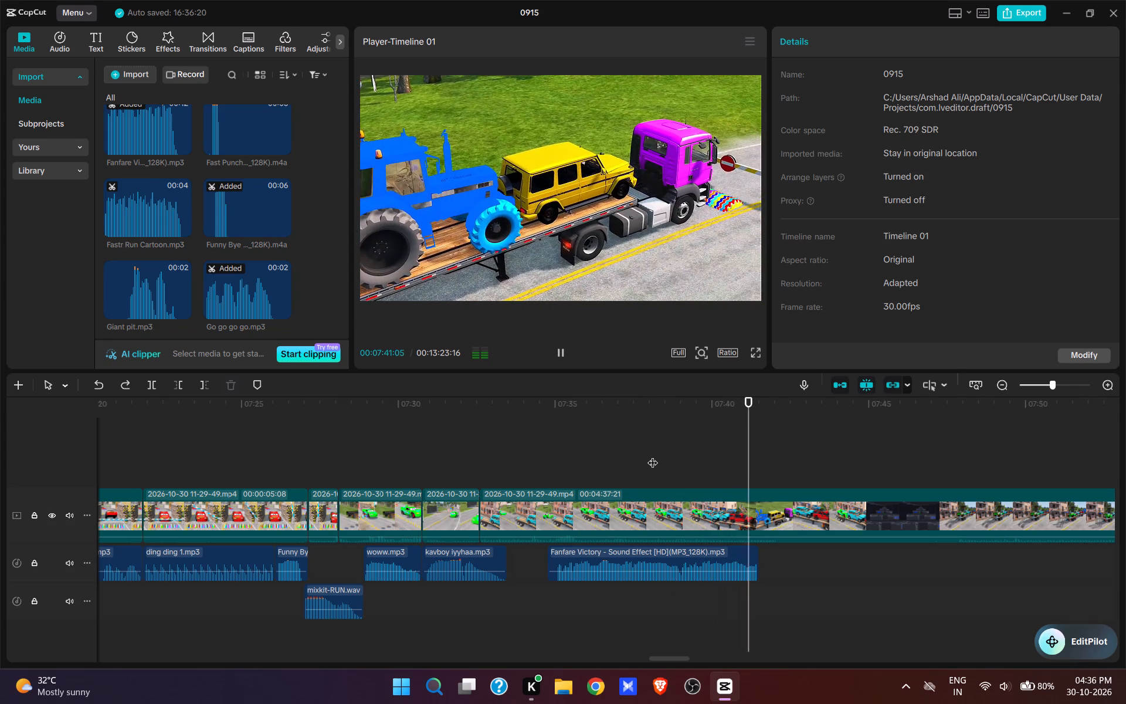
key(space)
key(space)
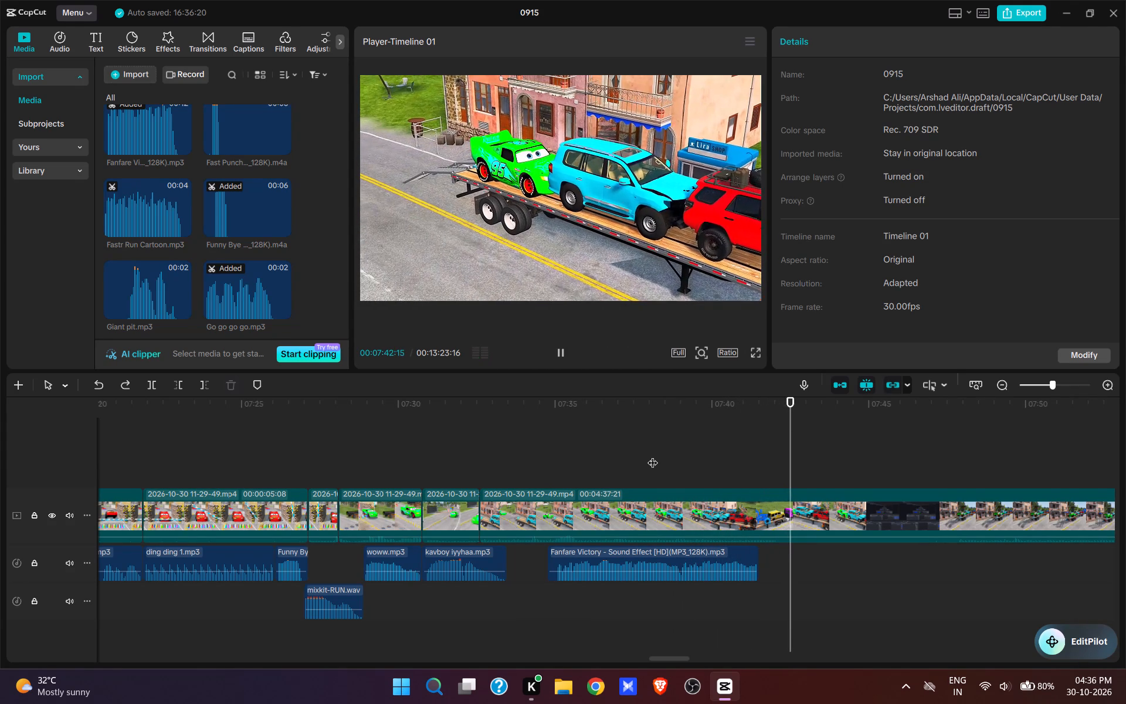
key(space)
text(w)
Remove the footage from 00:07:43:06 to about 00:07:49:07, where the trailer's rear ramps begin to rise.
drag(1005, 544, 878, 595)
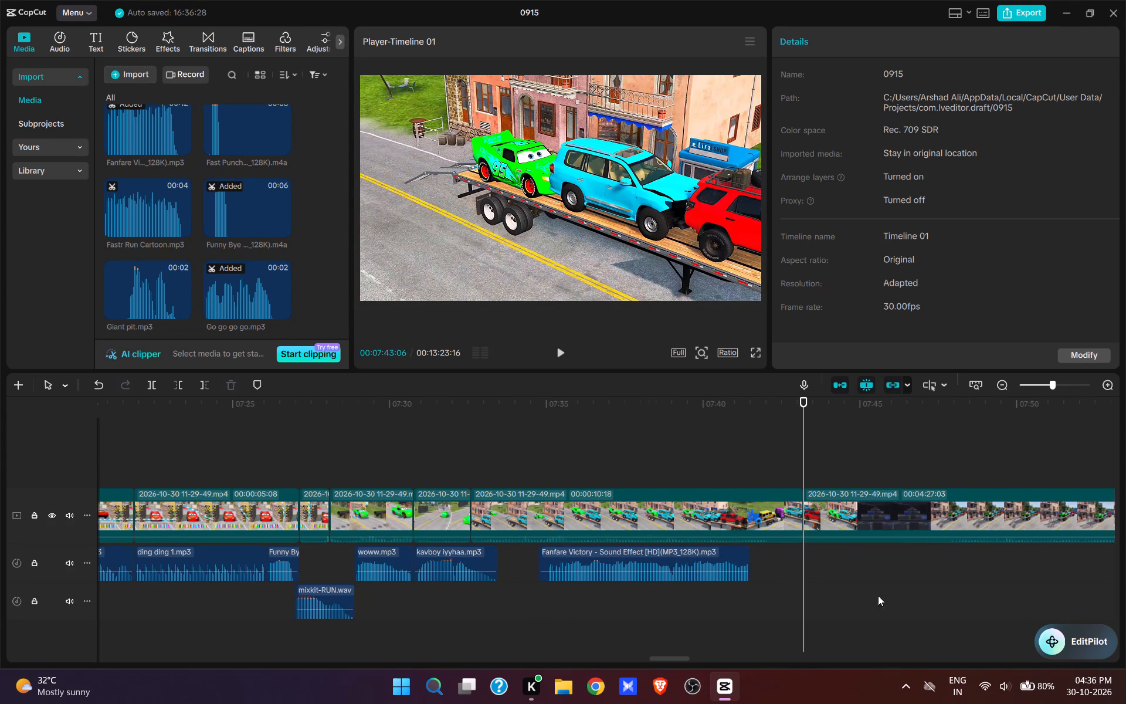
drag(878, 595, 708, 585)
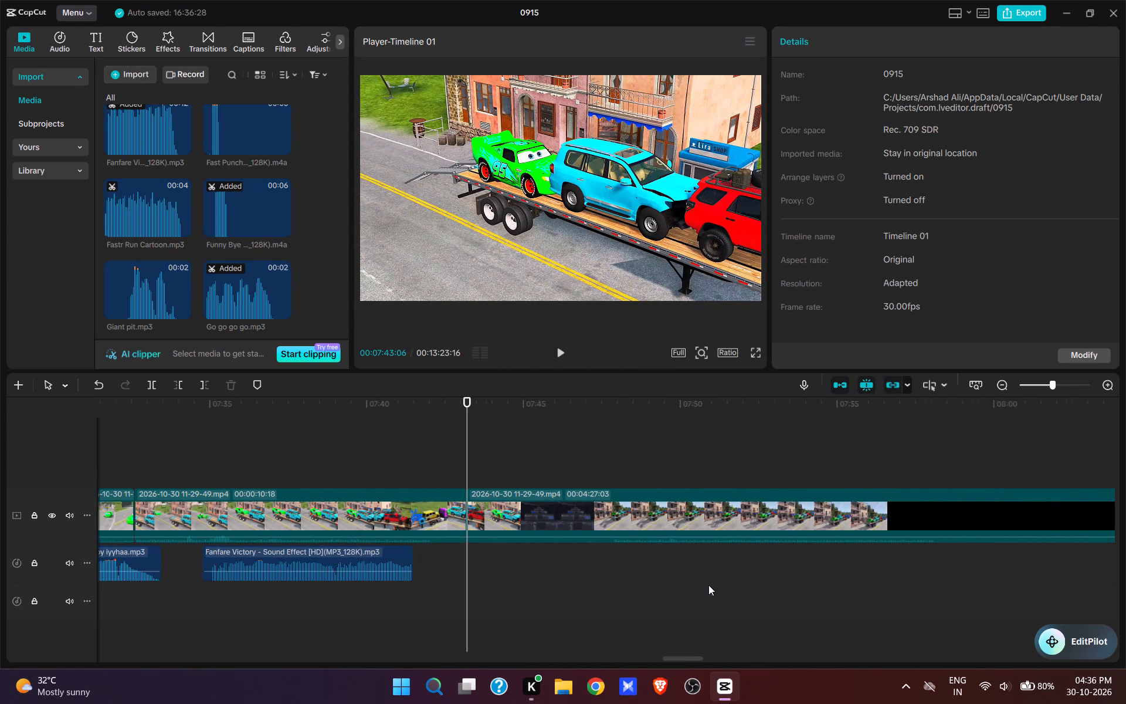
drag(708, 585, 708, 583)
click(460, 463)
key(space)
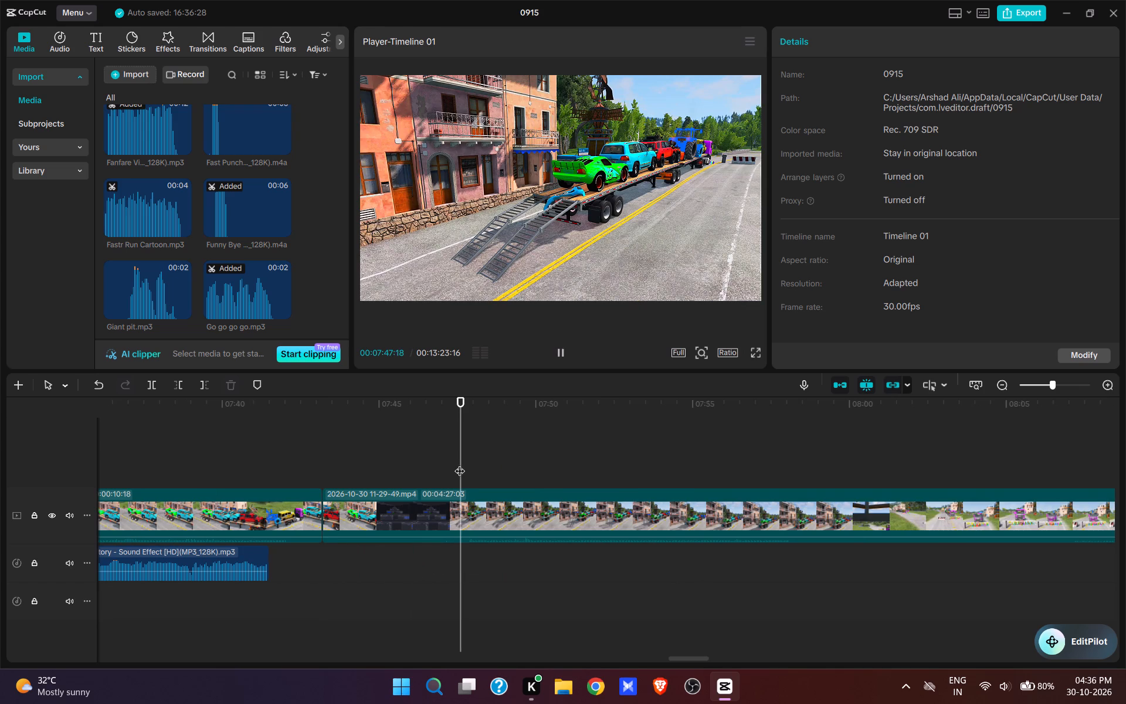
key(space)
key(space)
key(space)
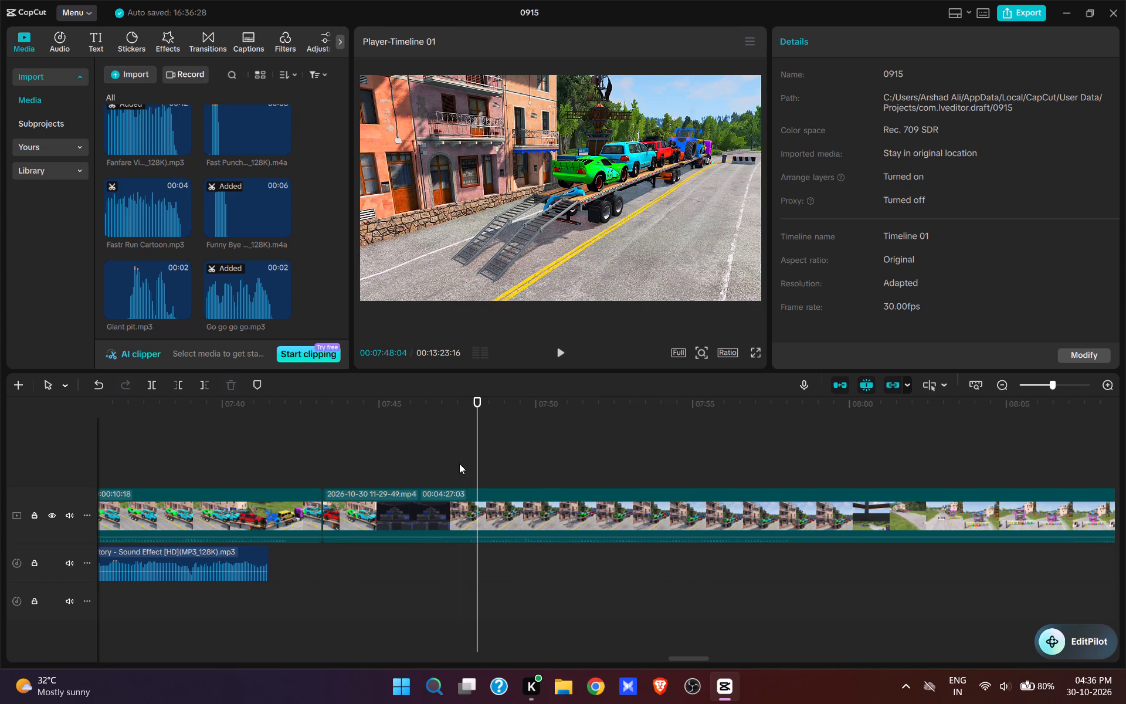
key(space)
key(space)
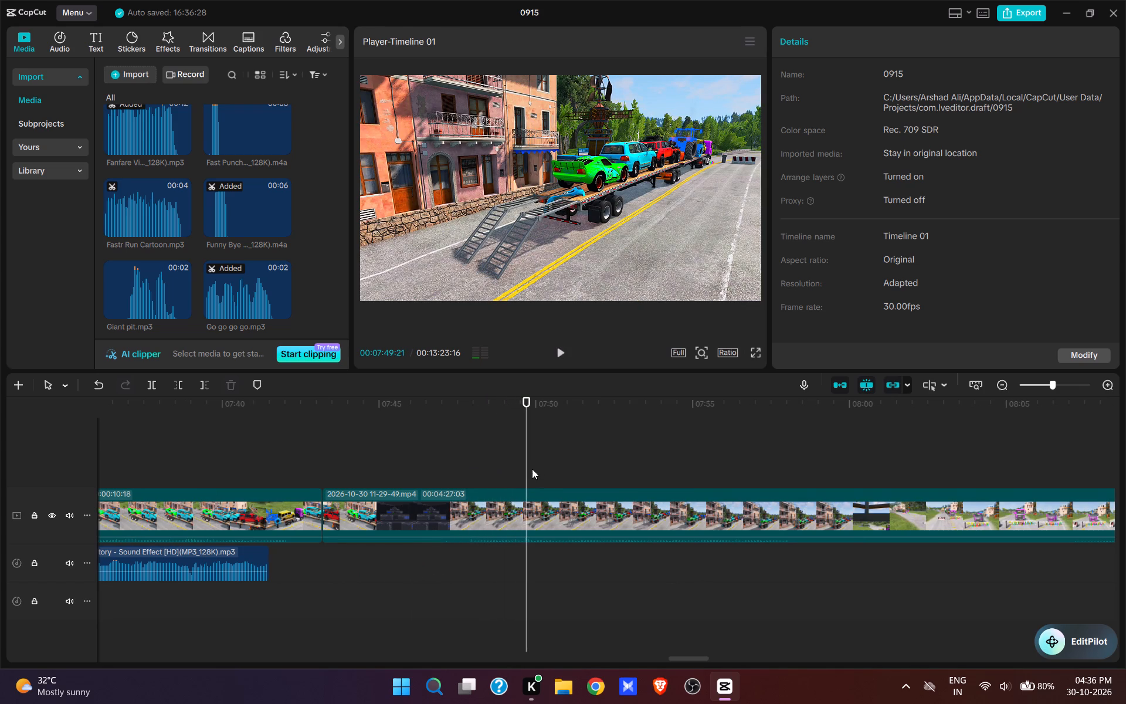
click(521, 473)
click(517, 474)
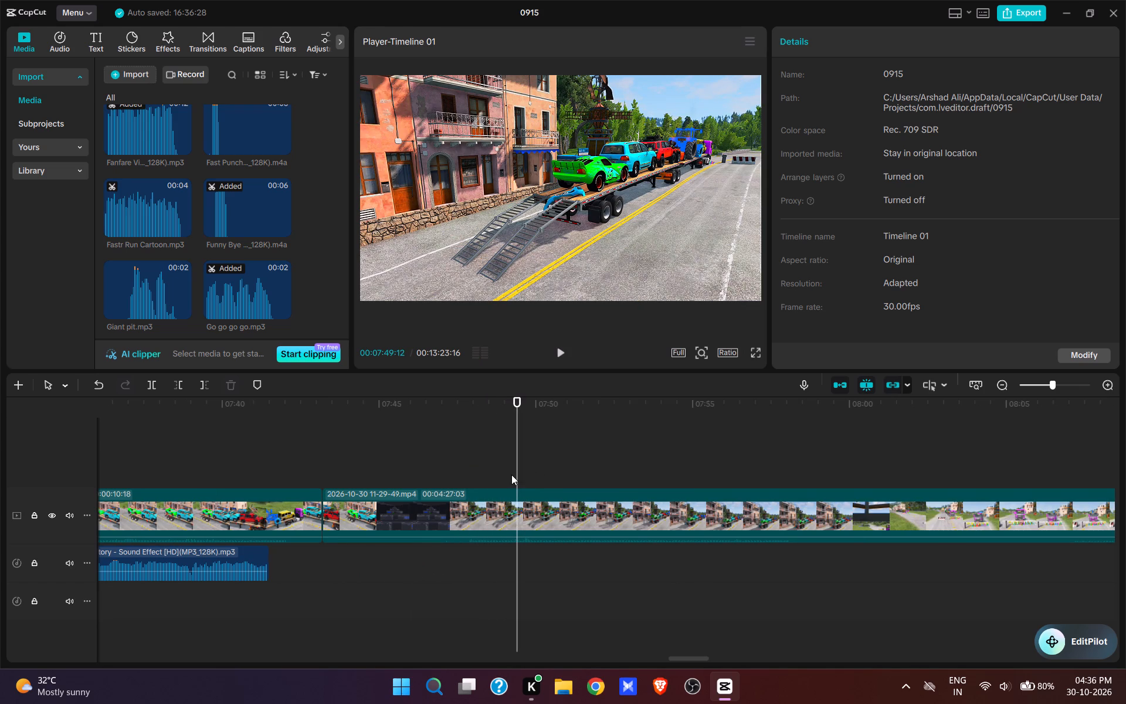
click(512, 475)
key(q)
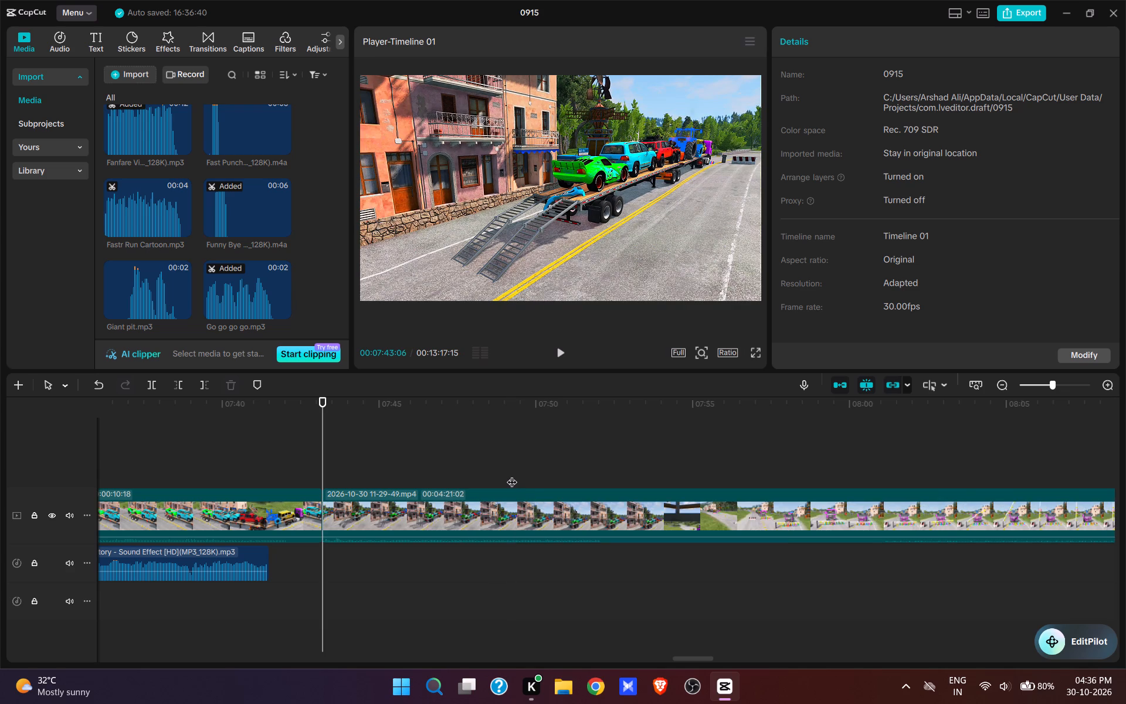
Play the ramp-raising shot and split the recording at 00:07:50:27, once the trailer's ramps are upright.
key(space)
click(507, 471)
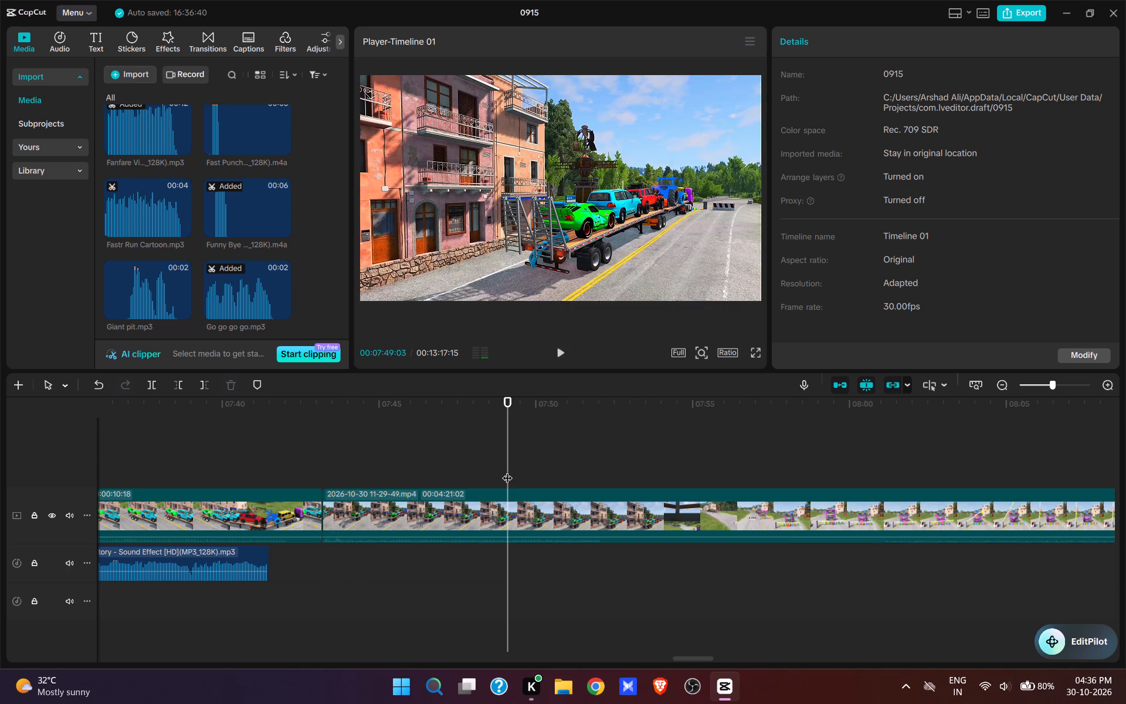
key(space)
key(space)
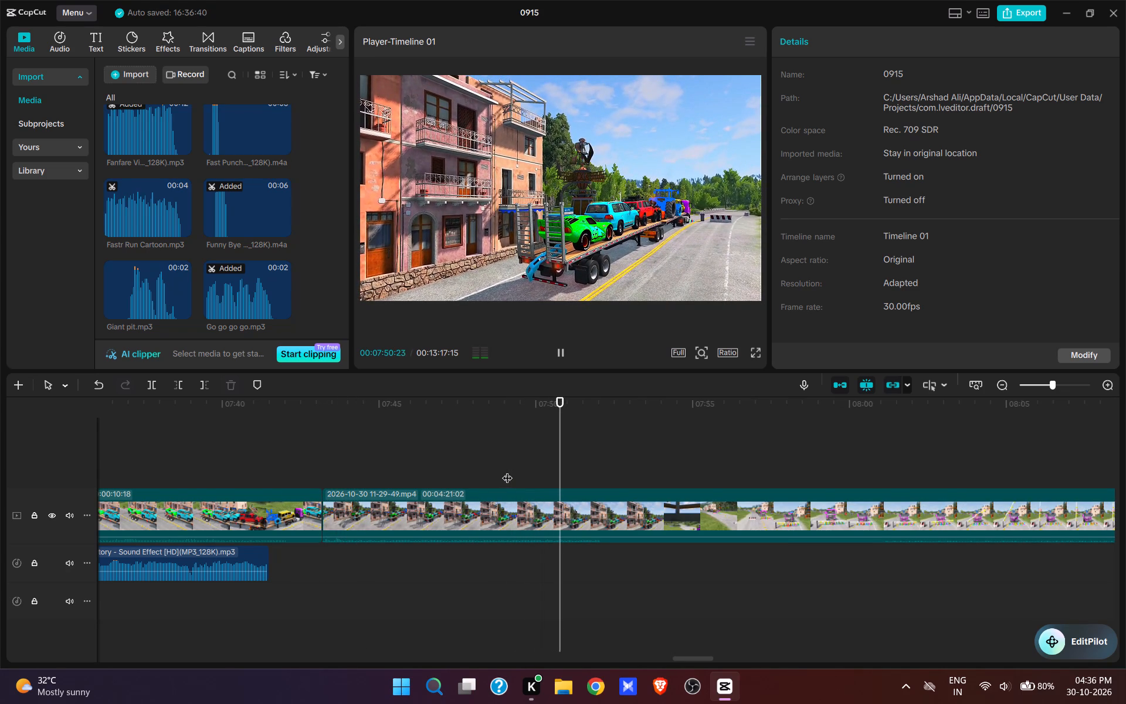
key(w)
Find Crane long.mp3 in the imported sounds, add it at 00:07:43:06 under the ramp-raising clip, and play it.
click(328, 441)
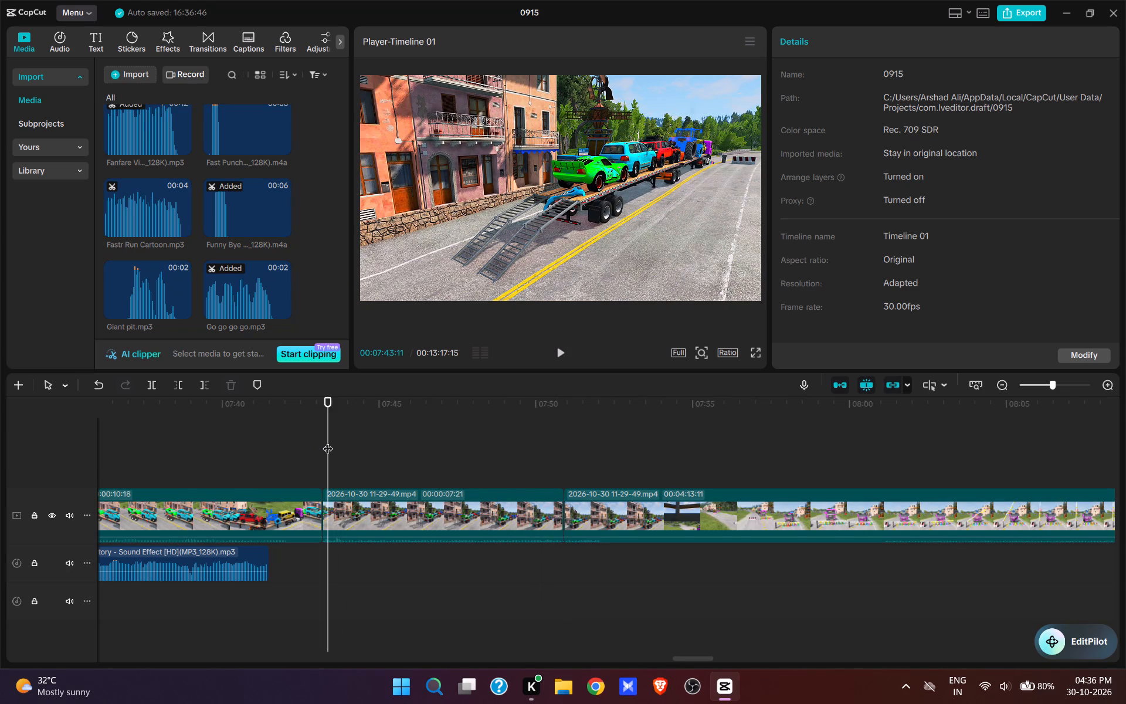
drag(328, 441, 323, 441)
scroll(259, 113, down, 4)
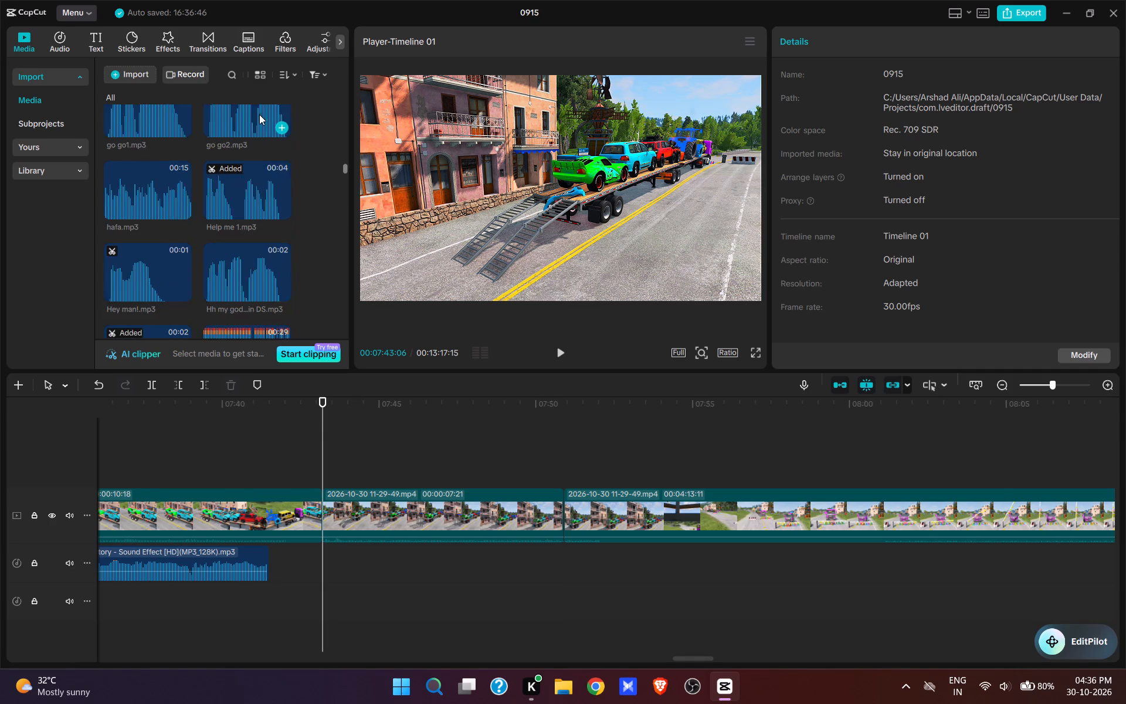
scroll(252, 179, down, 8)
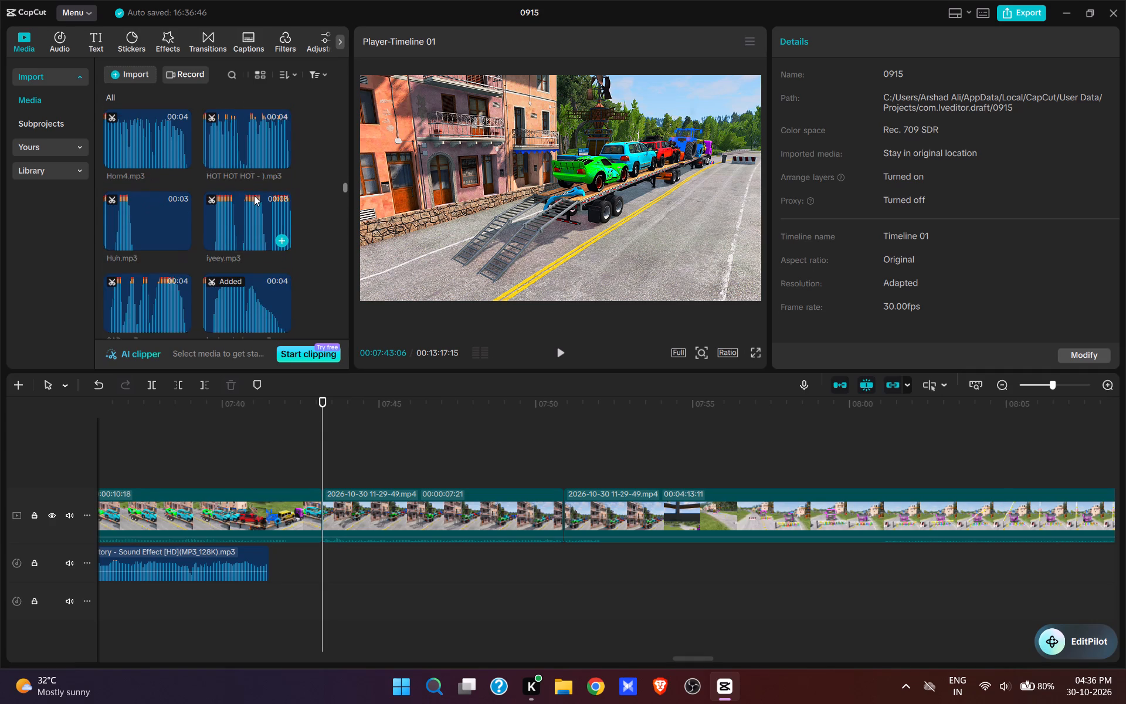
scroll(255, 197, down, 2)
scroll(172, 243, up, 3)
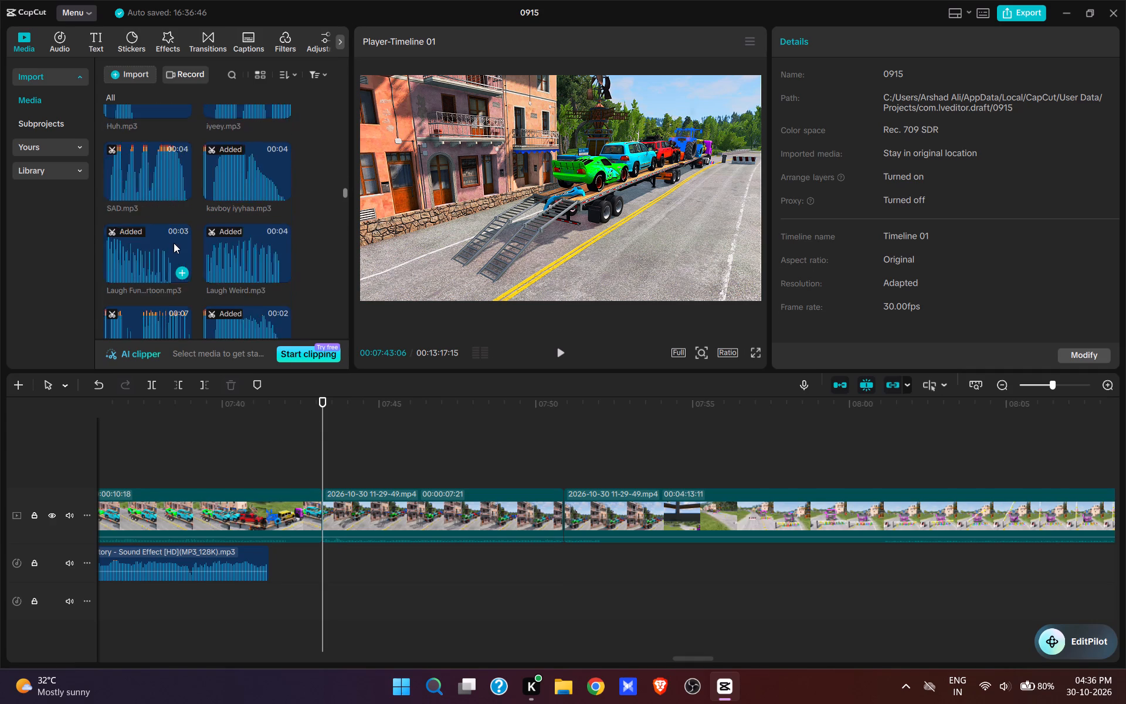
scroll(174, 243, up, 15)
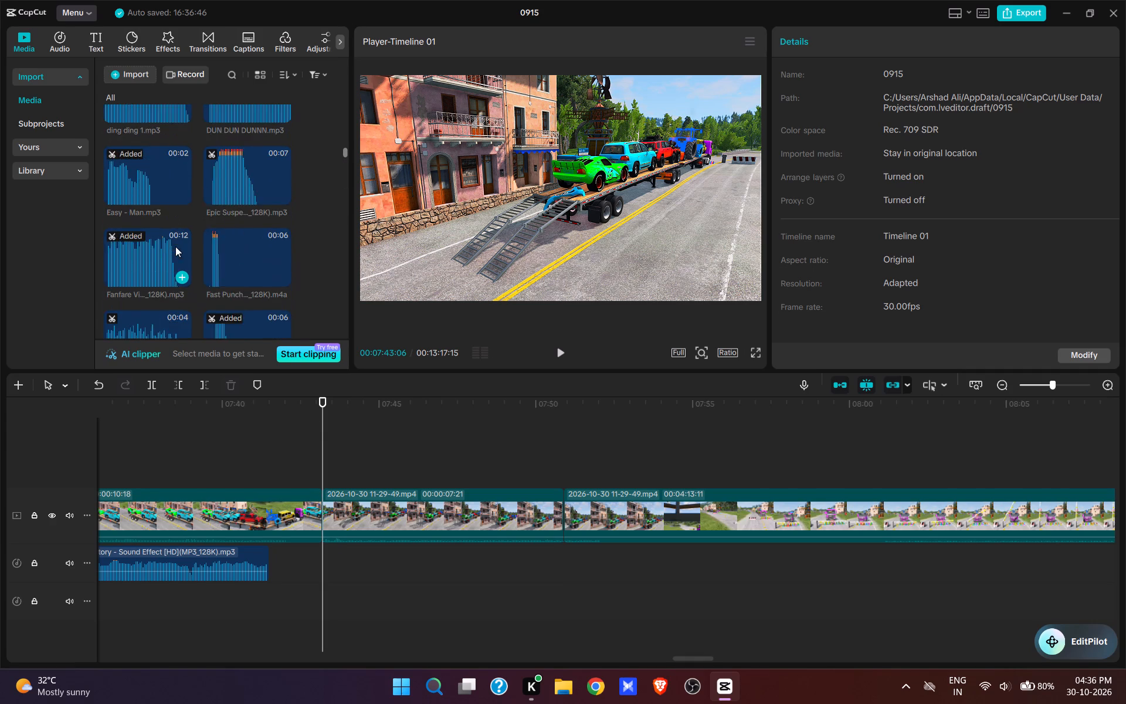
scroll(175, 246, up, 2)
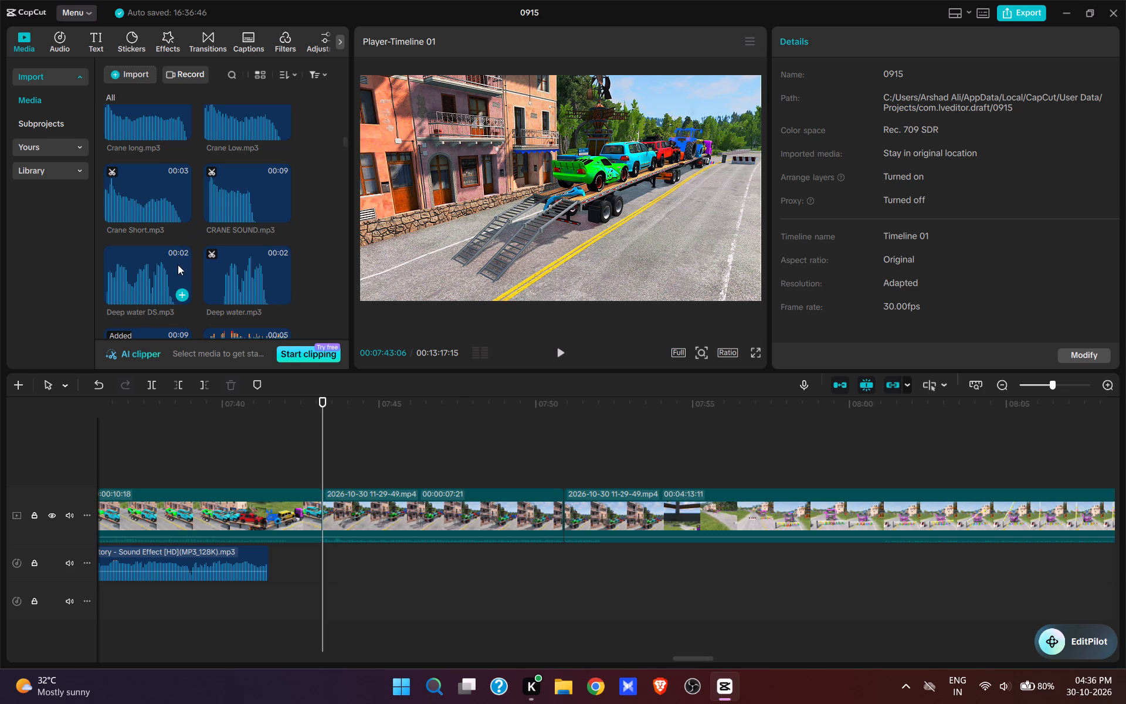
scroll(178, 265, up, 1)
click(184, 198)
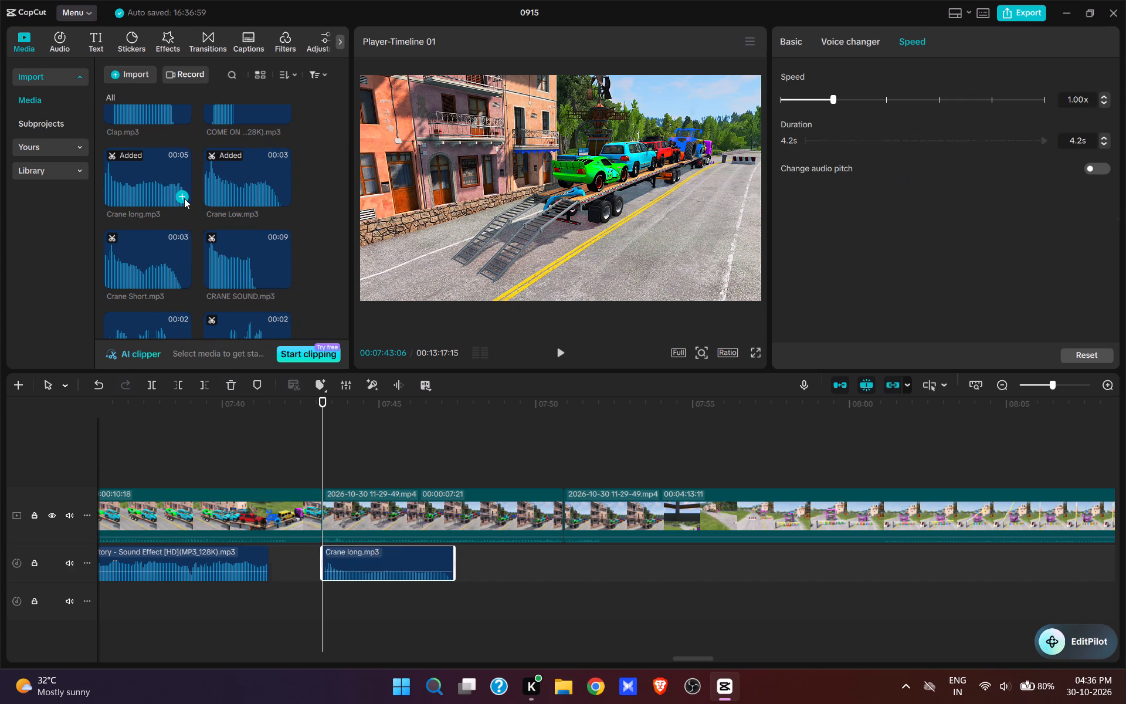
key(space)
key(space)
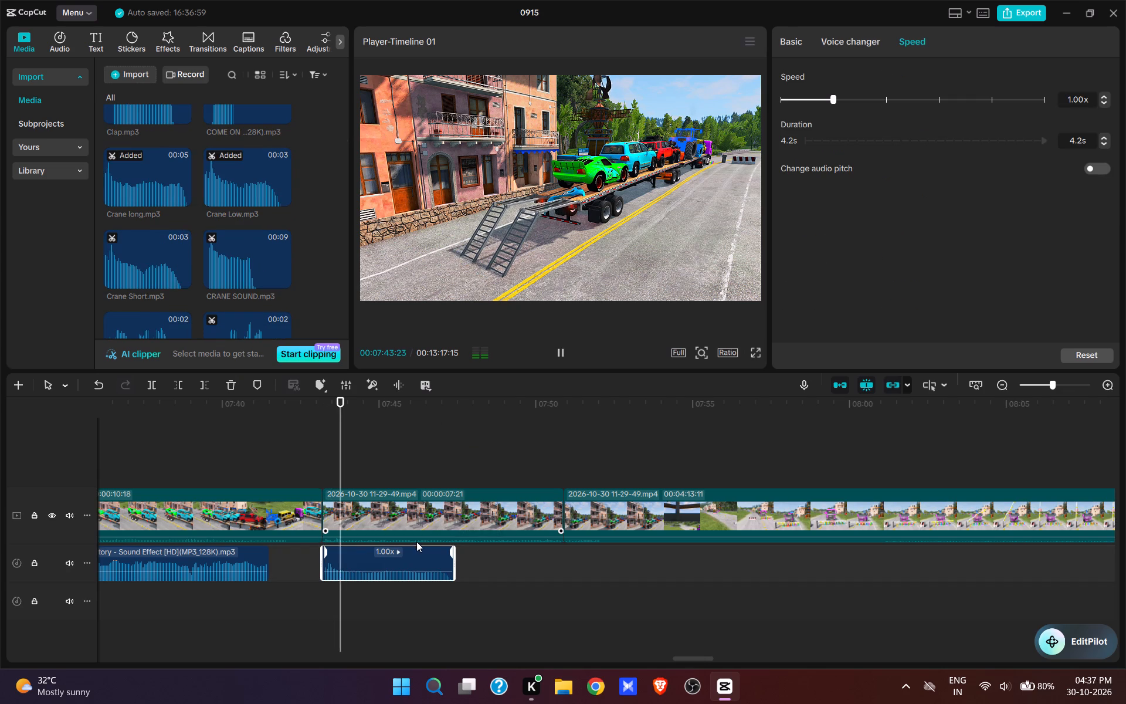
Set the ramp-raising clip's duration to 4.2 s to match Crane long.mp3 and play it from its start.
click(411, 553)
click(454, 516)
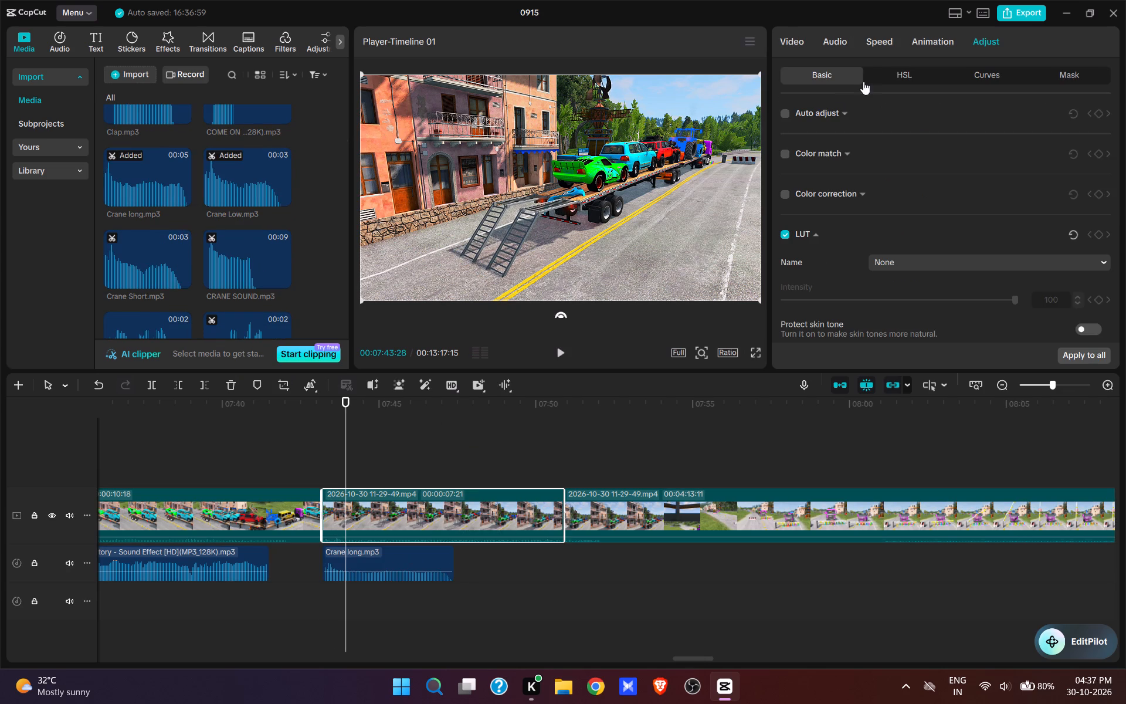
click(872, 43)
drag(1082, 177, 993, 176)
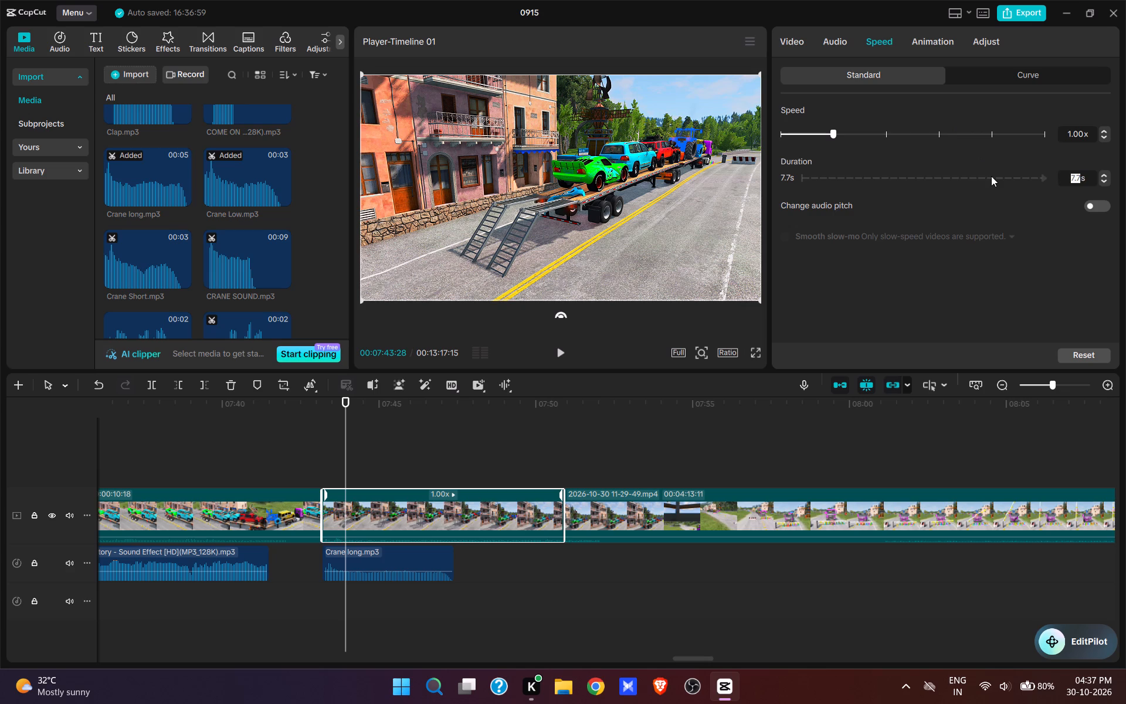
text(40.)
key(BackSpace)
text(.2)
key(Return)
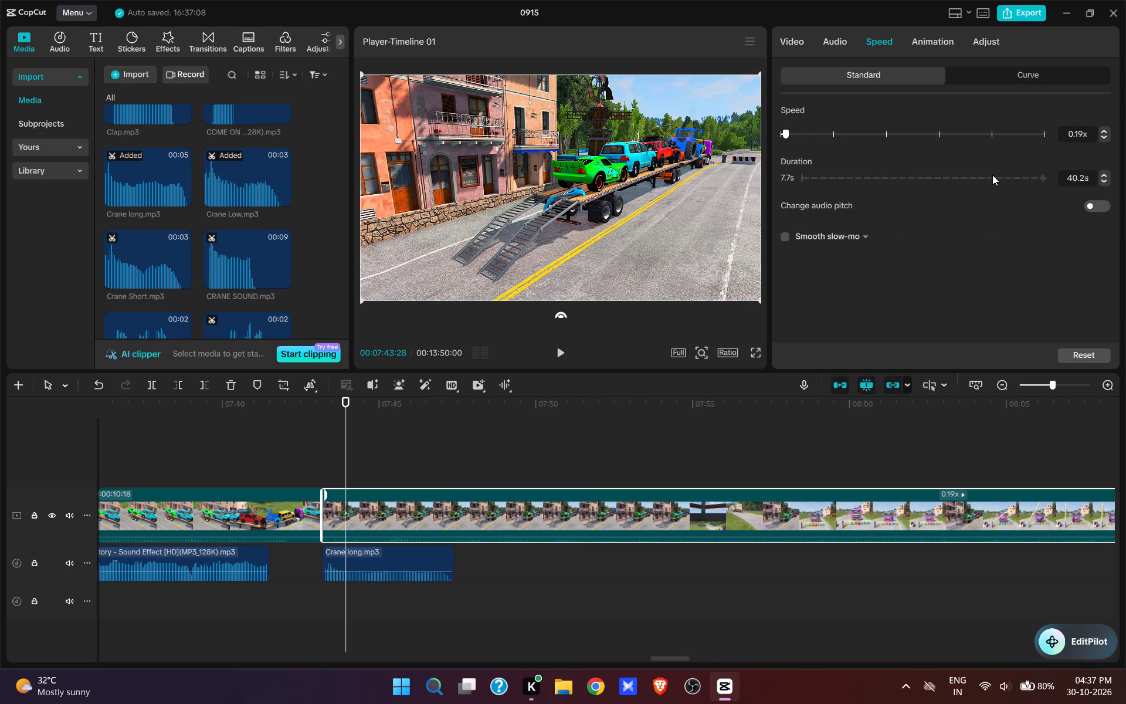
drag(1087, 175, 959, 165)
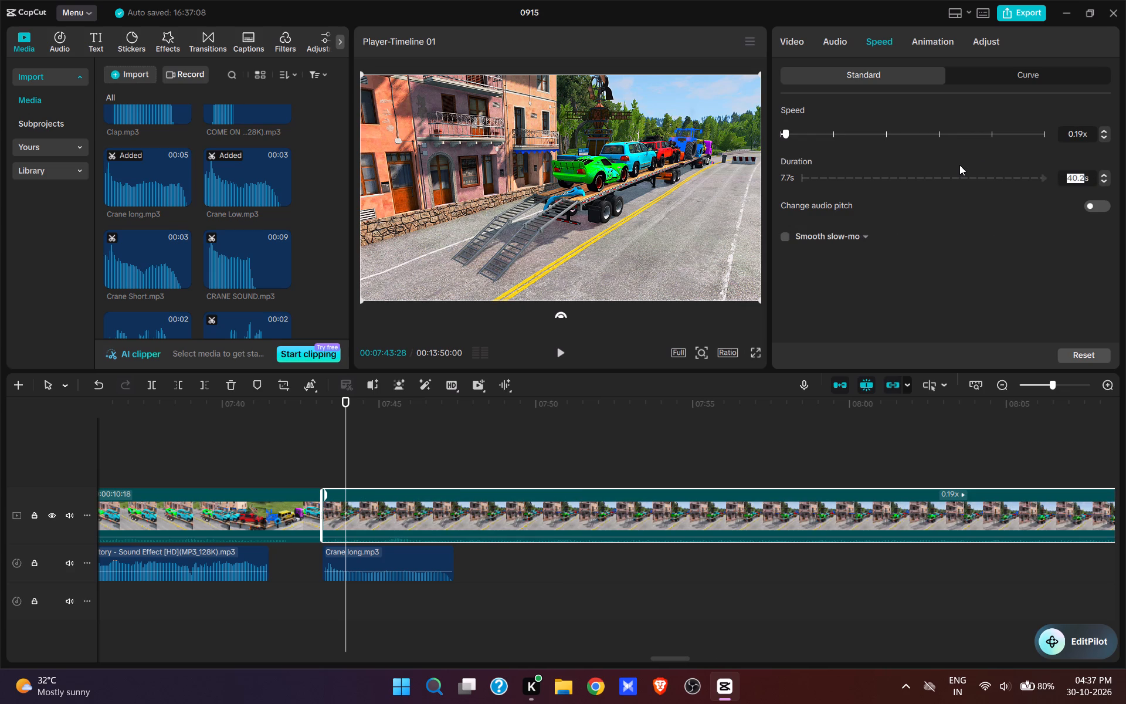
text(4.2)
key(Return)
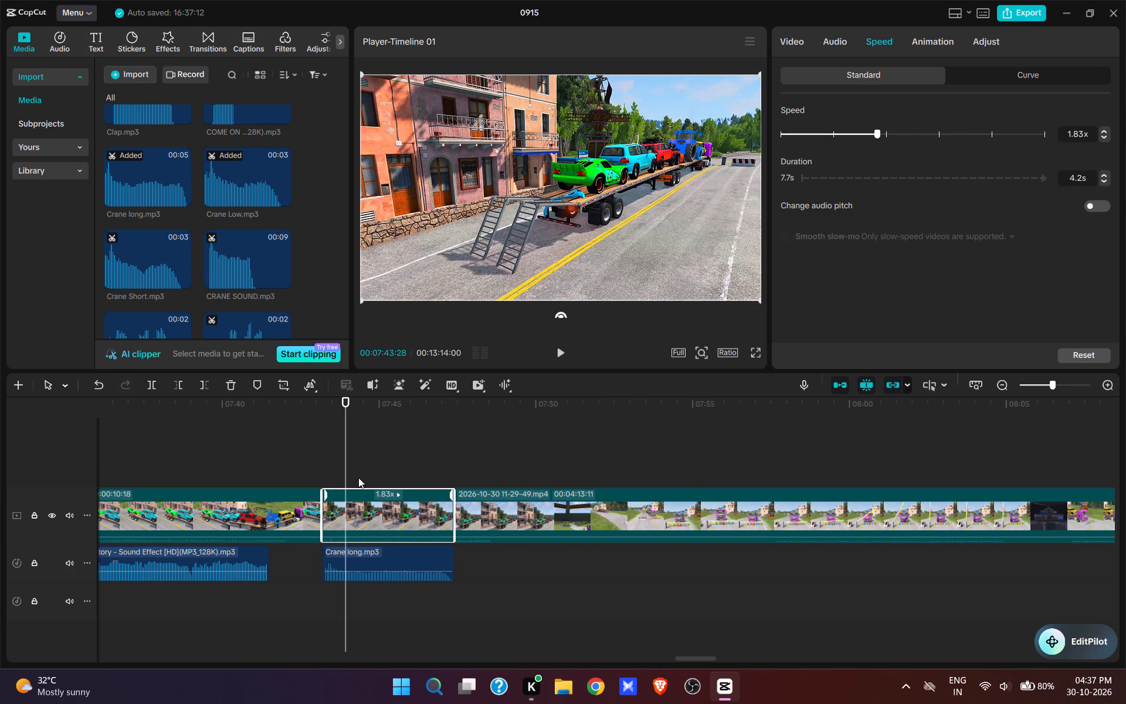
click(324, 462)
key(space)
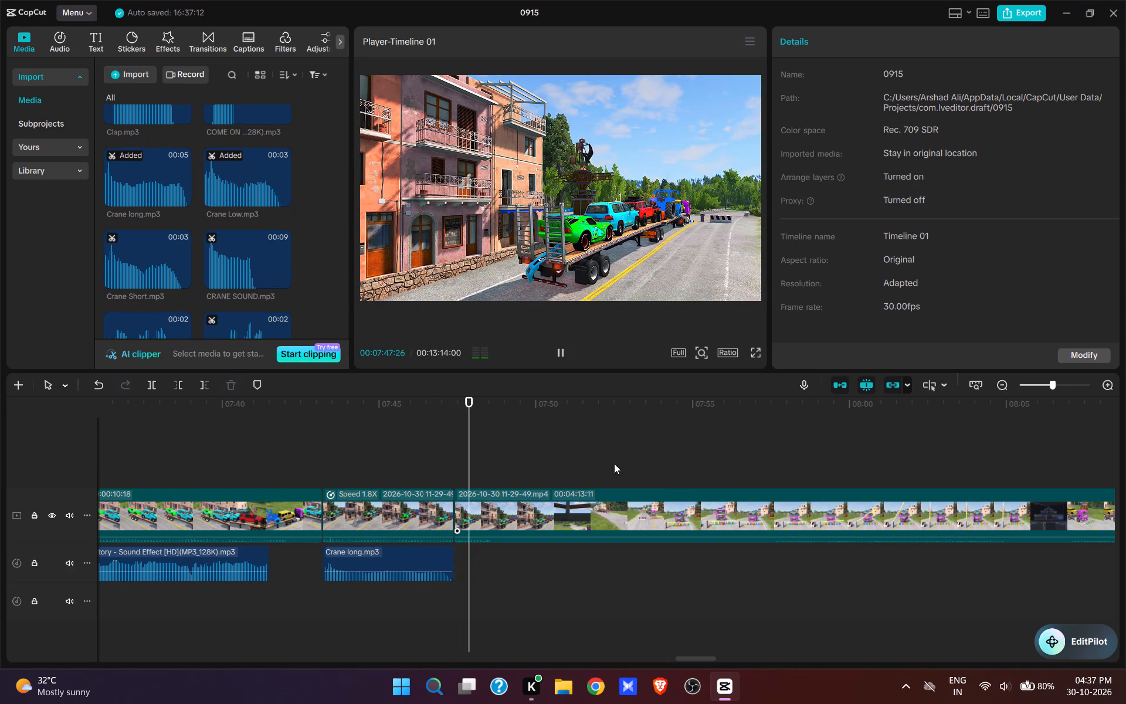
Remove the footage from 00:07:47:12 to 00:07:58:18, where the barrier in front of the truck begins to rise.
click(749, 471)
key(space)
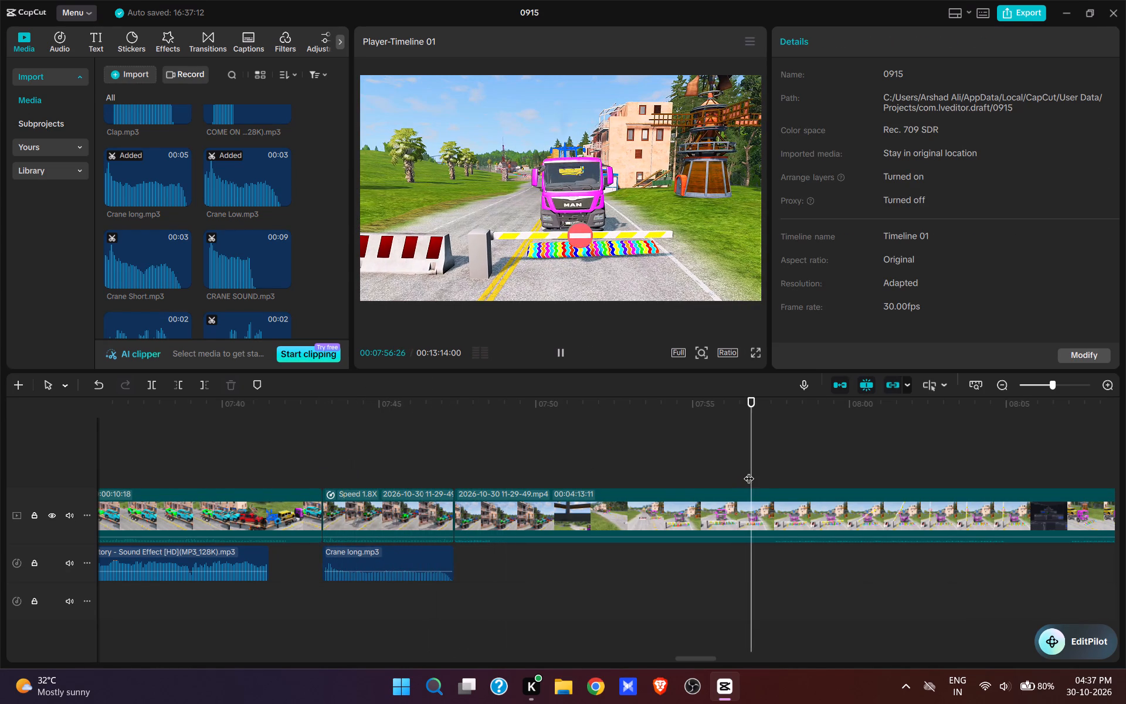
key(space)
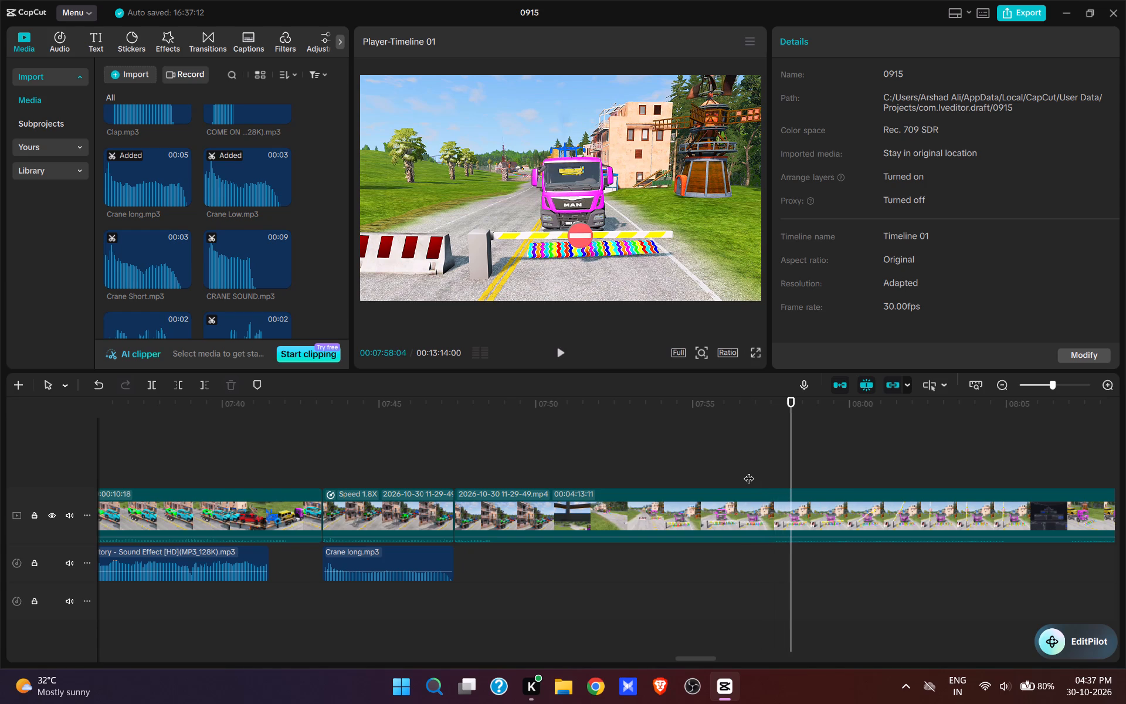
key(space)
key(space)
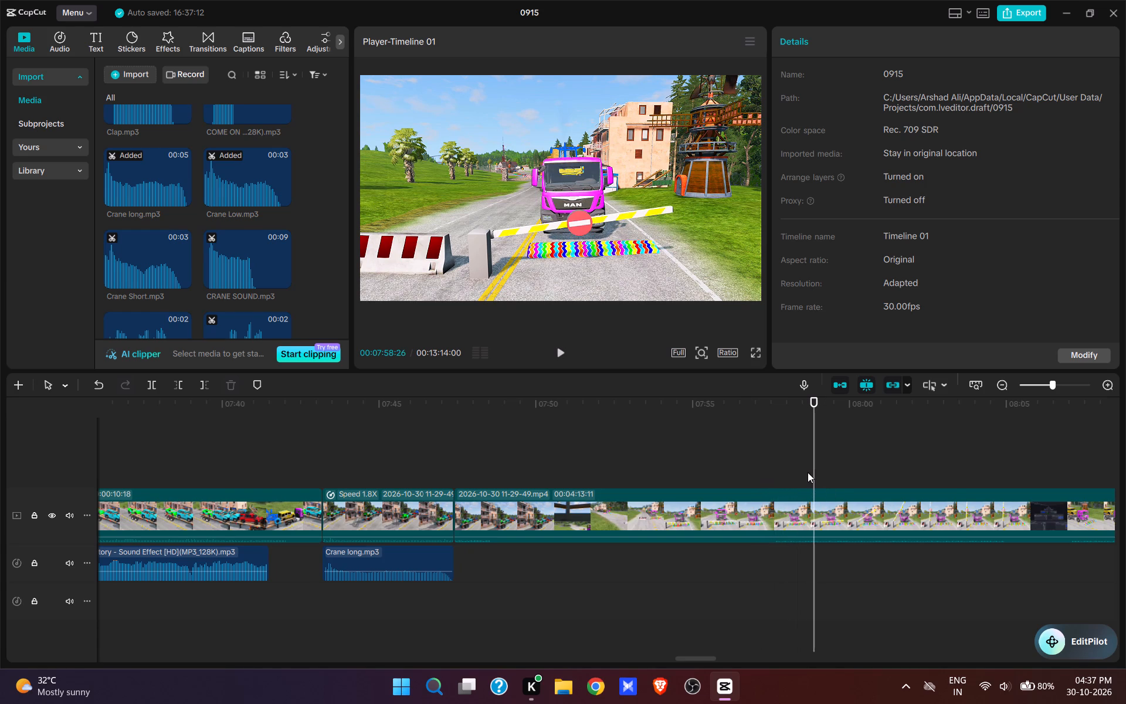
click(807, 472)
click(805, 472)
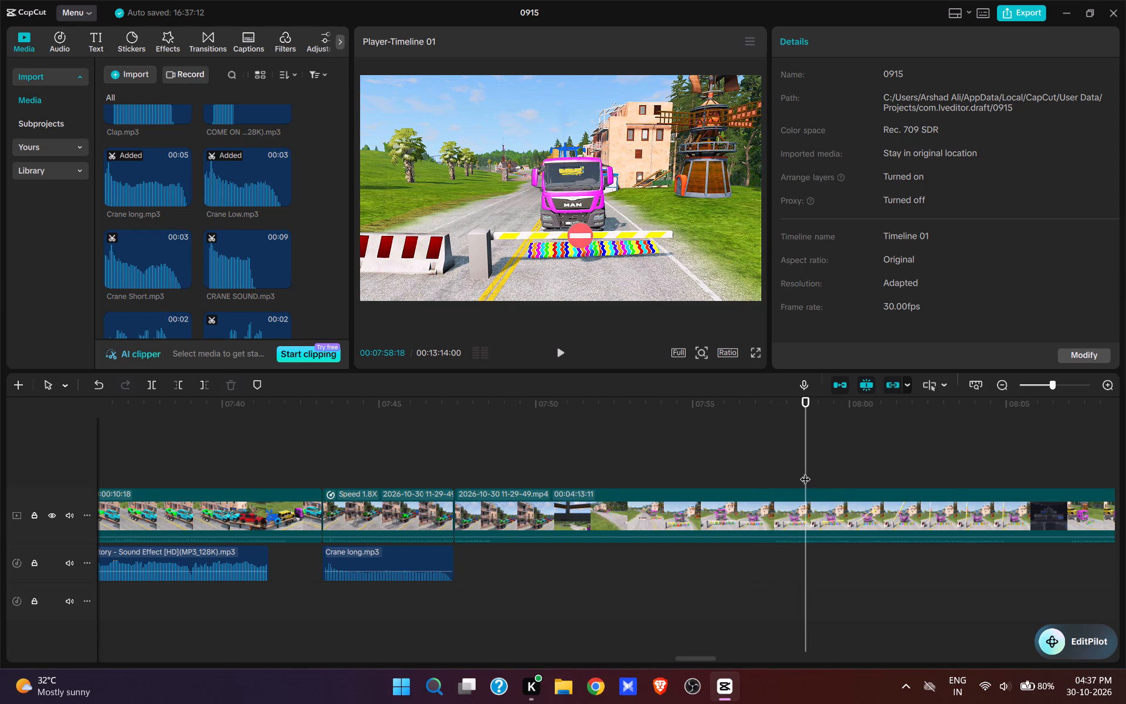
key(q)
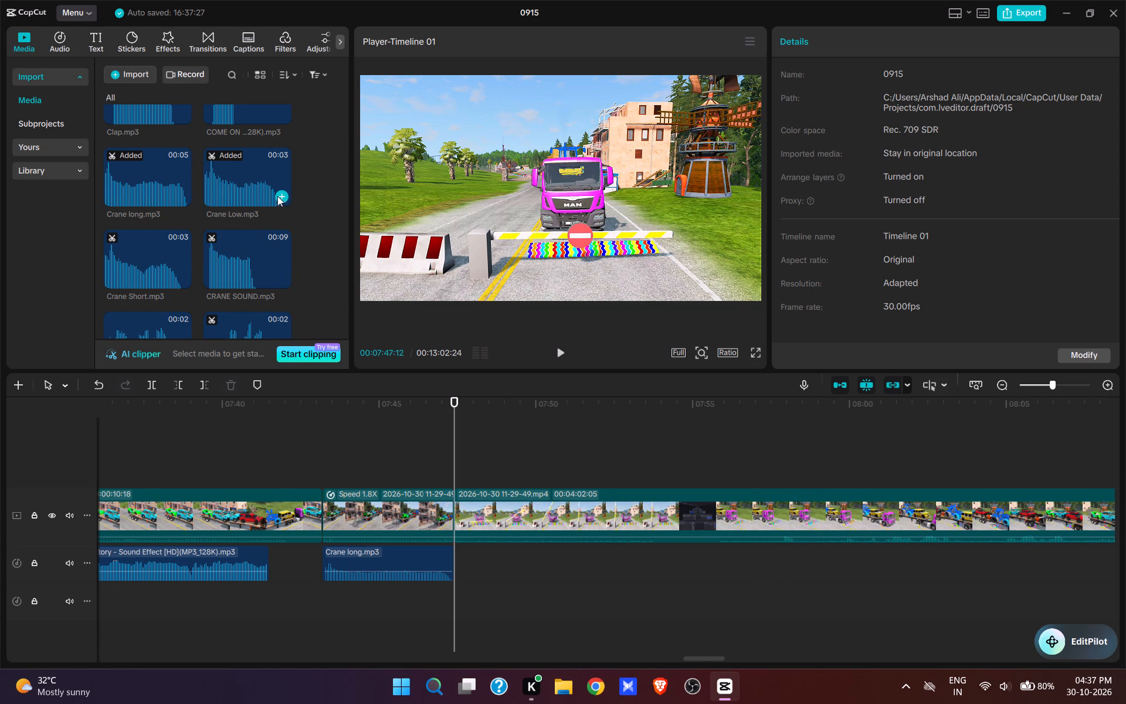
Add Crane Low.mp3 at 00:07:47:12 under the barrier-raising shot and play it.
click(279, 196)
key(space)
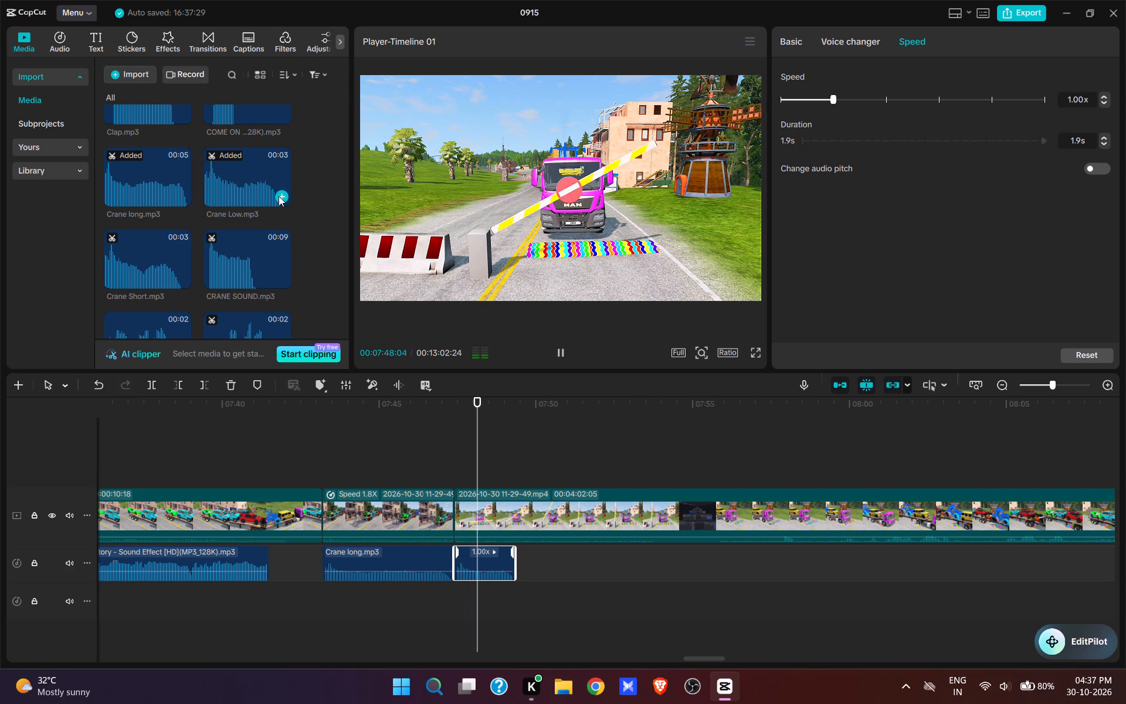
Play the barrier-raising shot and split the recording at 00:07:51:08, once the barrier is upright.
key(space)
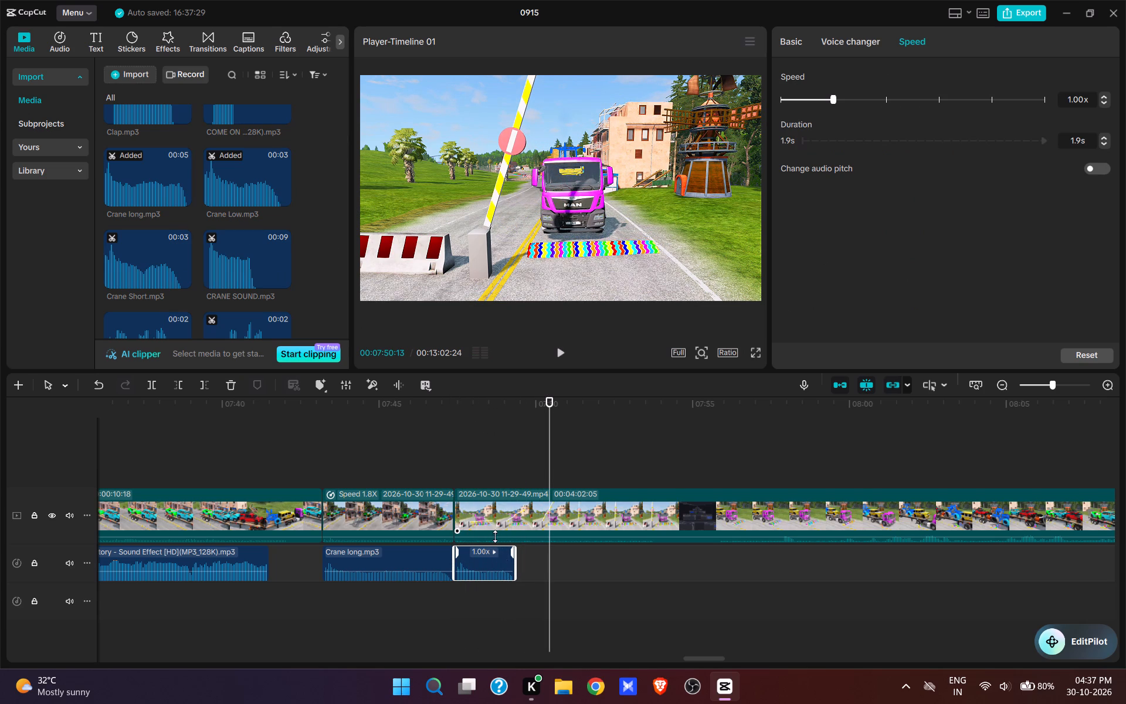
click(501, 556)
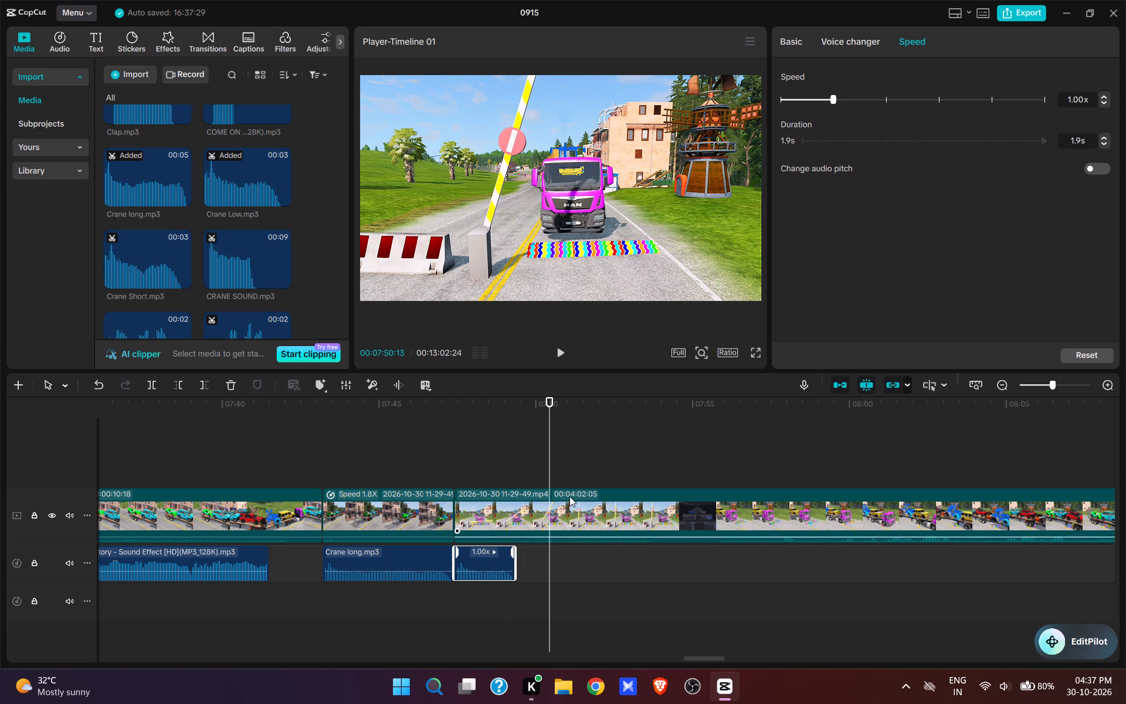
key(space)
key(space)
key(w)
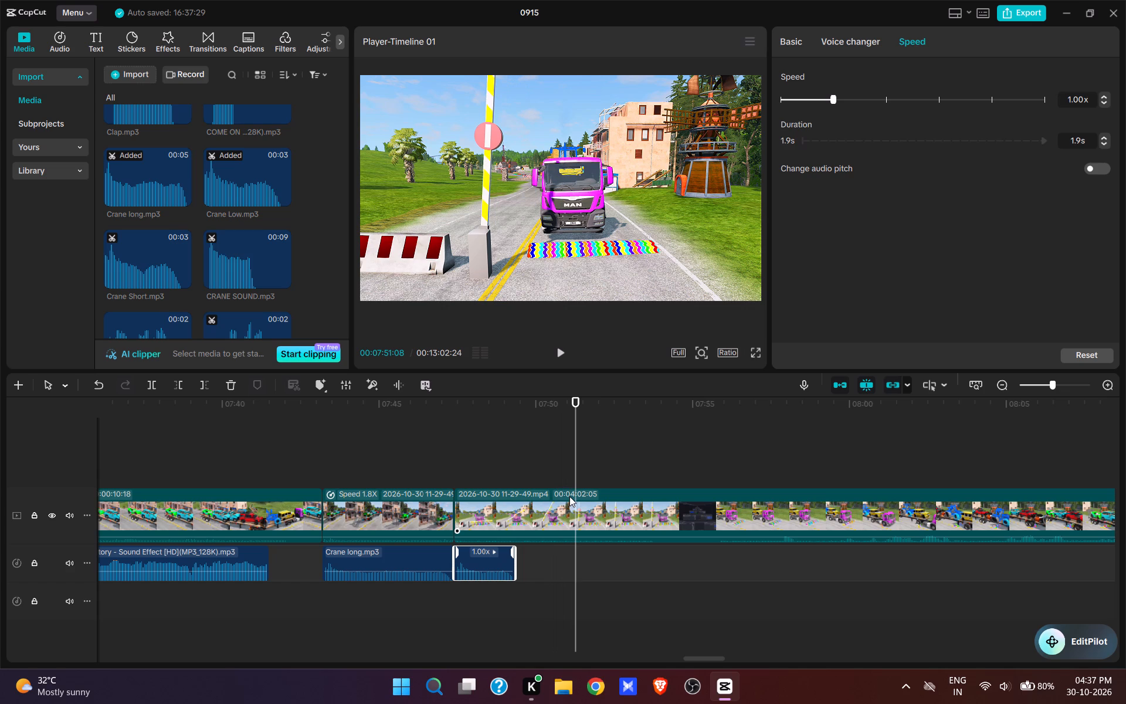
Set the barrier-raising clip's duration to 1.9 s to match Crane Low.mp3 and play the result.
click(522, 502)
click(879, 45)
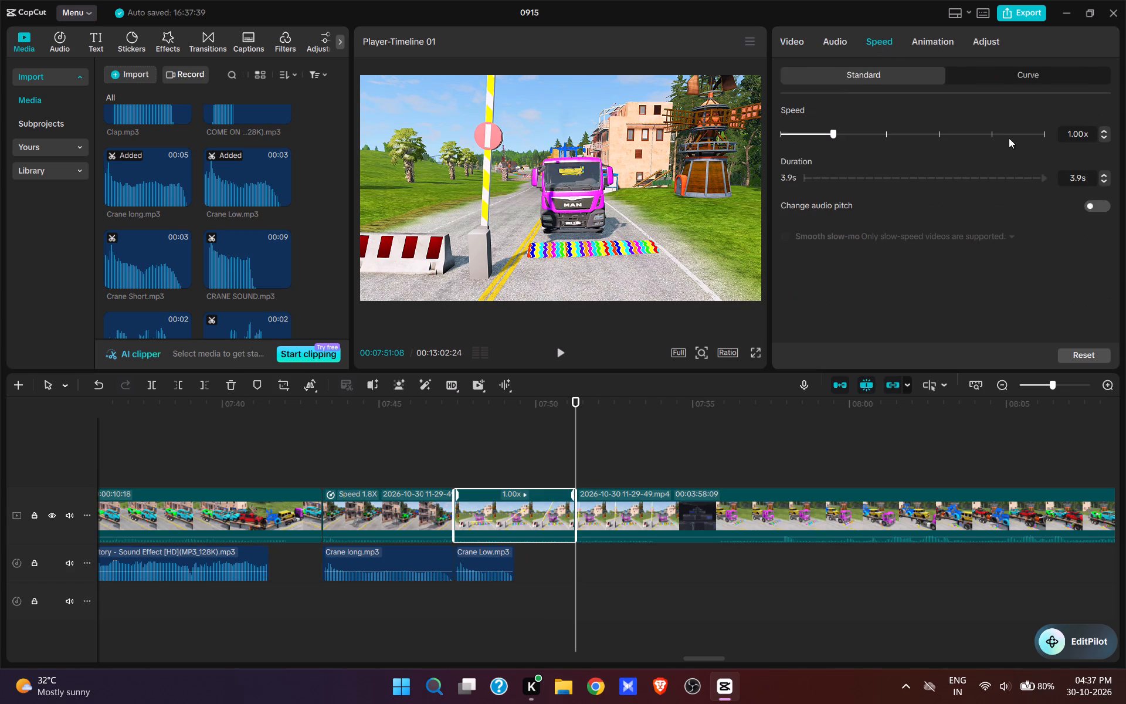
drag(1088, 177, 952, 169)
text(1.9)
key(Return)
click(433, 462)
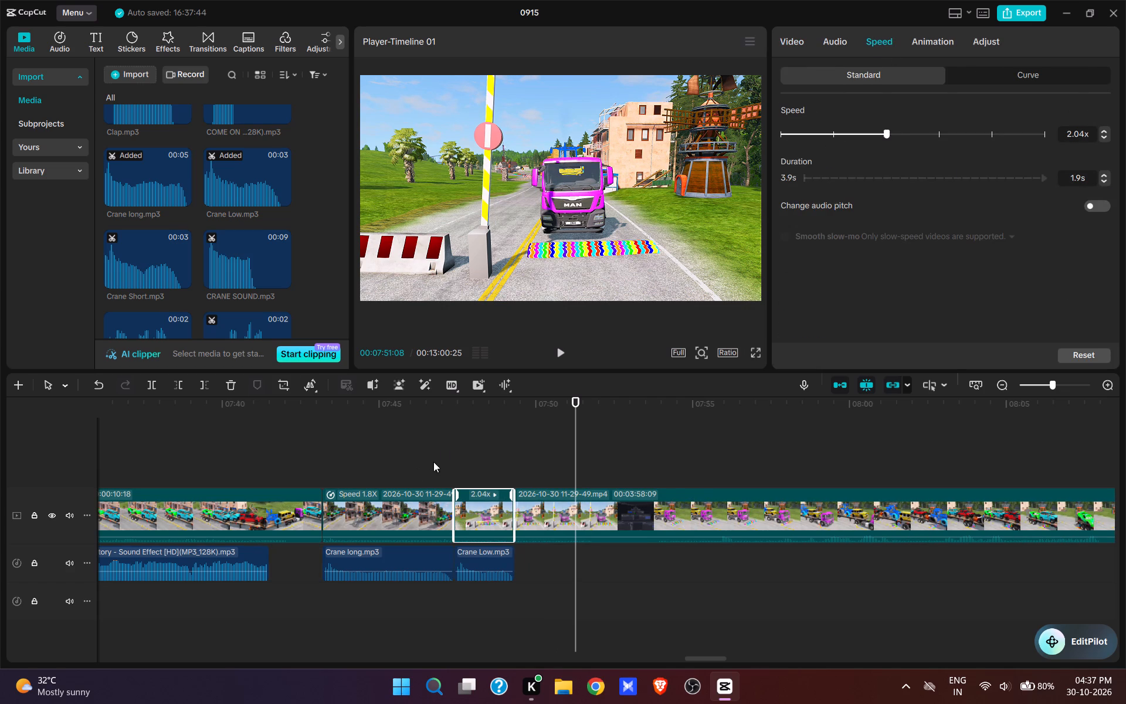
key(space)
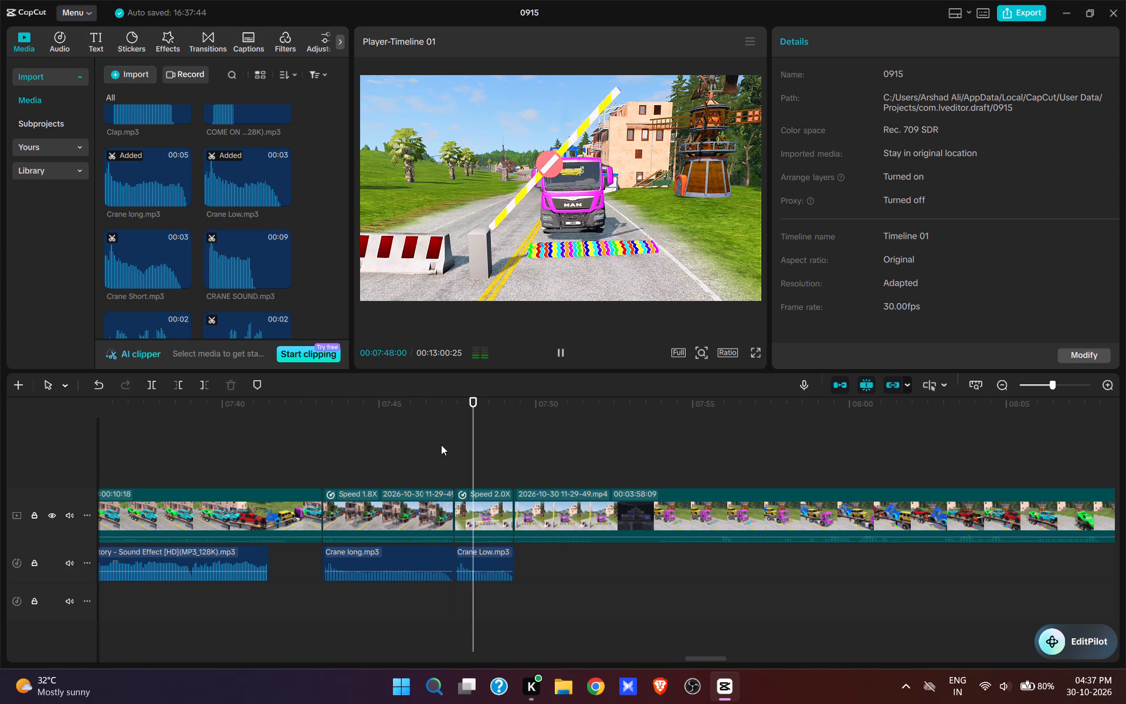
Remove the footage from 00:07:49:09 to 00:07:53:09, up to the side view of the truck before the coloured speed bump, and play the cut.
click(662, 465)
key(space)
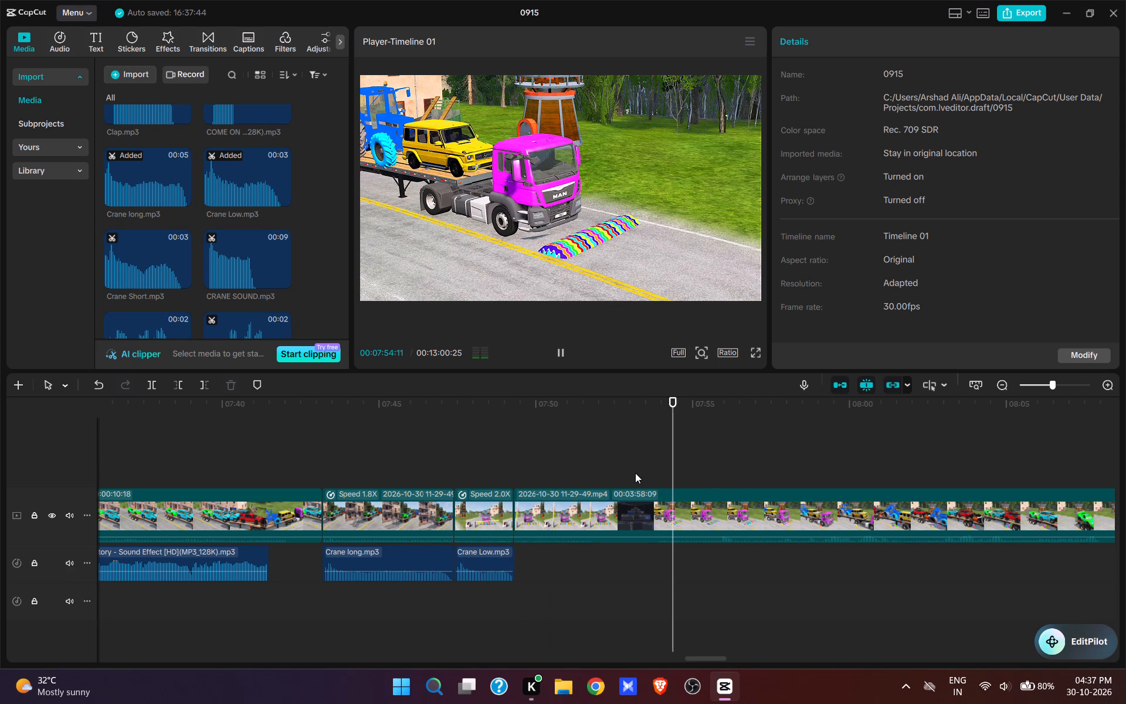
key(space)
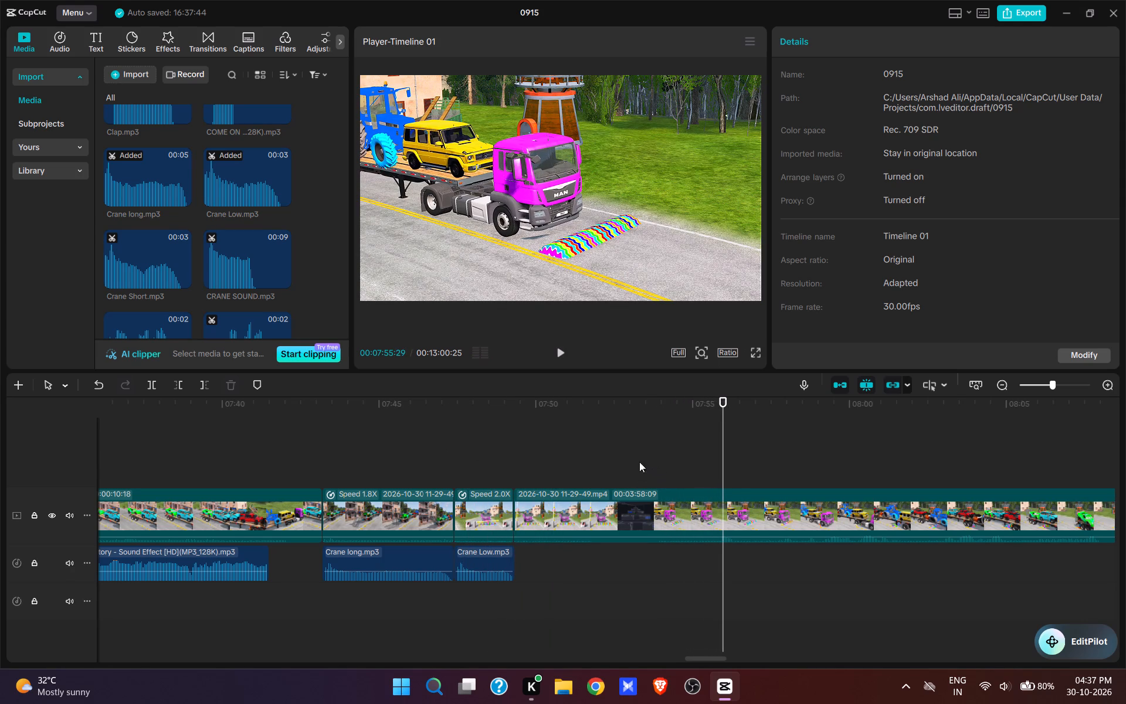
click(639, 462)
key(space)
click(639, 462)
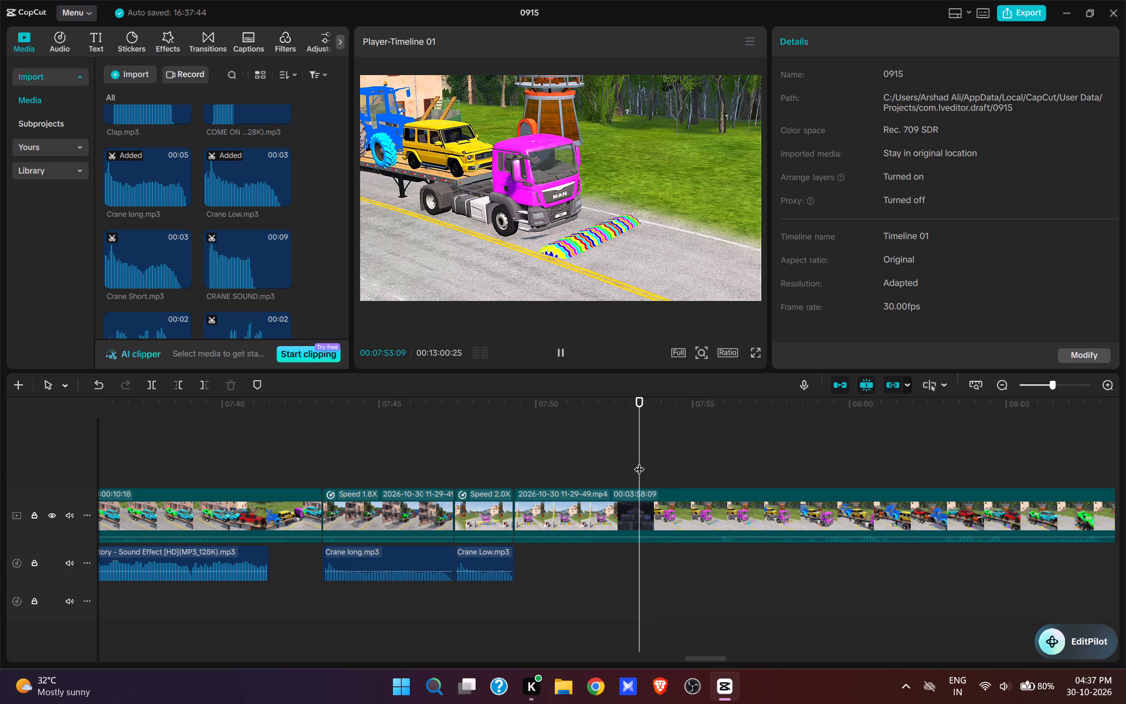
text(q)
key(space)
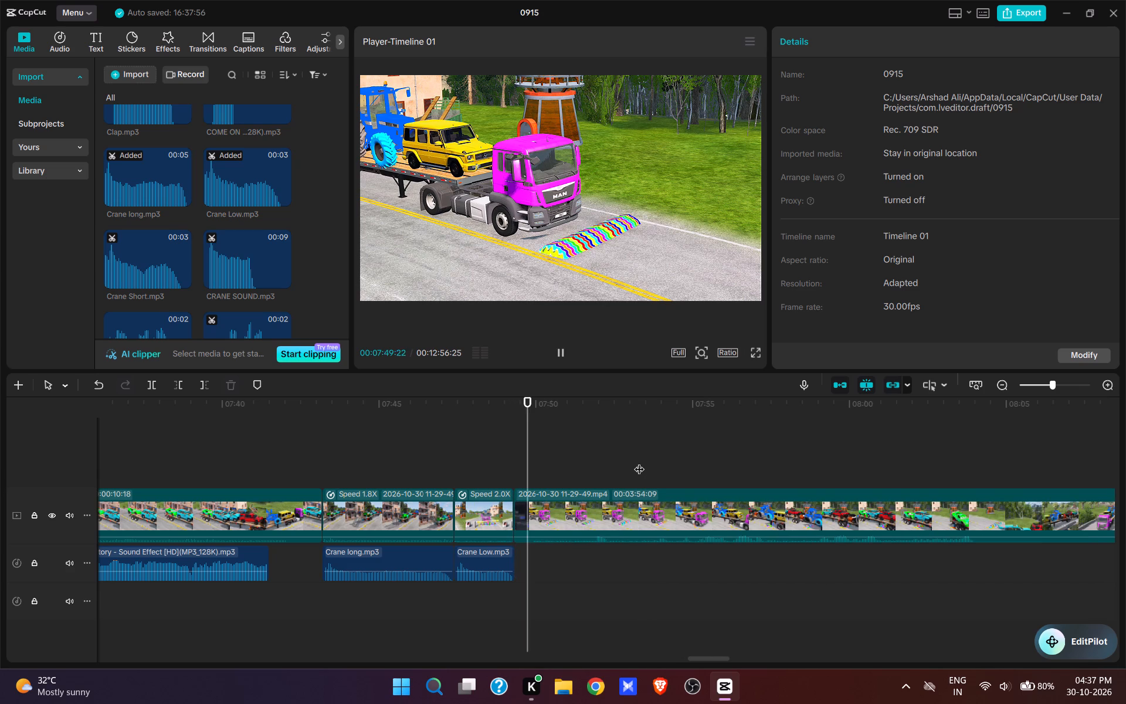
key(space)
Find Ok You can go DS.mp3 in the imported sounds, add it at 00:07:49:09 under the truck's side view, and play it.
click(513, 466)
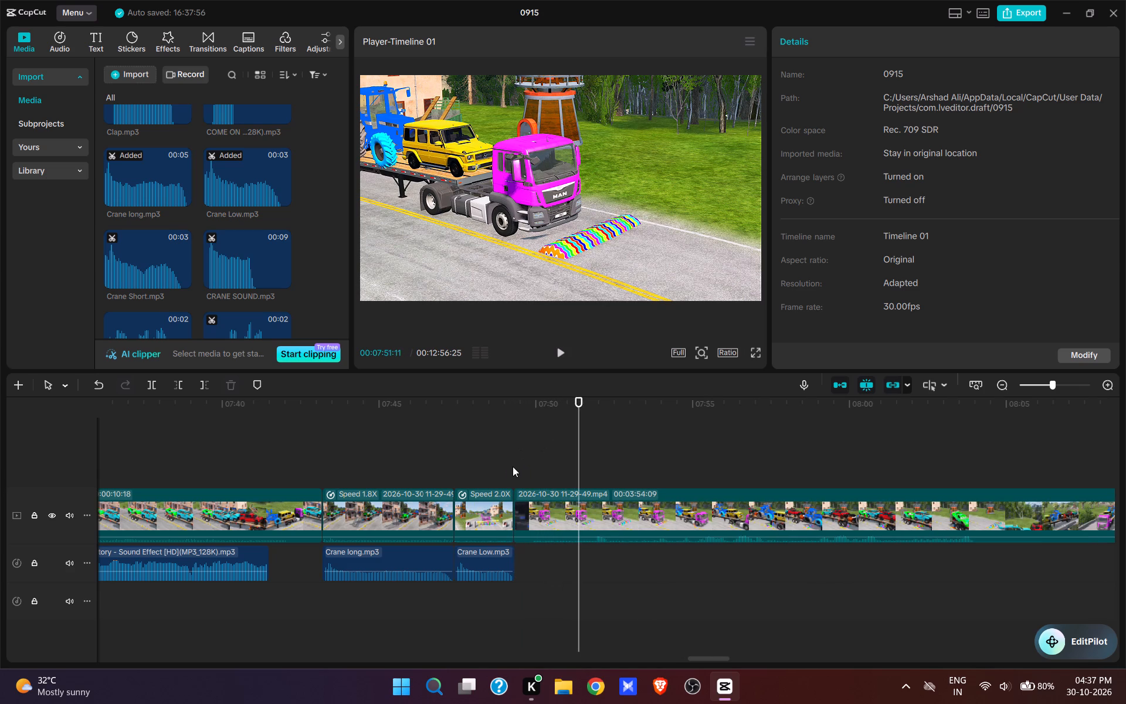
scroll(280, 273, up, 4)
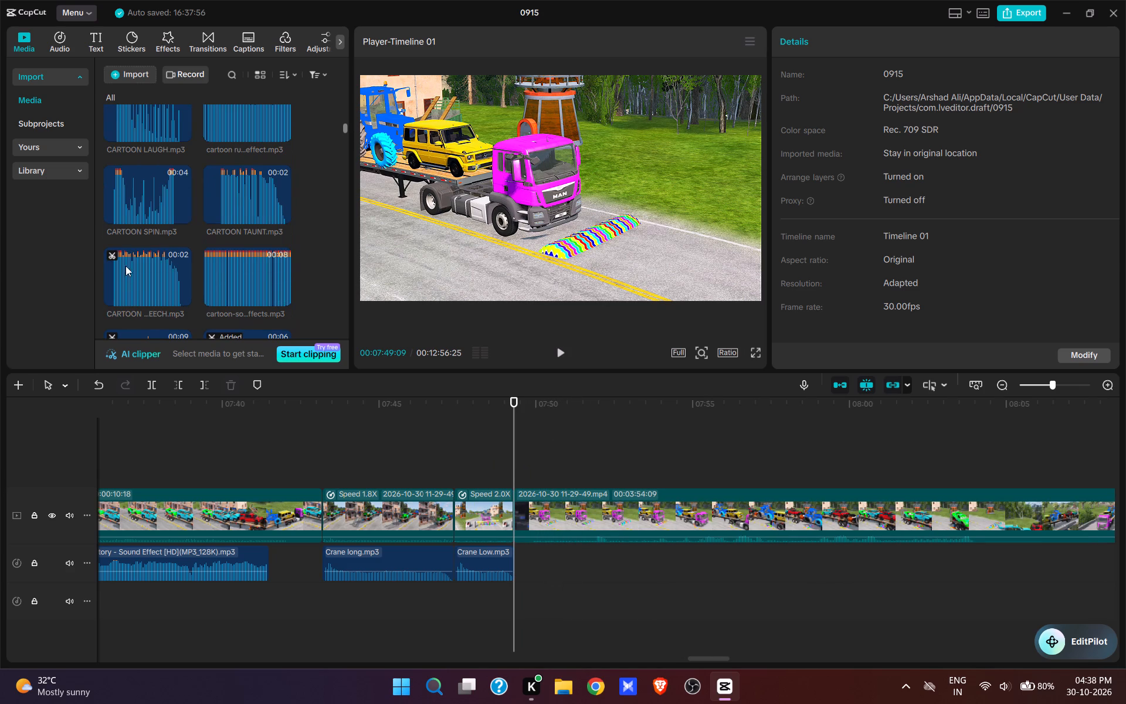
scroll(186, 238, up, 5)
scroll(186, 238, down, 13)
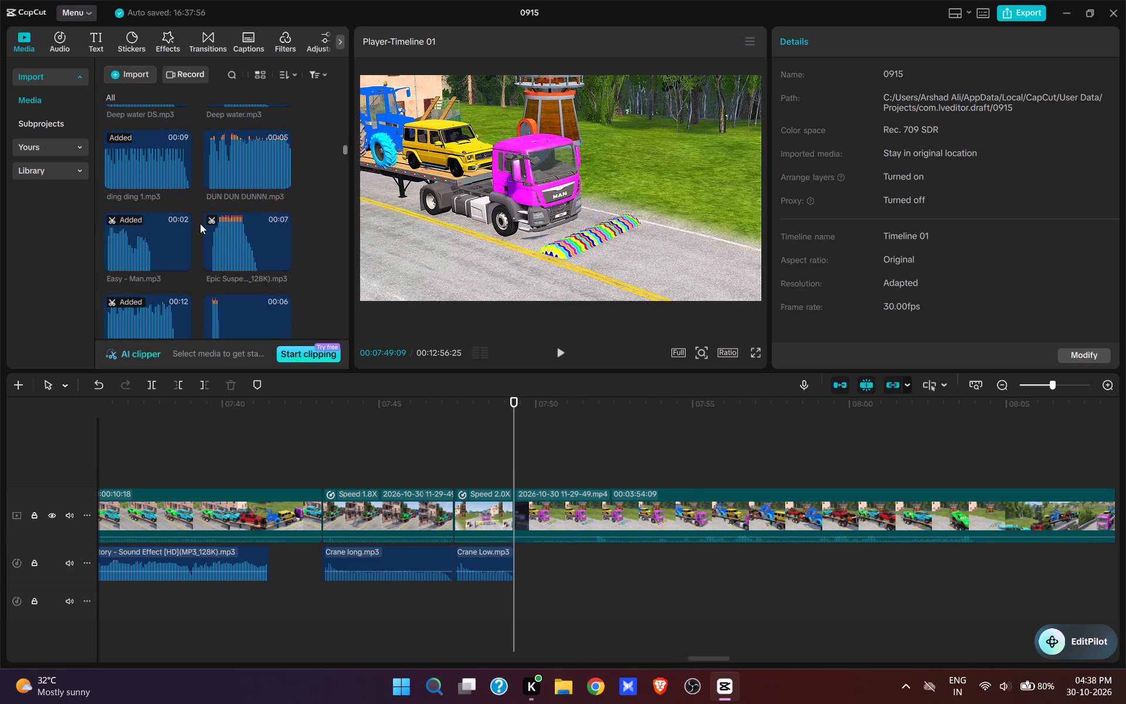
scroll(200, 223, down, 8)
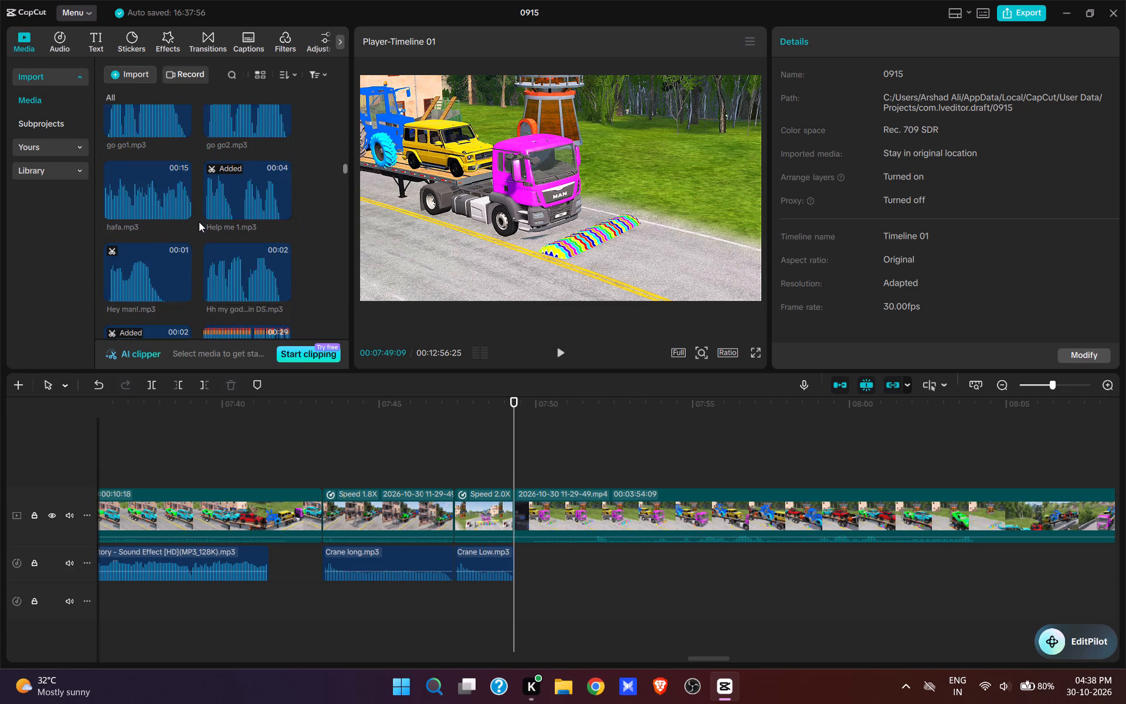
scroll(199, 222, down, 10)
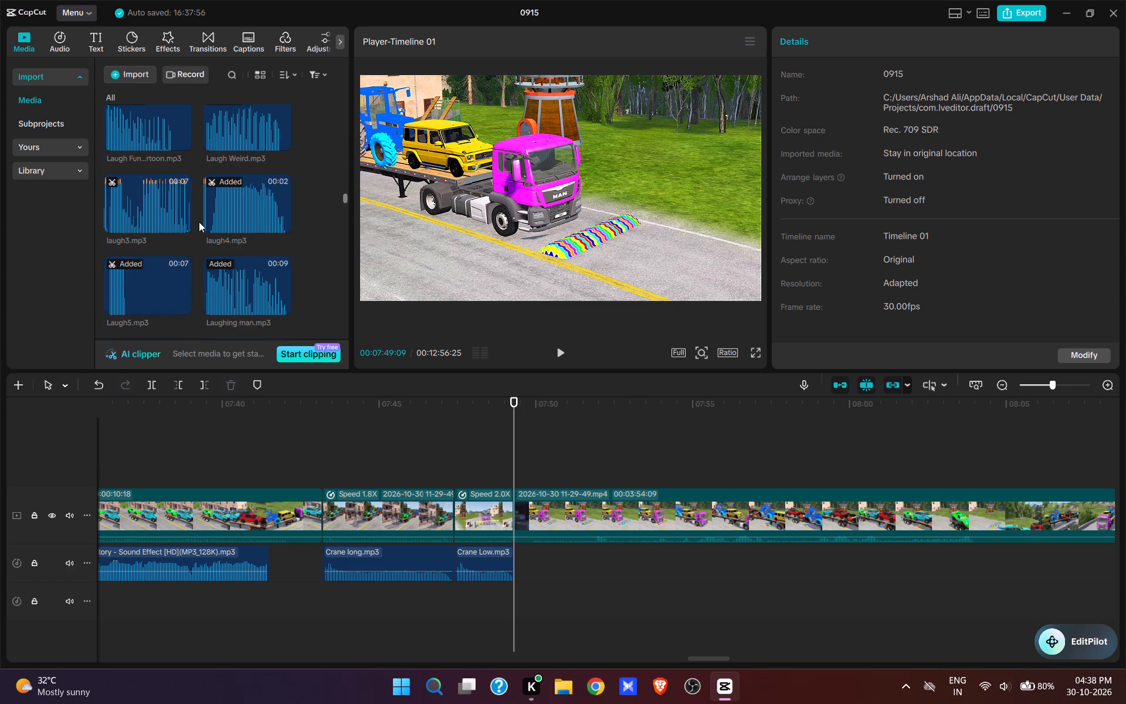
scroll(199, 222, down, 8)
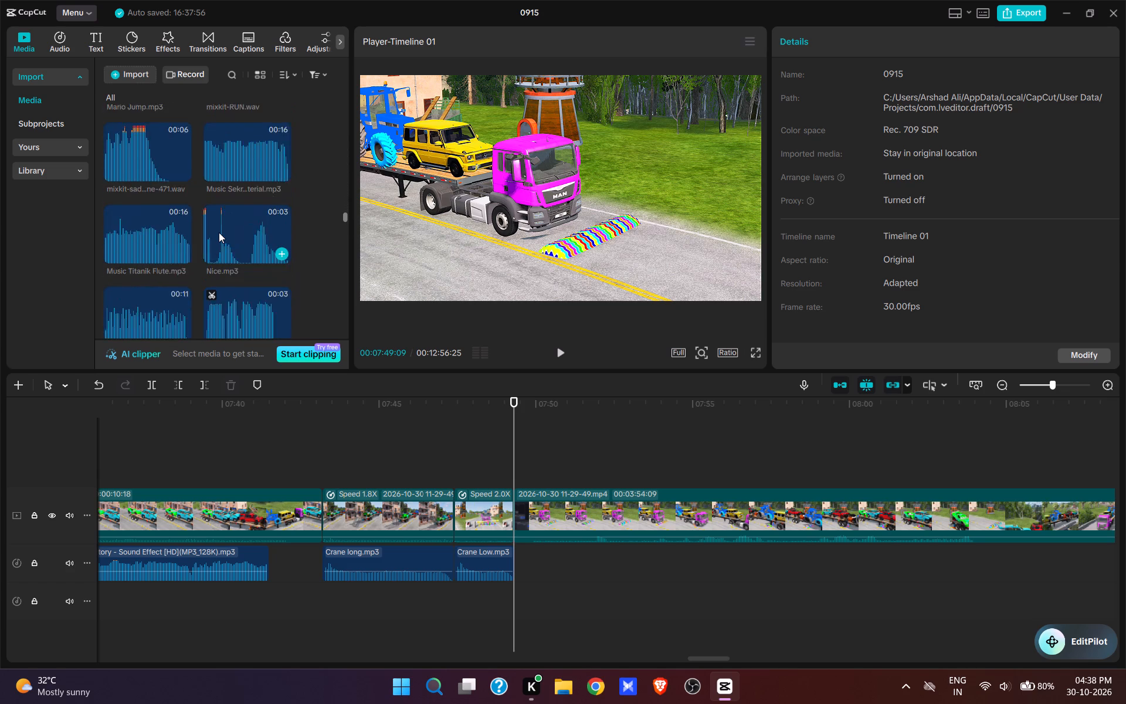
scroll(219, 232, down, 5)
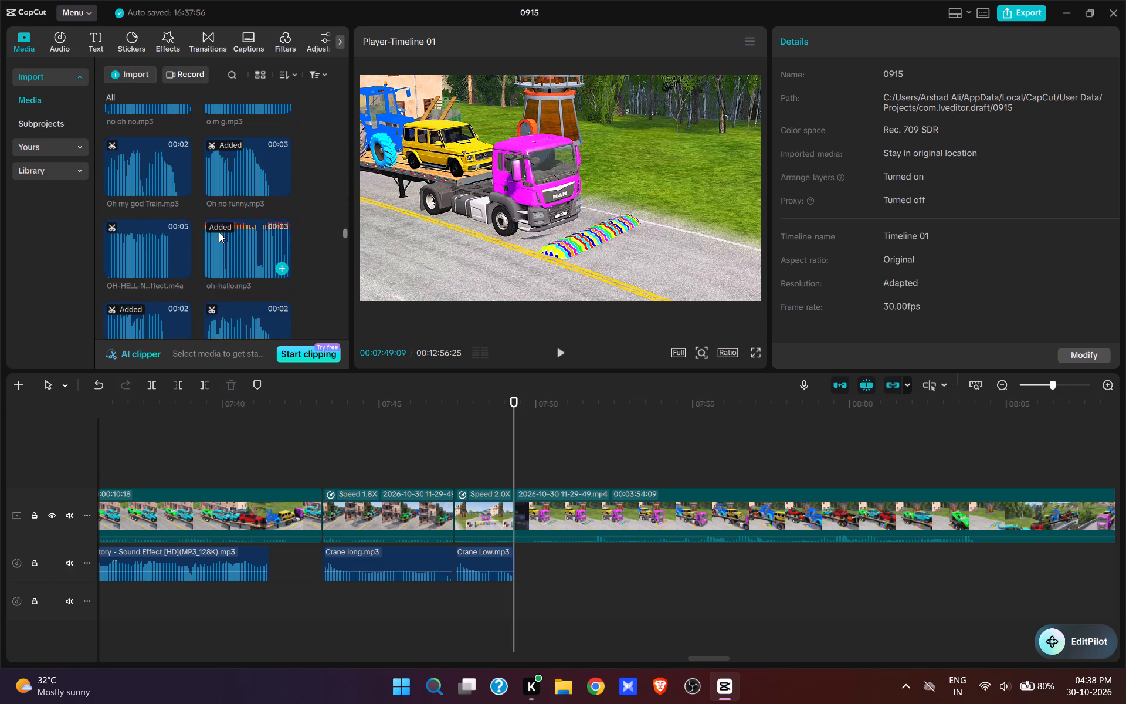
scroll(219, 232, down, 2)
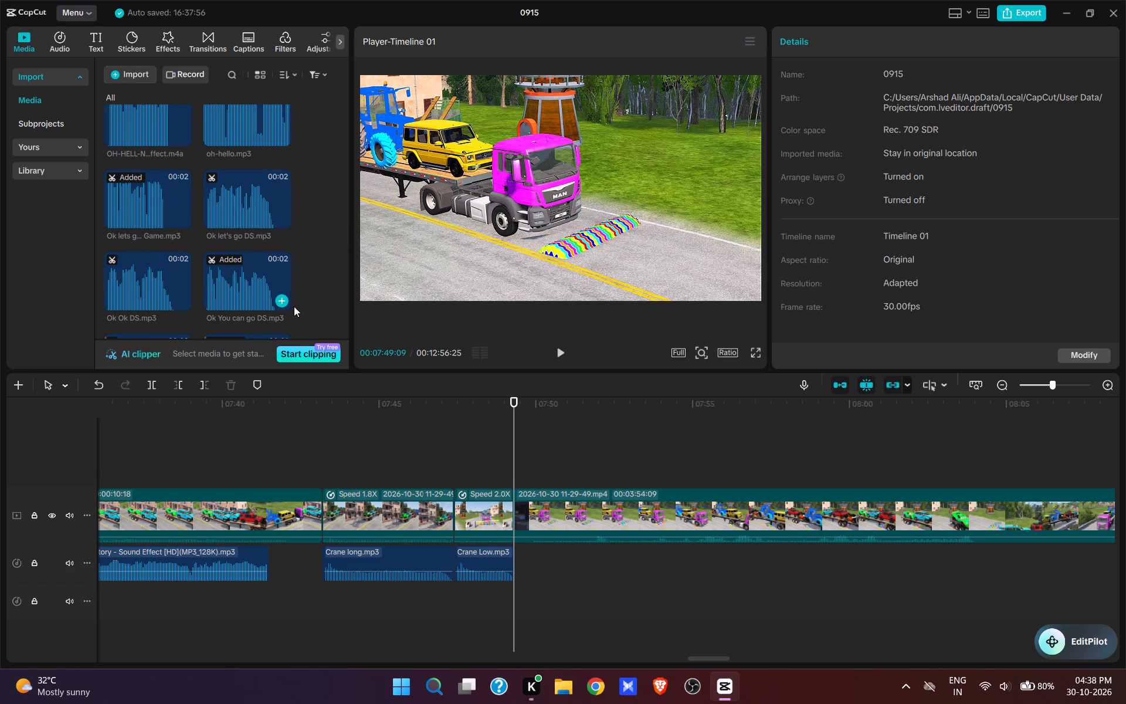
click(281, 301)
key(space)
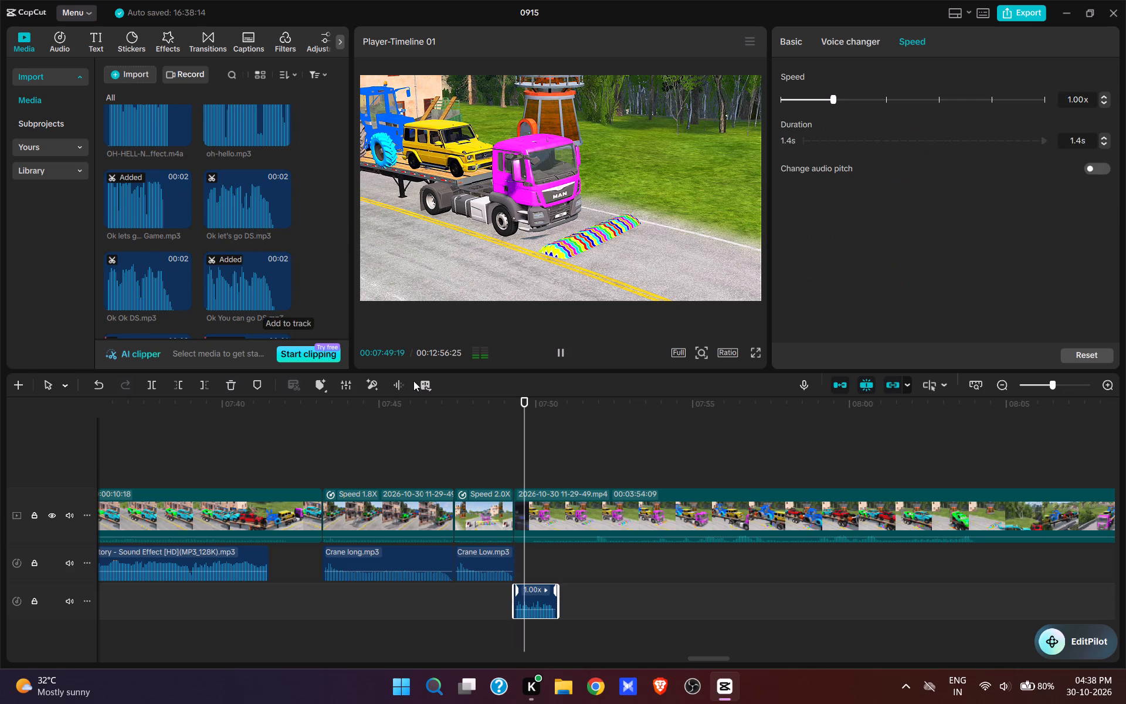
Trim the end of Crane Low.mp3 at 00:07:49:09, move Ok You can go DS.mp3 directly behind it on the same track, and play it.
key(space)
click(503, 457)
click(509, 463)
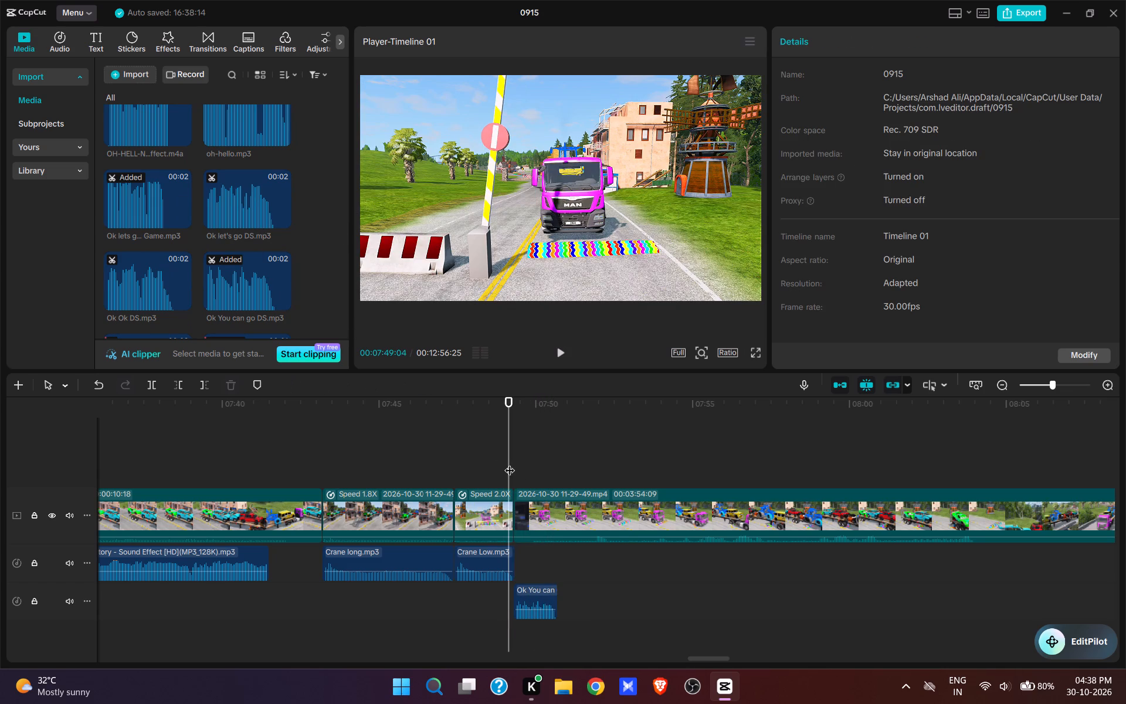
click(510, 463)
click(494, 566)
key(e)
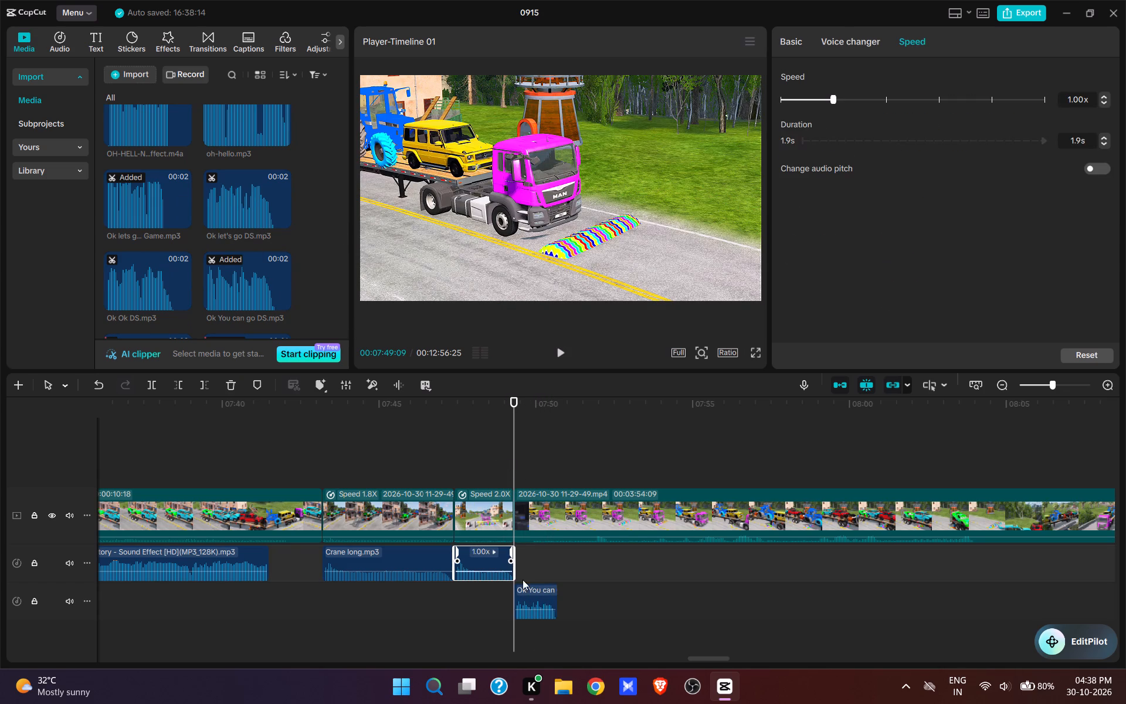
drag(531, 589, 529, 562)
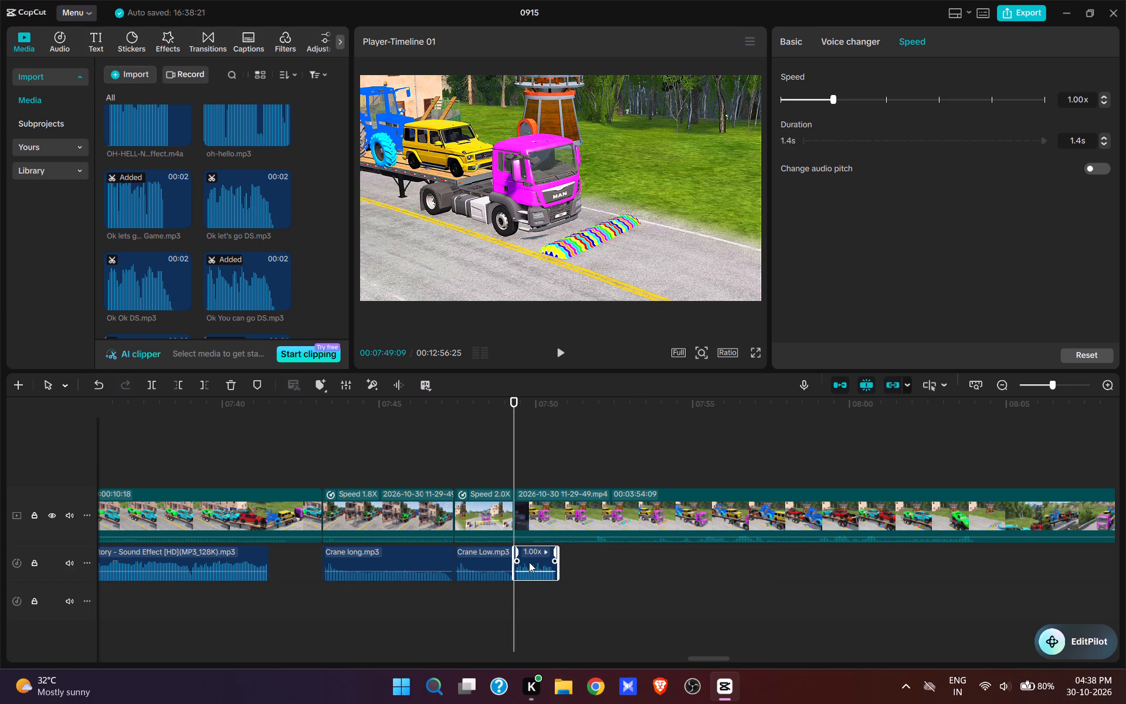
key(space)
key(space)
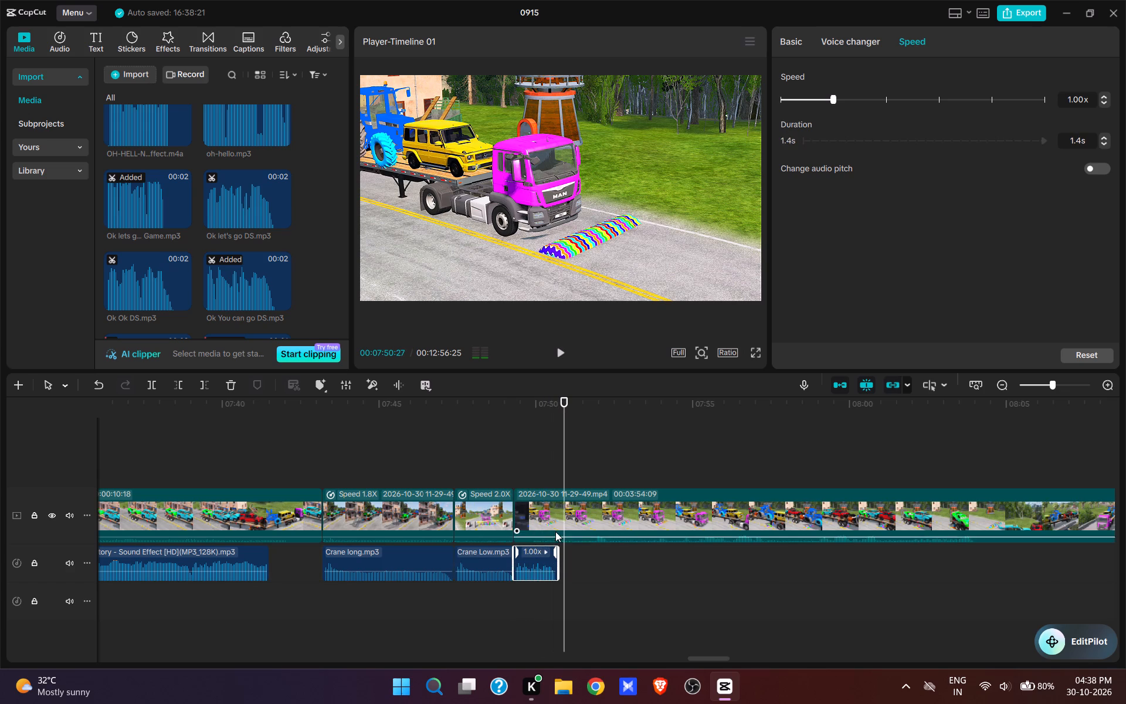
Find Horn Start.mp3 in the imported sounds and add it at 00:07:50:21, directly behind Ok You can go DS.mp3.
click(561, 459)
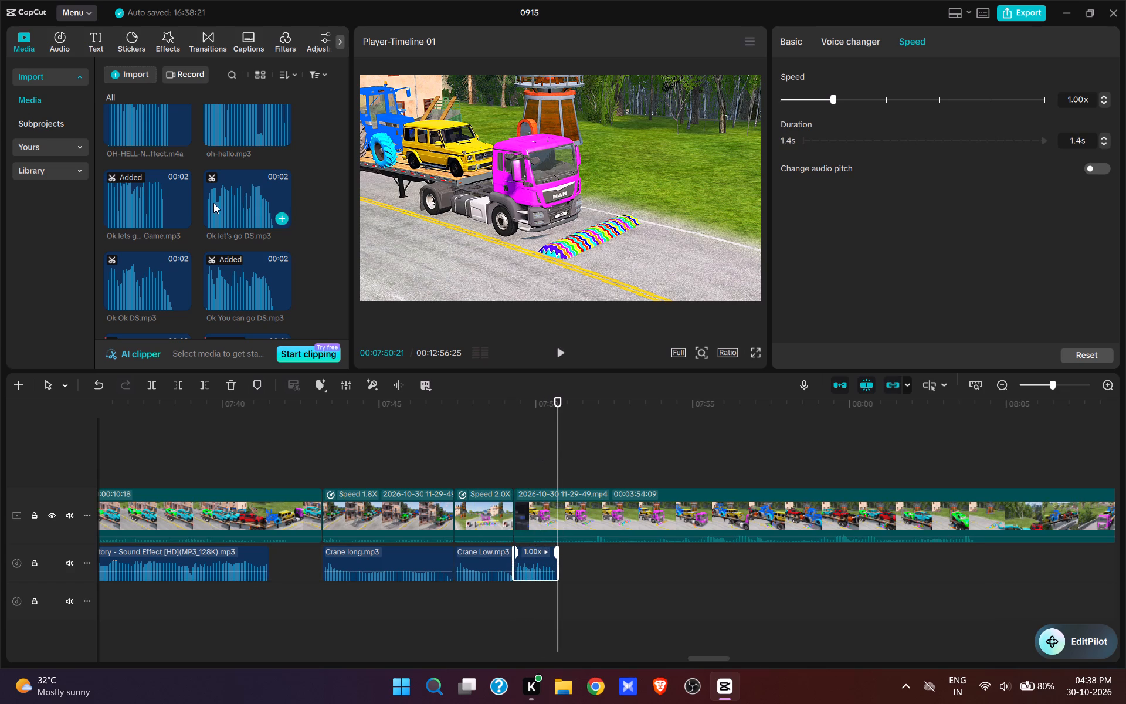
scroll(213, 203, down, 6)
scroll(213, 204, up, 9)
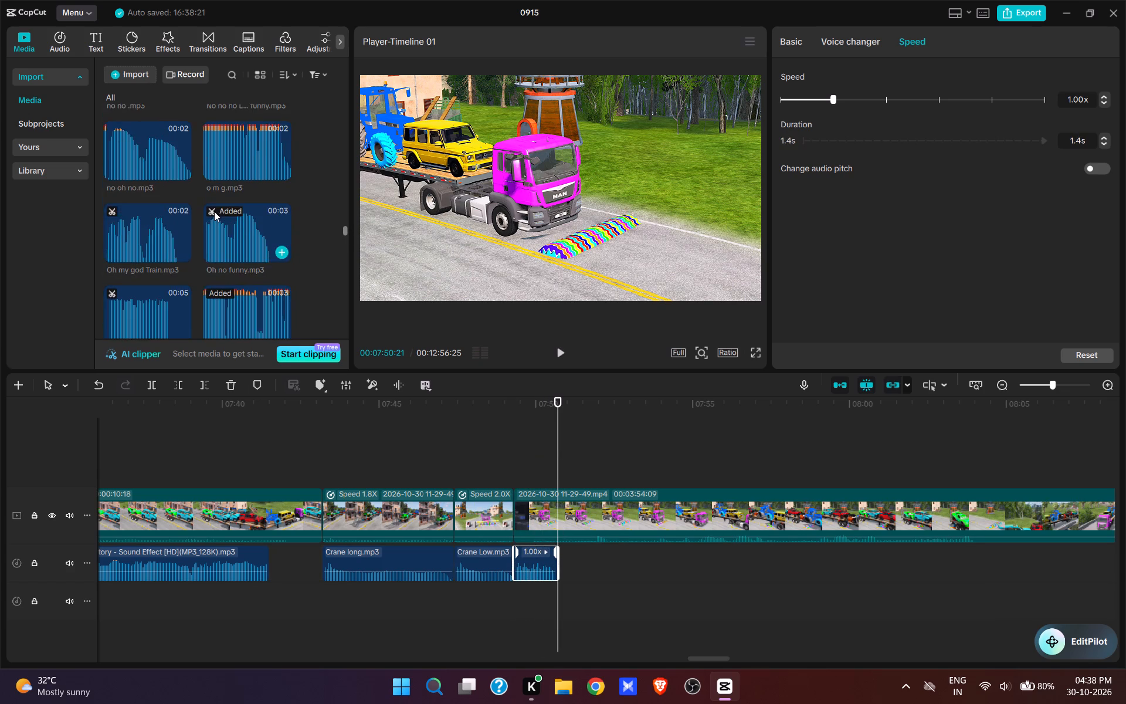
scroll(214, 211, up, 8)
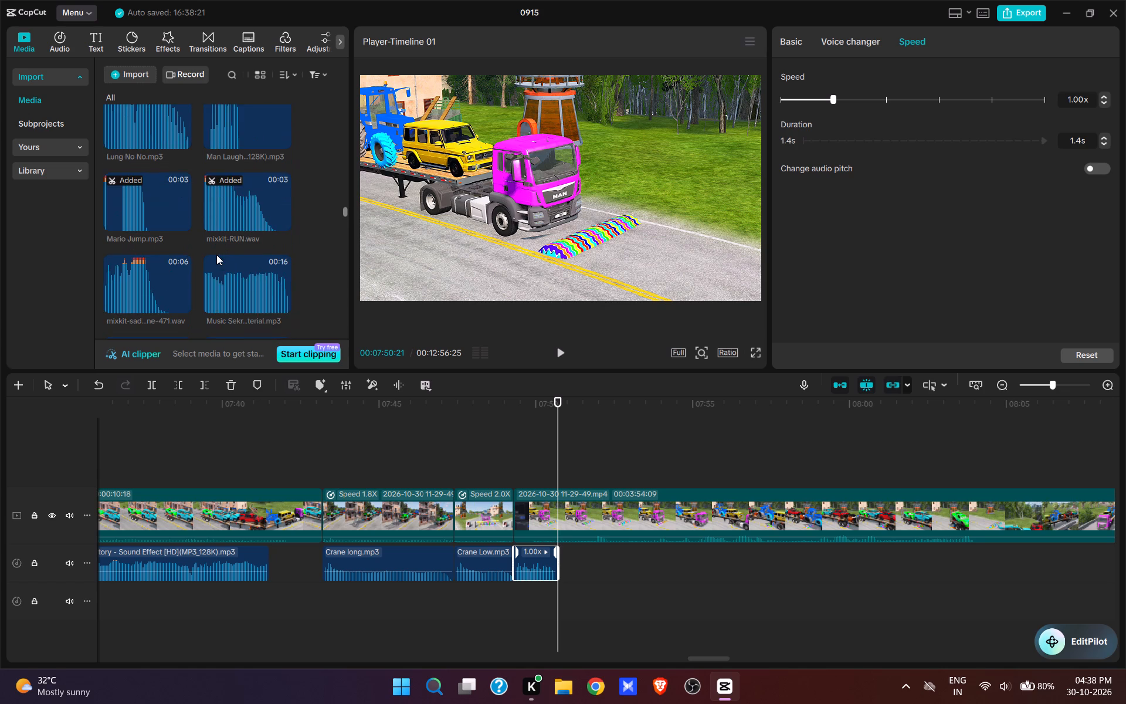
scroll(216, 255, up, 6)
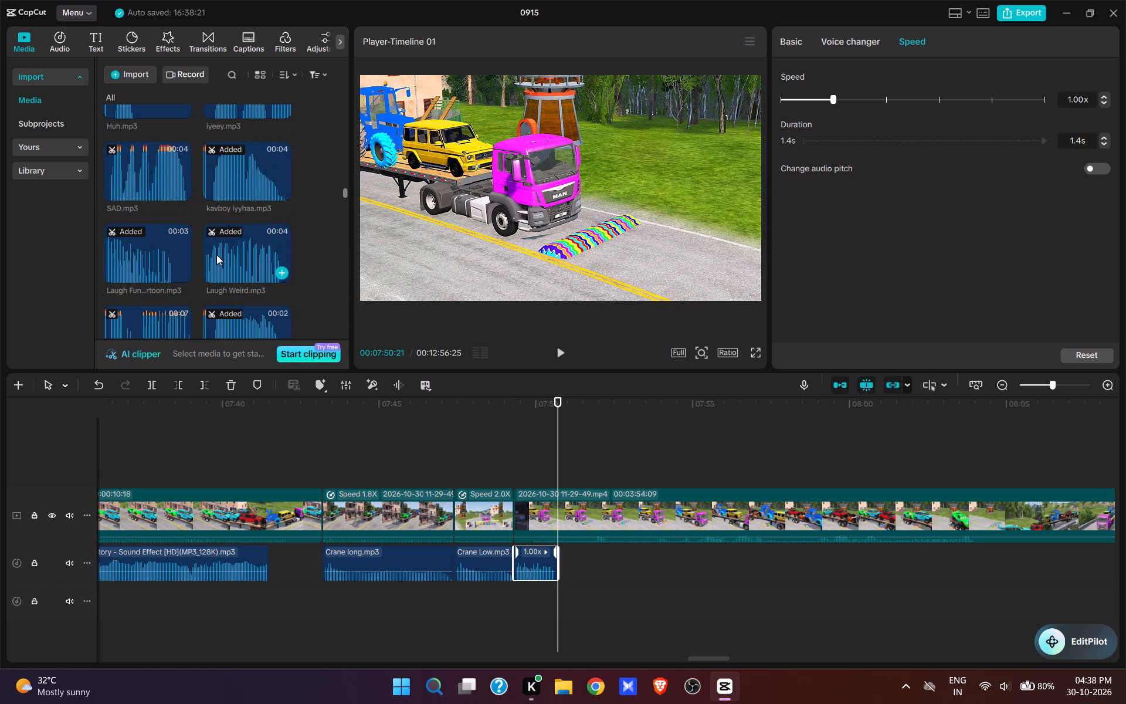
scroll(216, 255, up, 1)
scroll(151, 245, up, 2)
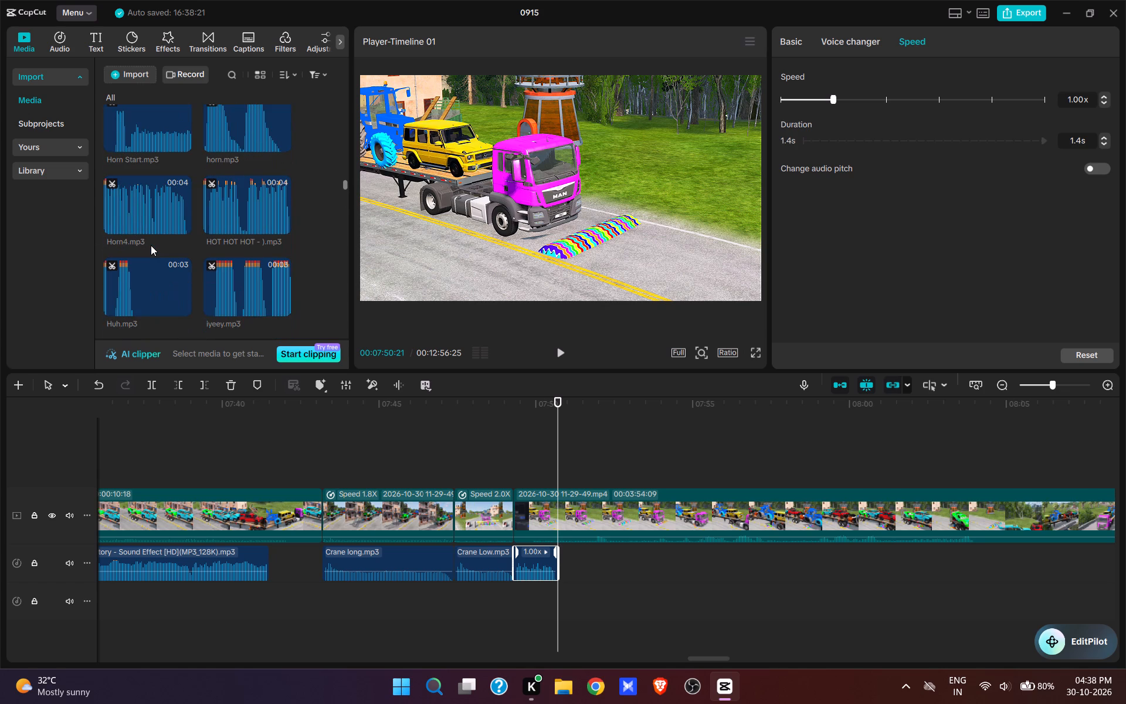
scroll(151, 245, up, 1)
click(155, 213)
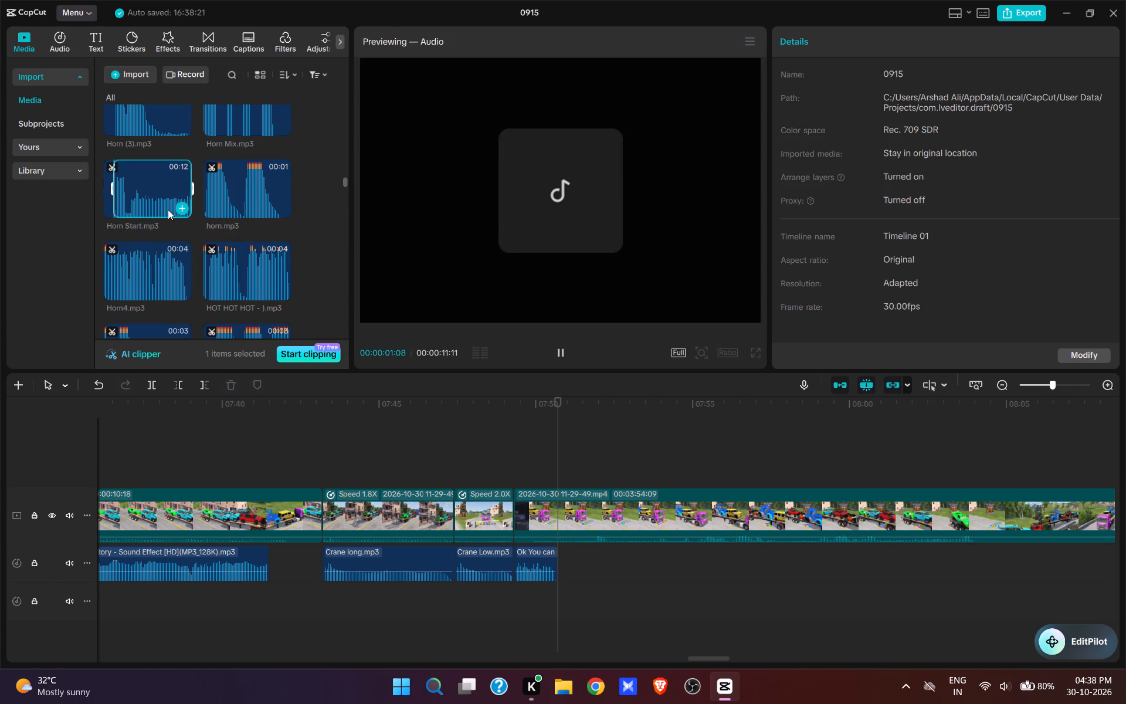
click(181, 209)
Play Horn Start.mp3 and trim its end at 00:07:52:10, as the truck starts moving towards the speed bump.
click(562, 354)
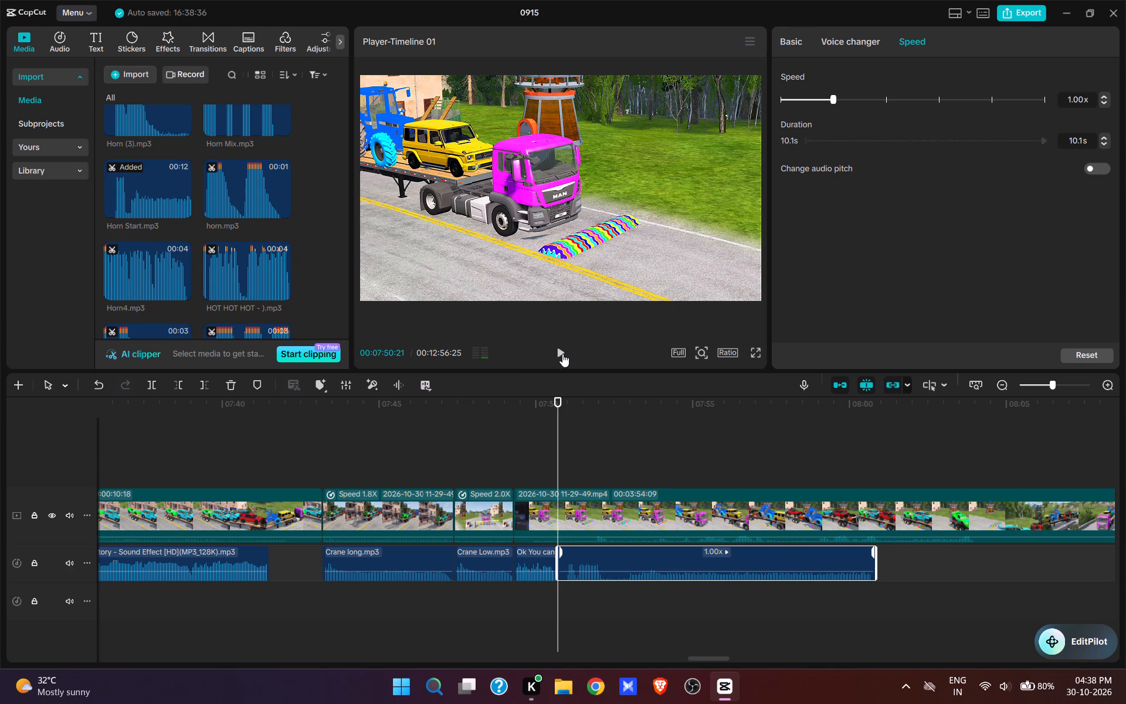
key(space)
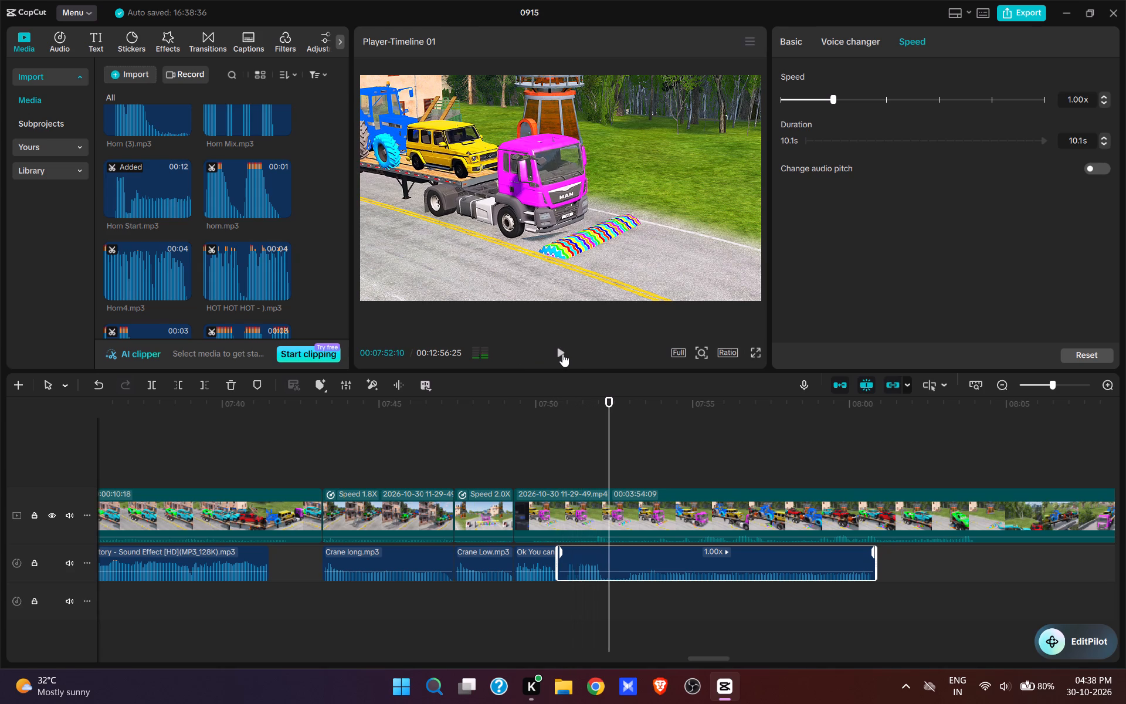
key(e)
Find Mario Jump.mp3 and add it at 00:07:53:25, where the truck's front wheels reach the speed bump, then play it.
key(space)
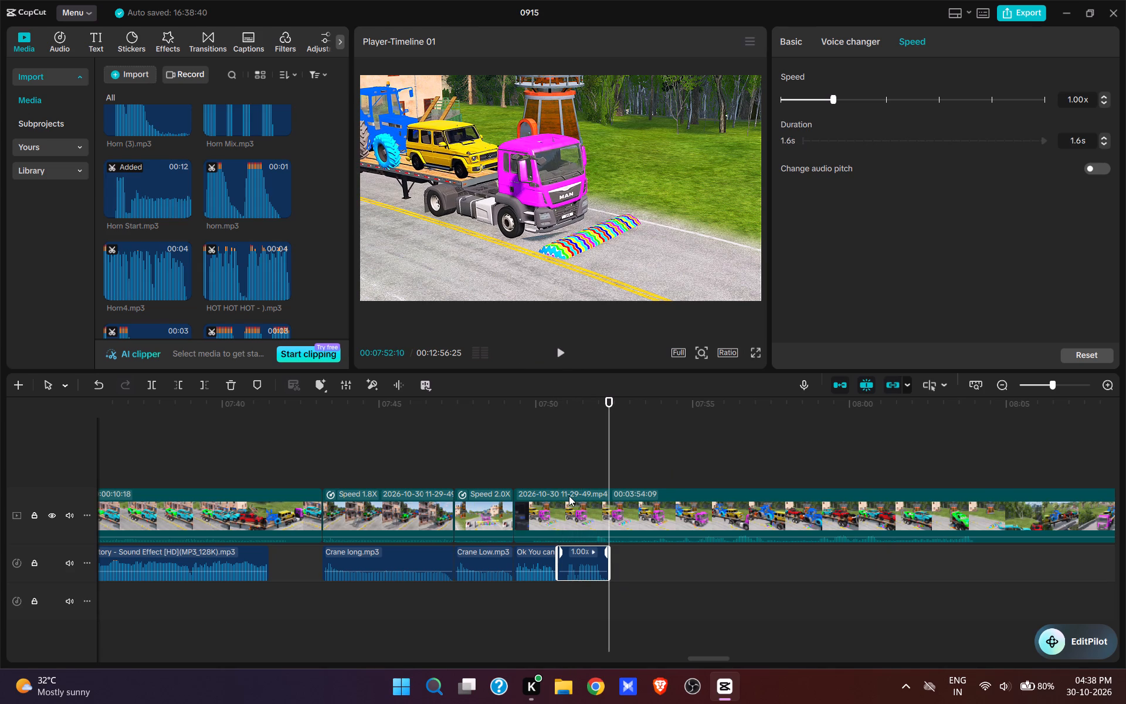
key(space)
key(space)
key(space)
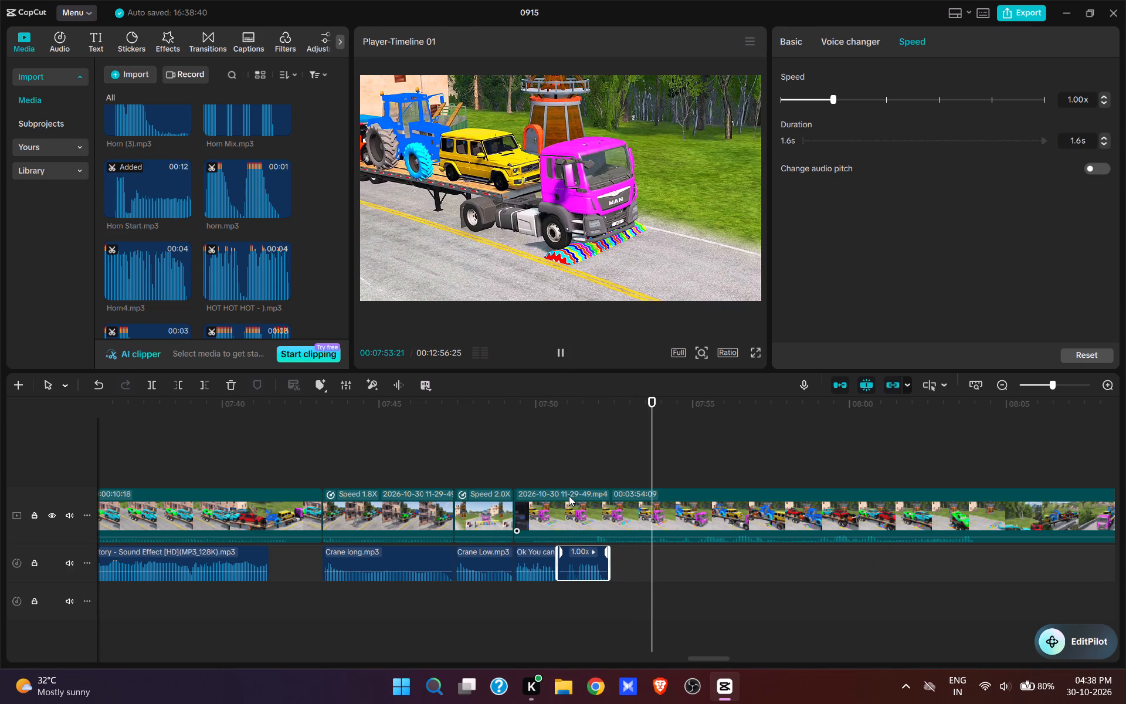
scroll(194, 269, up, 5)
scroll(194, 266, down, 3)
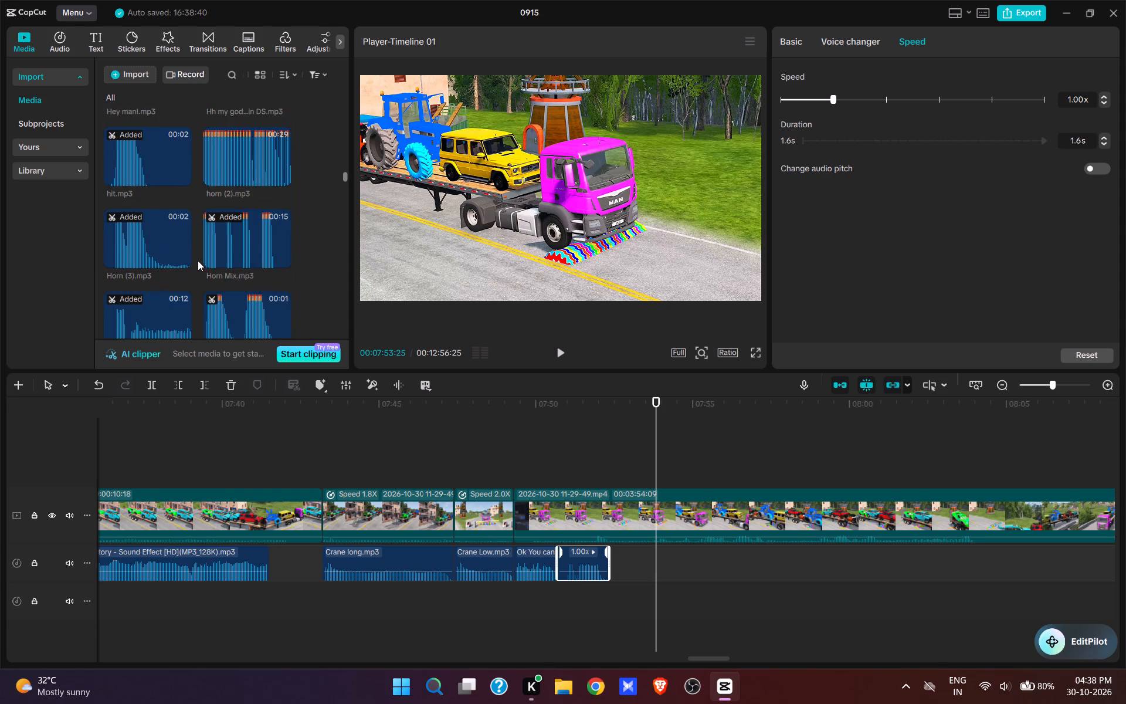
scroll(198, 260, down, 10)
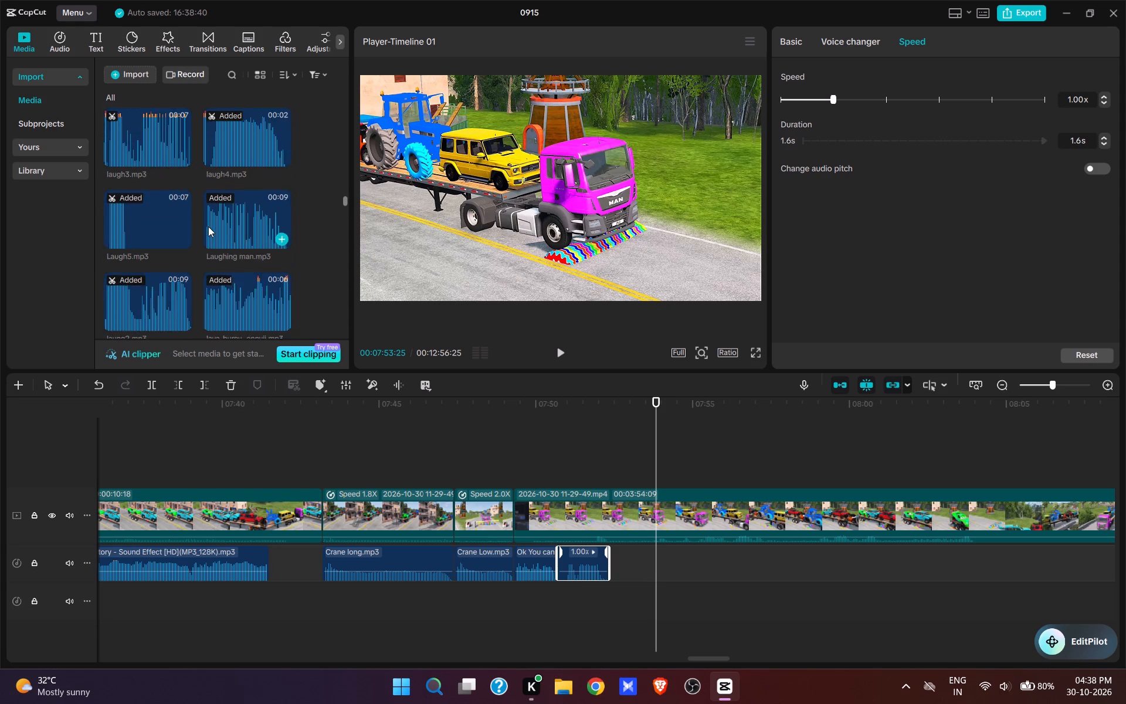
scroll(206, 216, down, 5)
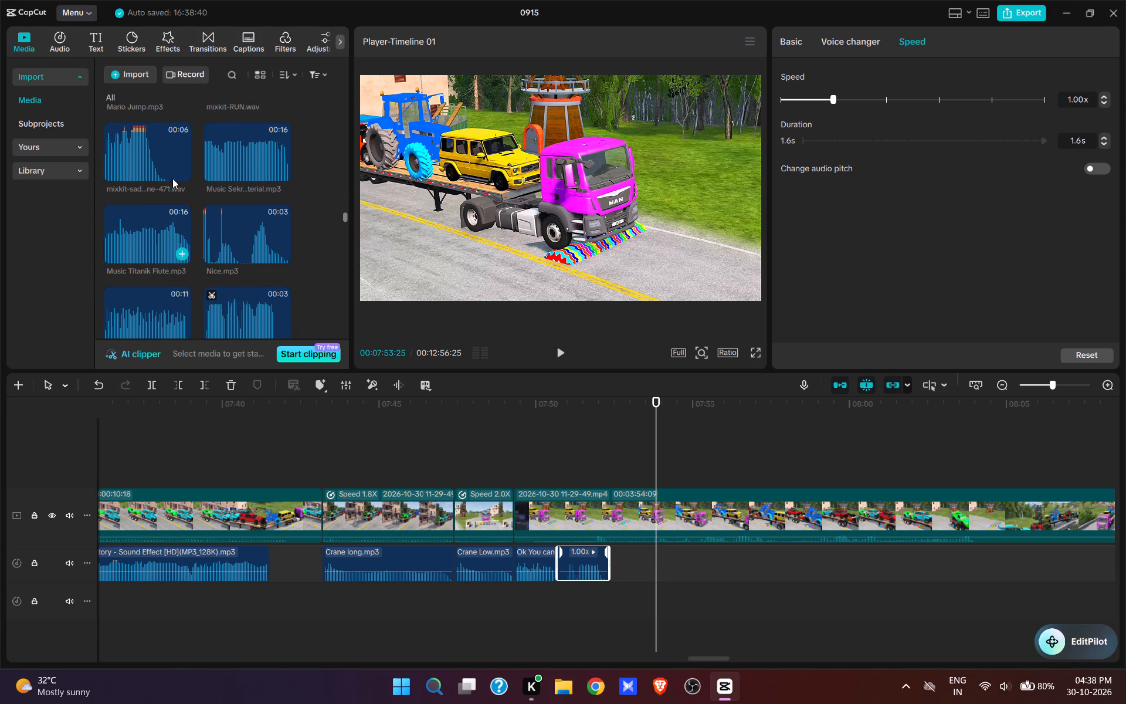
scroll(175, 231, up, 1)
click(187, 153)
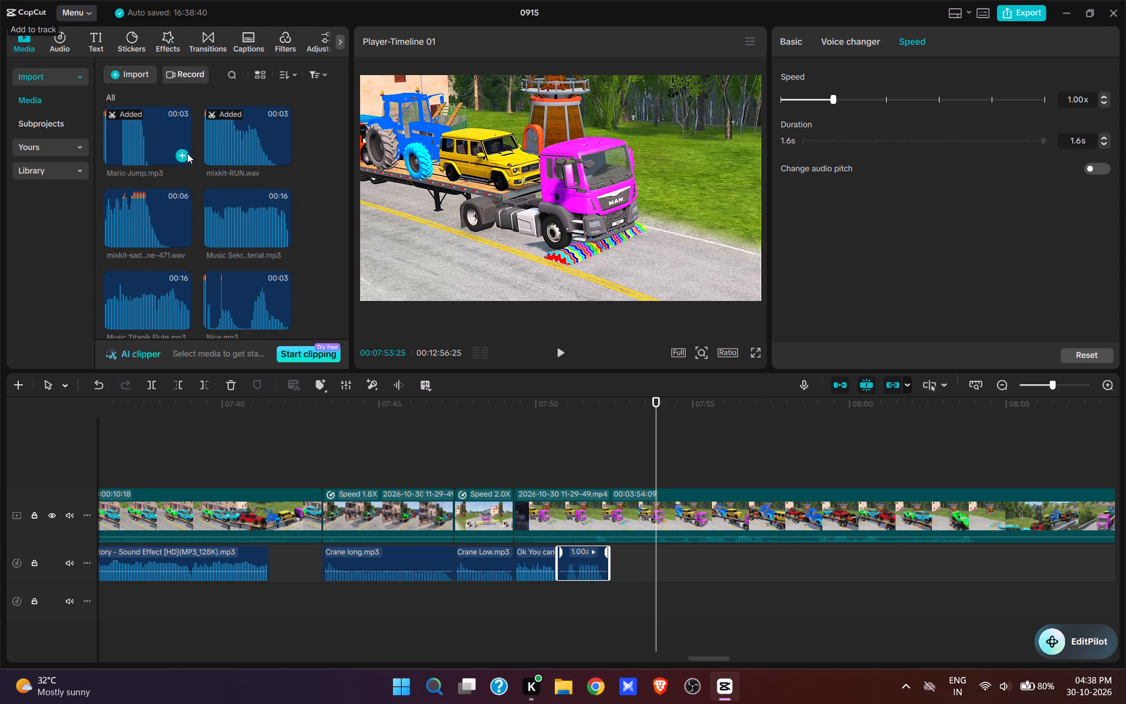
key(space)
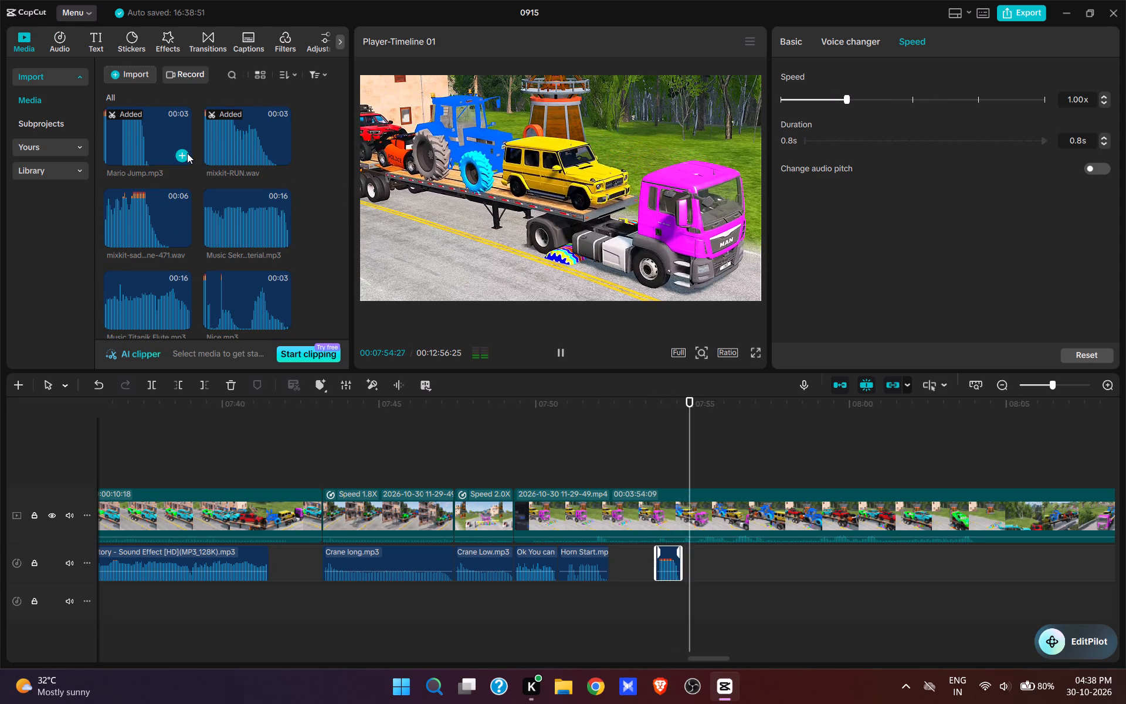
Add Mario Jump.mp3 two more times, at about 00:07:55 and 00:07:59, as the next axles cross the speed bump.
key(space)
click(187, 153)
key(space)
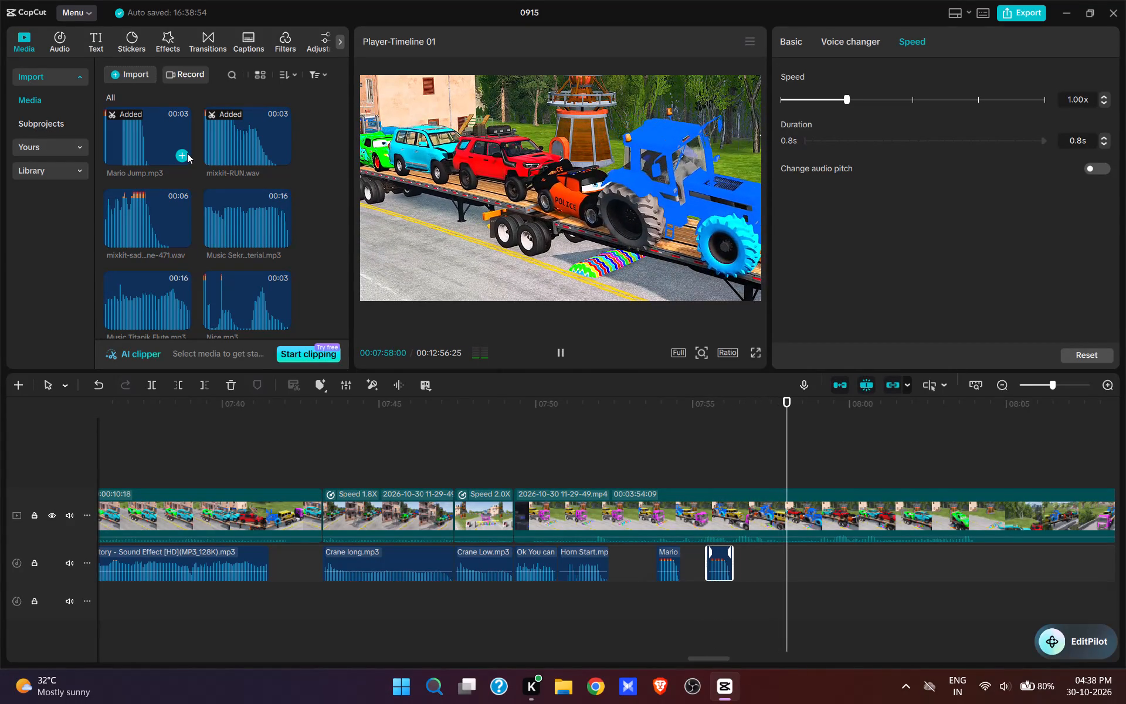
key(space)
click(187, 153)
key(space)
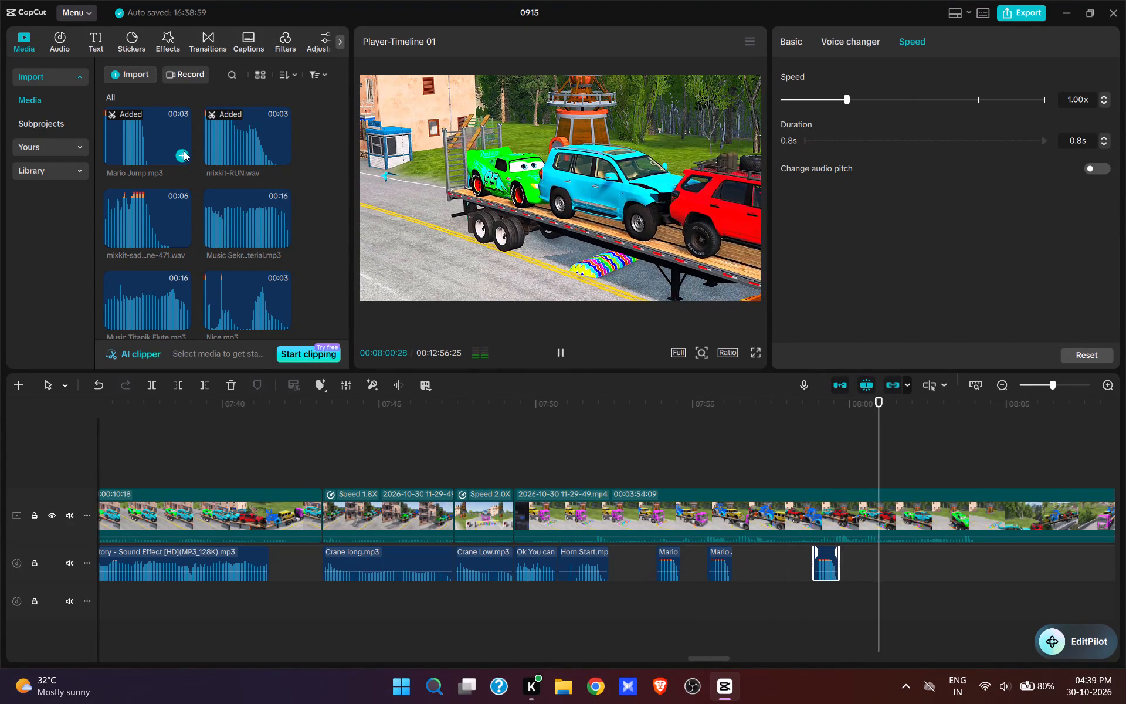
Add another Mario Jump.mp3 at 00:08:01:28, where the trailer's rear wheels cross the speed bump, and play it.
key(space)
key(space)
key(space)
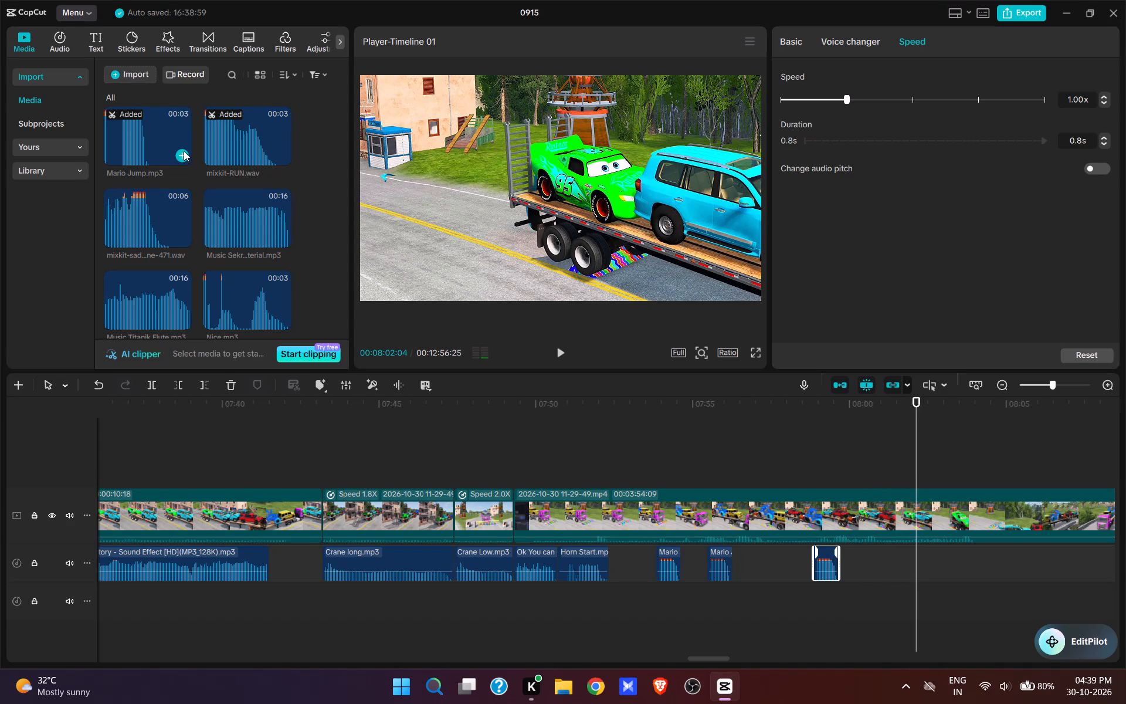
click(910, 472)
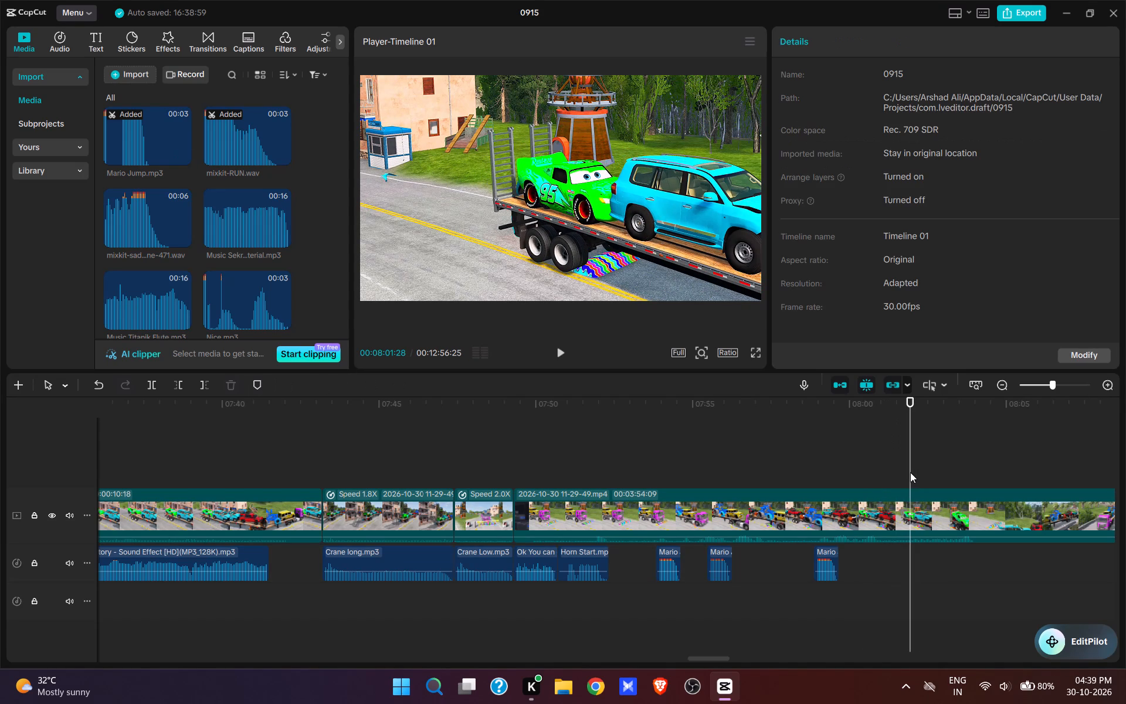
click(185, 152)
key(space)
key(space)
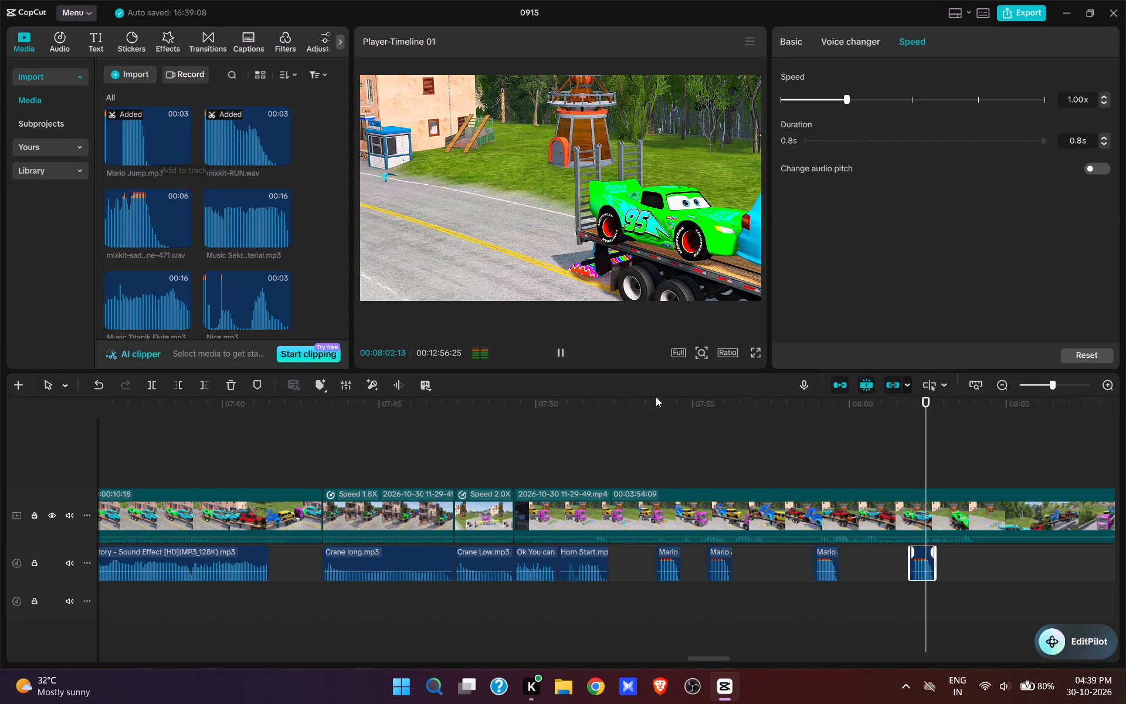
Remove the footage from 00:08:03:16 to 00:08:43:16, up to the side view of the truck driving onto the bridge.
key(space)
key(space)
key(space)
key(space)
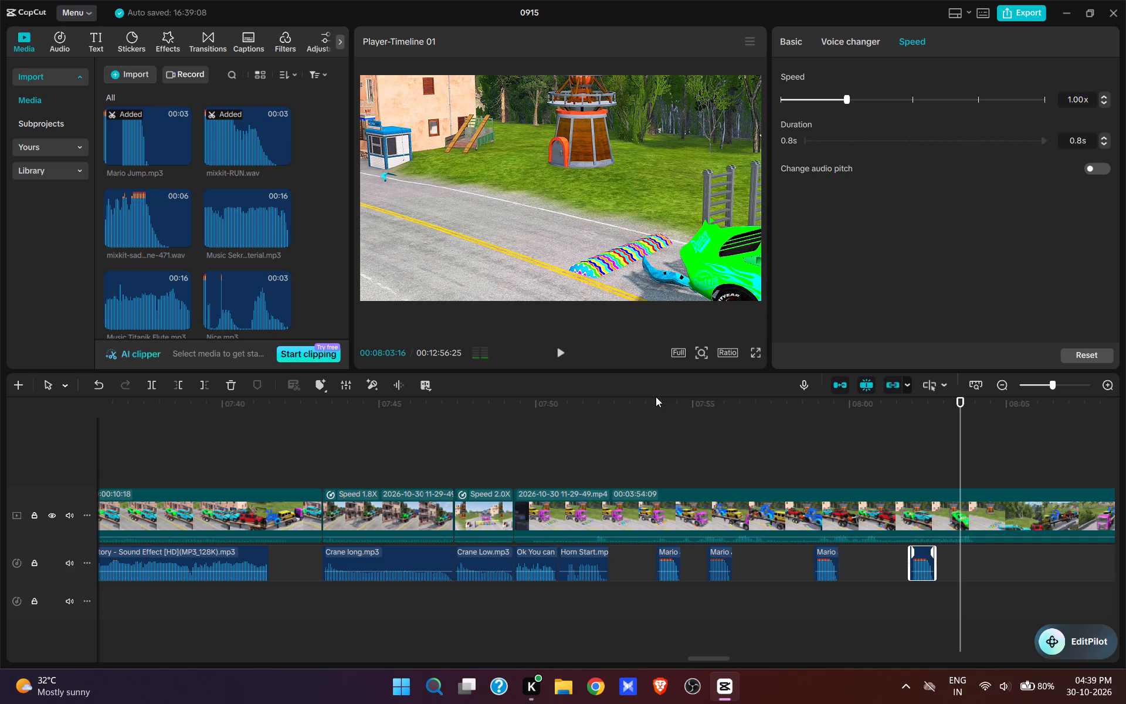
text(w)
drag(835, 512, 748, 551)
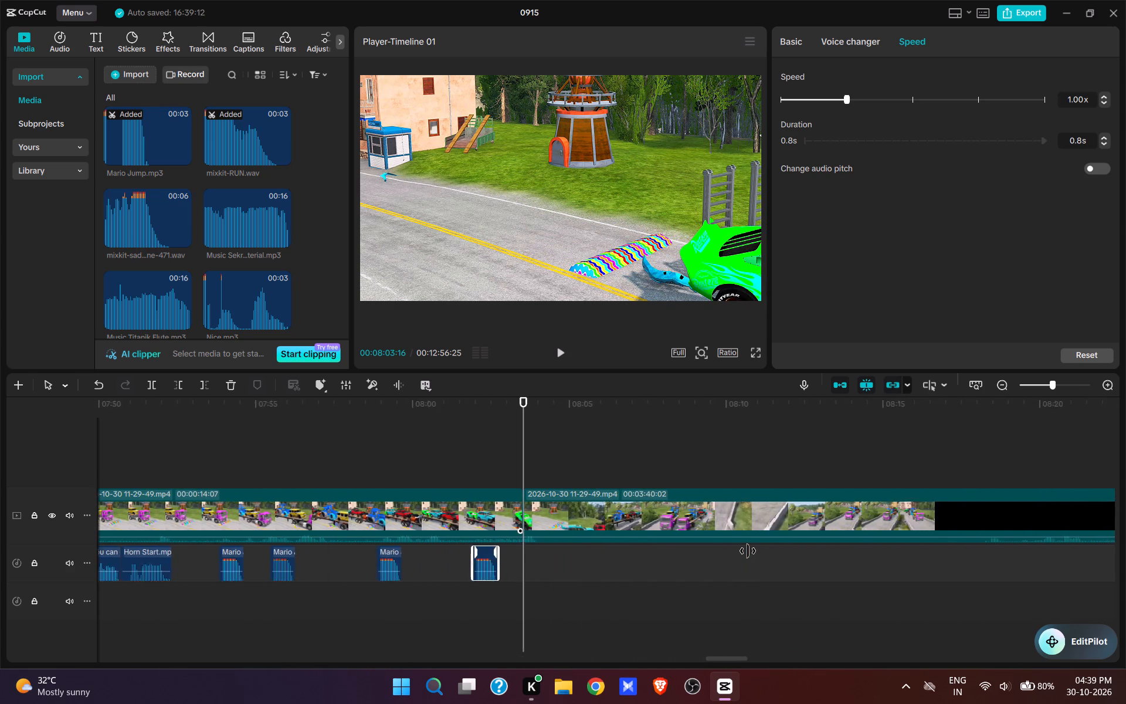
drag(748, 551, 747, 551)
click(859, 478)
click(822, 470)
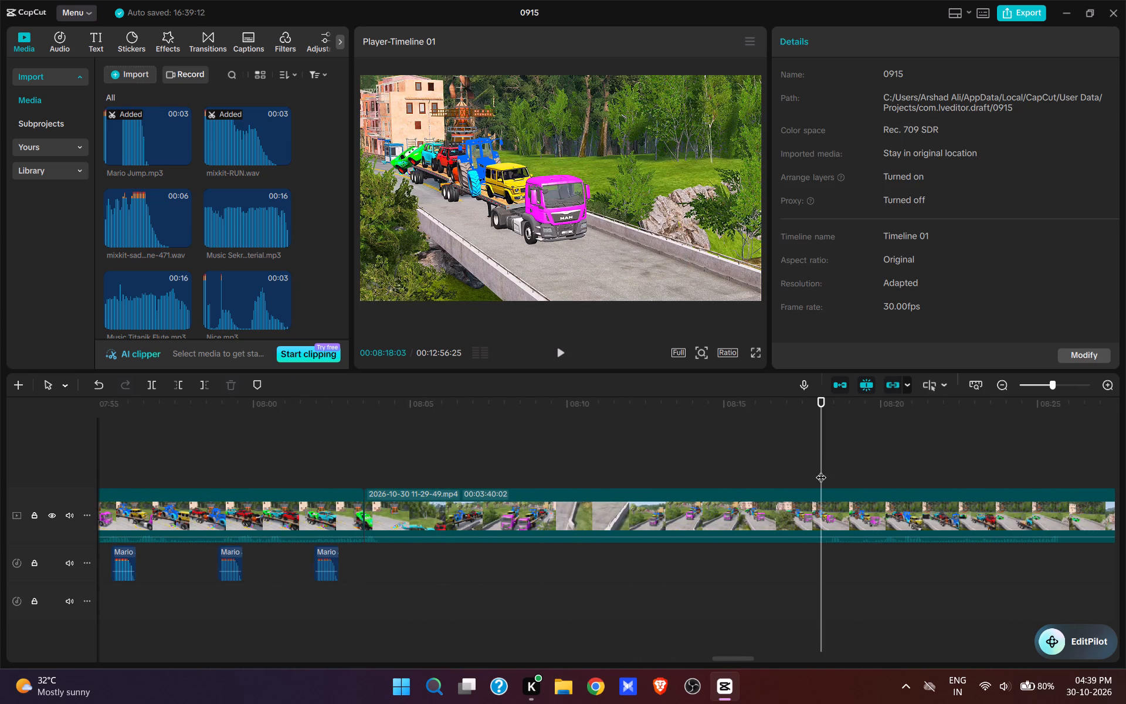
drag(830, 470, 822, 554)
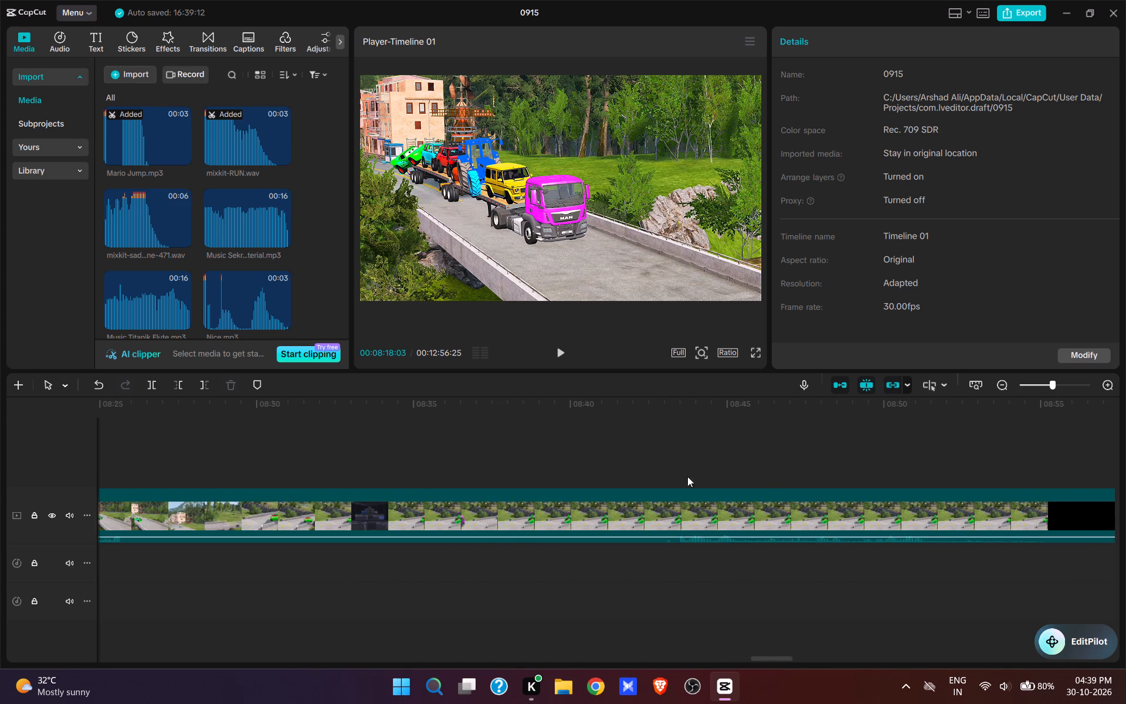
click(652, 456)
key(space)
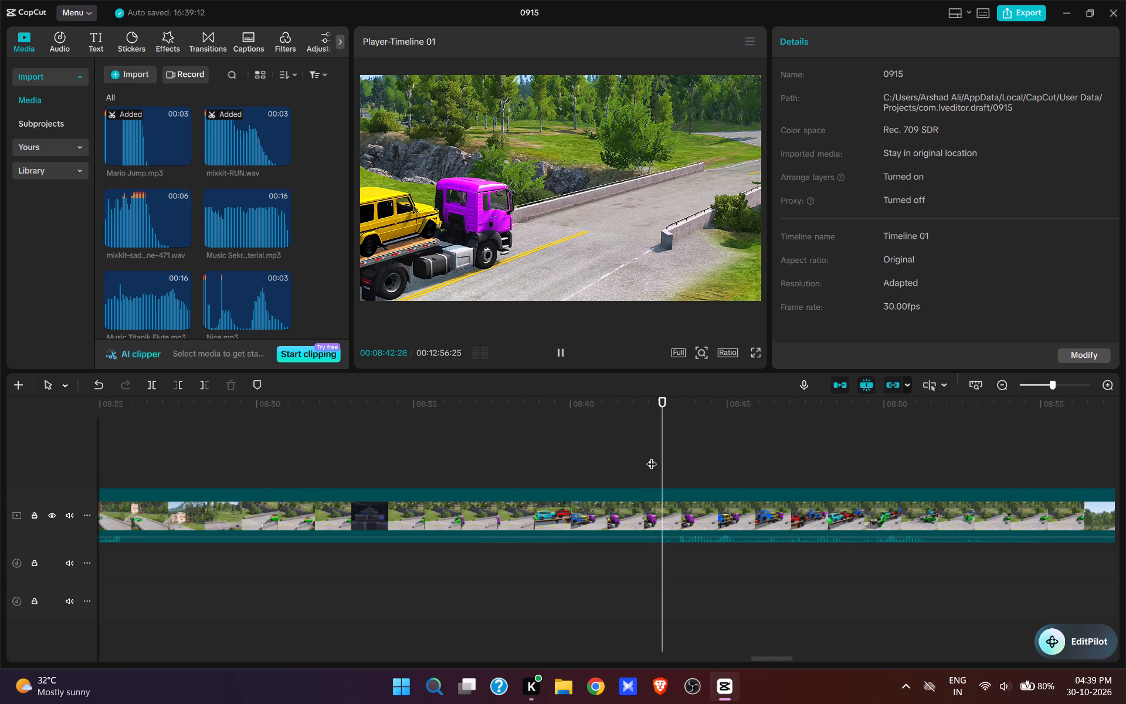
key(space)
key(q)
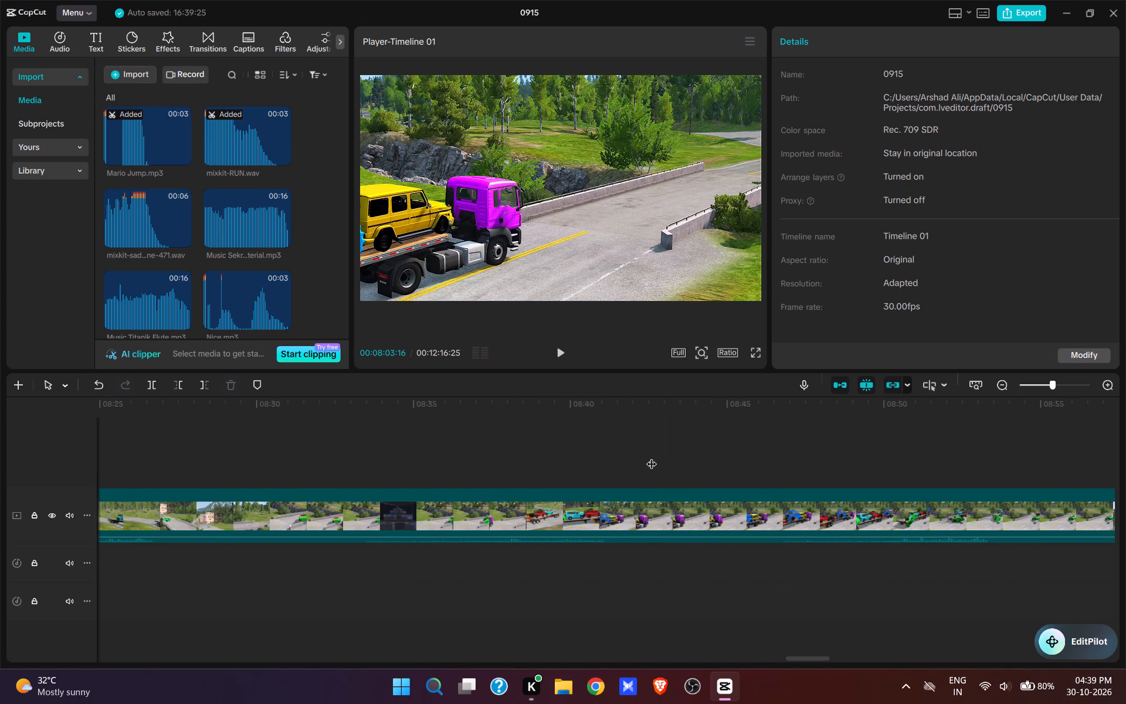
Find Horn4.mp3 in the imported sounds, add it at 00:08:03:16 under the truck's approach to the bridge, and play it.
scroll(250, 202, down, 12)
scroll(251, 218, up, 5)
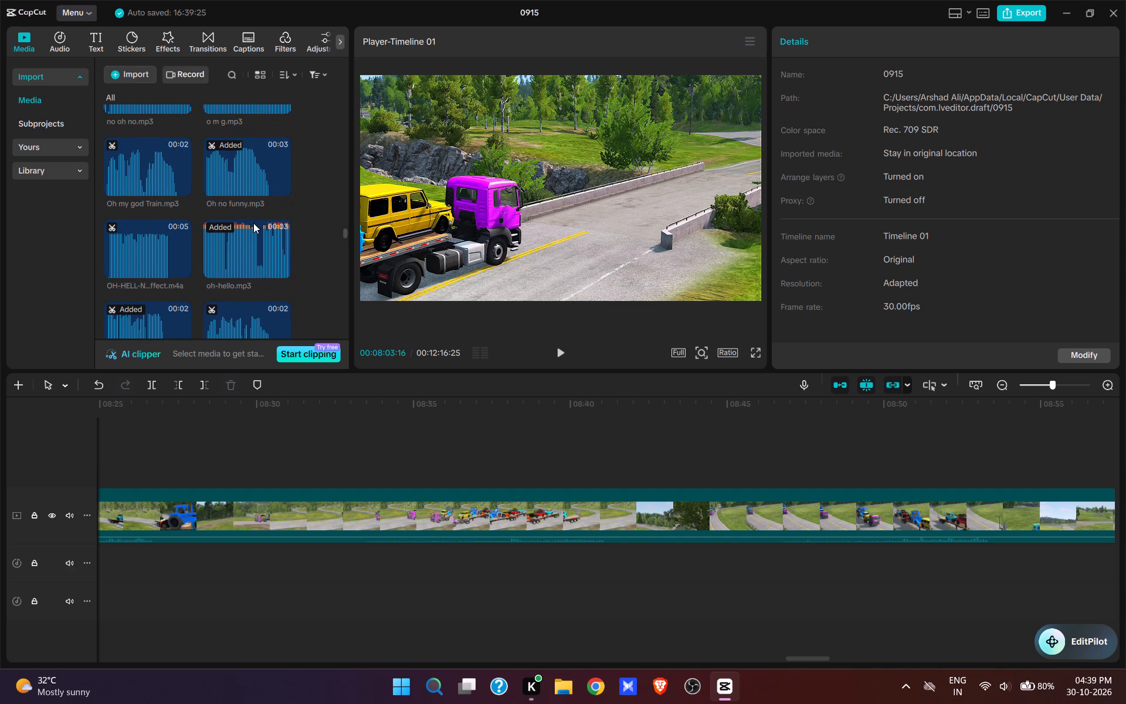
scroll(253, 223, up, 2)
scroll(253, 225, down, 3)
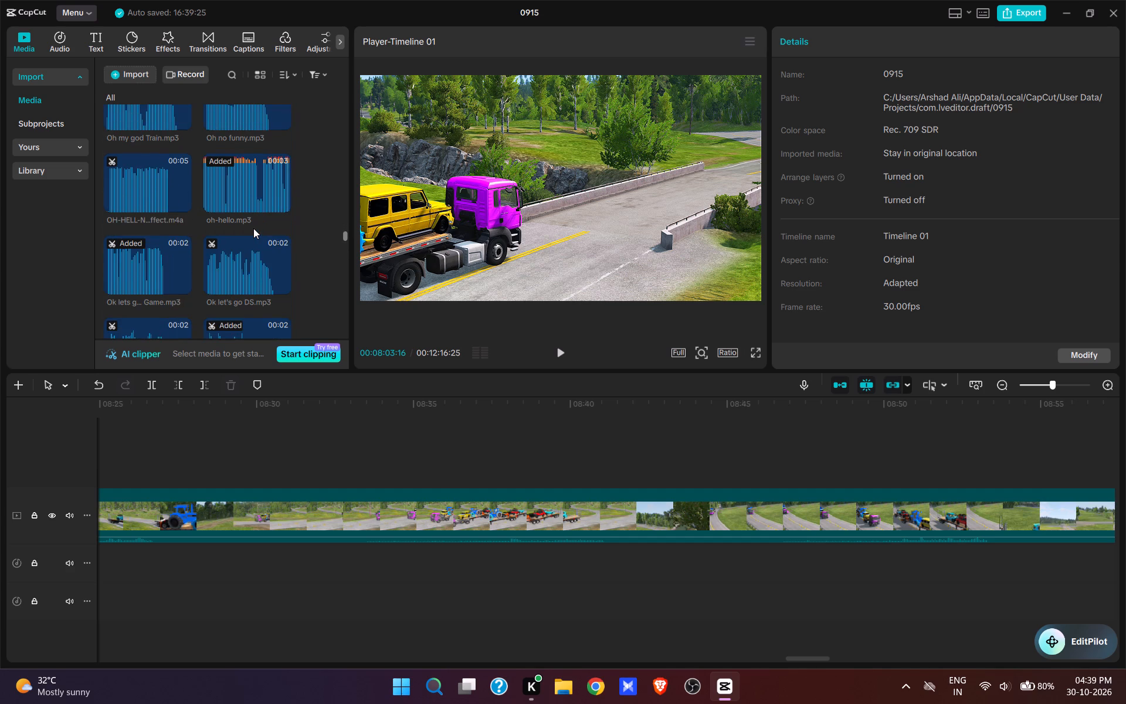
scroll(253, 228, down, 1)
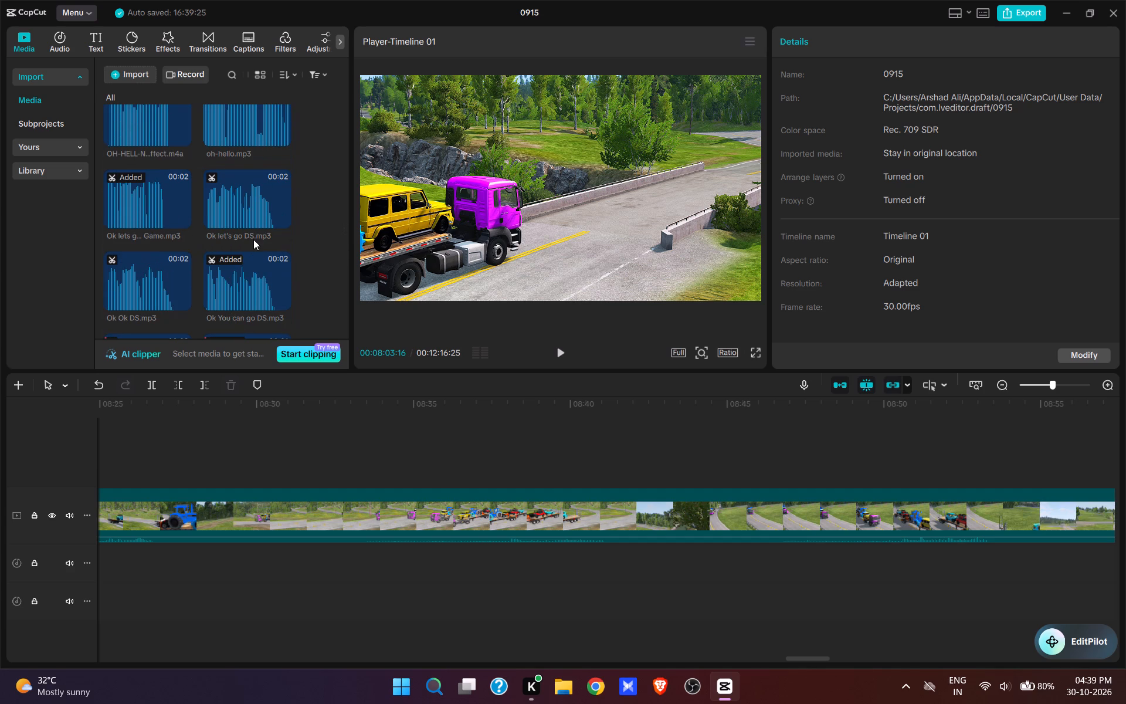
scroll(253, 239, up, 13)
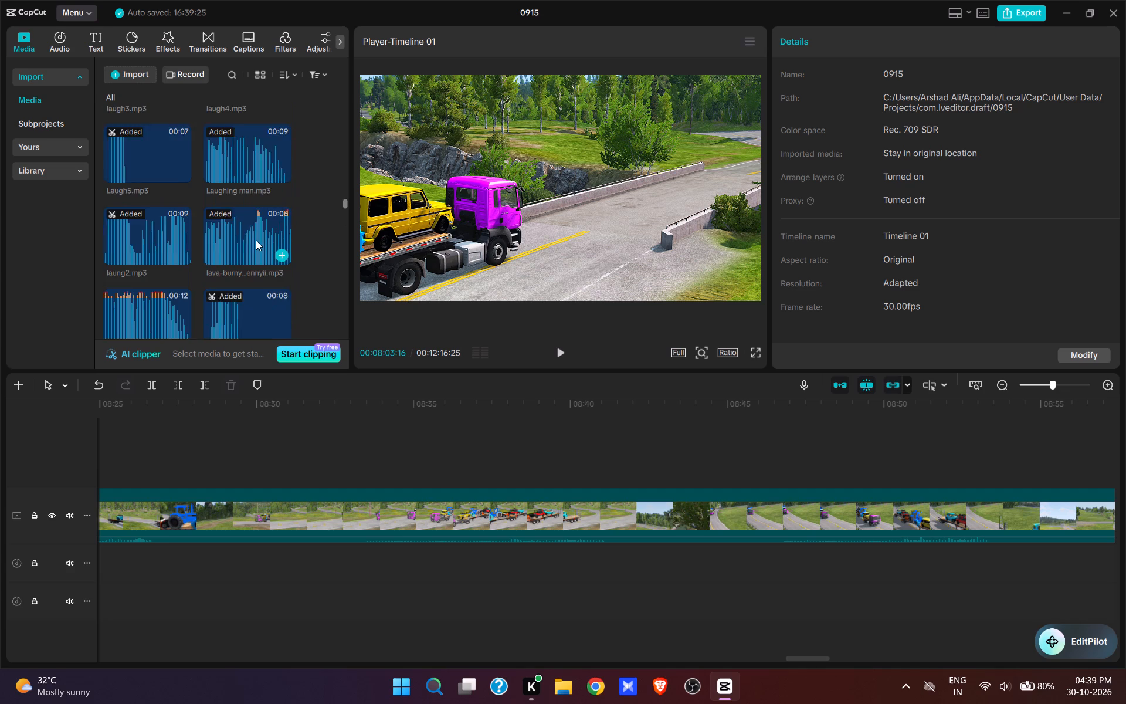
scroll(256, 240, up, 6)
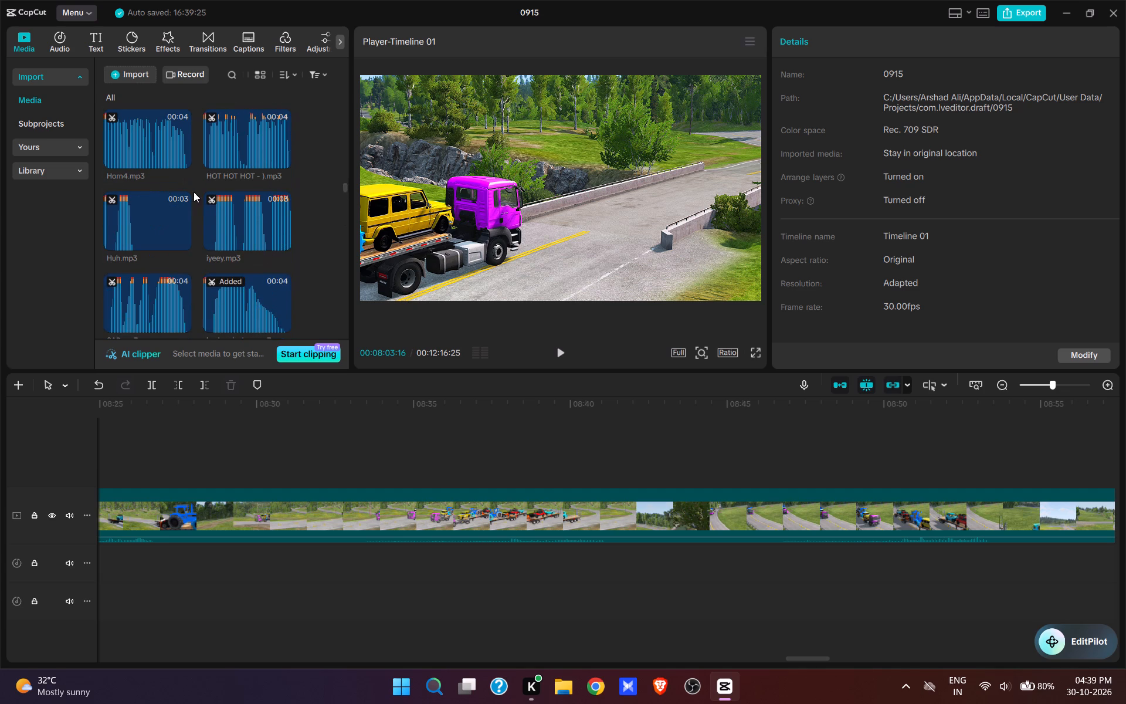
click(184, 159)
key(space)
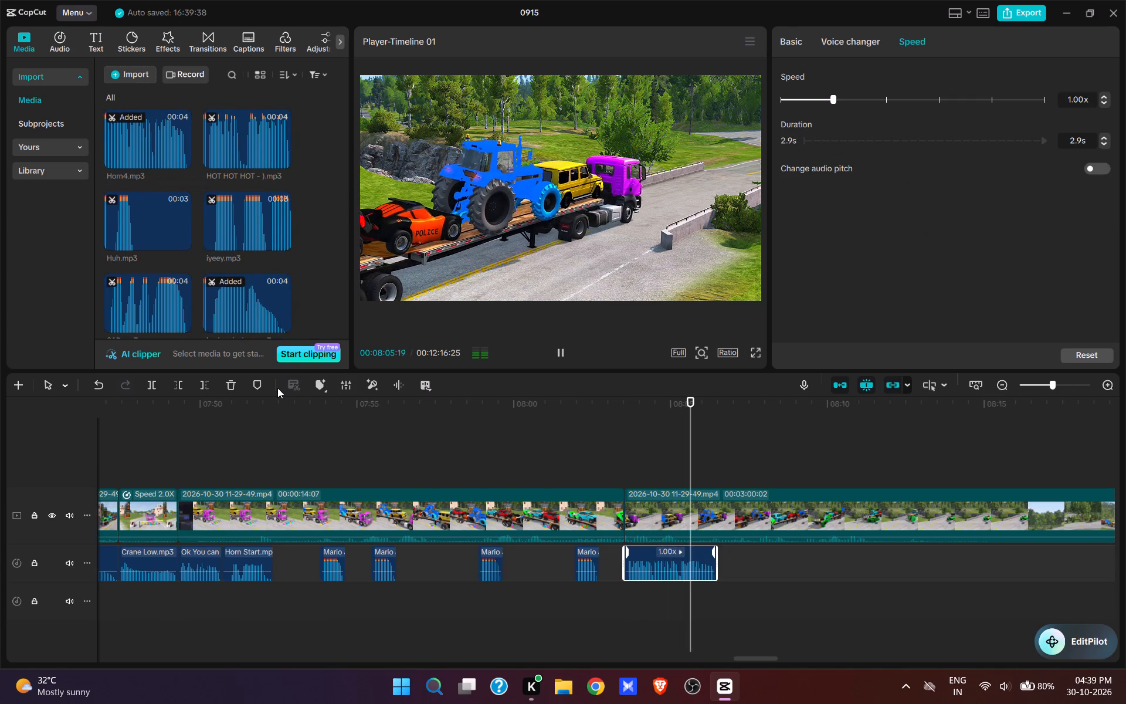
key(space)
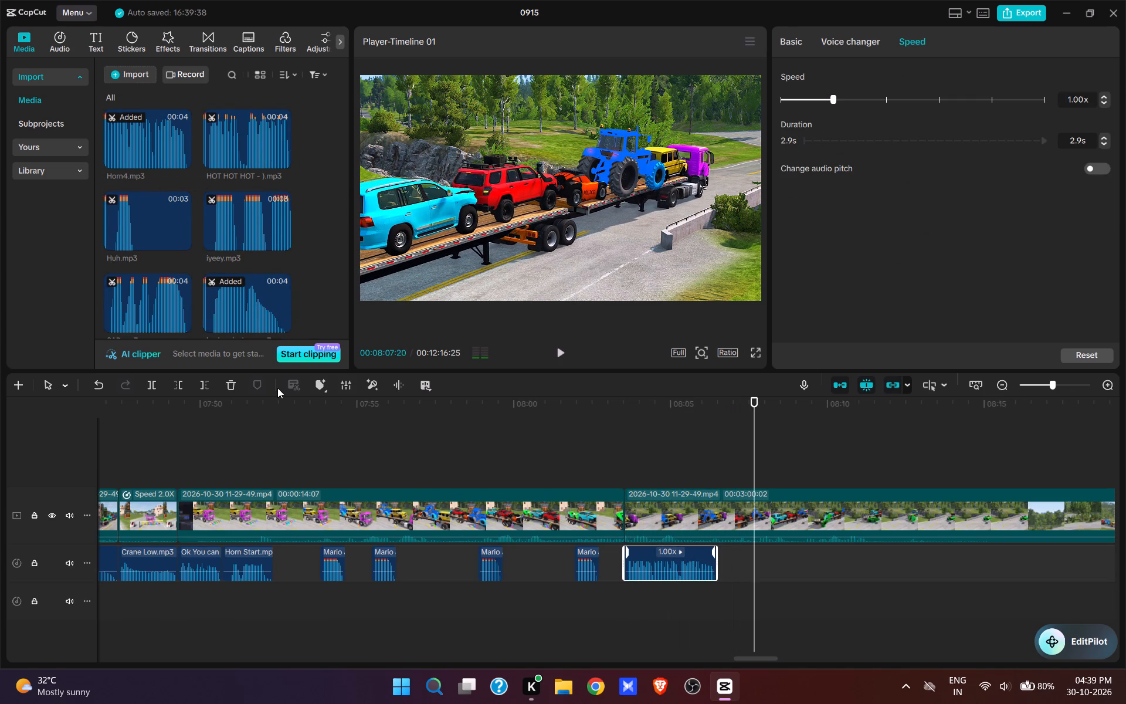
Find no no .mp3 in the imported sounds, add it at 00:08:08:18 where the green car falls off the trailer, and play it.
key(space)
key(space)
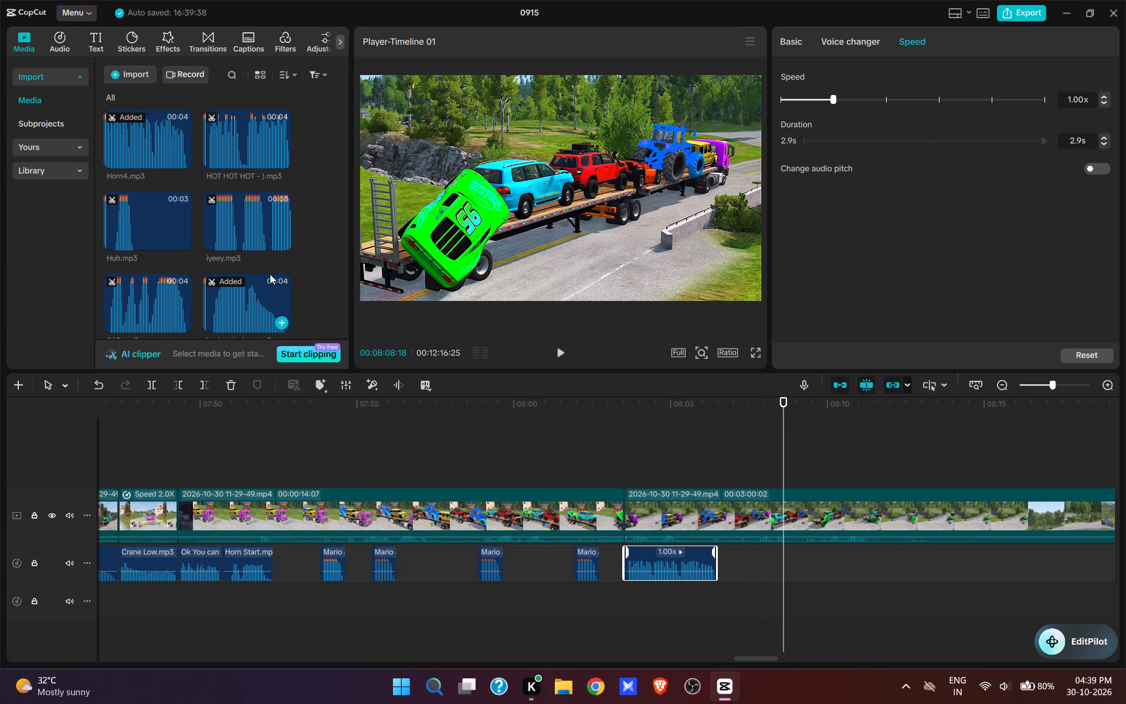
scroll(270, 274, up, 3)
scroll(270, 277, down, 5)
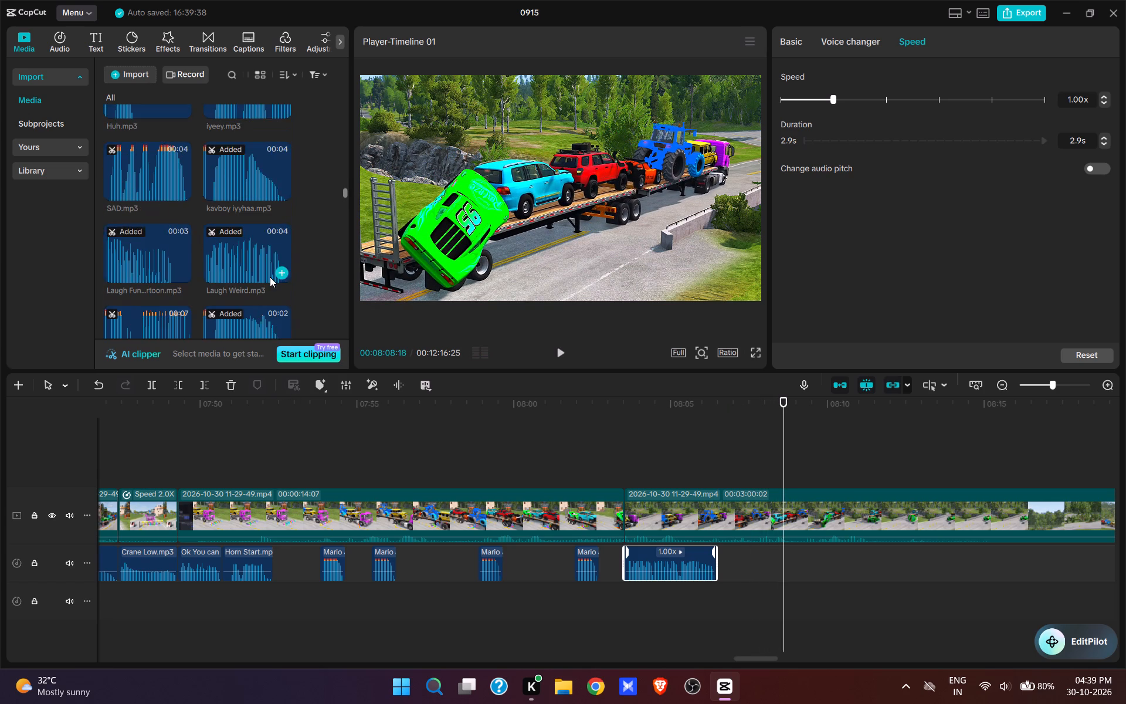
scroll(270, 277, down, 7)
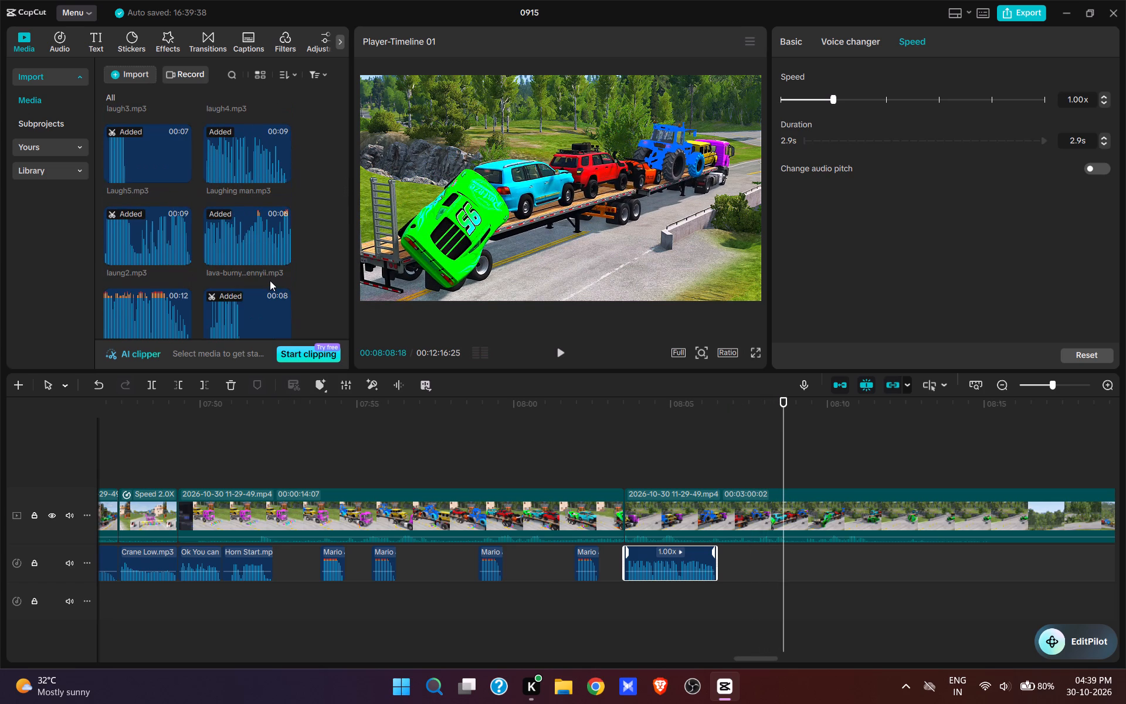
scroll(270, 280, down, 5)
click(149, 215)
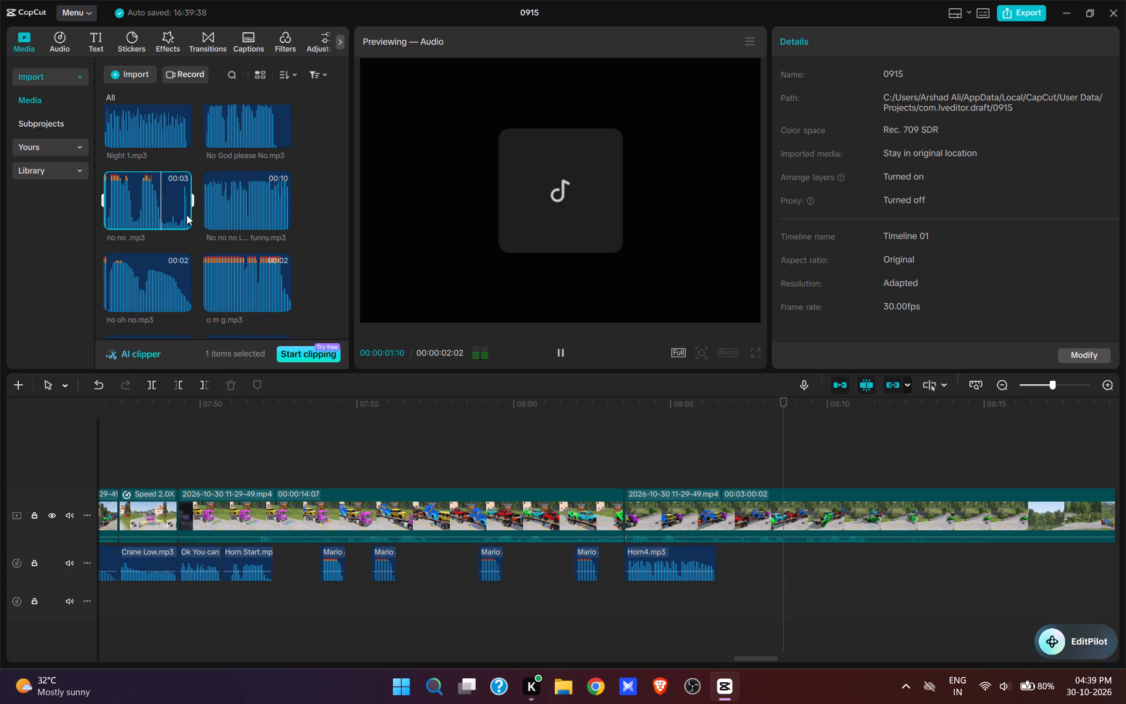
click(182, 219)
key(space)
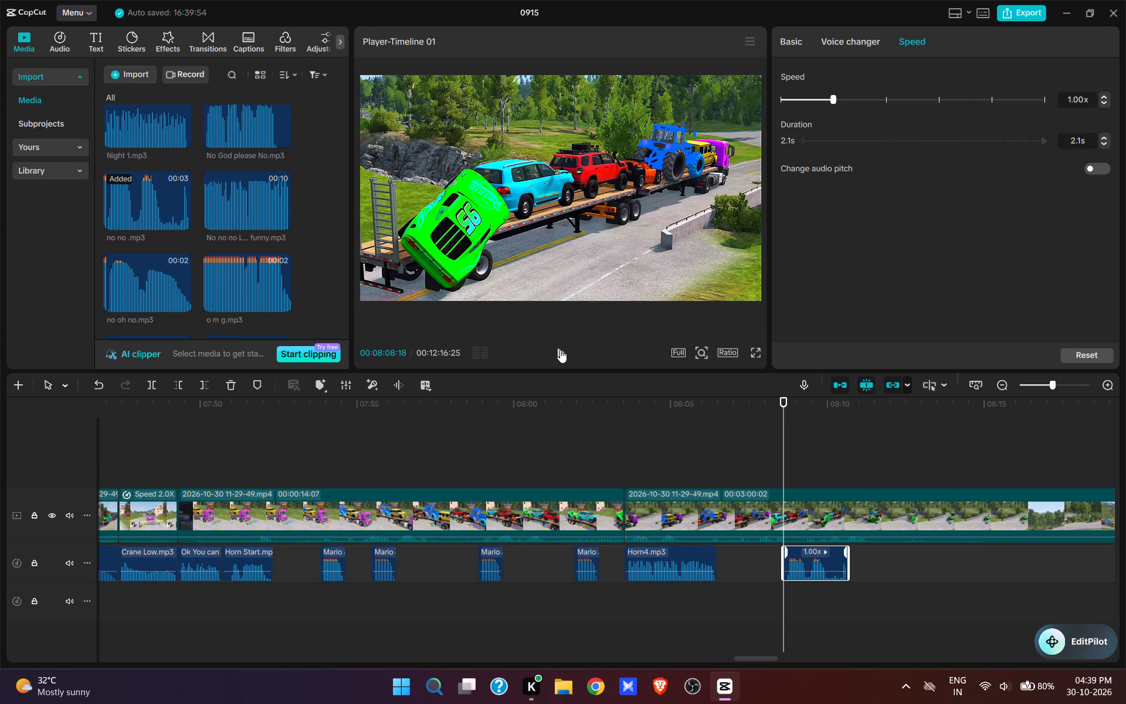
click(560, 350)
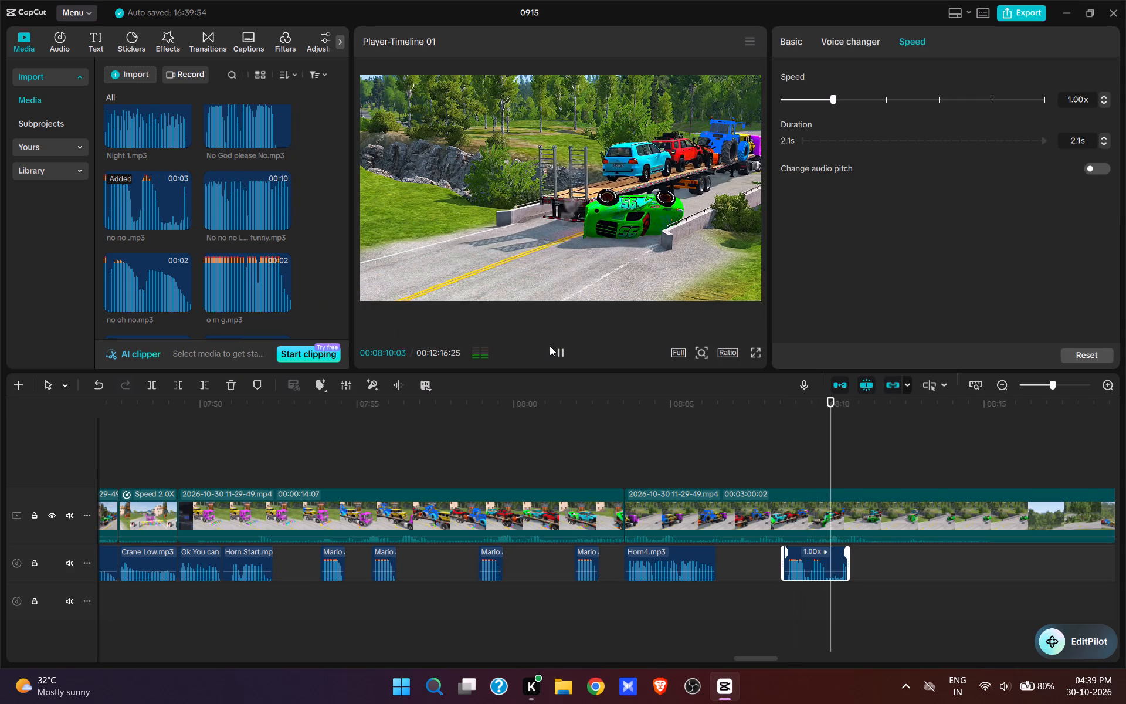
key(space)
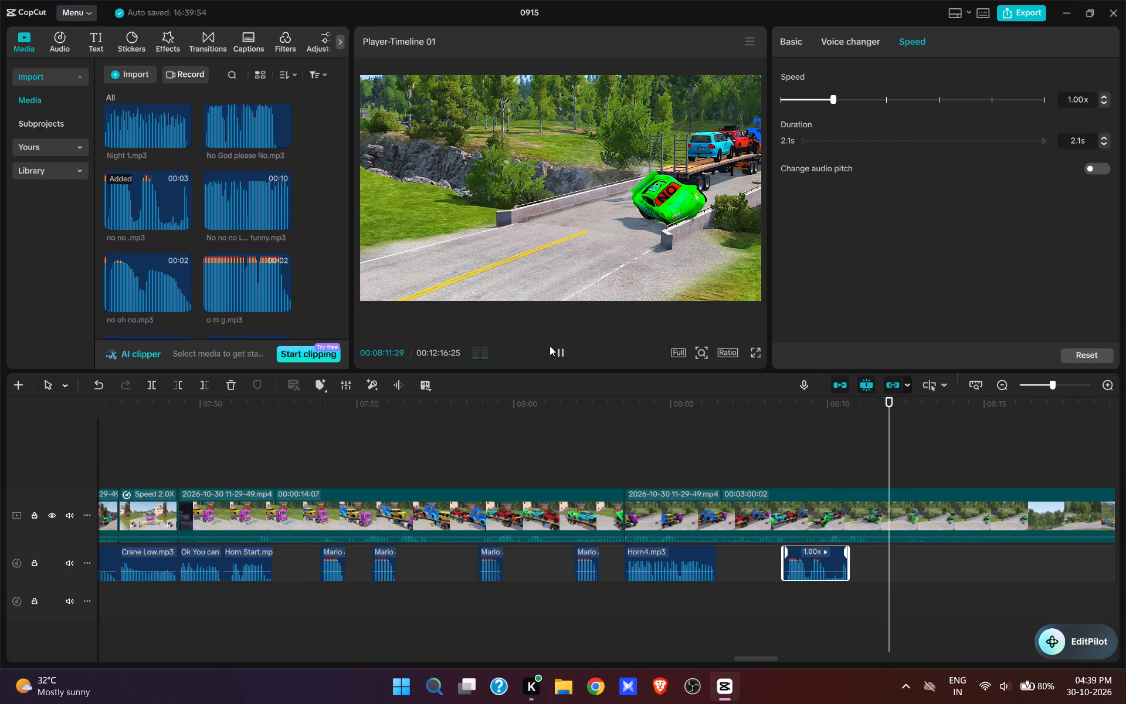
Add laung2.mp3 at 00:08:12:13, where the green car lies against the bridge wall, and play it.
scroll(205, 252, down, 2)
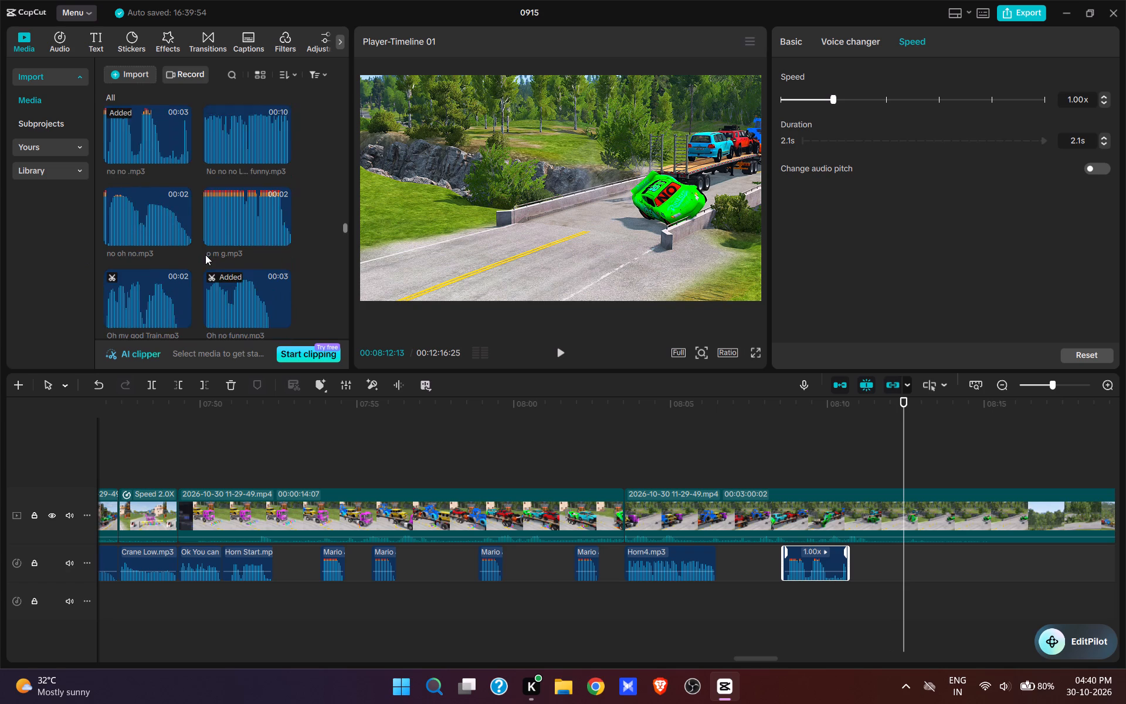
scroll(205, 255, up, 10)
click(138, 251)
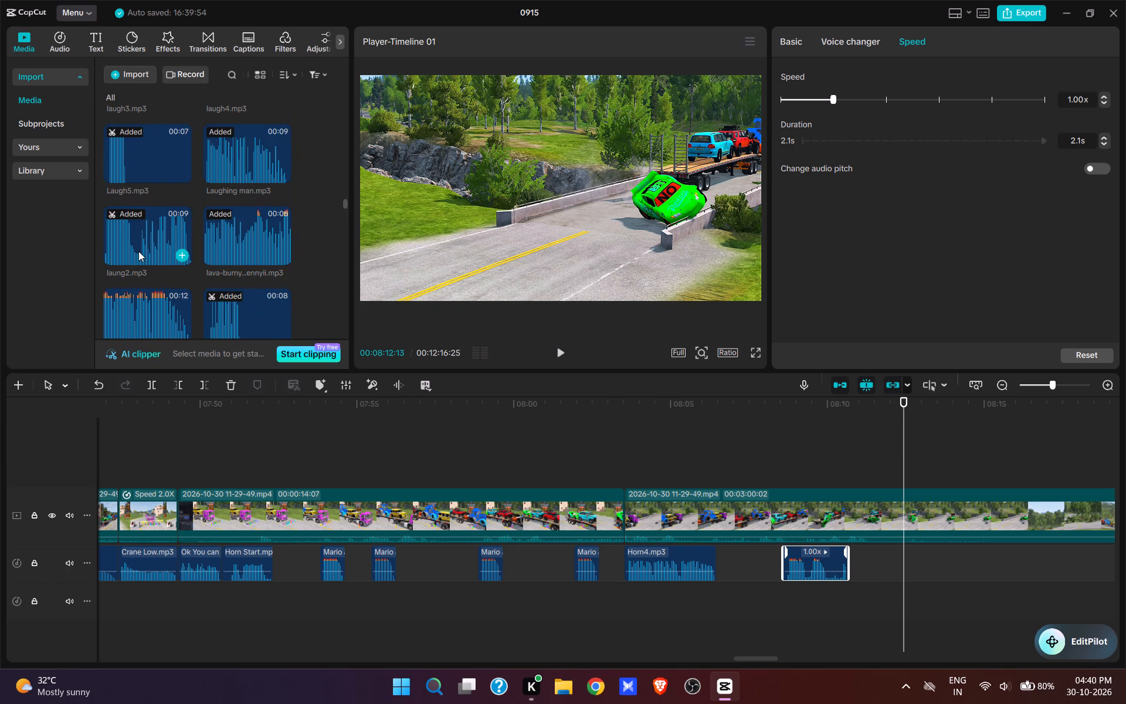
click(128, 252)
key(space)
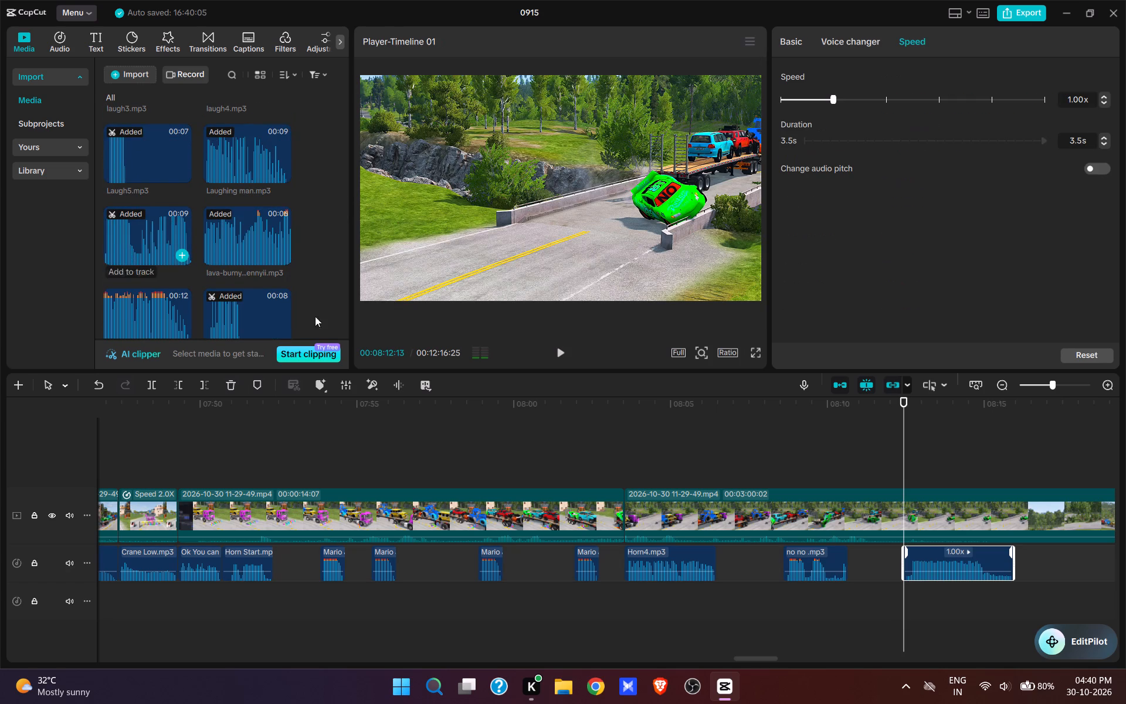
click(551, 351)
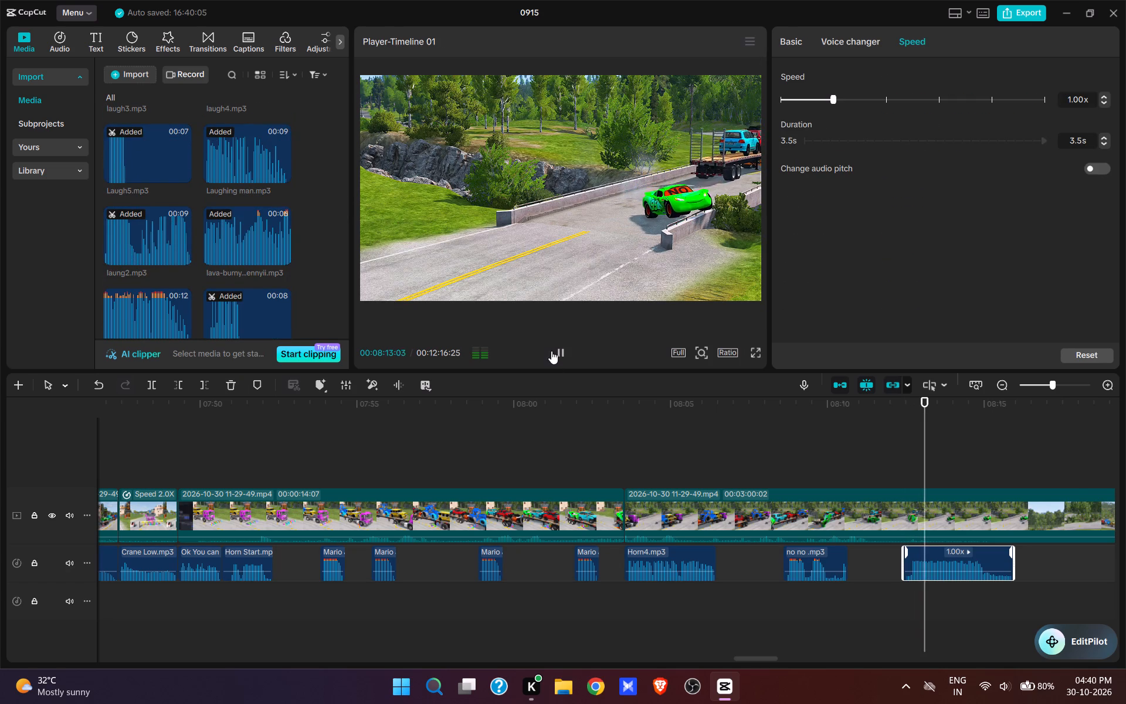
key(space)
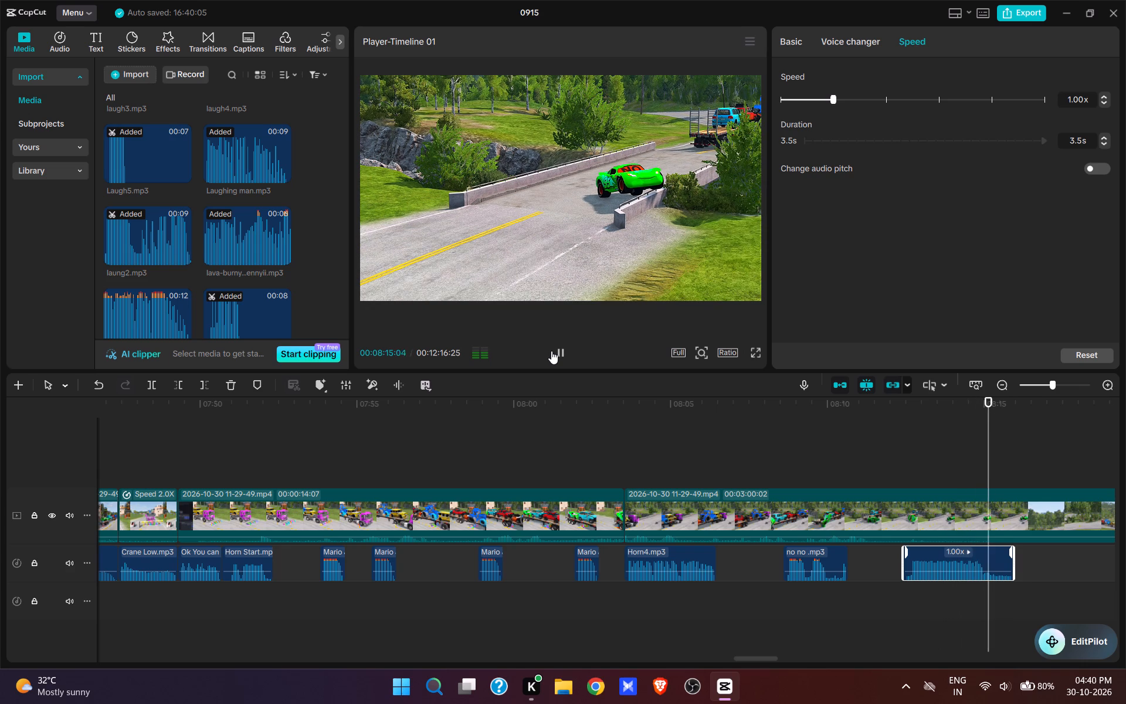
Split the recording at 00:08:15:03 and trim the end of laung2.mp3 to the same point.
click(988, 472)
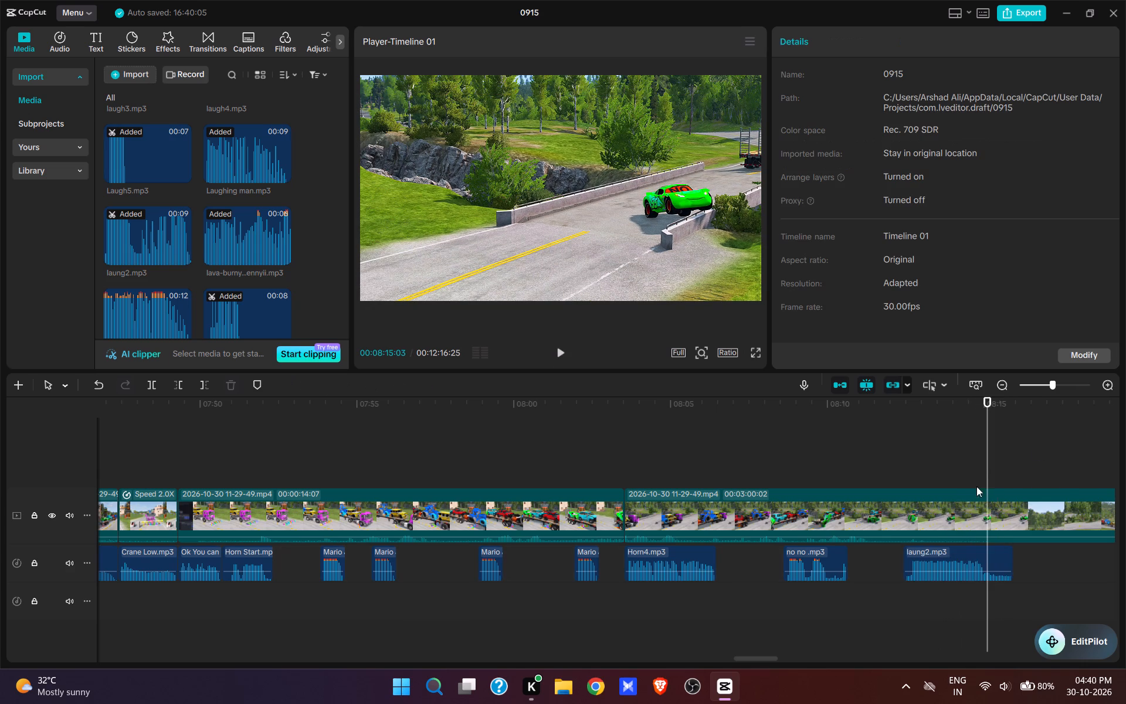
click(961, 517)
key(w)
click(982, 568)
key(e)
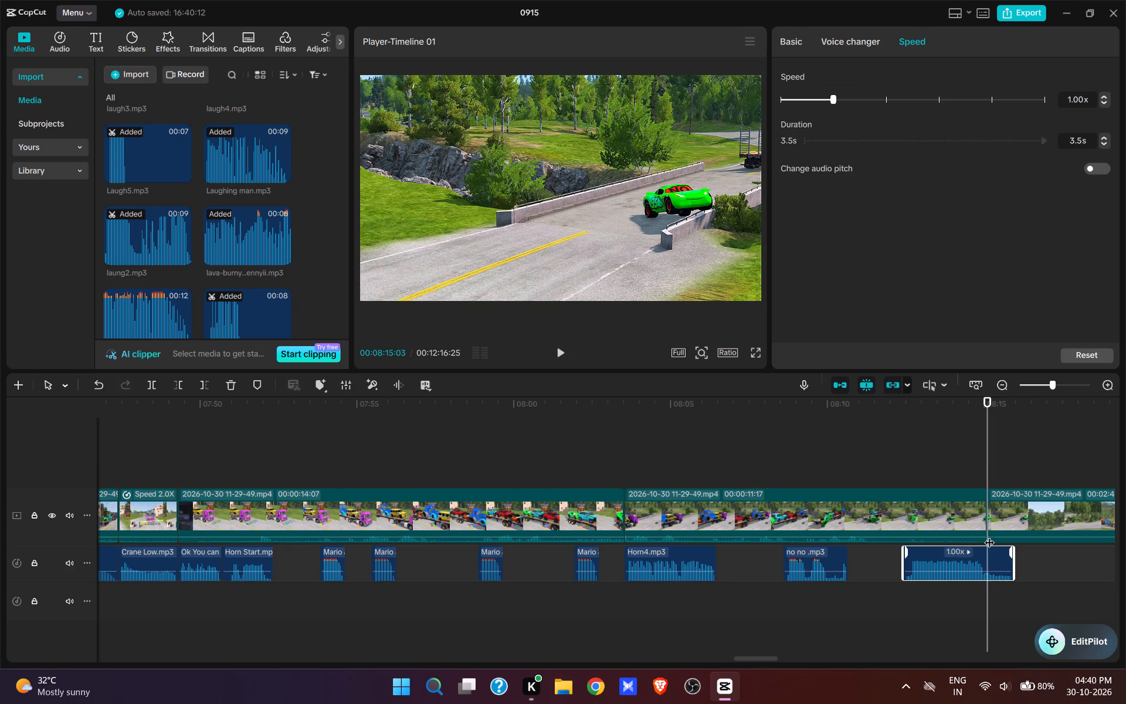
Remove about 5 seconds of footage after 00:08:15:03, up to the side view of the loaded truck on the grassy road.
drag(978, 544, 829, 600)
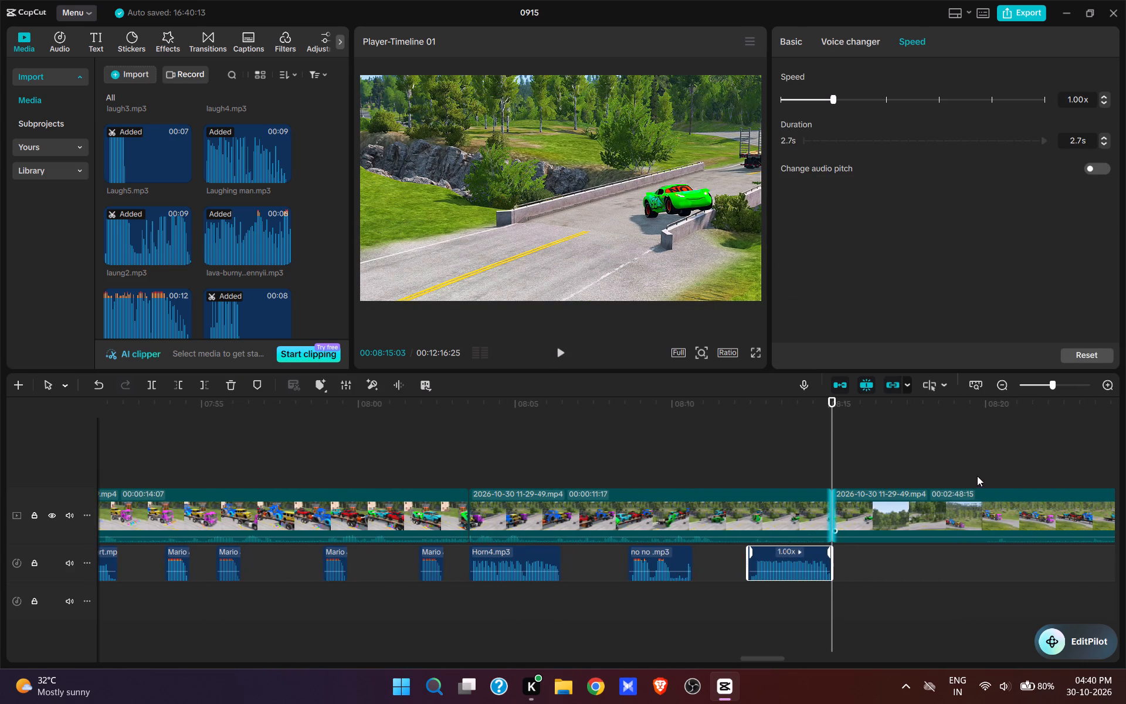
drag(905, 510, 789, 588)
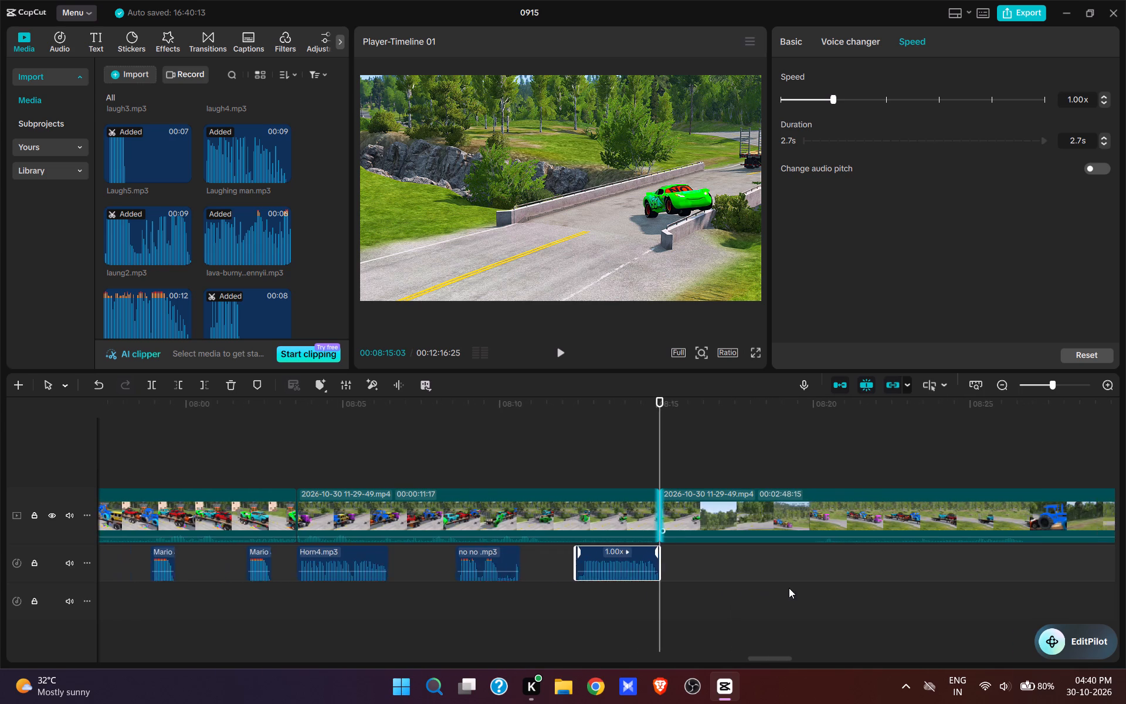
drag(789, 588, 702, 610)
click(527, 473)
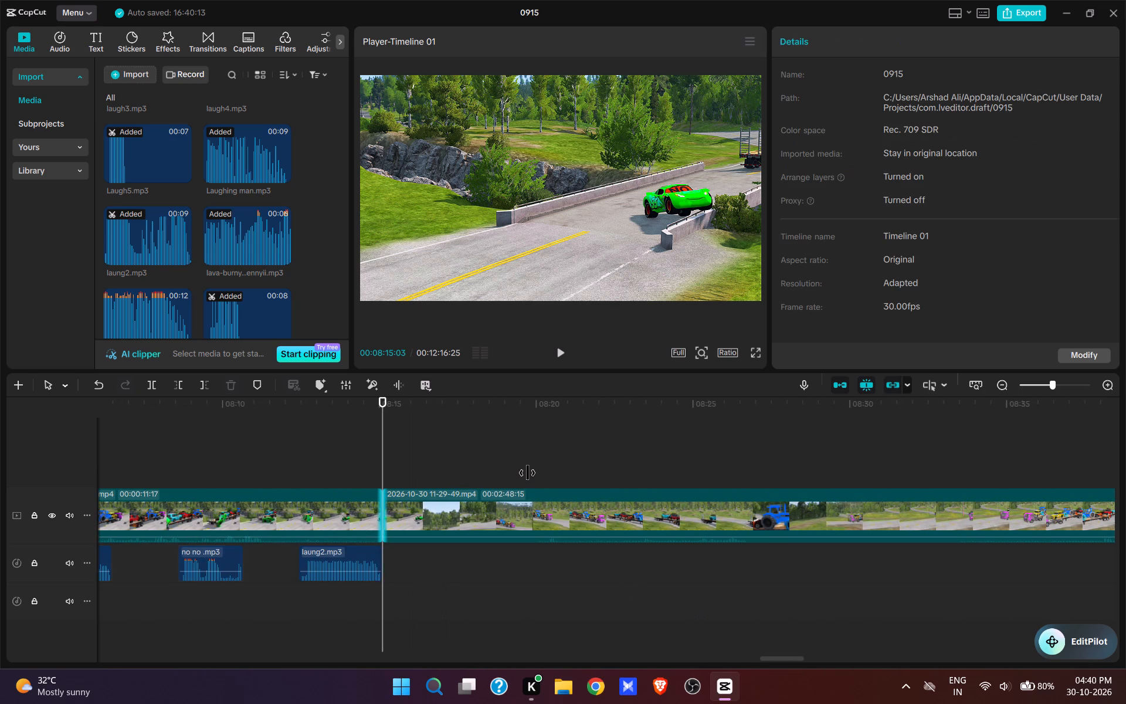
key(space)
key(space)
text(q)
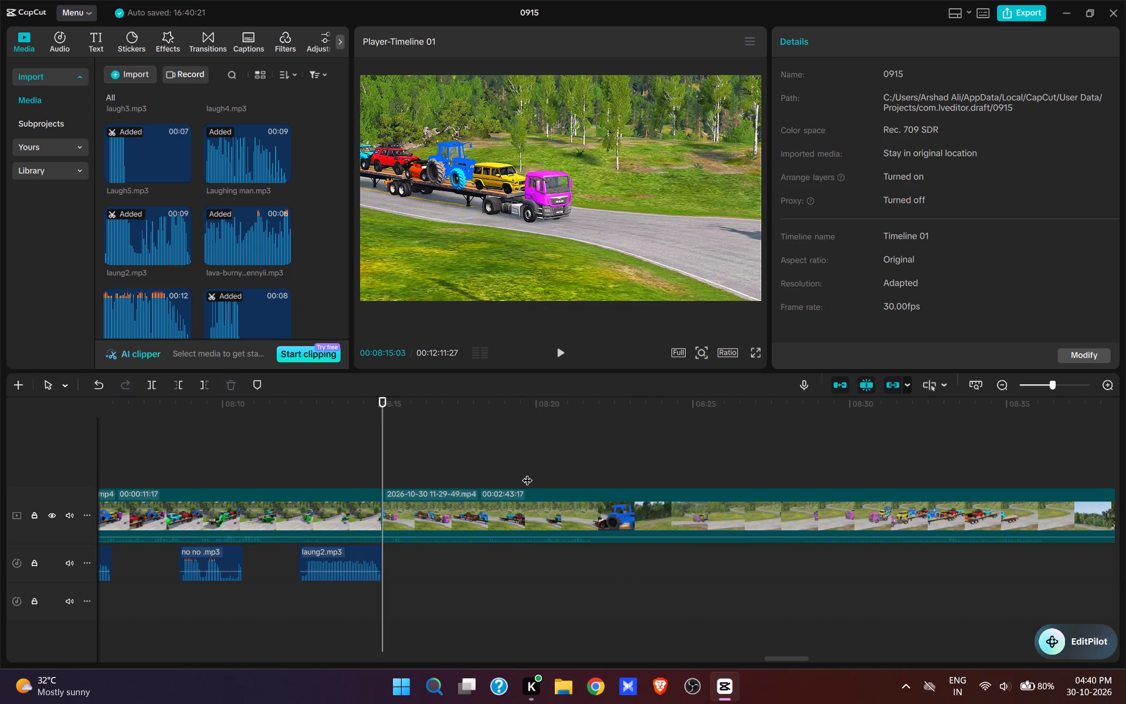
Find kavboy iyyhaa.mp3 in the imported sounds, add it at 00:08:15:03, and play the truck's drive past.
scroll(229, 267, down, 12)
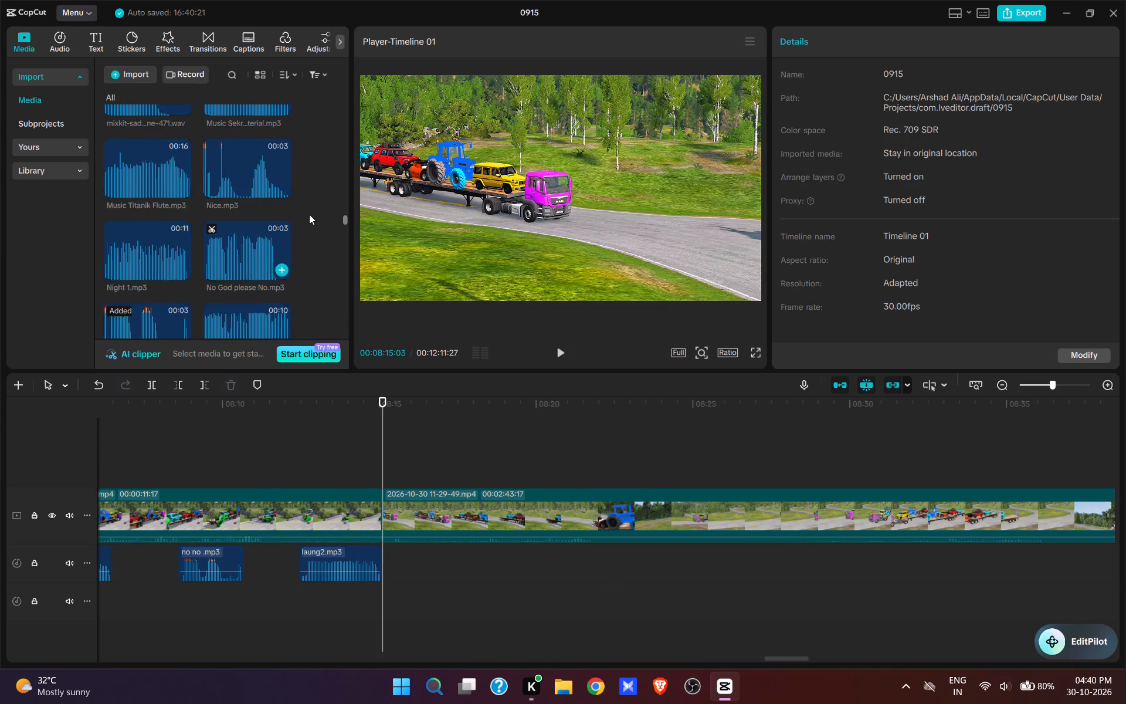
drag(342, 235, 342, 203)
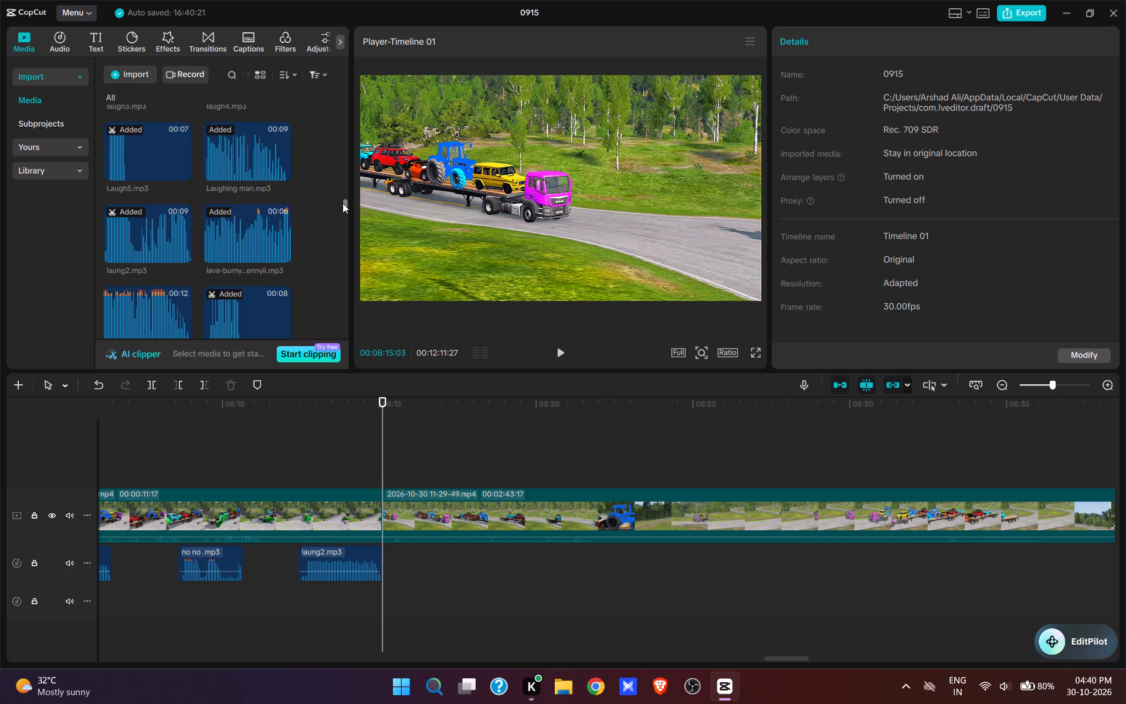
drag(342, 203, 342, 188)
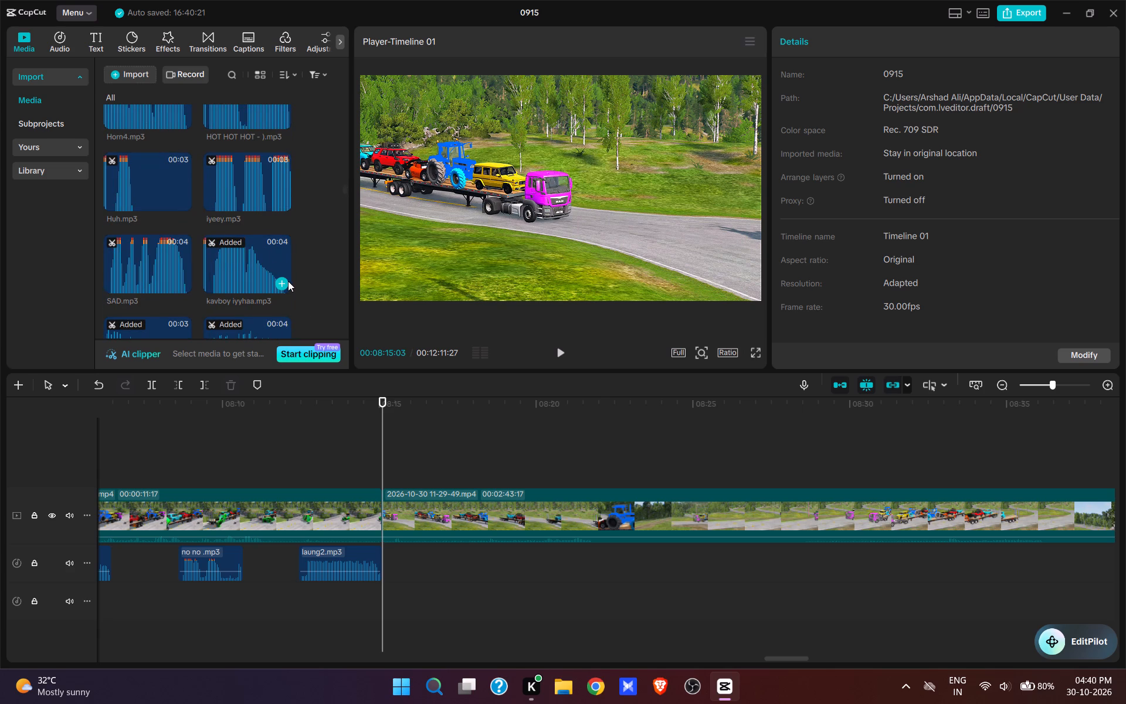
click(284, 281)
key(space)
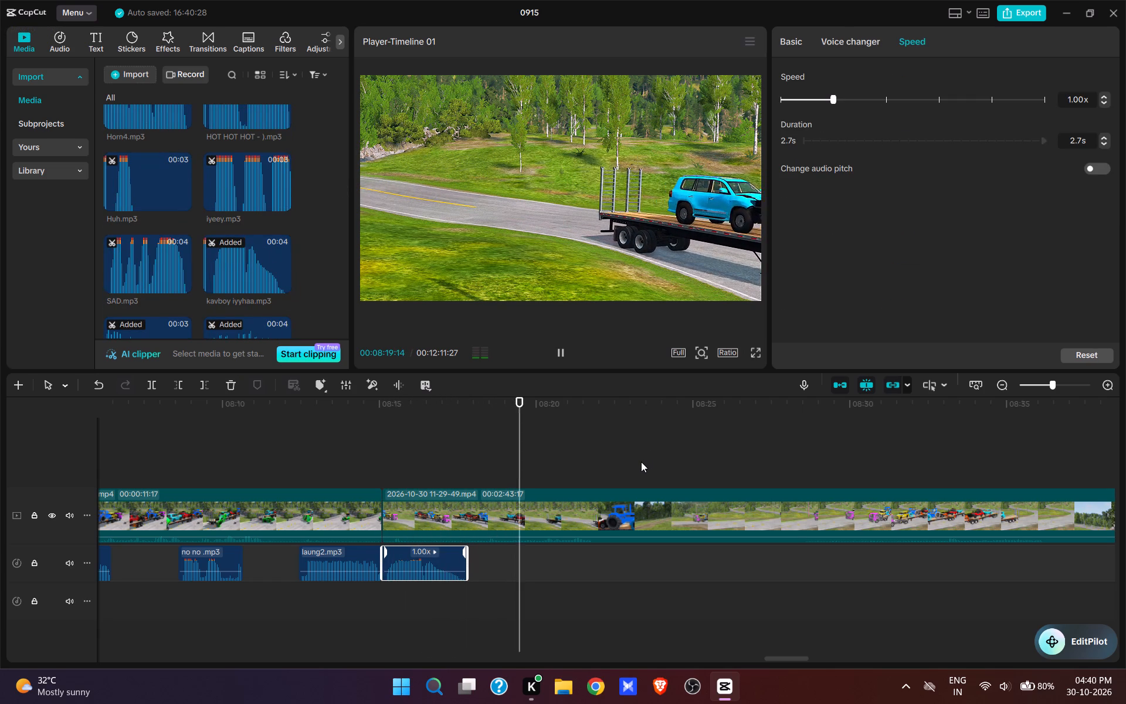
key(space)
Remove the footage from 00:08:20:23 to about 00:08:28, up to the truck coming around the bend, and play the join.
key(w)
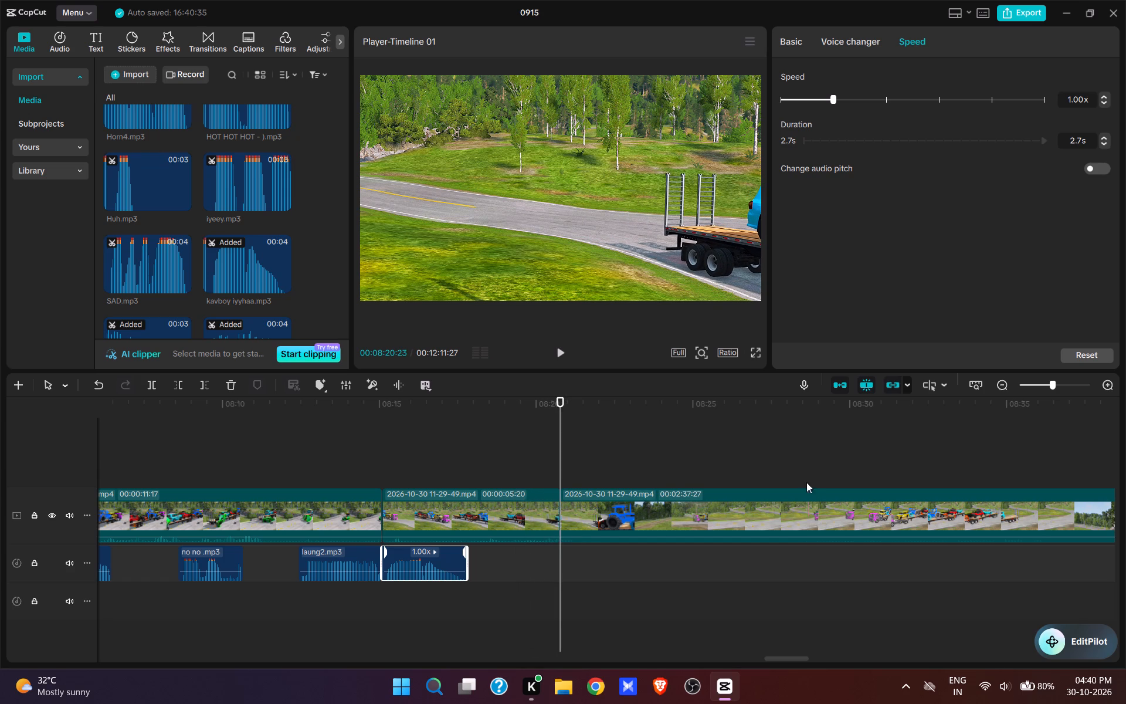
click(790, 459)
key(space)
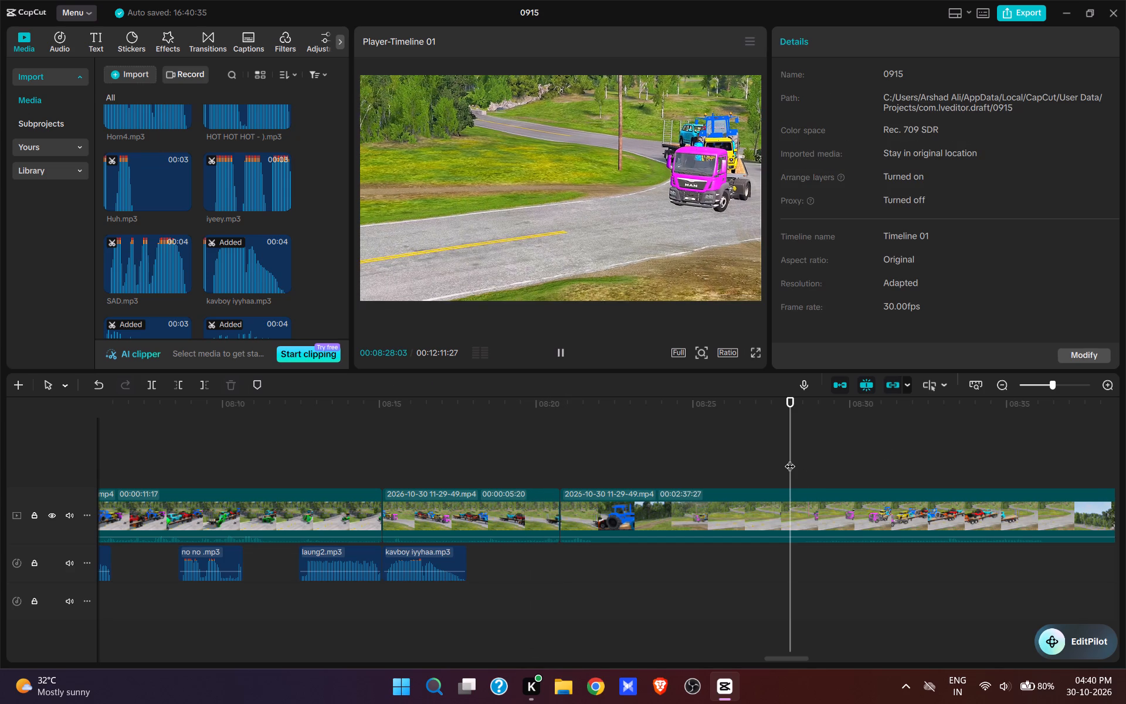
key(space)
text(q)
key(space)
key(space)
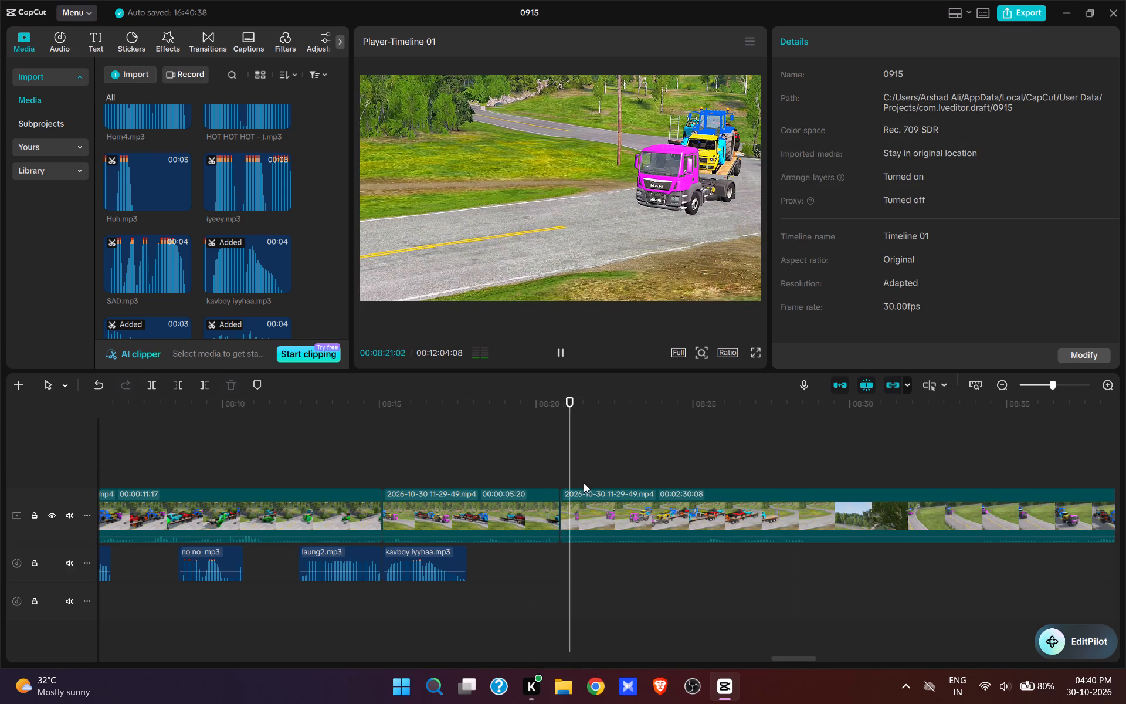
Find Signal 5.mp3 in the imported sounds, add it at 00:08:20:23 under the truck rounding the bend, and play it.
click(555, 468)
click(555, 468)
scroll(276, 275, down, 5)
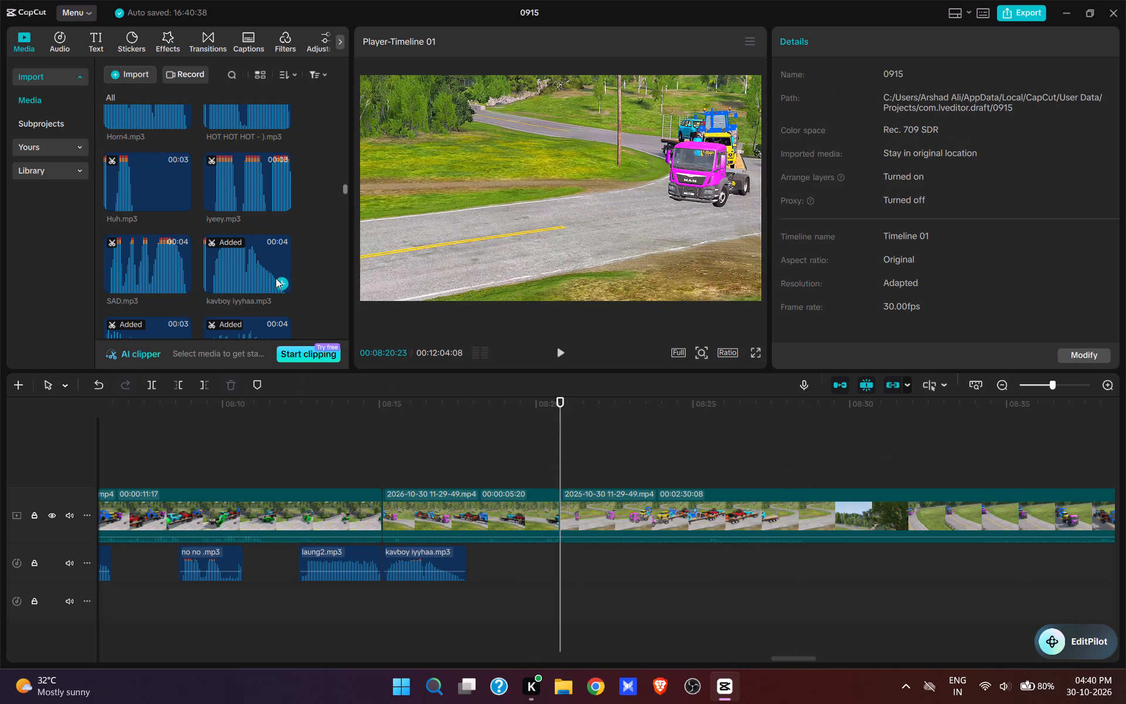
drag(344, 204, 344, 279)
drag(338, 288, 335, 297)
scroll(304, 270, down, 3)
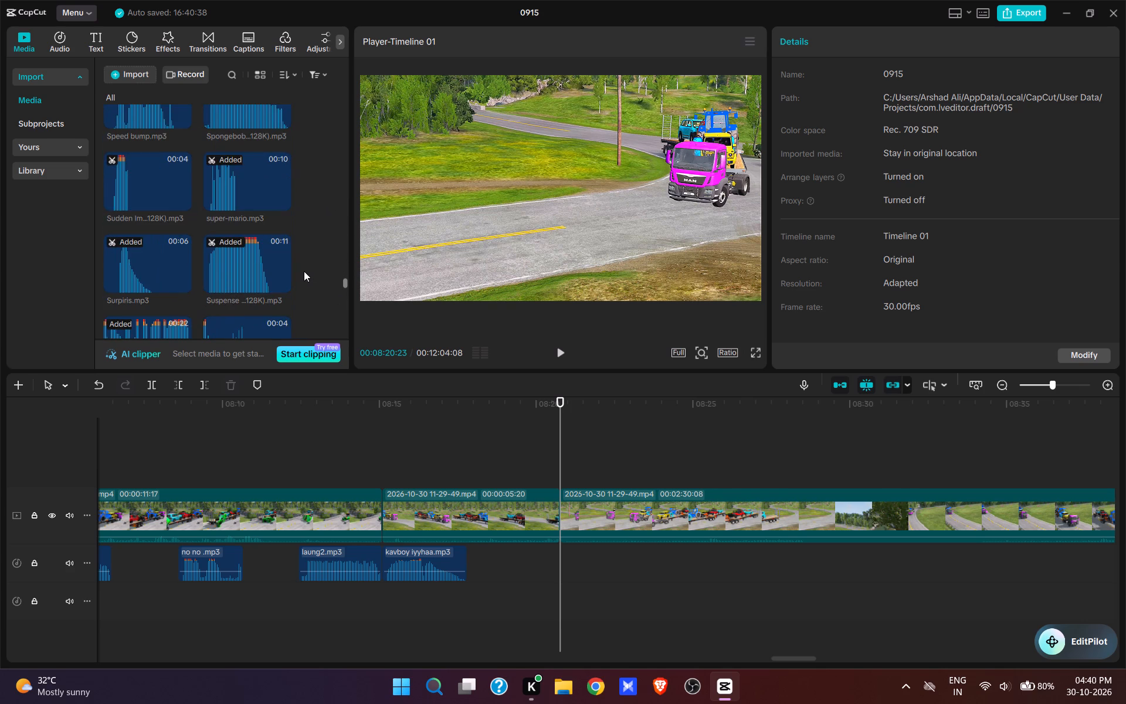
scroll(304, 272, down, 1)
scroll(304, 272, up, 1)
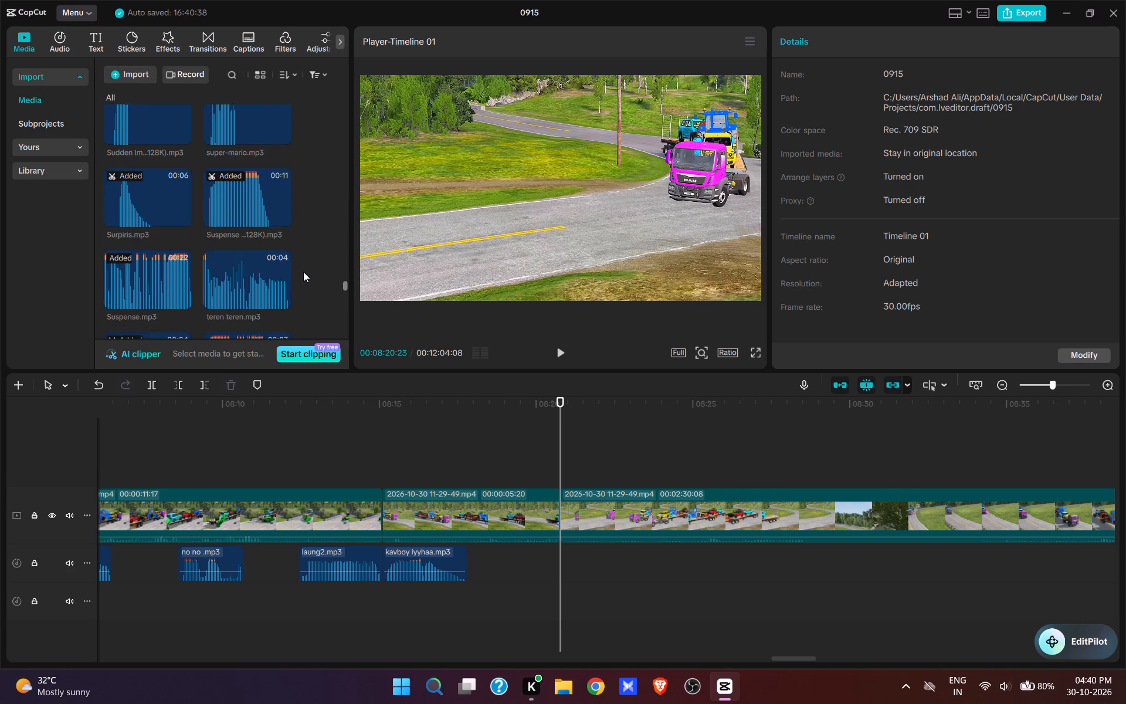
scroll(303, 272, up, 5)
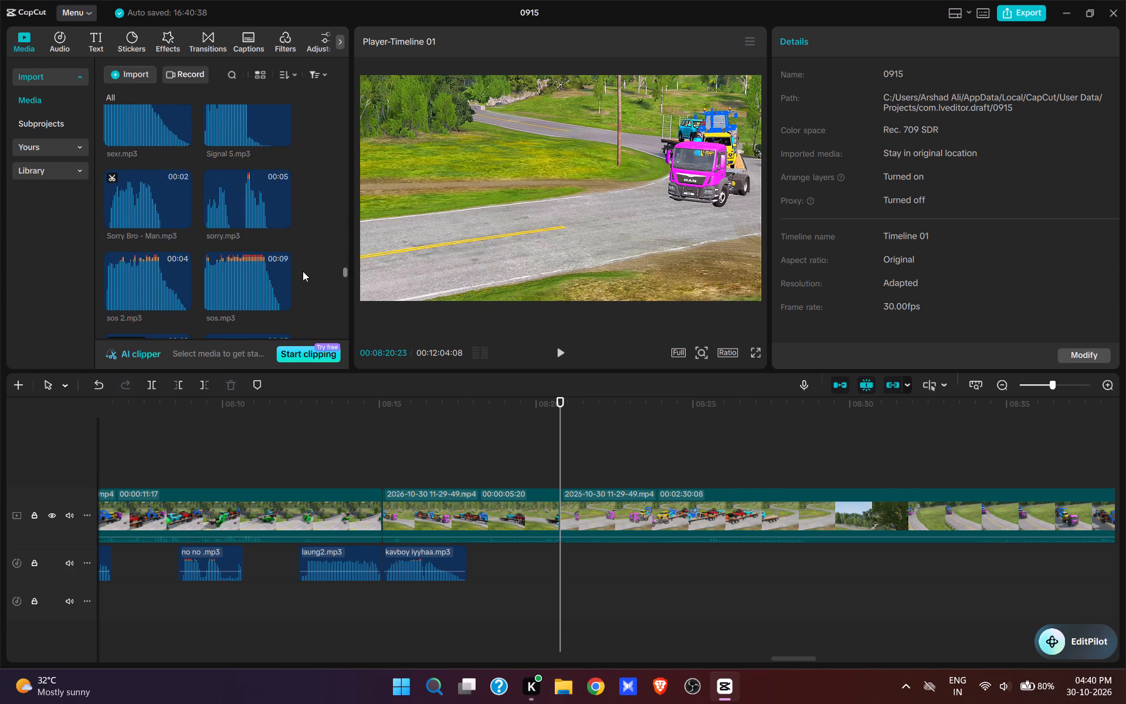
scroll(303, 271, up, 1)
click(280, 202)
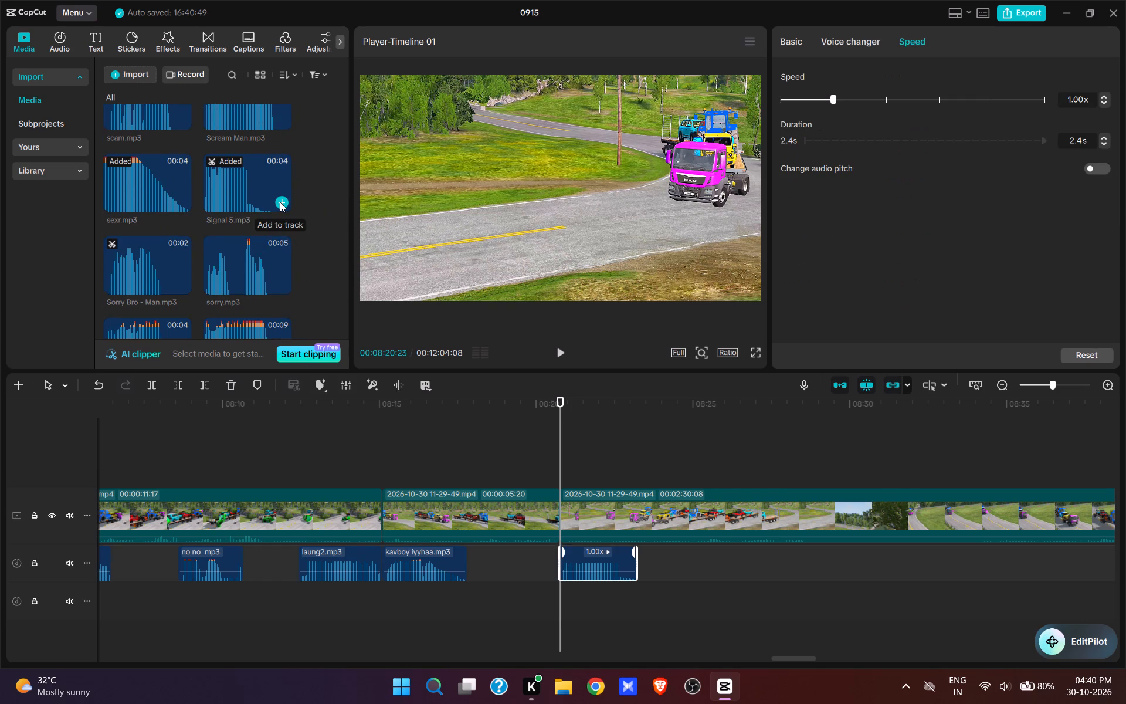
key(space)
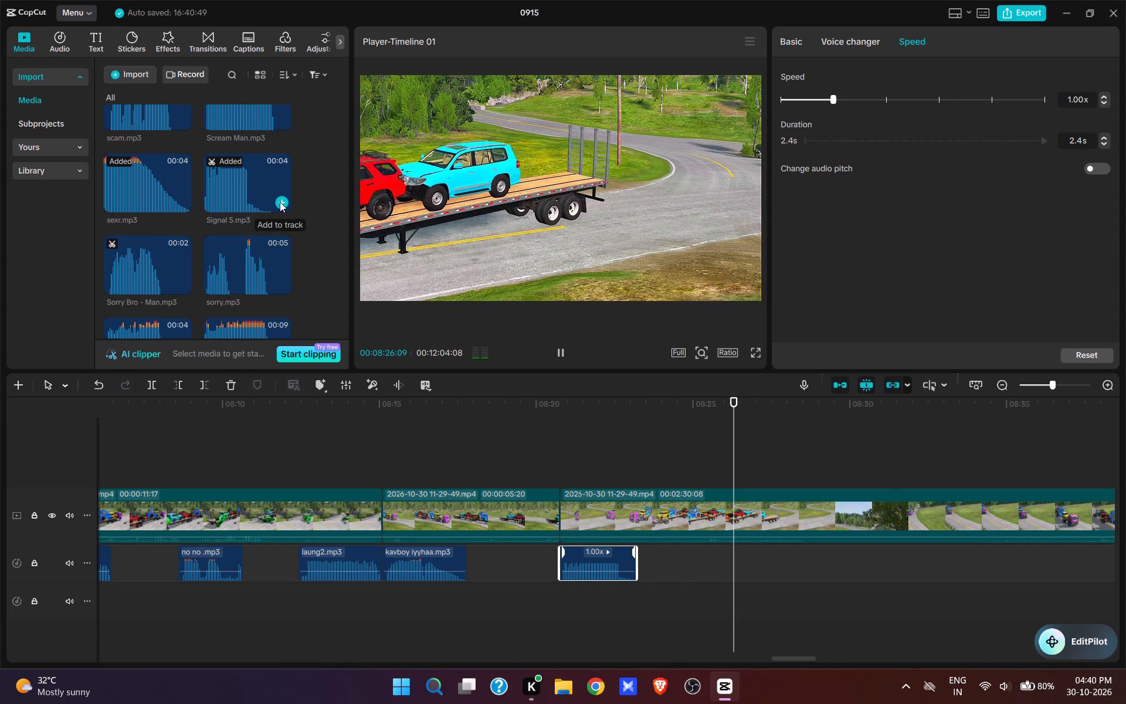
key(space)
Remove the footage from 00:08:27:14 to about 00:08:35, up to the truck coming down the road beside the guardrail.
key(w)
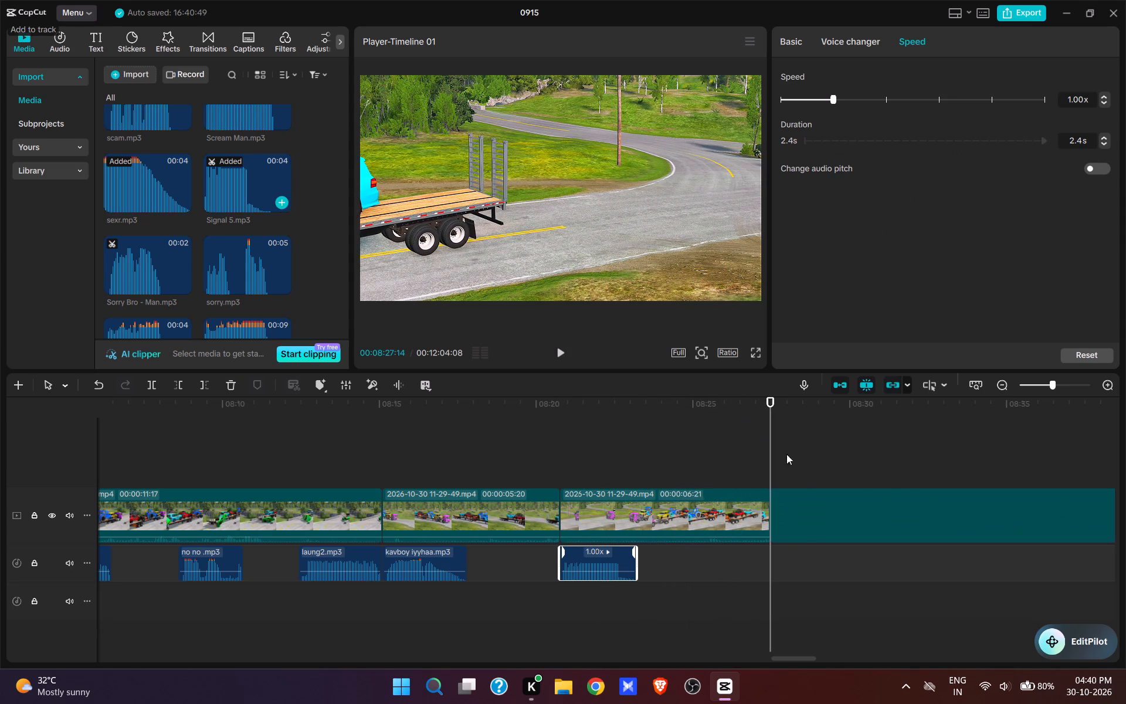
drag(849, 566, 708, 611)
click(736, 458)
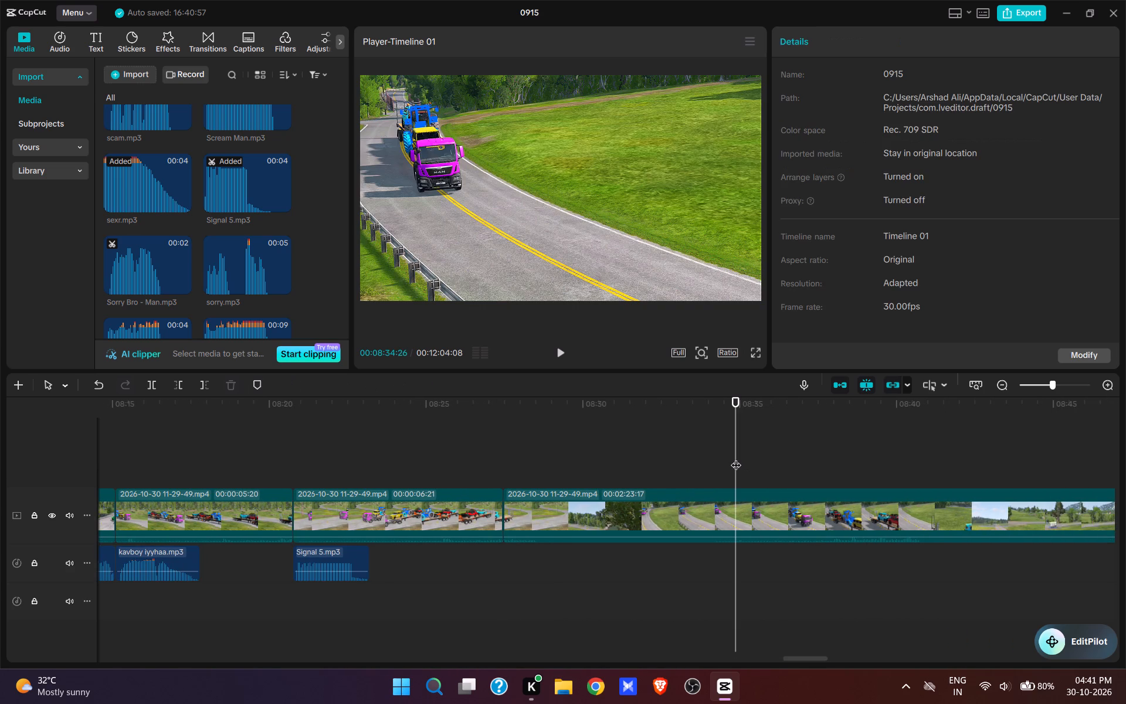
key(space)
key(space)
text(q)
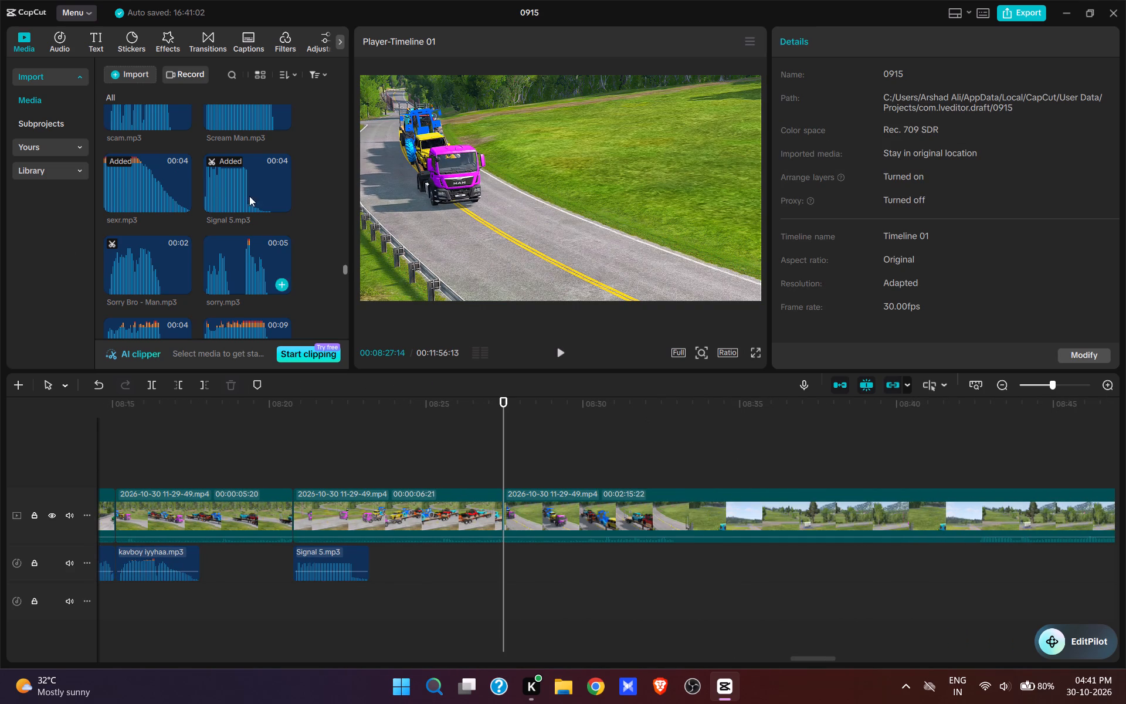
Find go go2.mp3 in the imported sounds, add it at 00:08:27:14 under the truck beside the guardrail, and play it.
scroll(198, 208, up, 10)
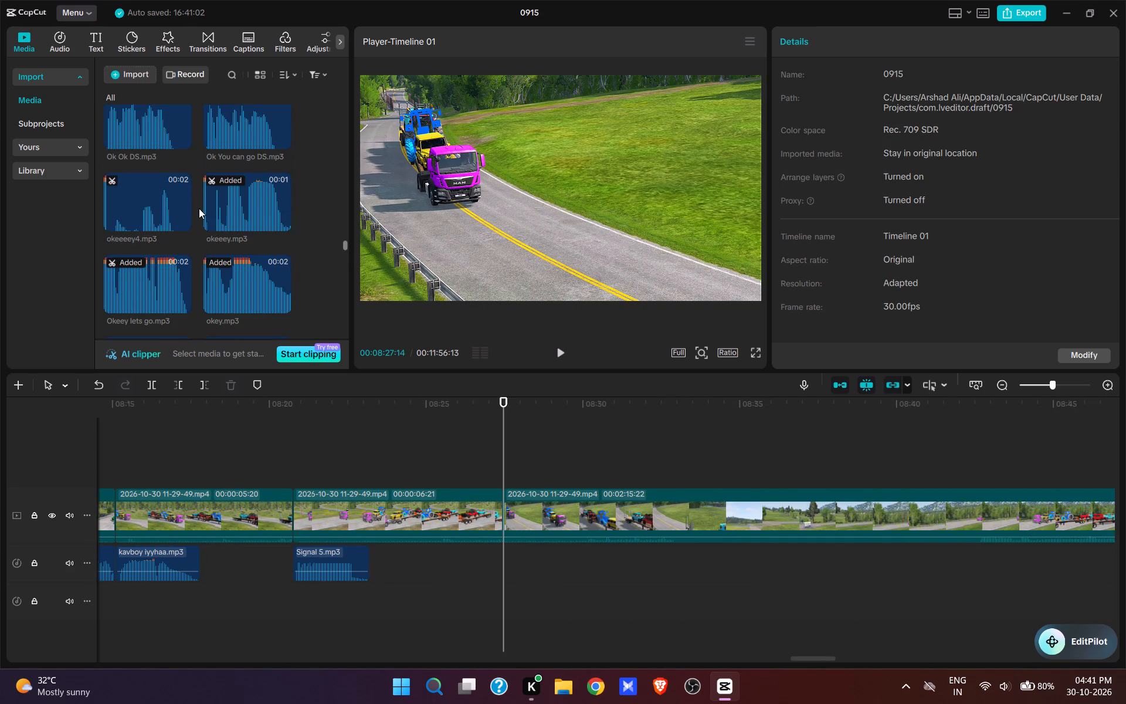
scroll(199, 210, up, 4)
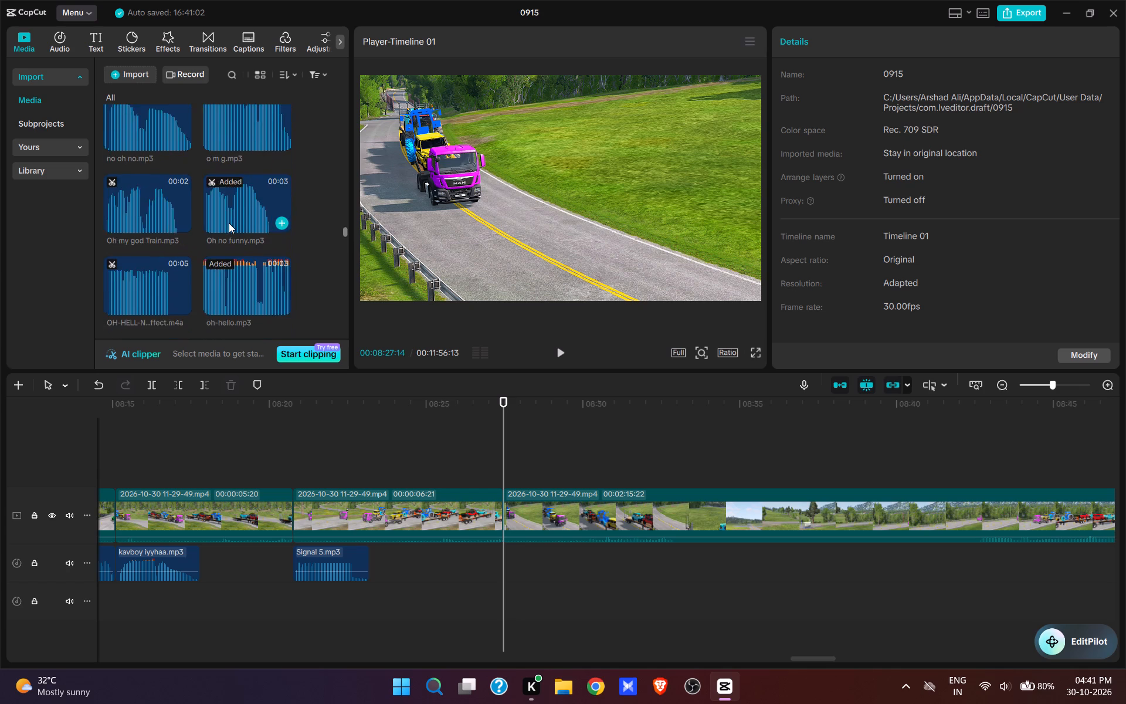
scroll(229, 223, up, 10)
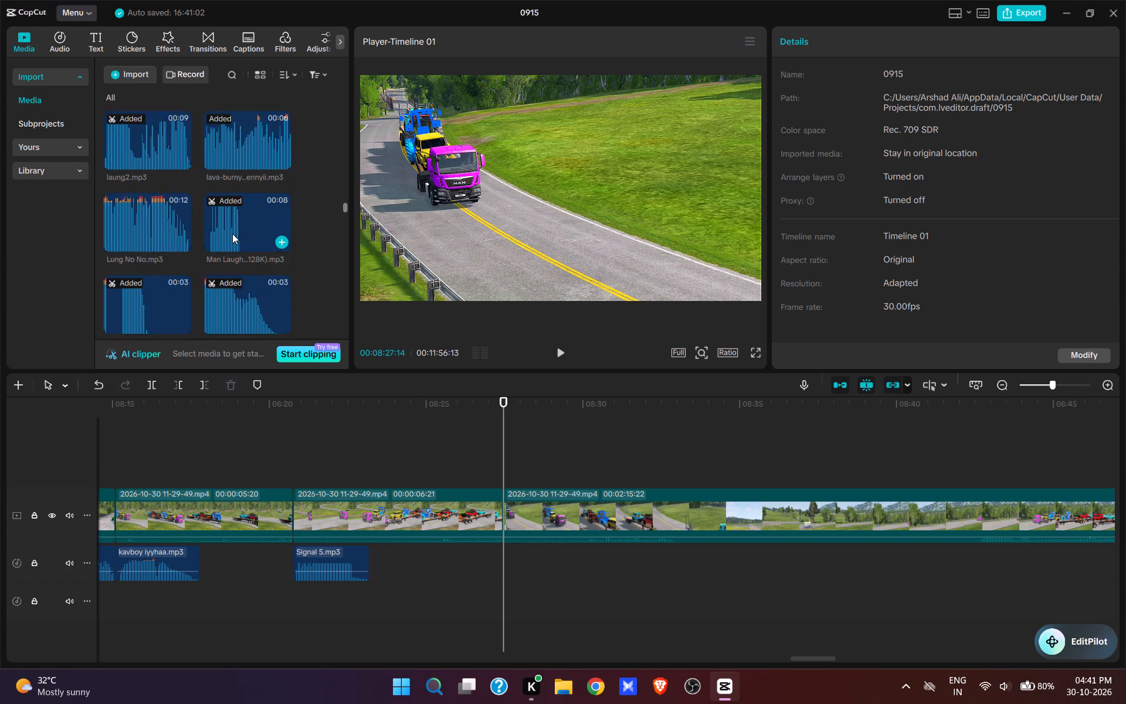
scroll(232, 233, up, 7)
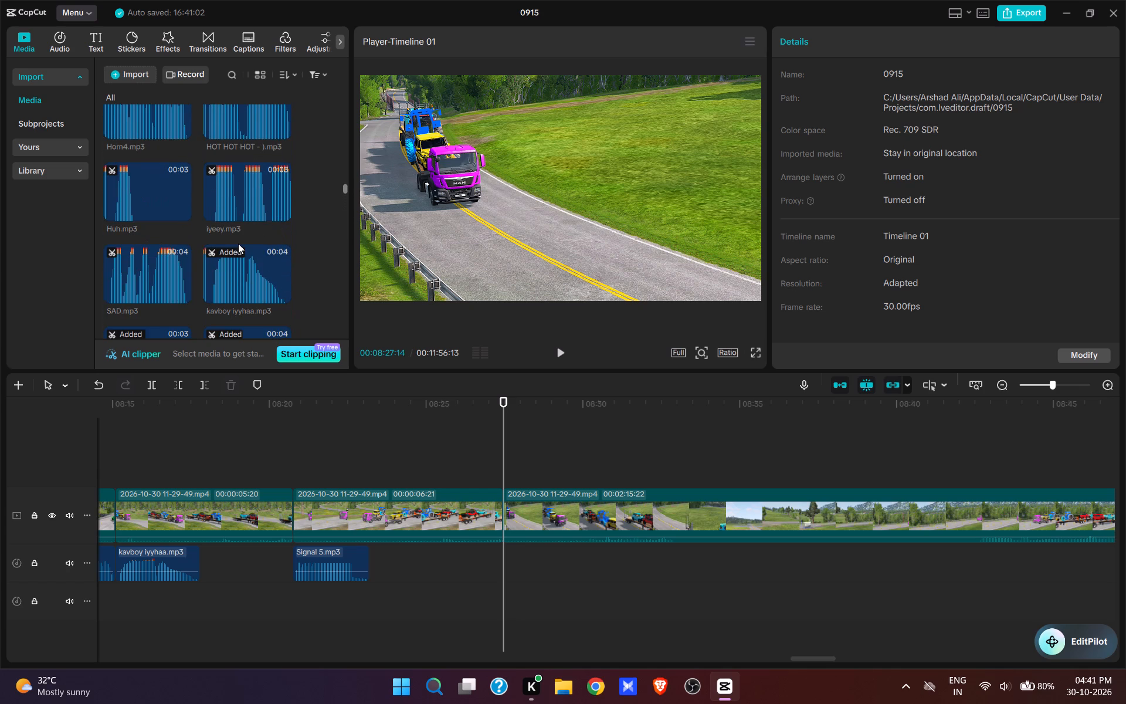
scroll(238, 243, up, 8)
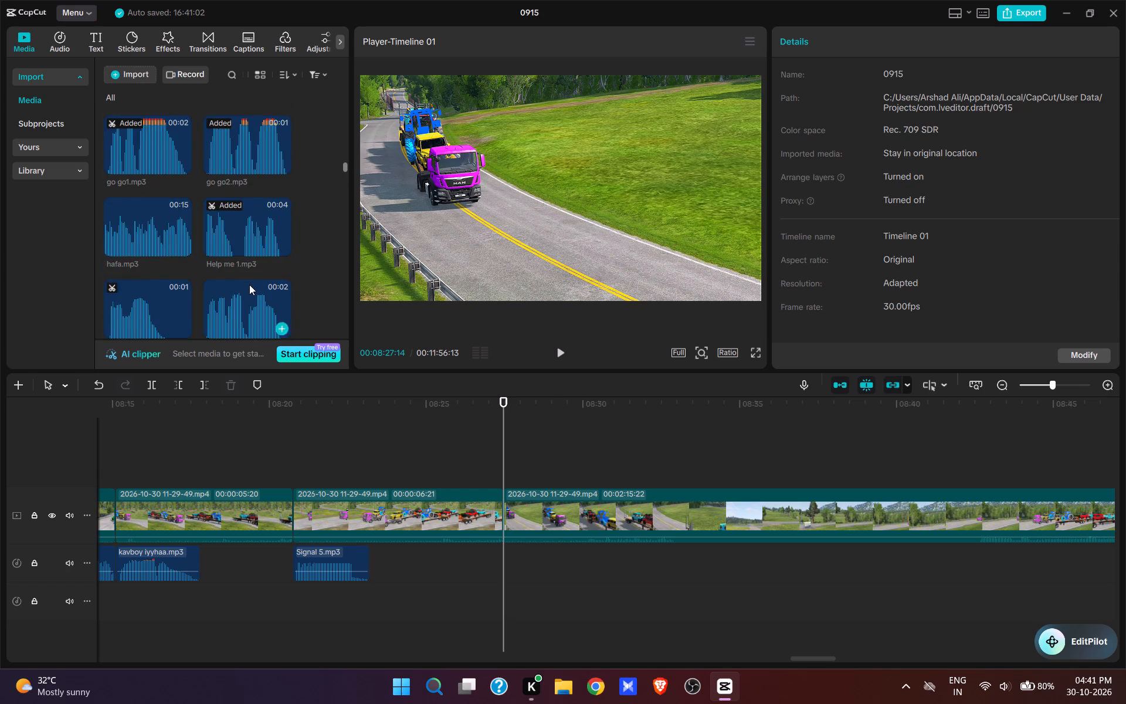
click(240, 230)
click(278, 227)
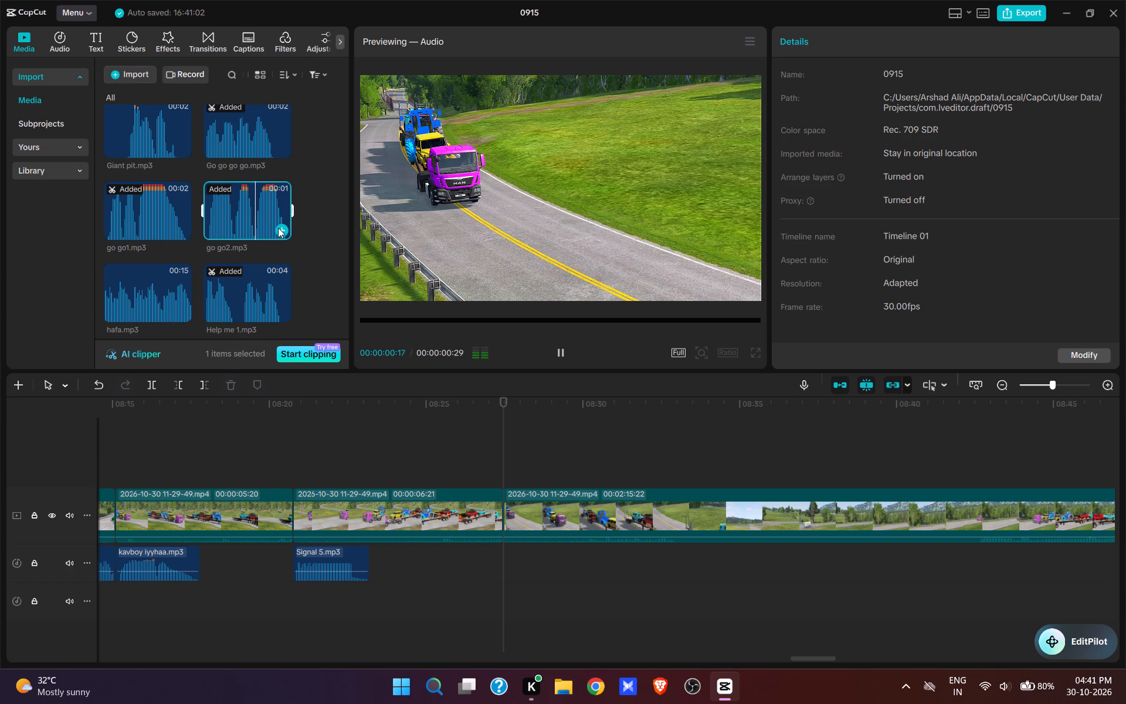
key(space)
key(space)
click(561, 354)
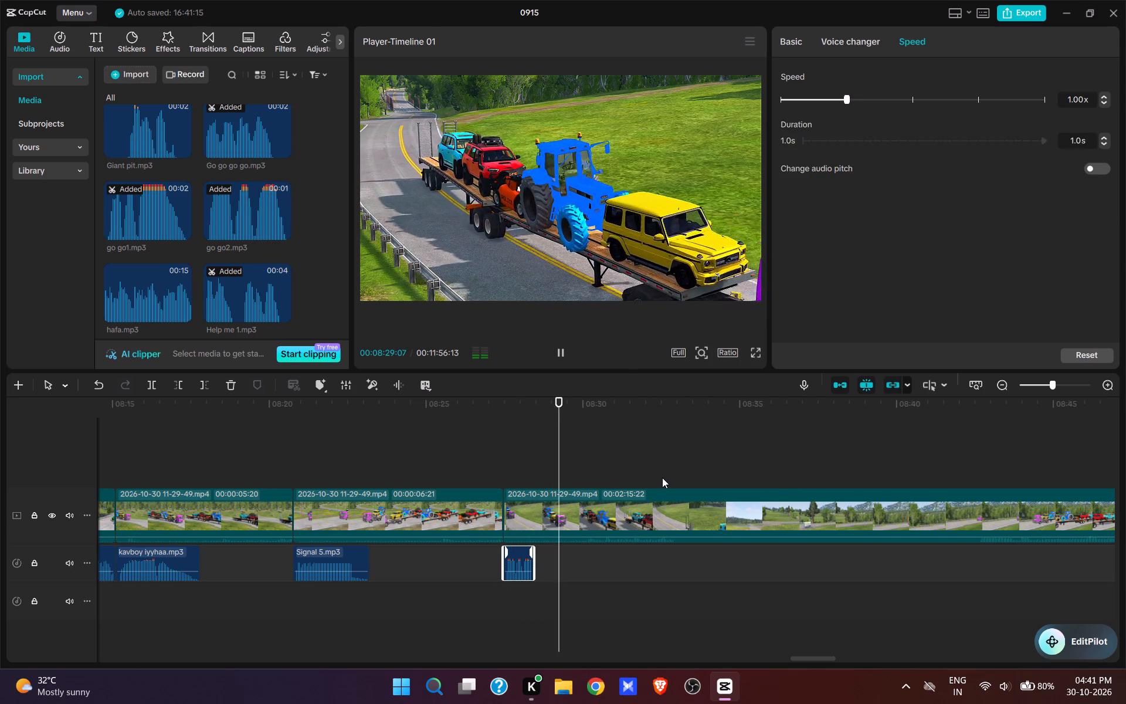
key(space)
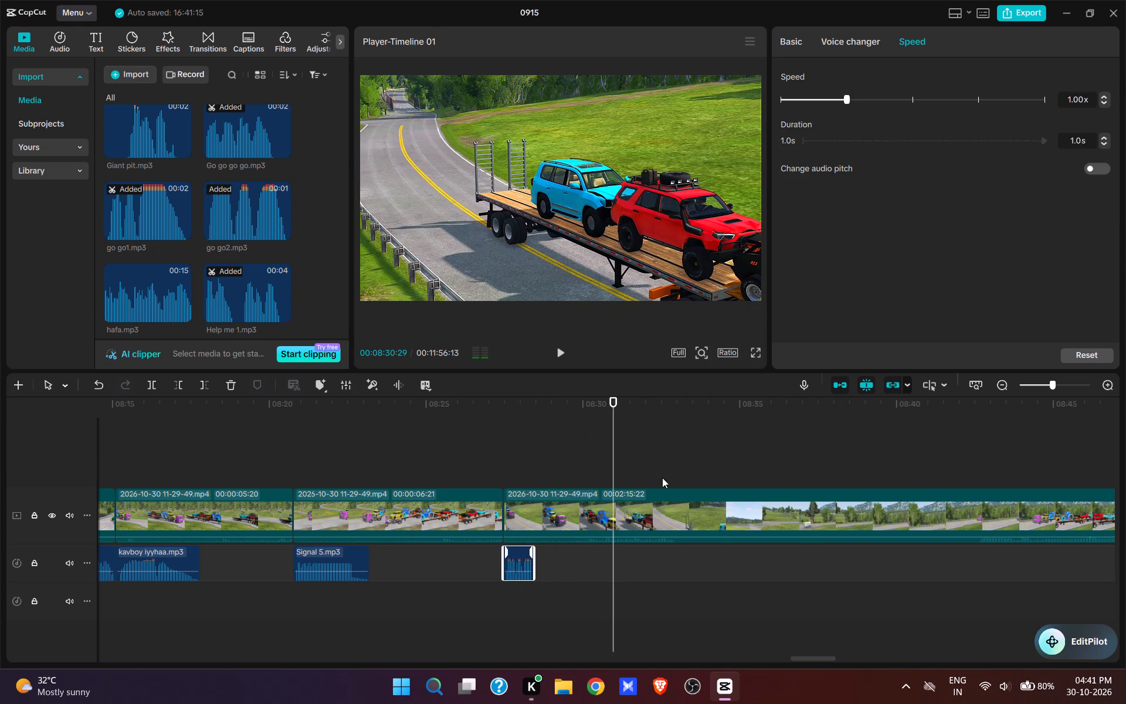
Remove the footage from 00:08:30:29 to about 00:08:43, up to the truck driving along the guardrail by the forest.
key(d)
key(ctrl+z)
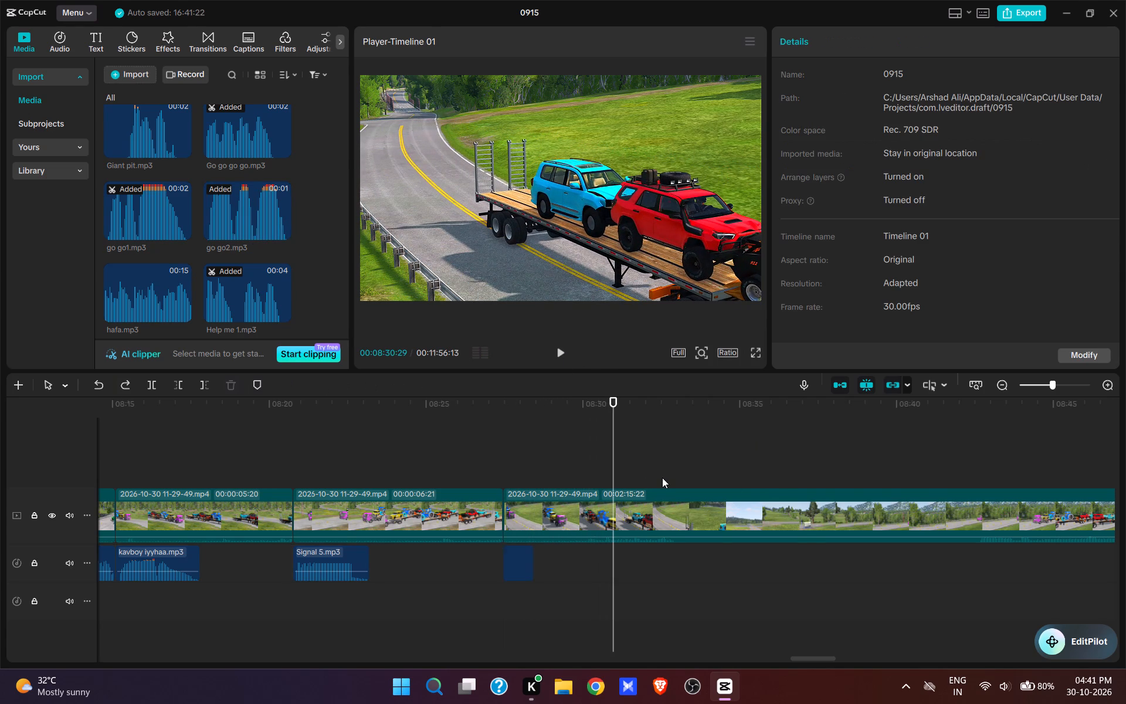
key(w)
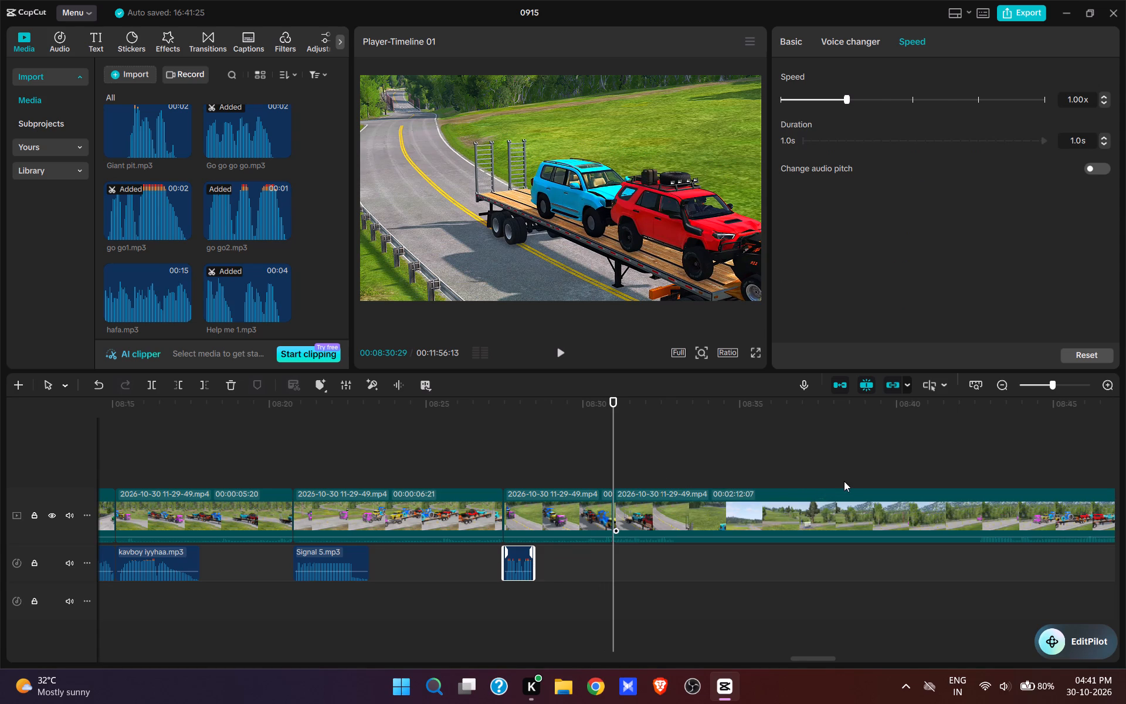
click(844, 481)
click(957, 466)
key(space)
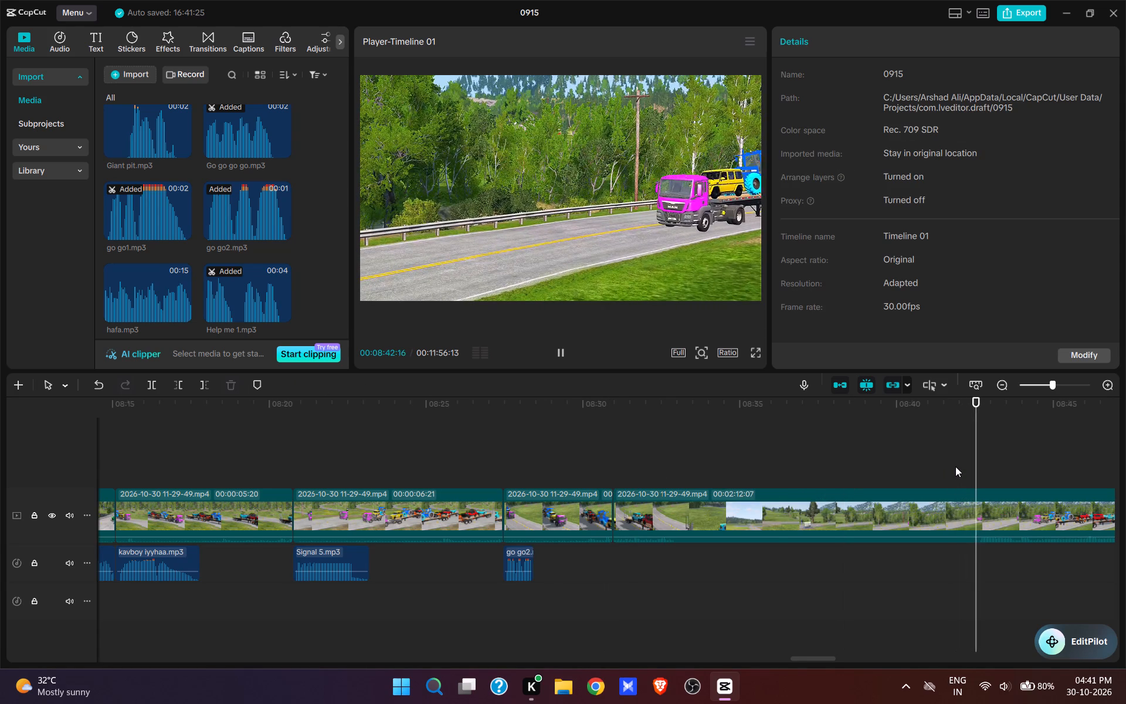
key(space)
text(q)
Copy the Horn4.mp3 clip from about 00:08:04 to 00:08:30:29, under the truck passing the forest, and play it.
scroll(206, 235, up, 5)
drag(325, 483, 325, 484)
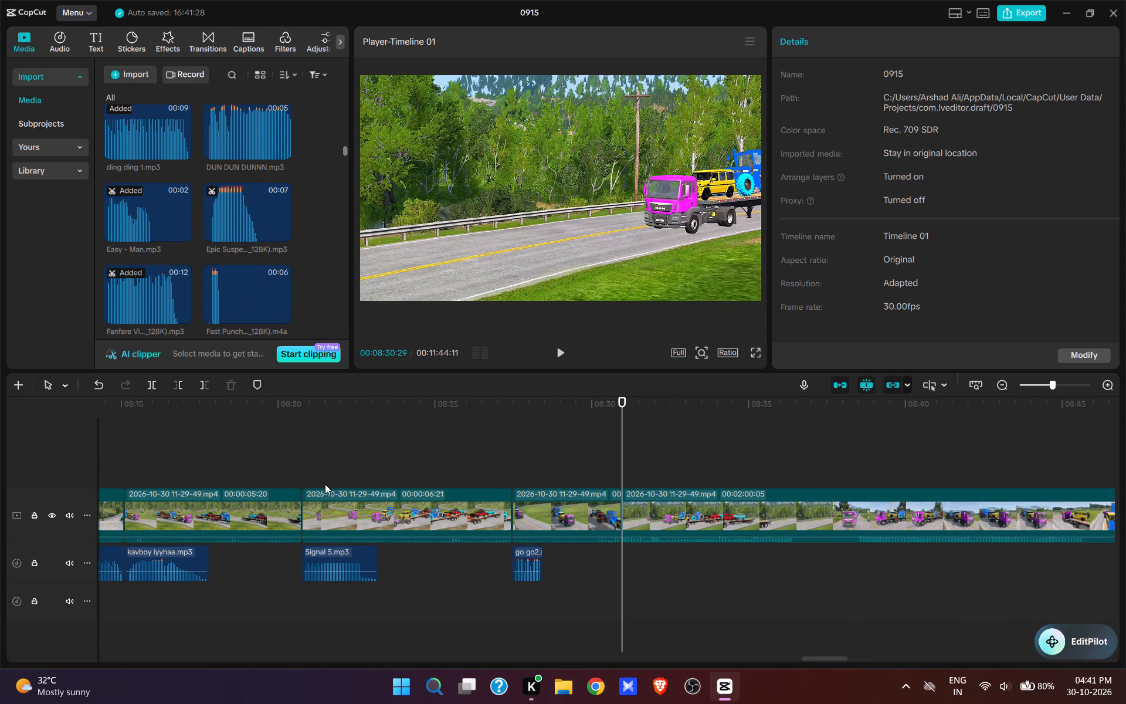
drag(325, 484, 331, 492)
click(224, 470)
key(space)
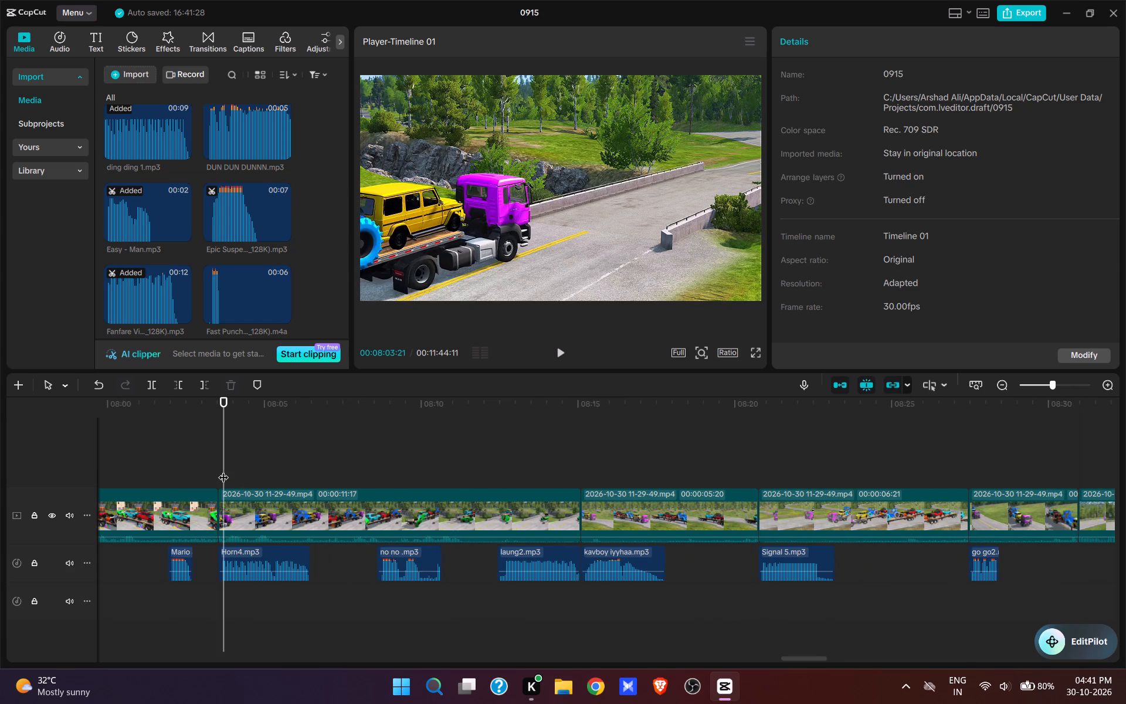
key(space)
click(266, 554)
key(ctrl+c)
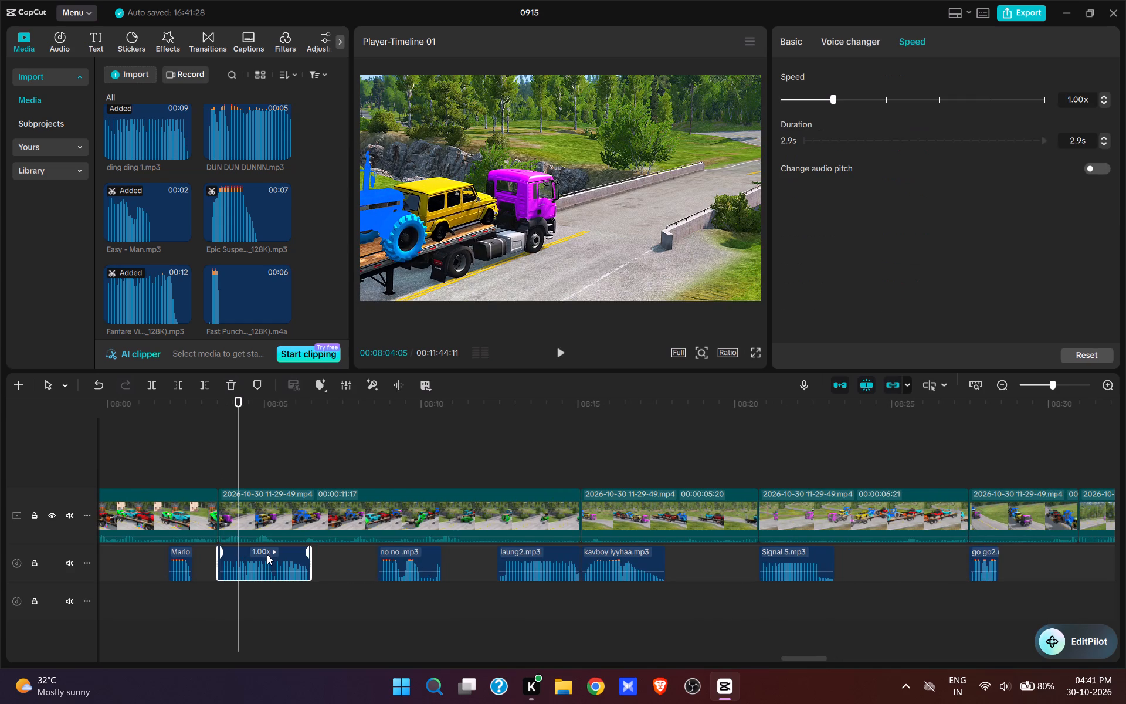
key(ctrl+v)
key(ctrl+z)
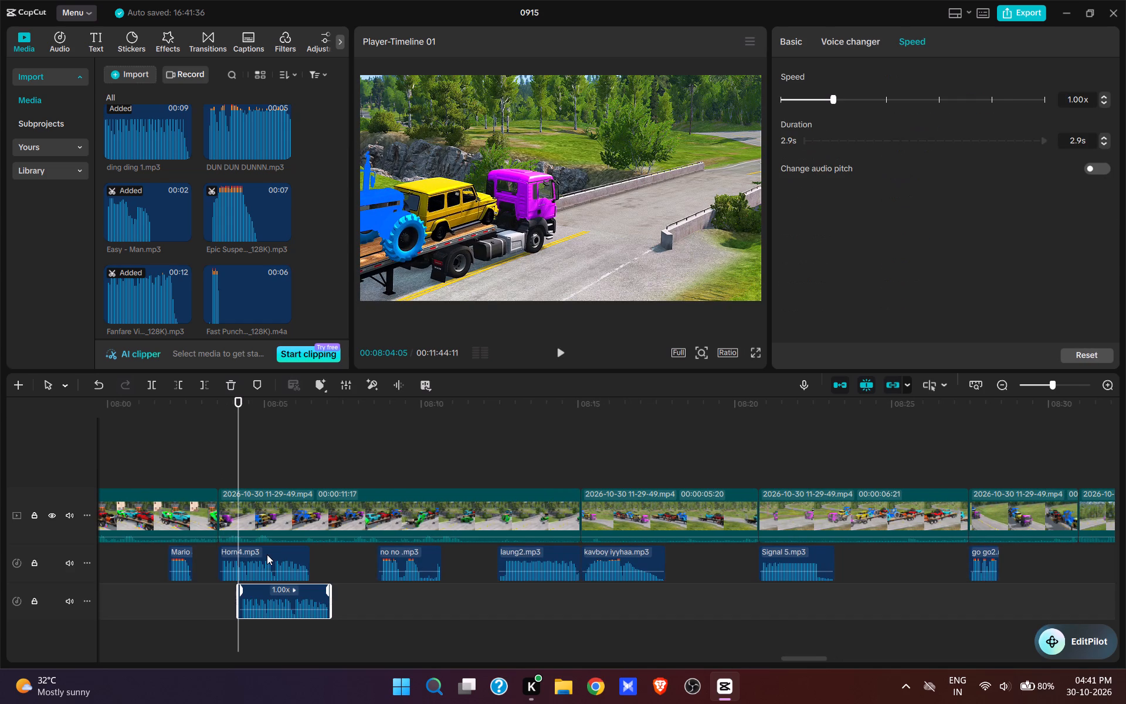
click(267, 554)
key(ctrl+c)
drag(277, 554, 435, 596)
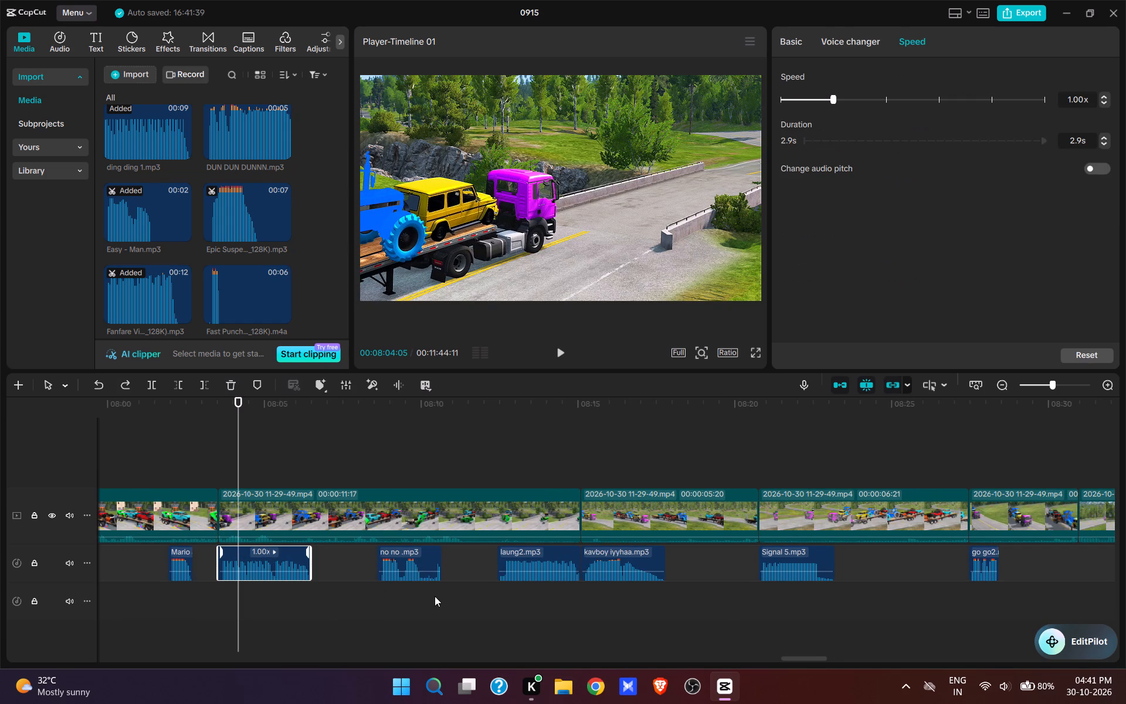
drag(435, 596, 467, 627)
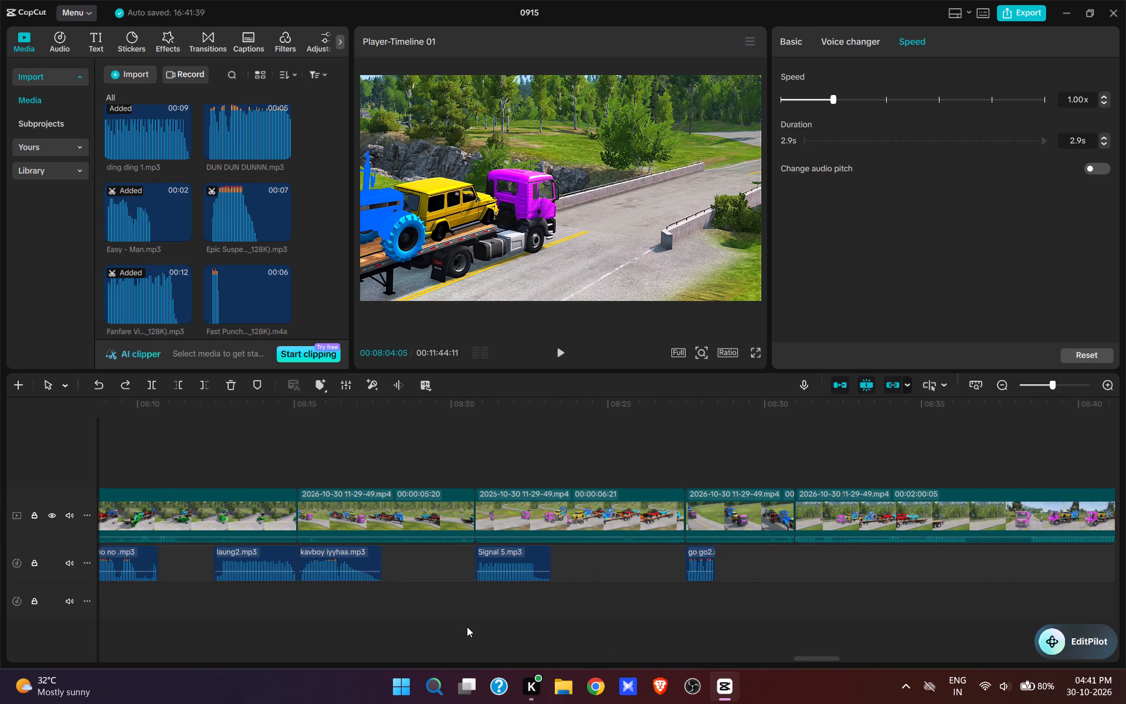
drag(467, 627, 467, 630)
click(602, 459)
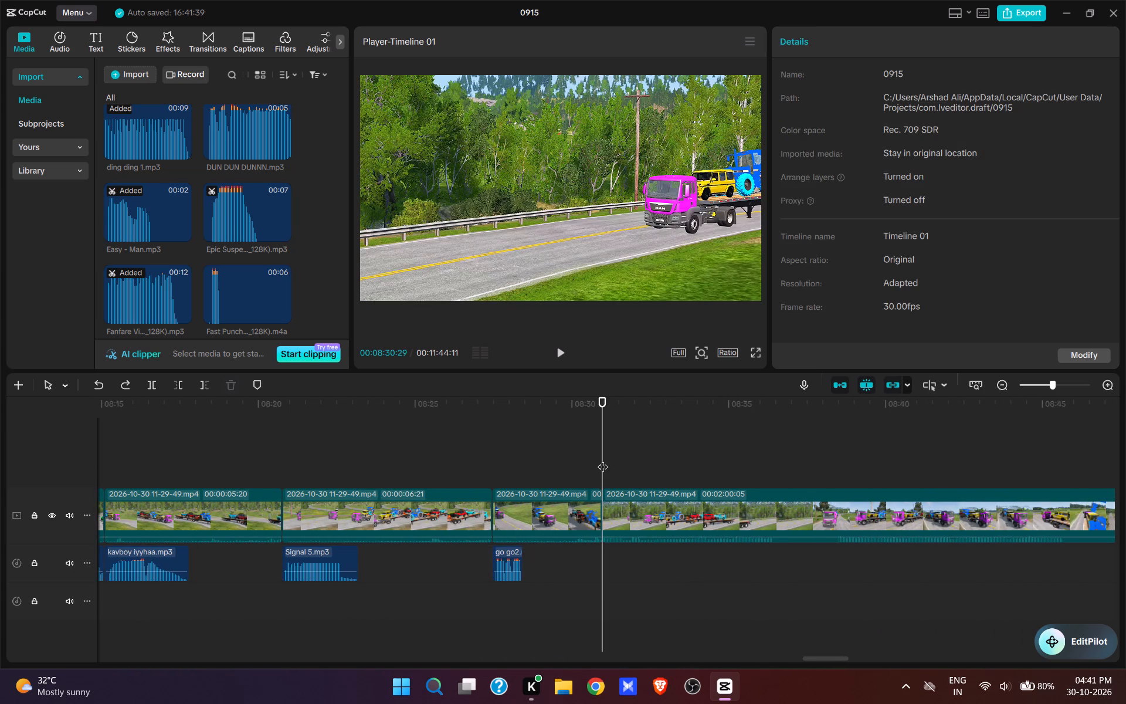
key(ctrl+v)
key(space)
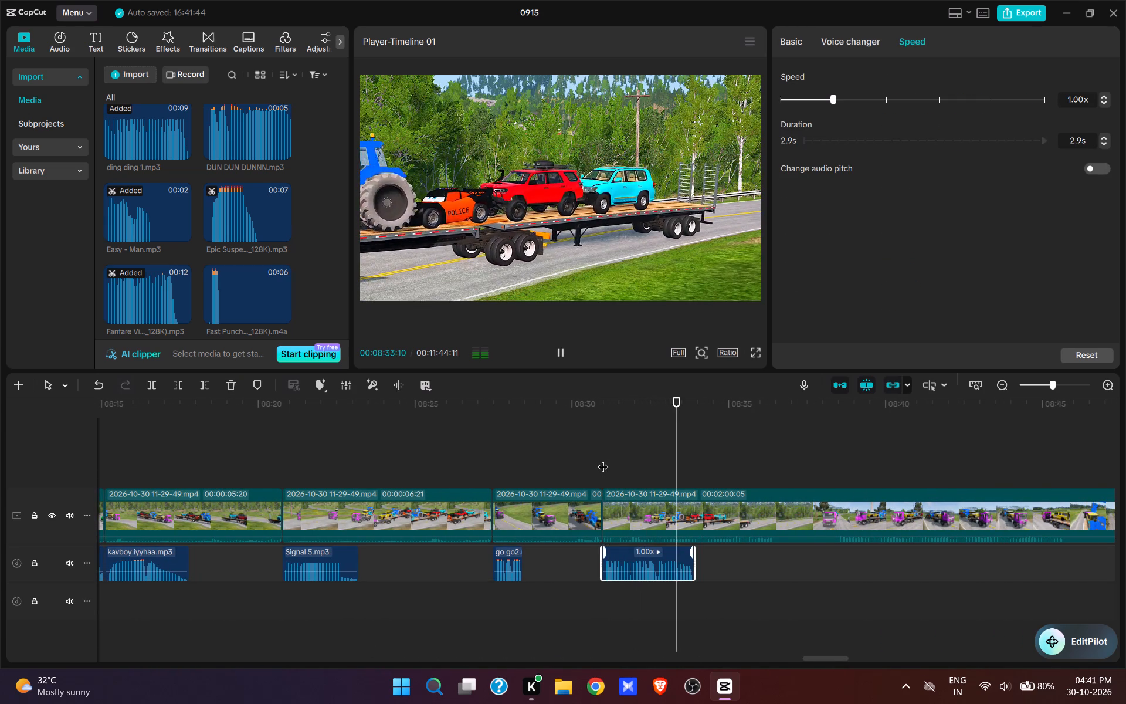
key(space)
Remove the footage from 00:08:35:07 to about 00:08:56, up to the wide view of the lava pit across the road.
text(w)
drag(935, 478, 742, 573)
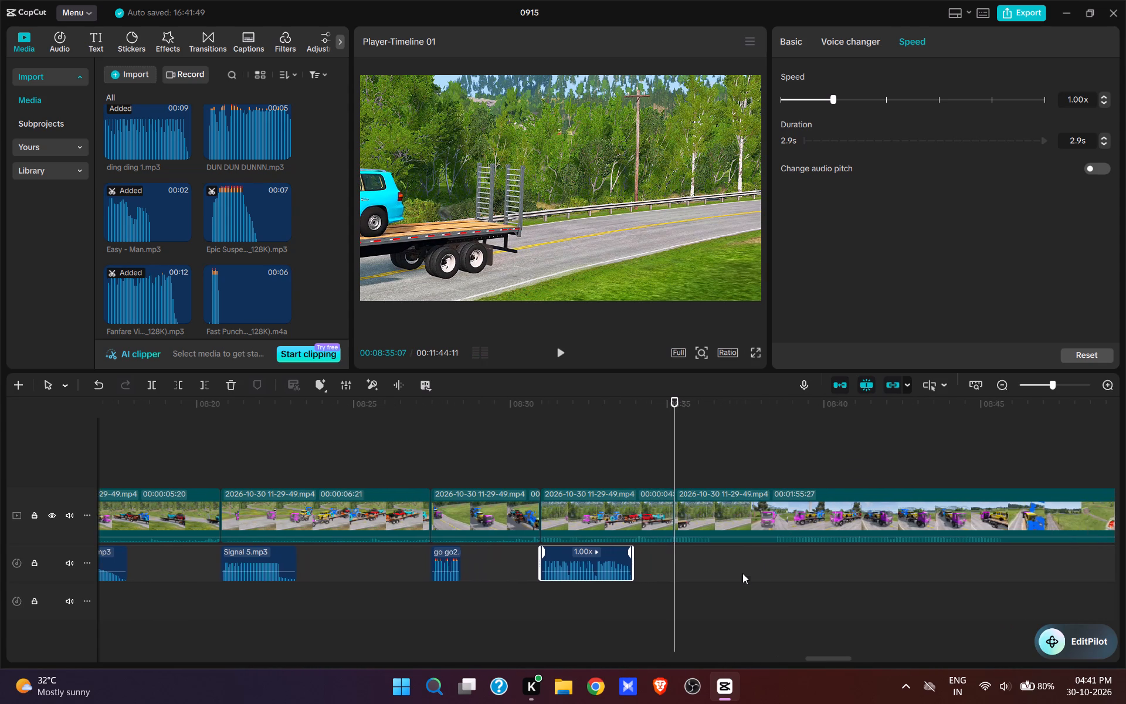
drag(742, 573, 733, 579)
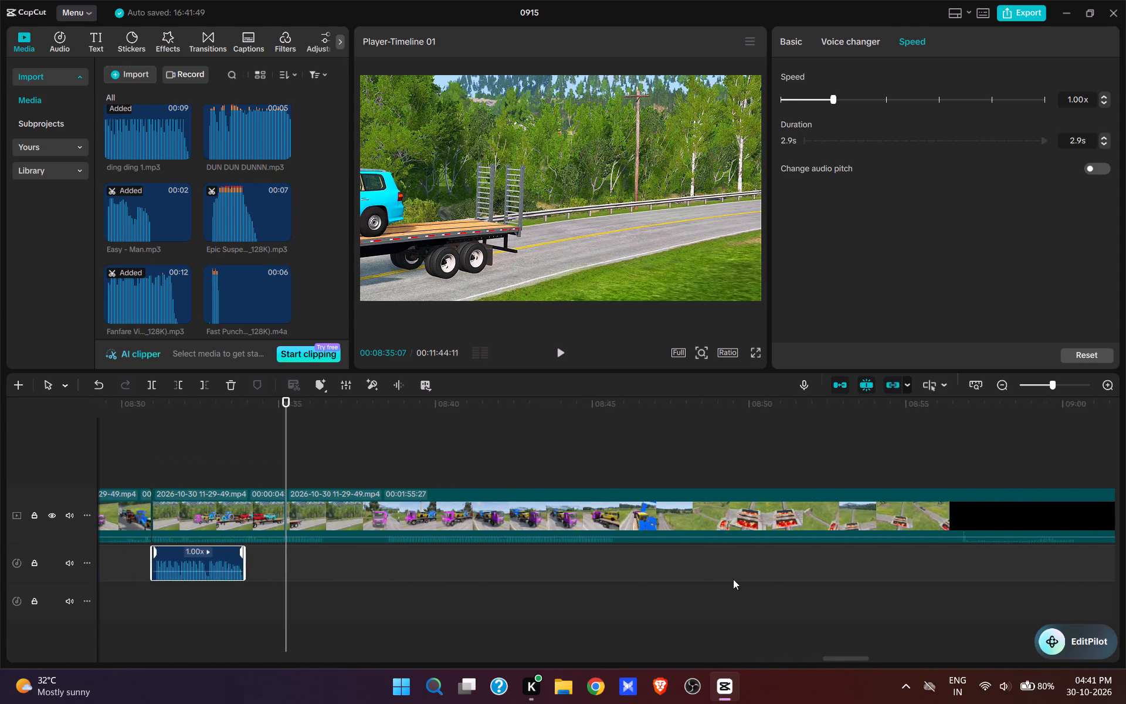
drag(733, 579, 731, 579)
click(643, 474)
key(space)
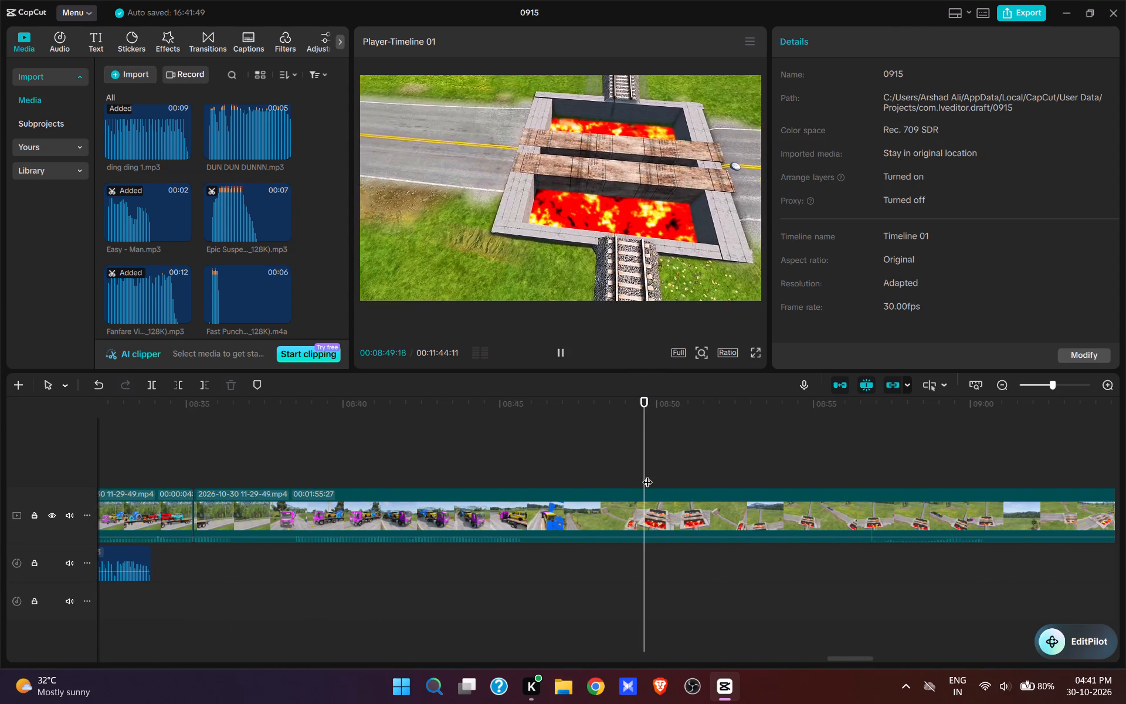
click(864, 463)
key(space)
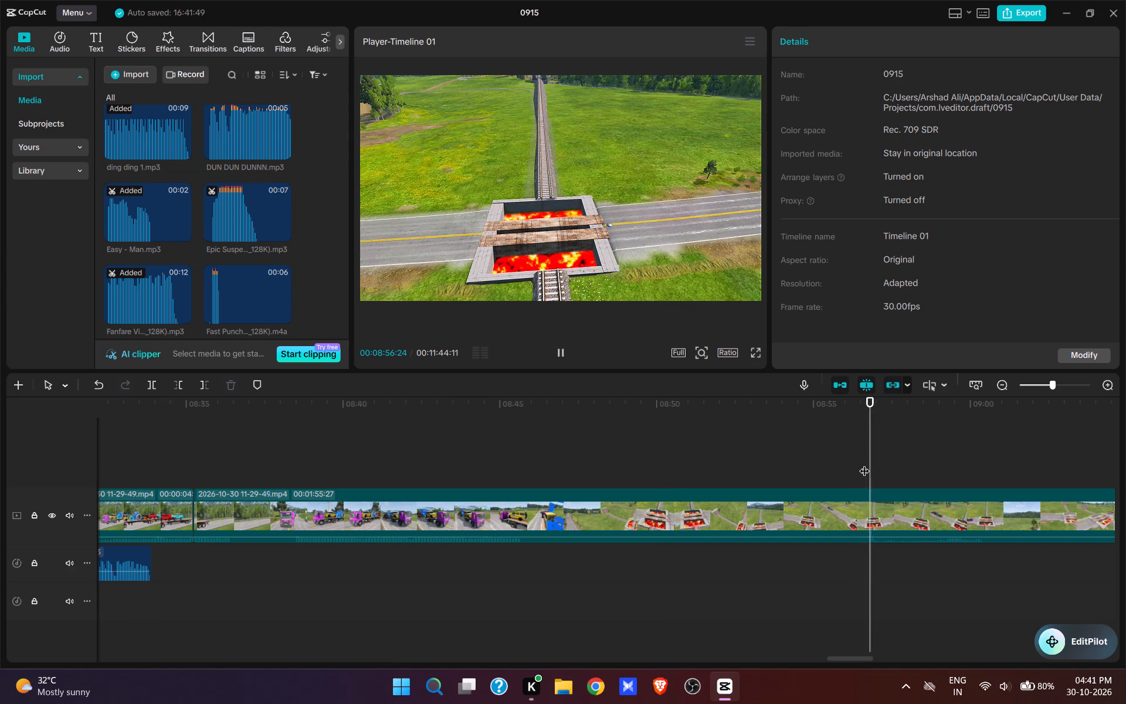
key(space)
click(867, 468)
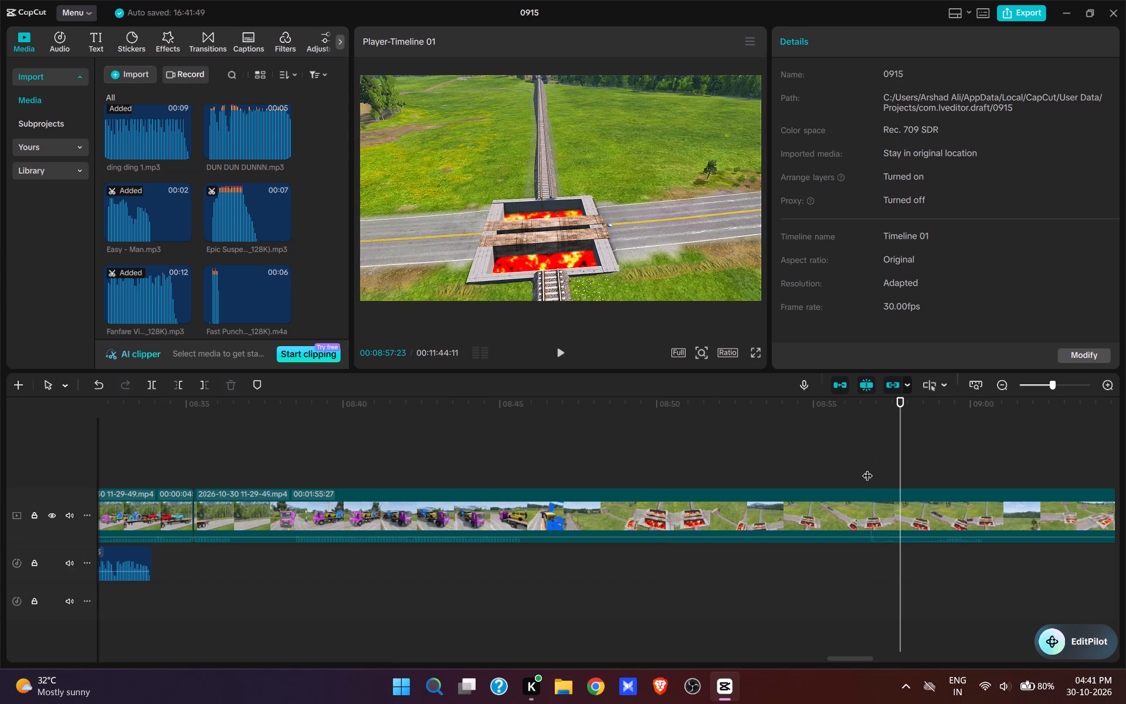
key(q)
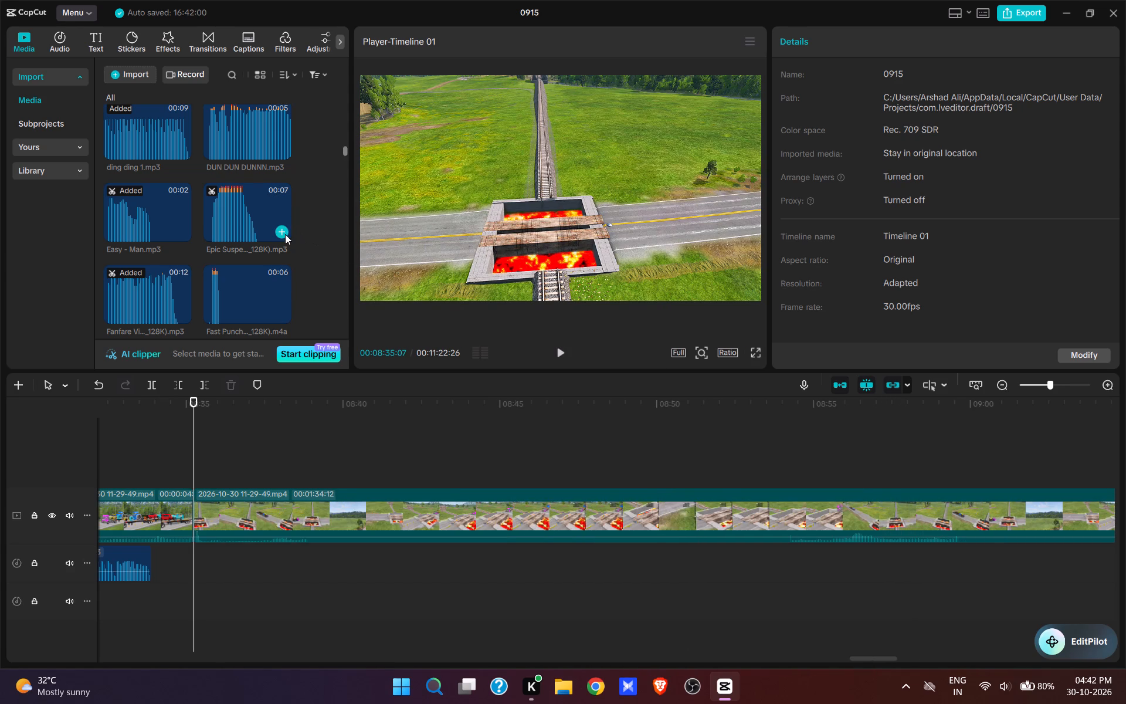
Audition imported reaction sounds, add no oh no.mp3 at 00:08:35:07 under the lava pit view, and play it.
scroll(285, 234, down, 15)
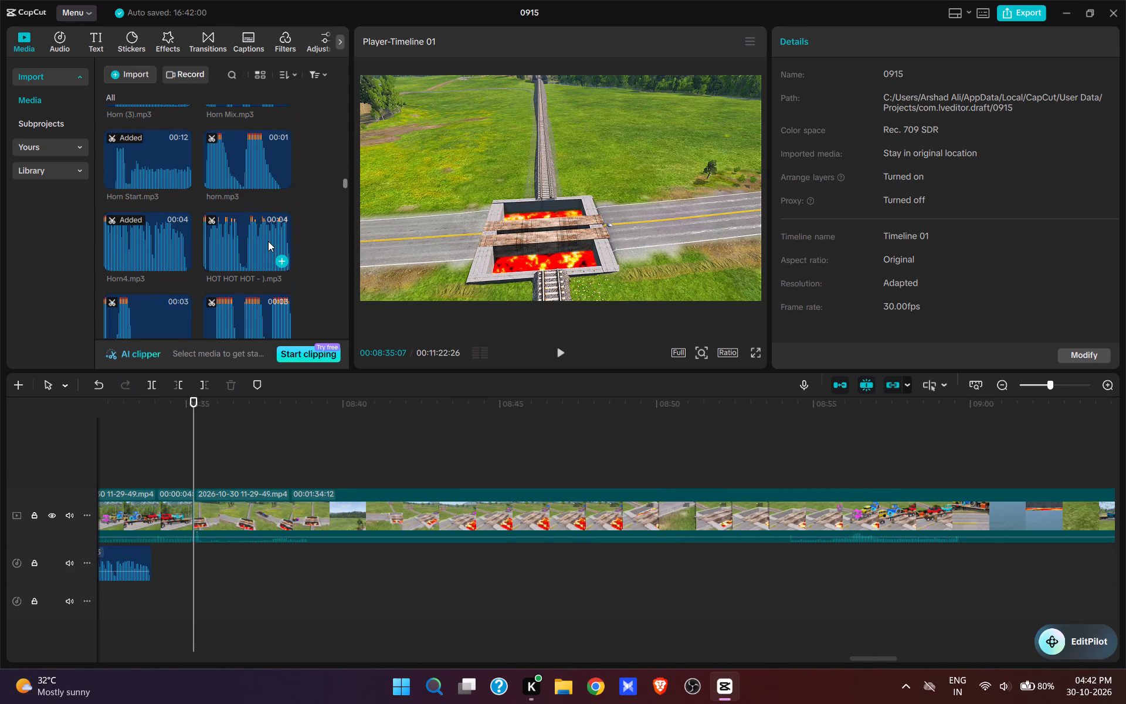
scroll(268, 241, down, 11)
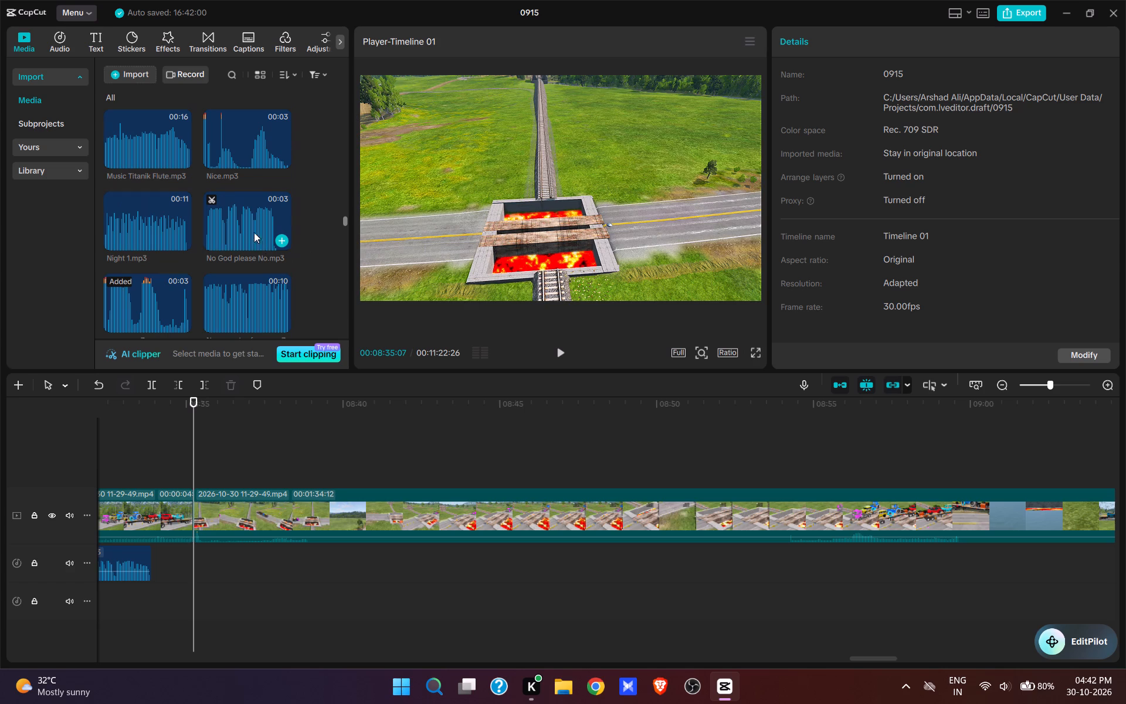
click(247, 222)
scroll(250, 259, down, 1)
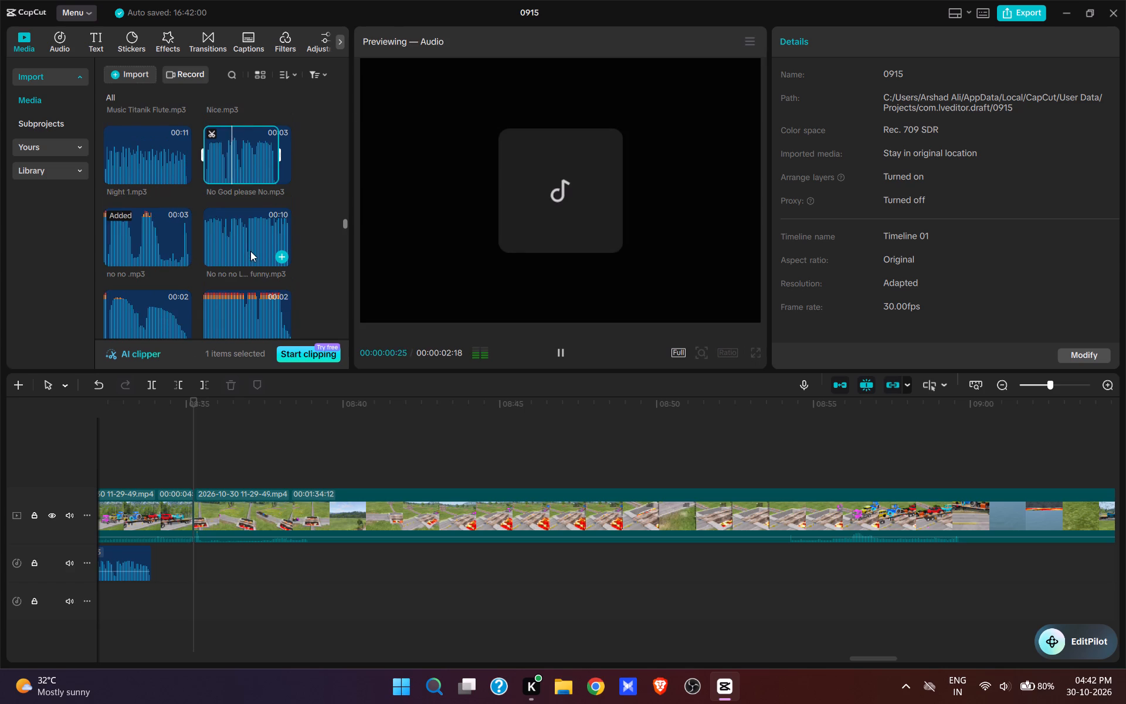
scroll(264, 239, down, 1)
click(243, 258)
scroll(243, 257, down, 2)
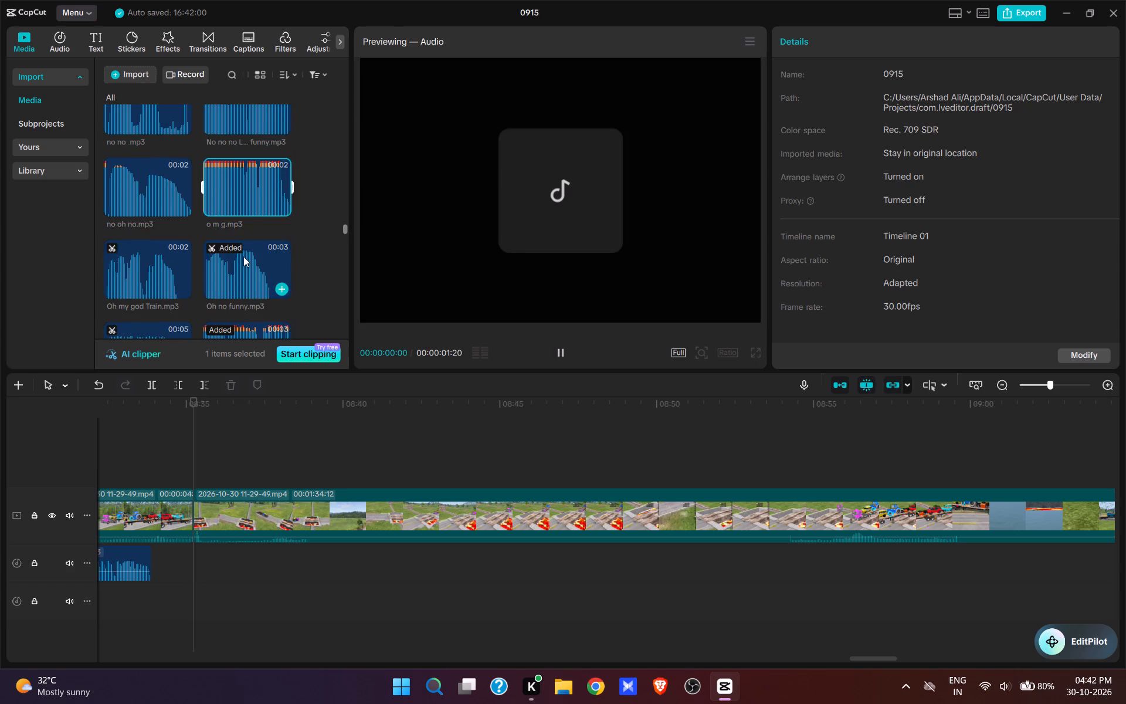
click(250, 218)
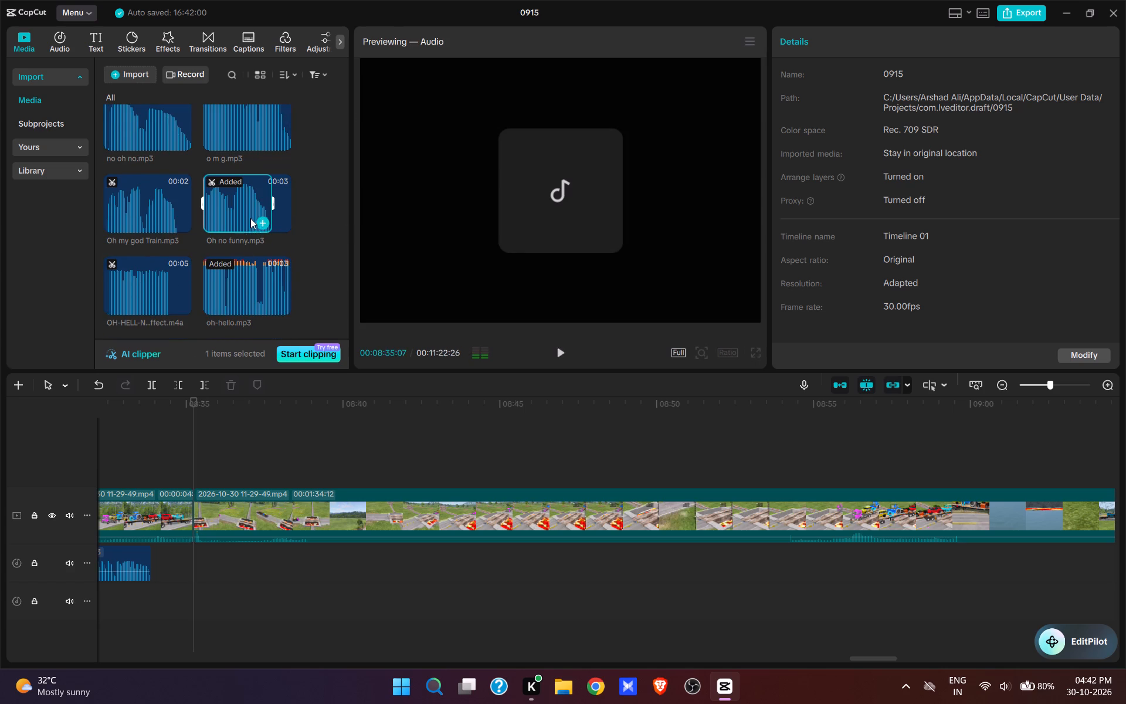
click(182, 143)
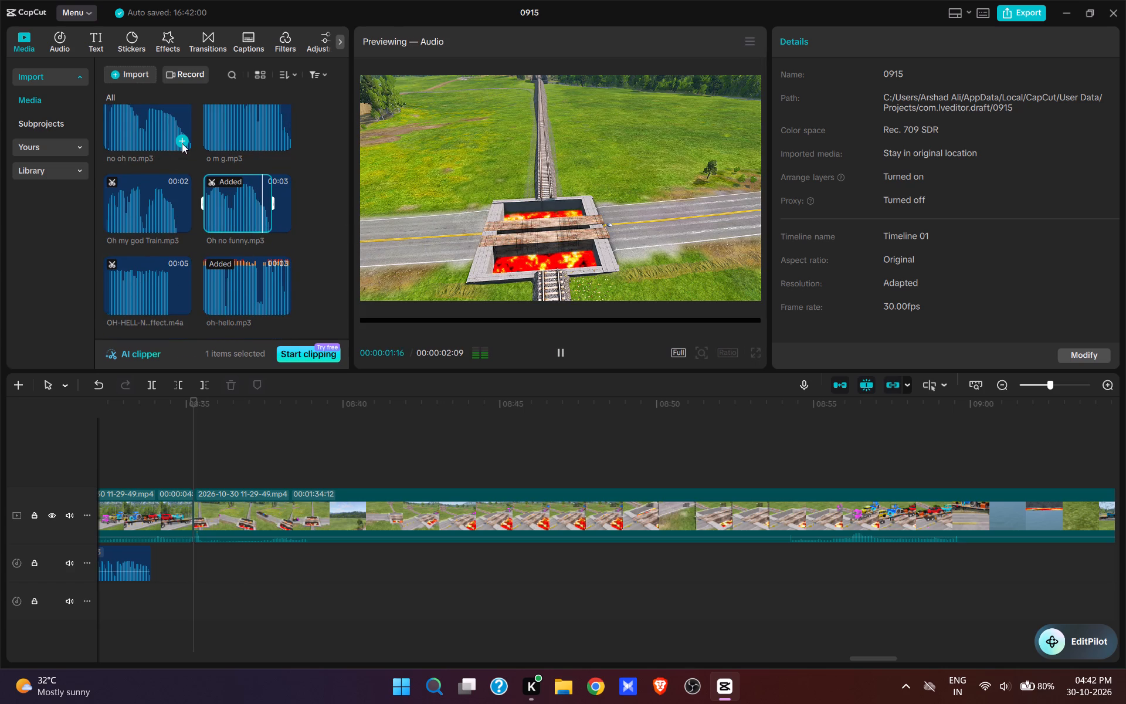
click(561, 346)
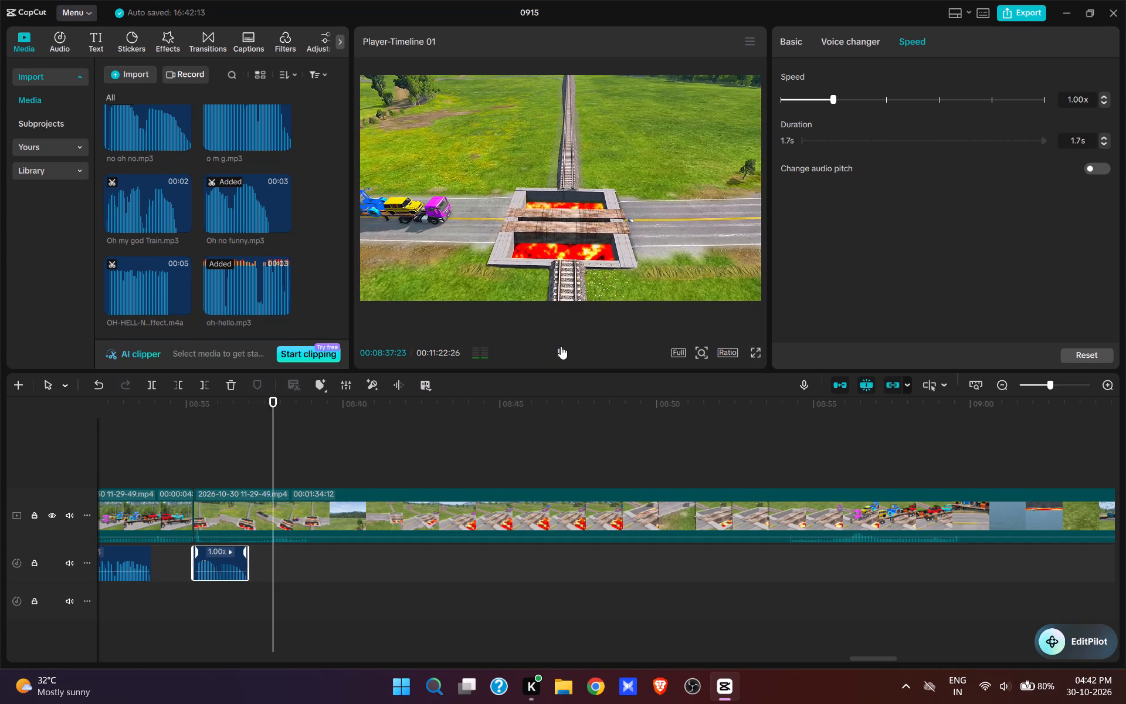
key(space)
Remove the footage from 00:08:38:16 to 00:08:54:04, up to the truck reaching the planks over the lava pit, and play the join.
key(w)
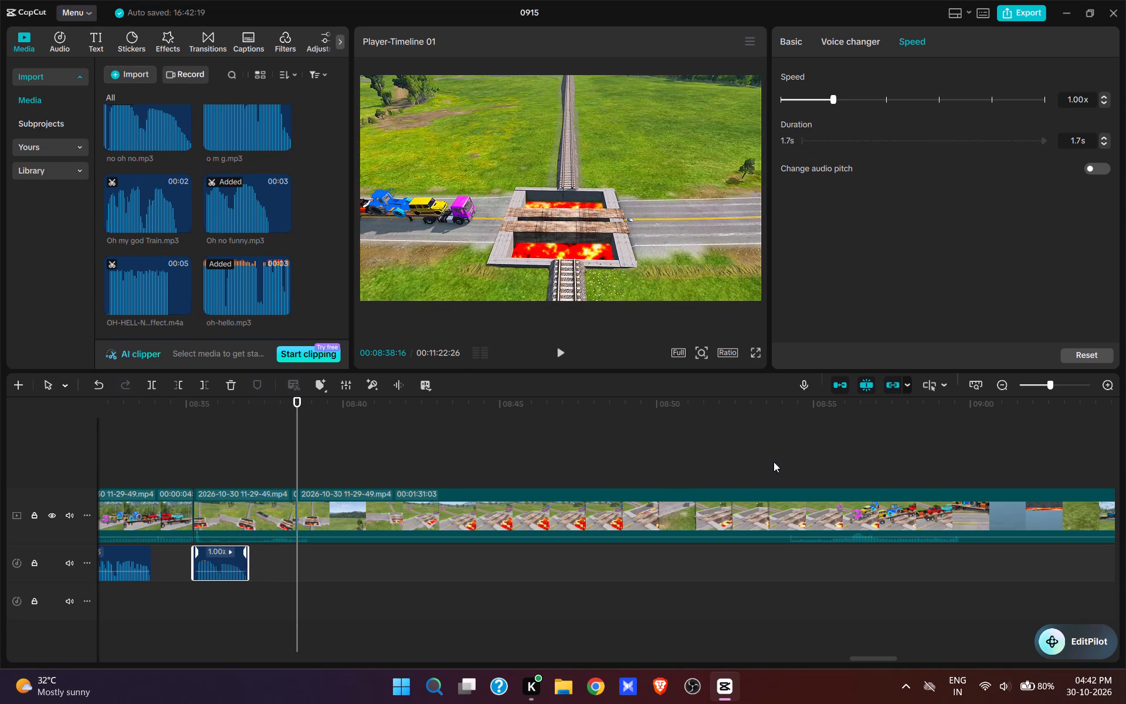
click(763, 459)
key(space)
key(space)
text(q)
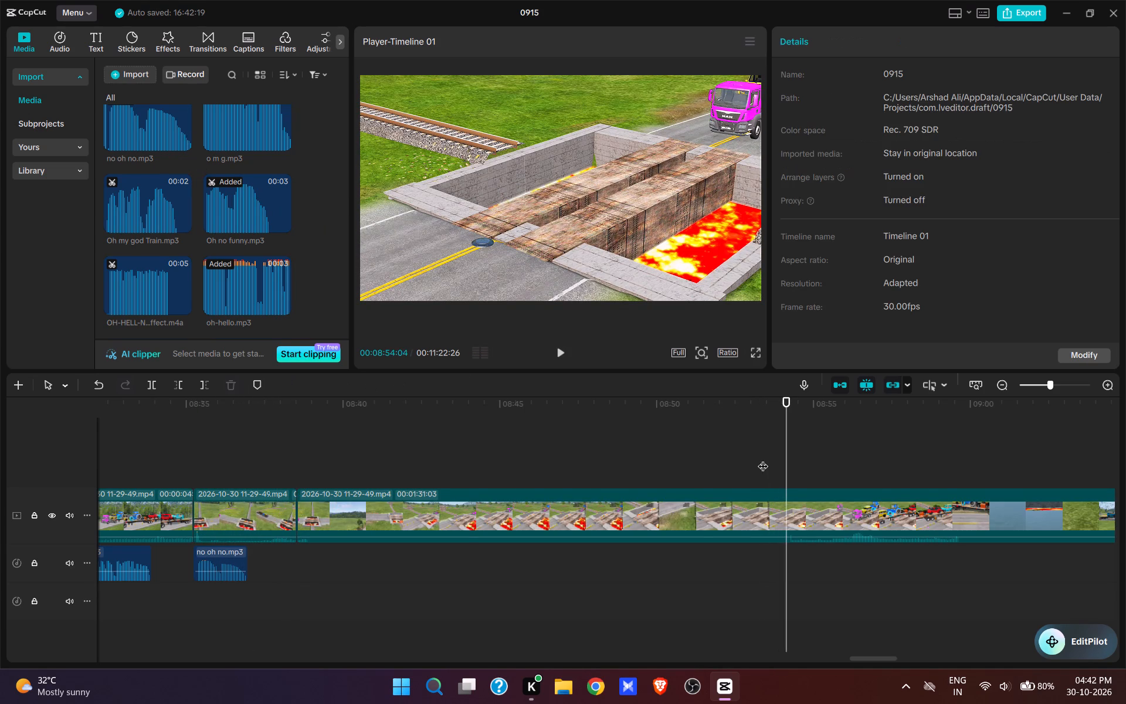
key(space)
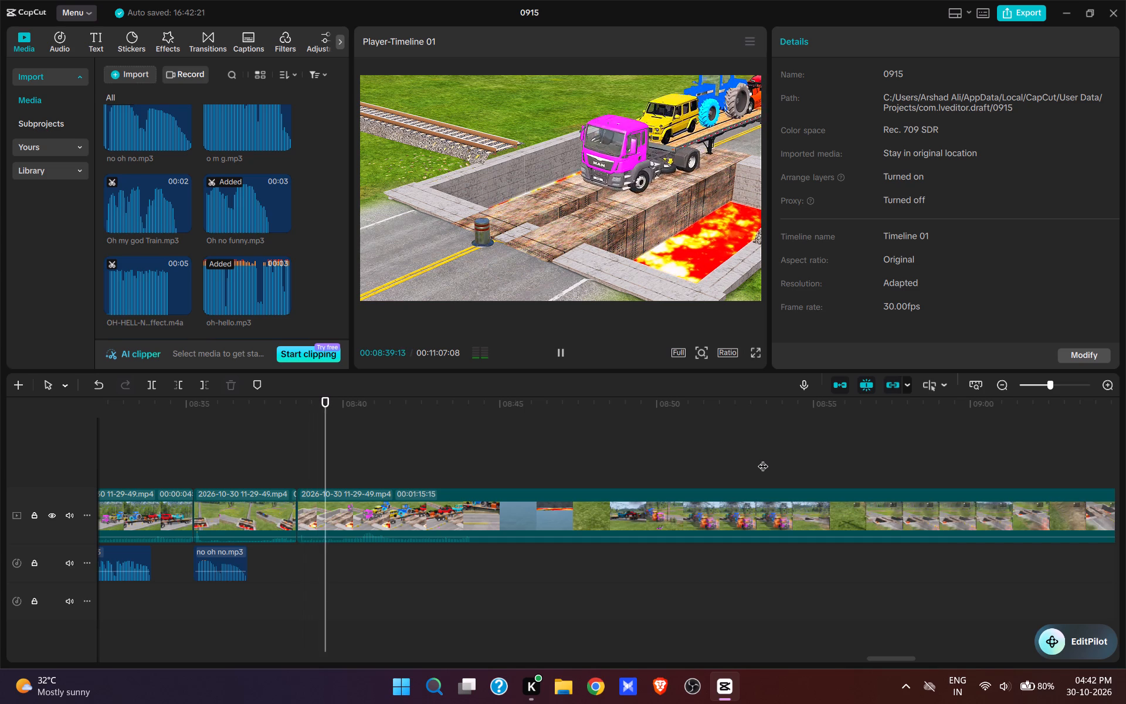
Audition reaction sounds, add No God please No.mp3 at 00:08:38:16 under the truck crossing the lava pit planks, and play it.
key(space)
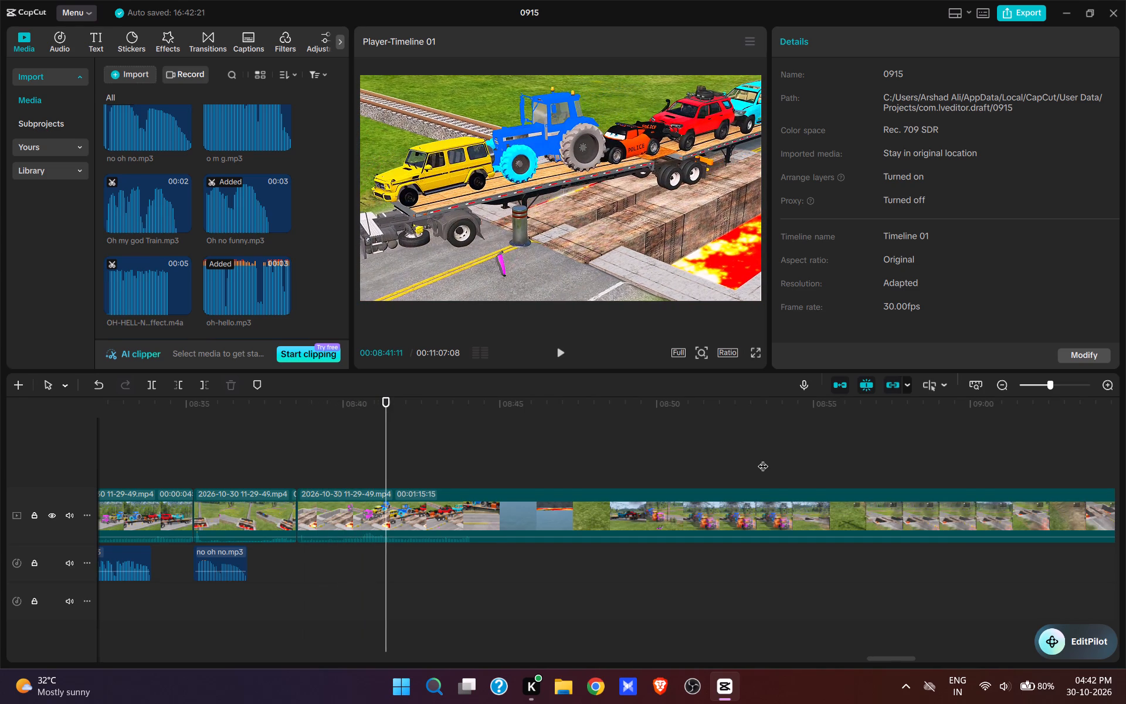
key(space)
key(space)
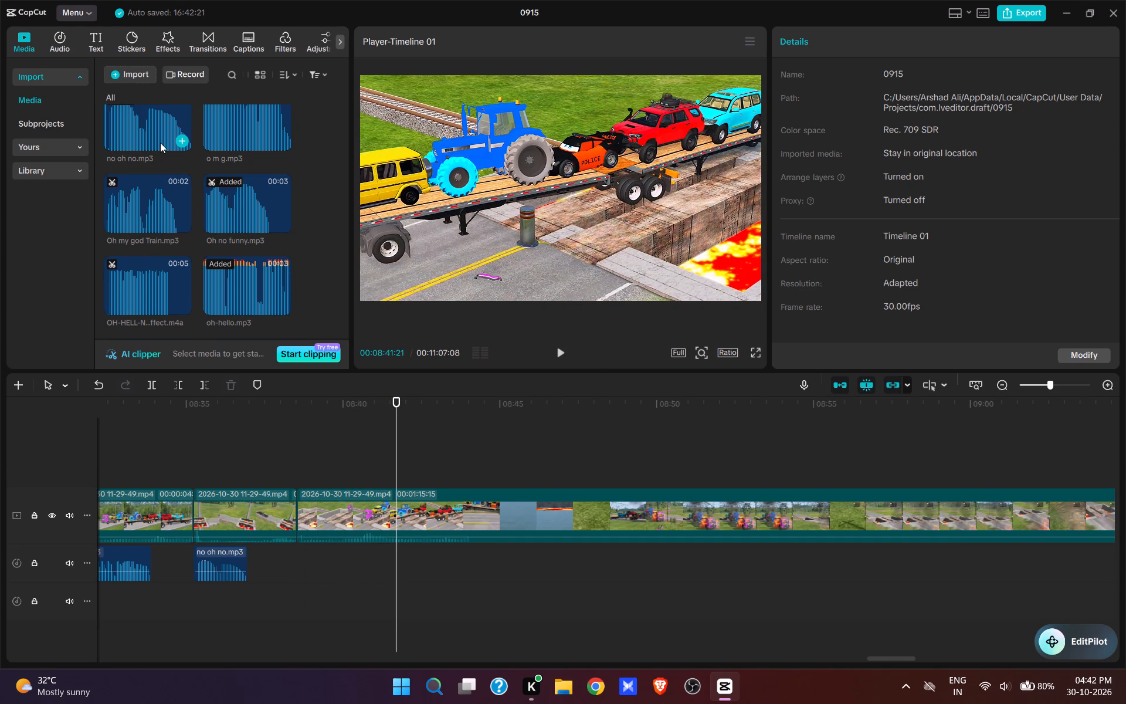
click(160, 142)
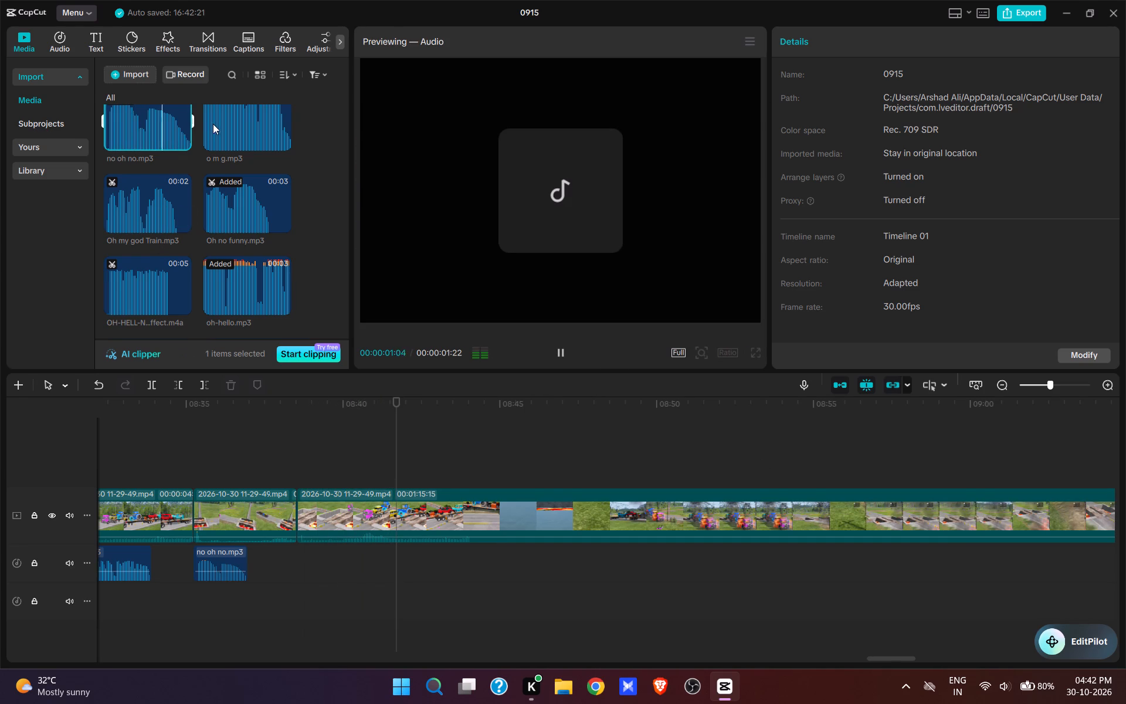
click(152, 209)
scroll(221, 280, up, 2)
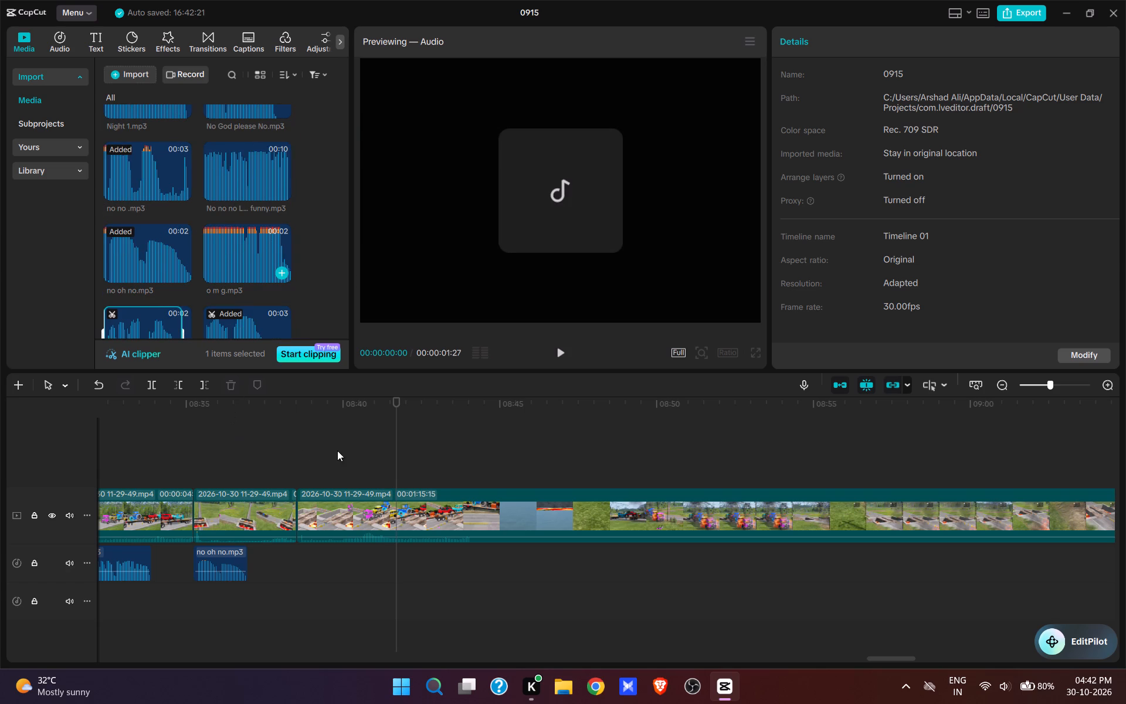
click(299, 467)
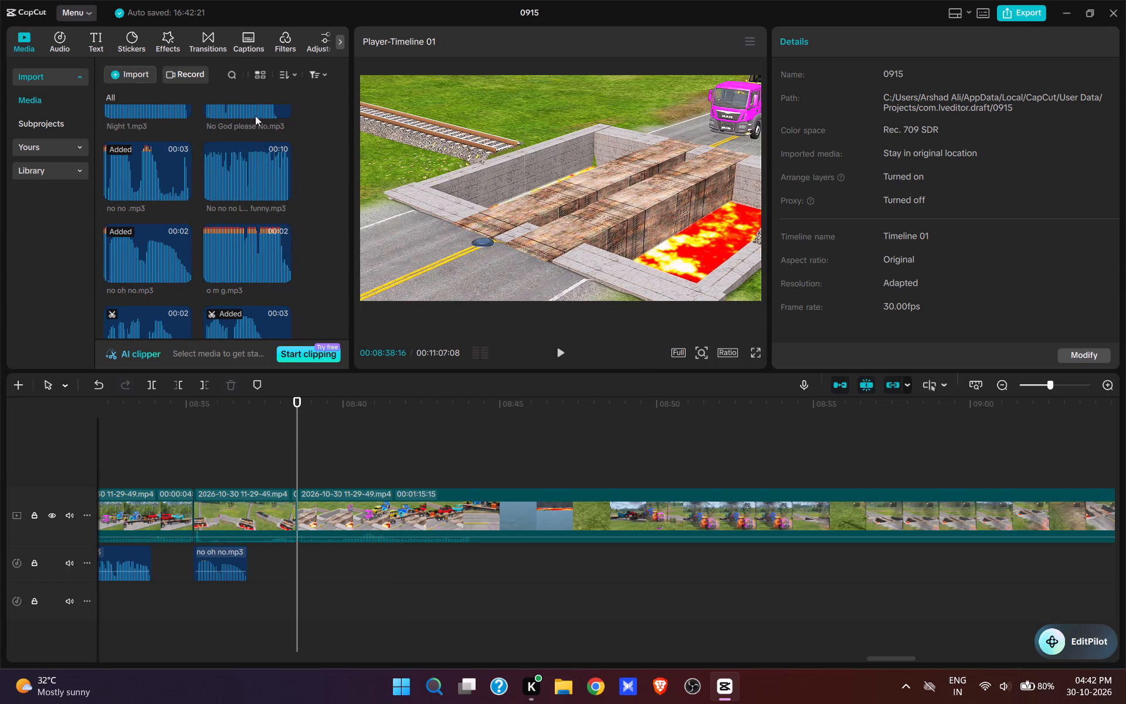
click(280, 106)
key(space)
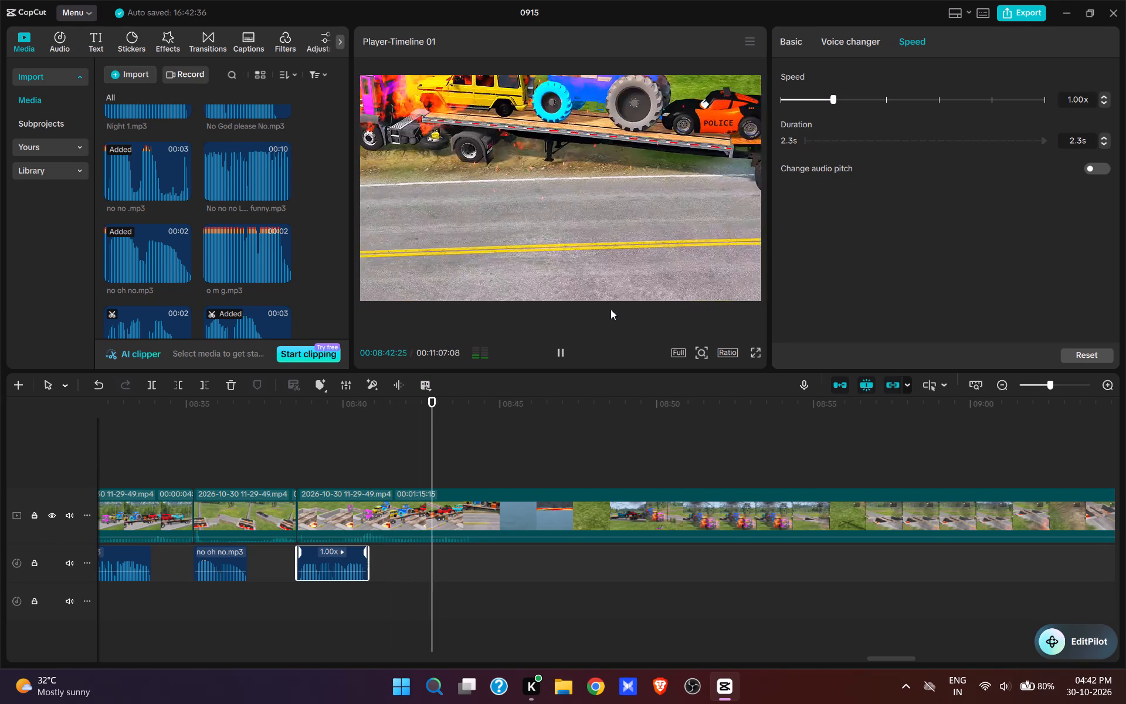
Play the trailer coming off the planks and split the recording at 00:08:43:01.
key(space)
click(394, 457)
key(space)
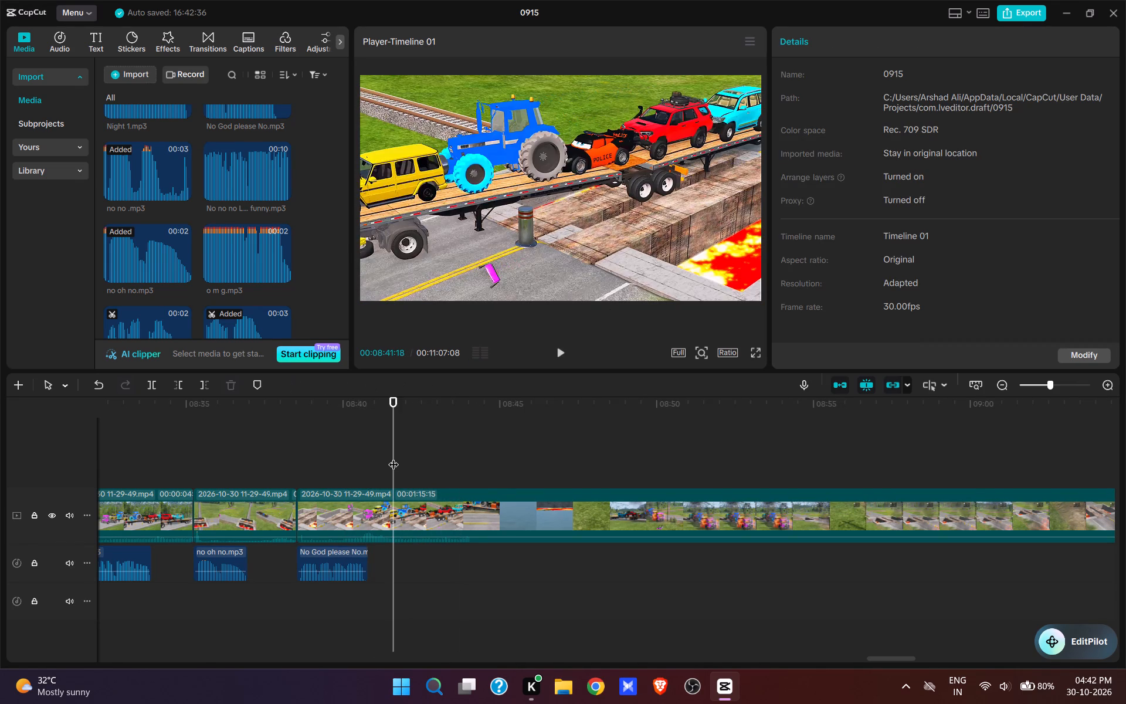
key(space)
text(w)
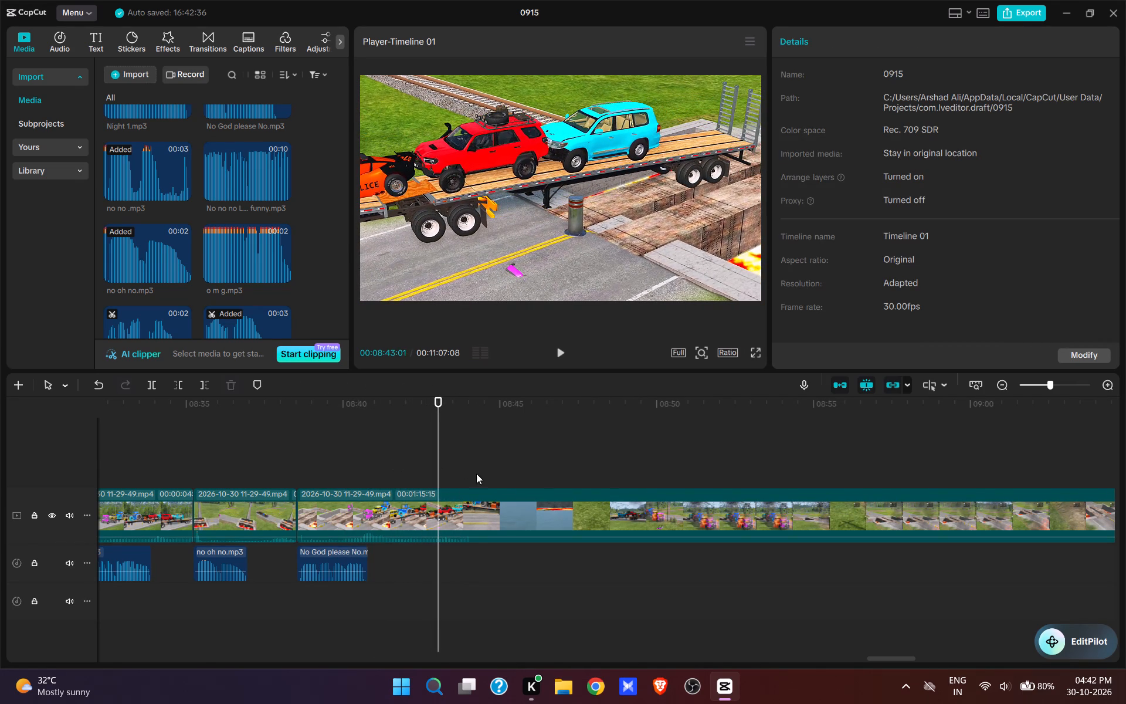
Review the footage between about 00:08:43 and 00:09:13 for the start of the next usable shot of the lava pit.
drag(805, 470, 660, 578)
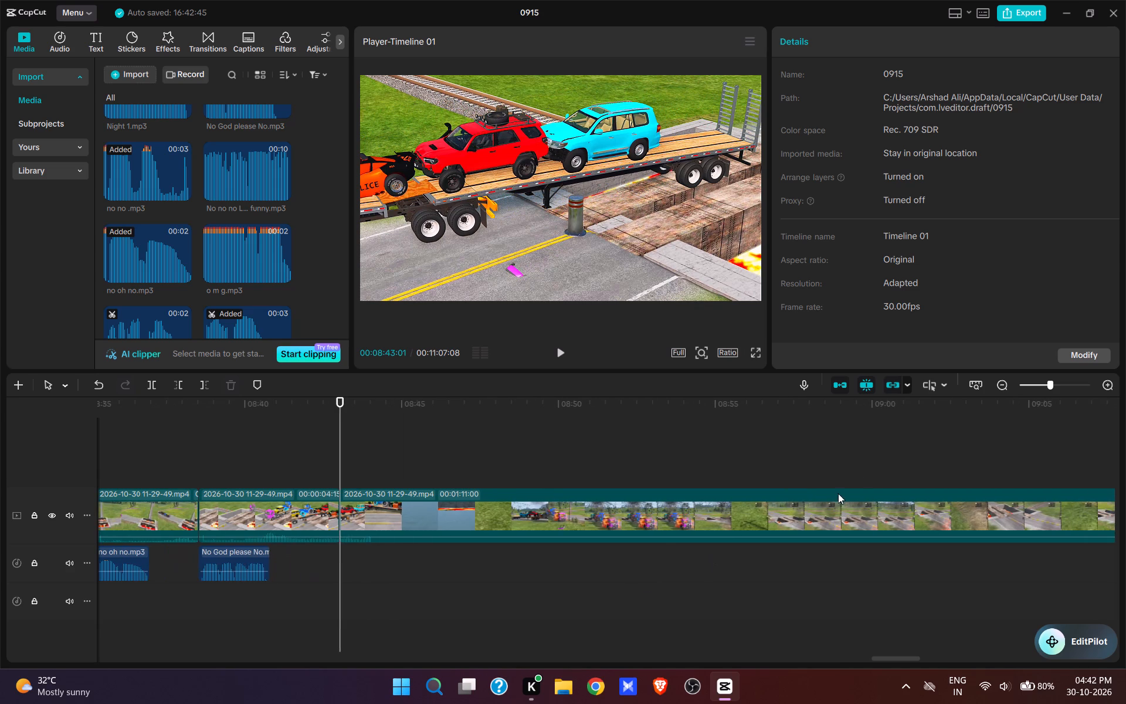
click(901, 452)
drag(932, 463, 788, 587)
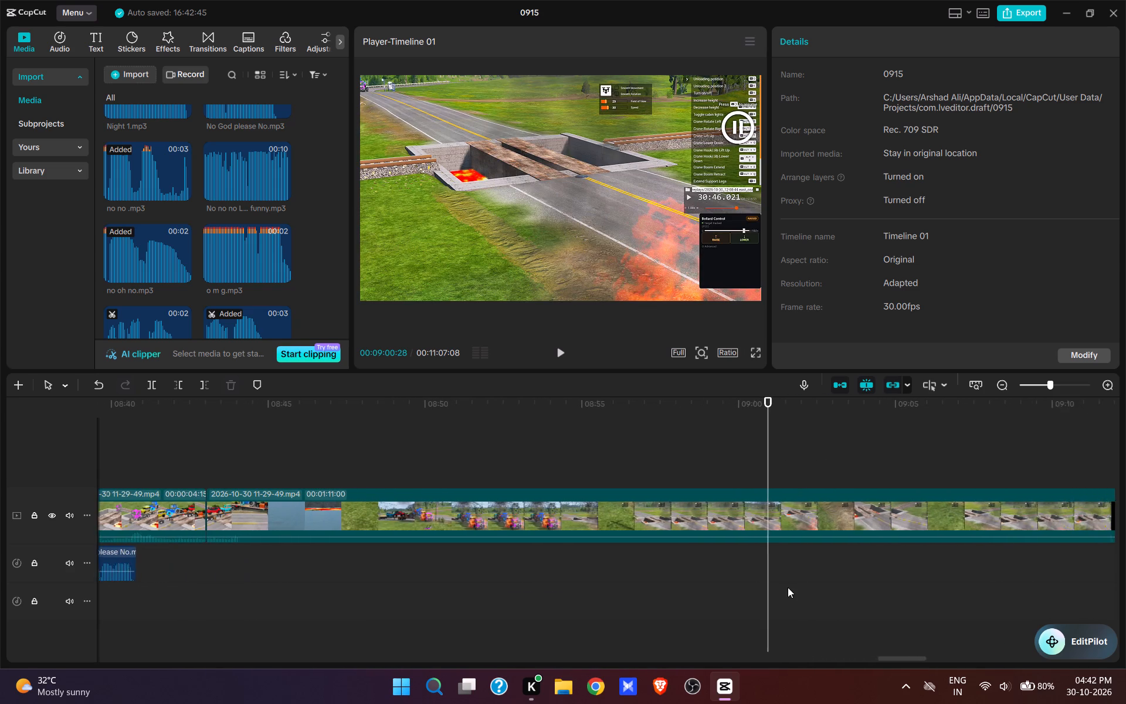
drag(788, 587, 803, 584)
click(914, 469)
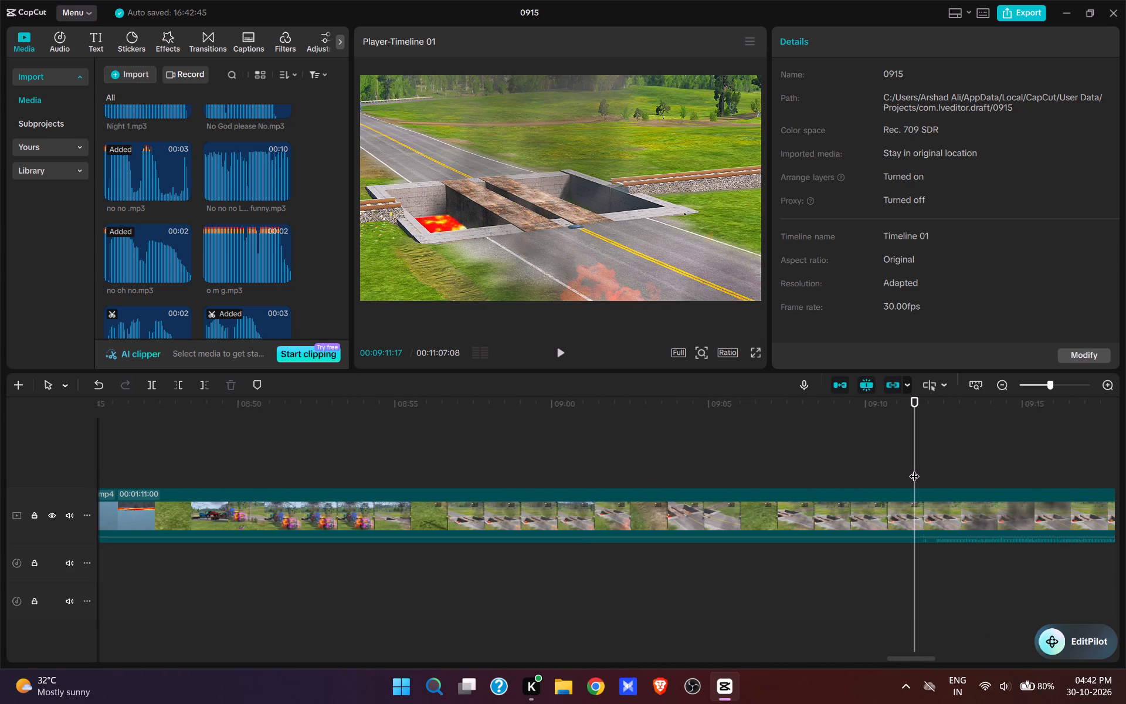
key(space)
key(space)
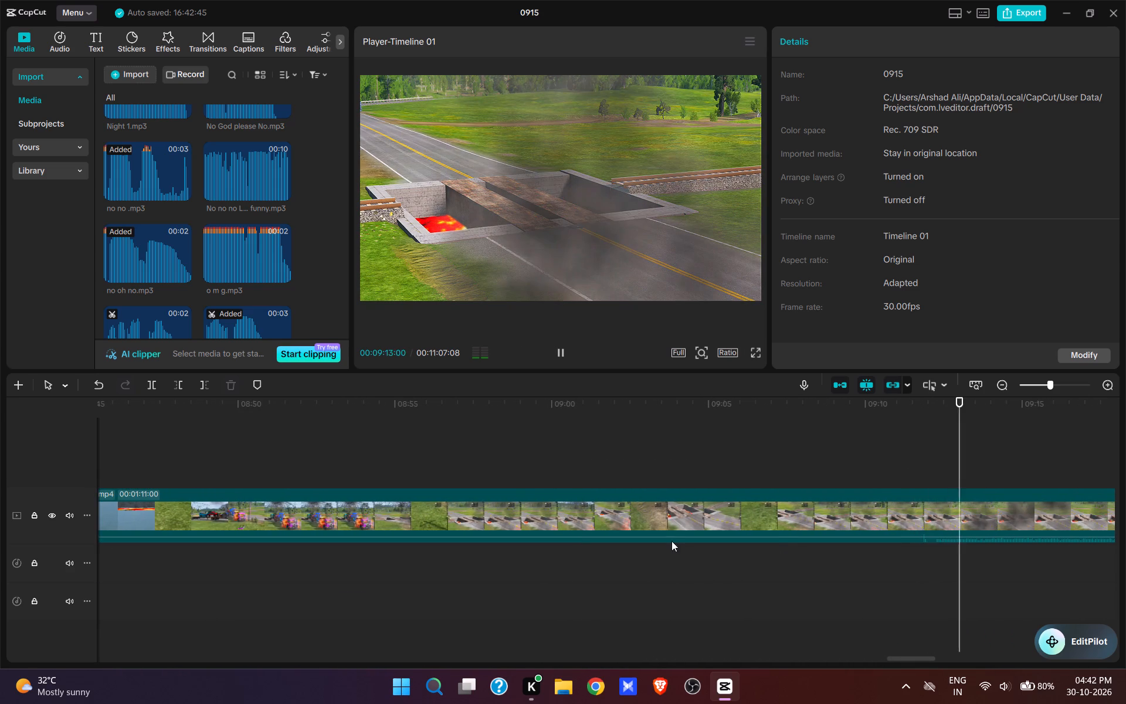
click(750, 448)
key(space)
click(584, 449)
key(space)
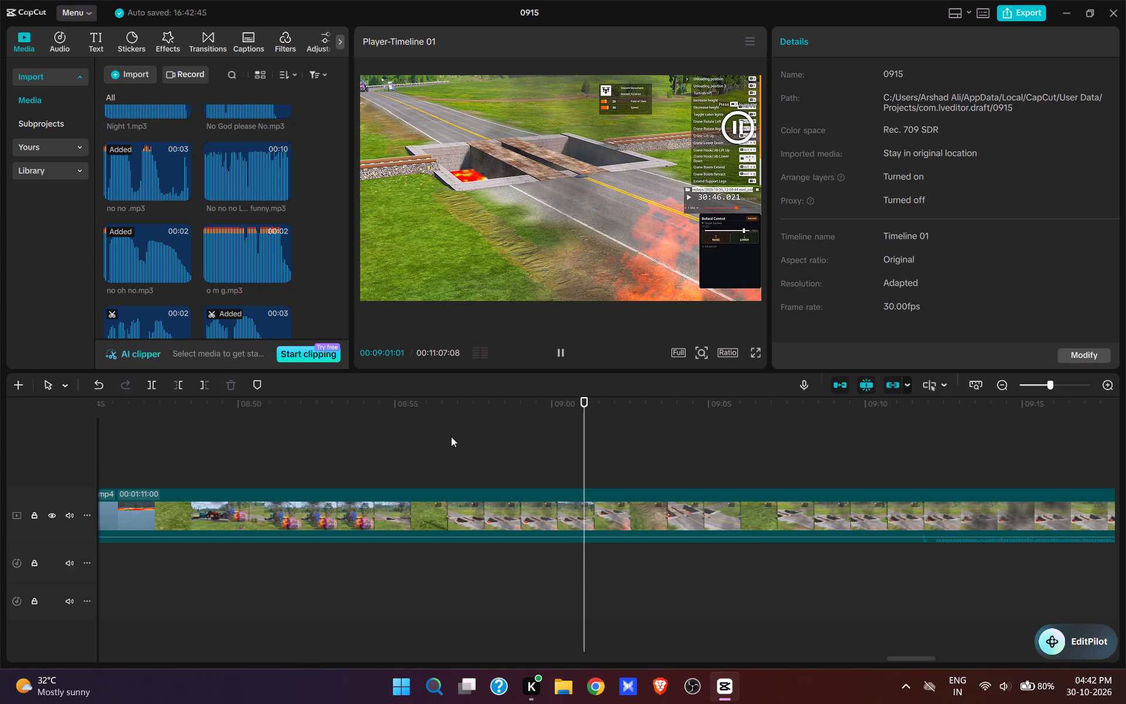
click(386, 429)
click(262, 449)
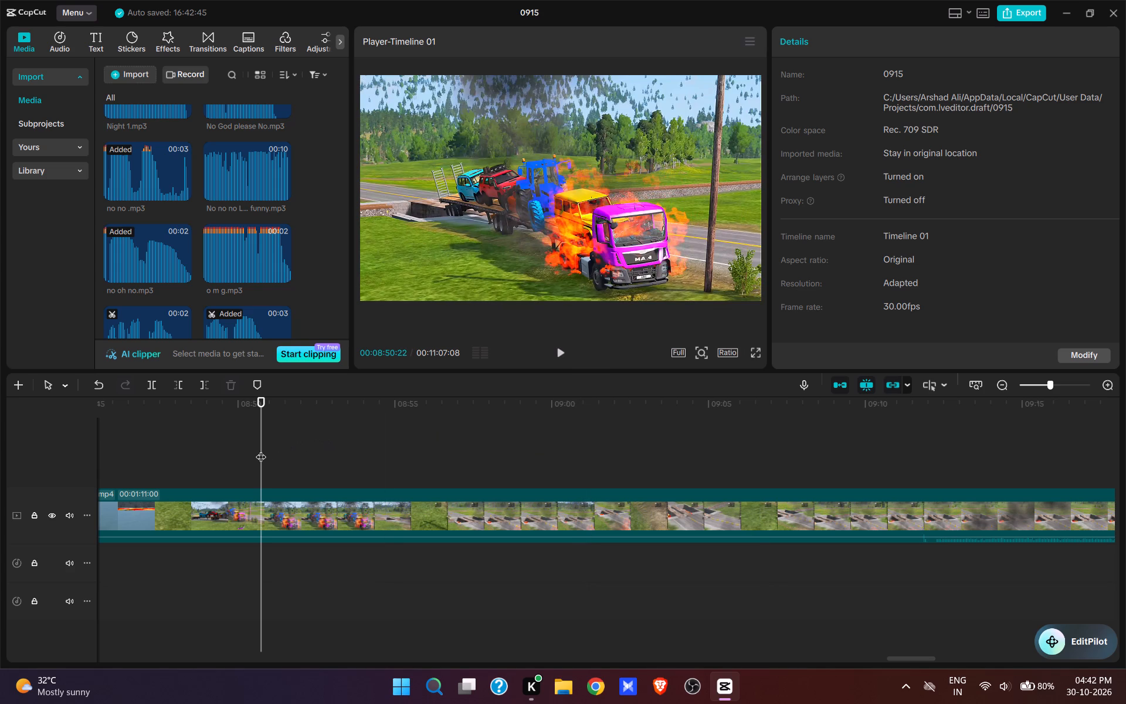
key(space)
click(199, 453)
key(space)
click(169, 457)
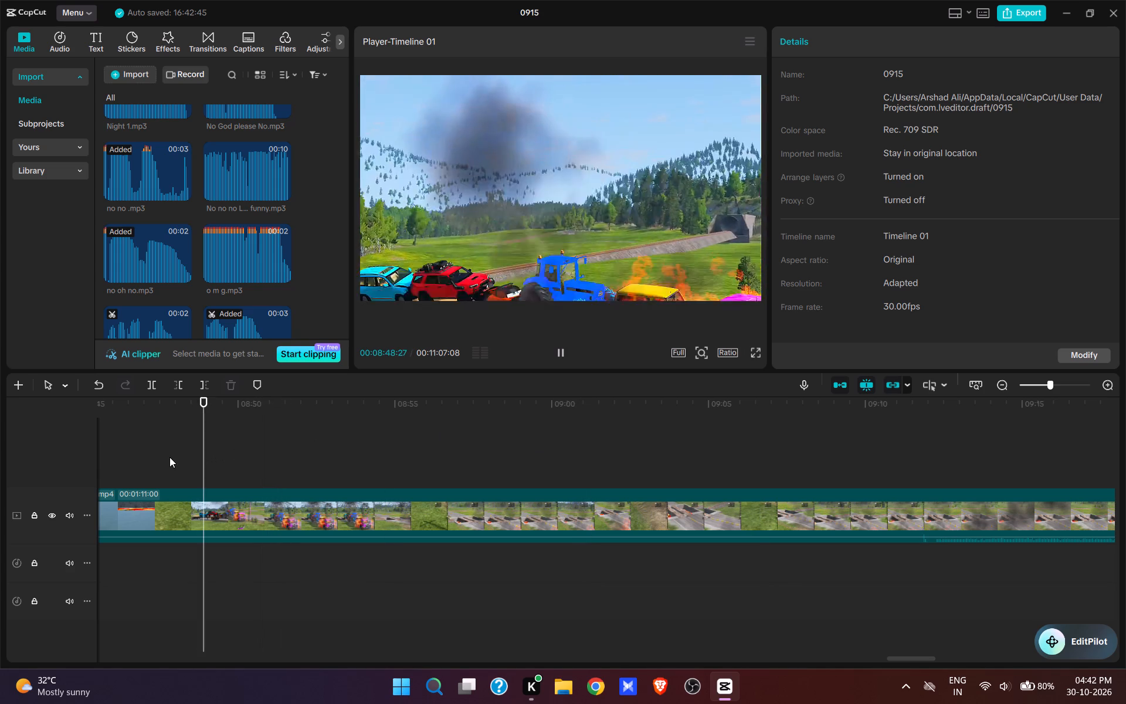
key(space)
key(space)
drag(211, 532, 309, 537)
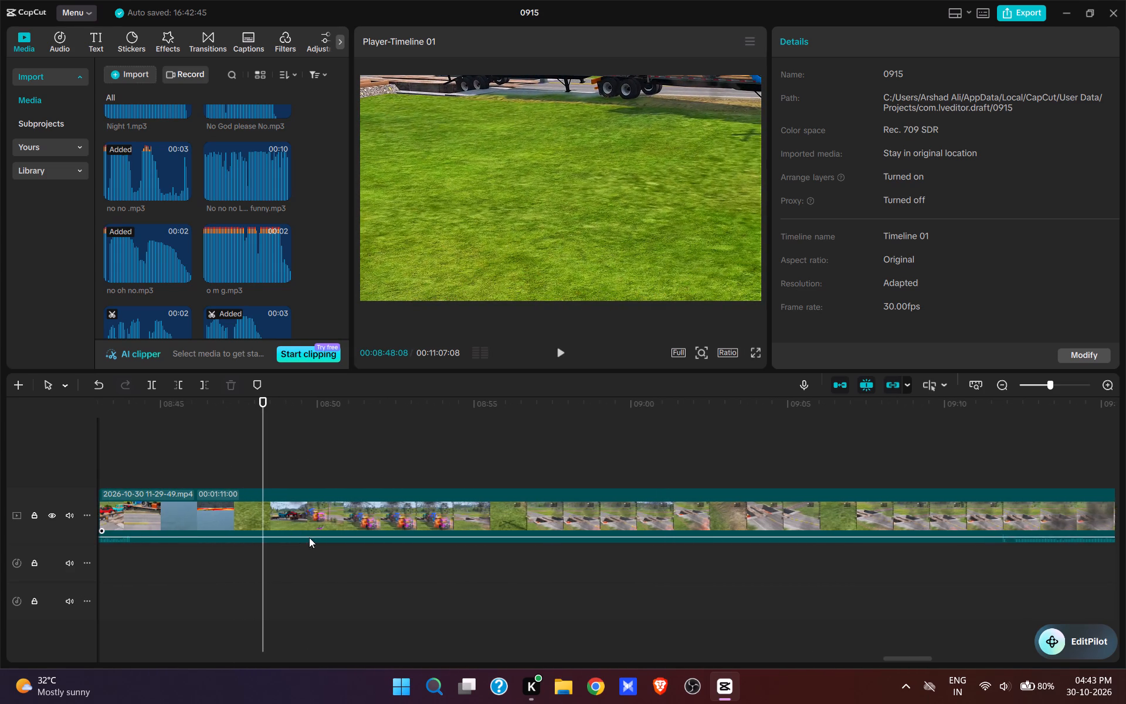
drag(309, 537, 321, 542)
click(306, 483)
key(space)
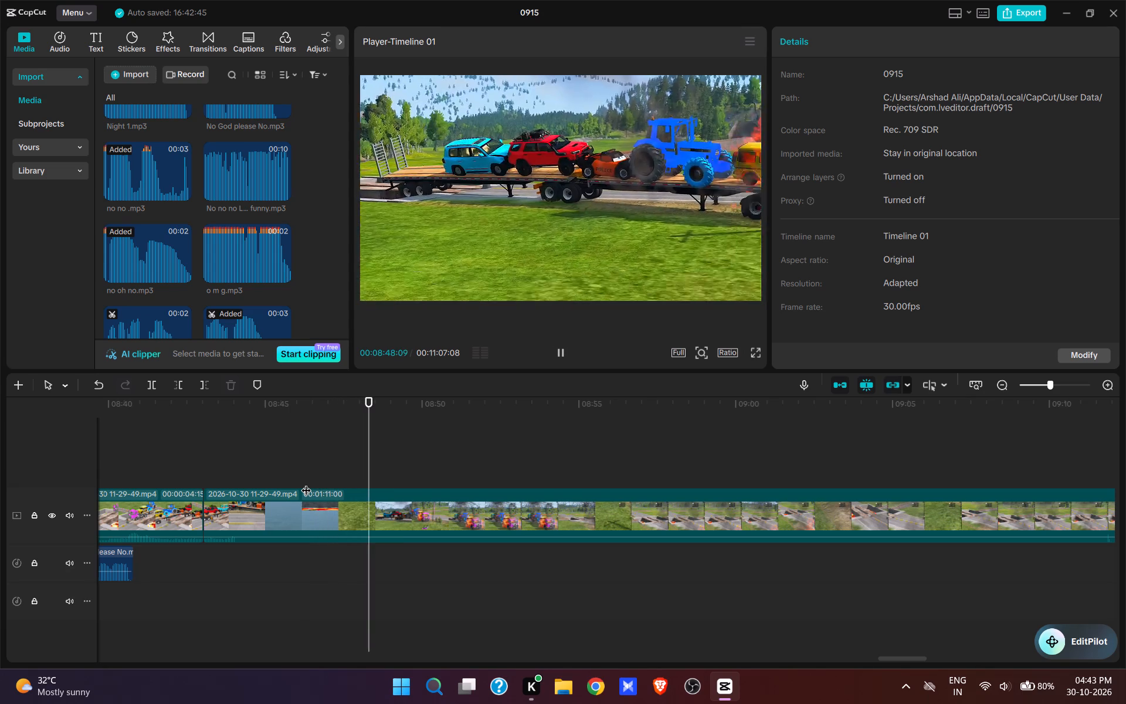
click(211, 469)
key(space)
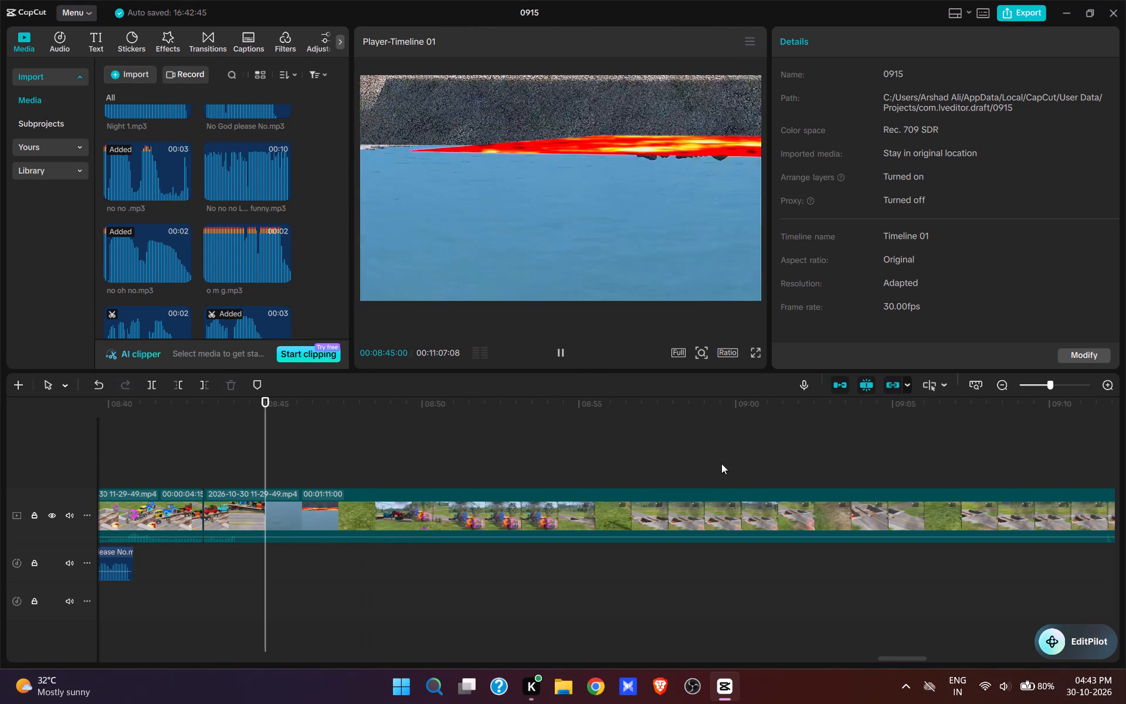
Remove the footage from 00:08:43:01 to about 00:09:19:14, up to the clean view of the truck approaching the lava pit.
click(731, 463)
click(925, 456)
click(1093, 466)
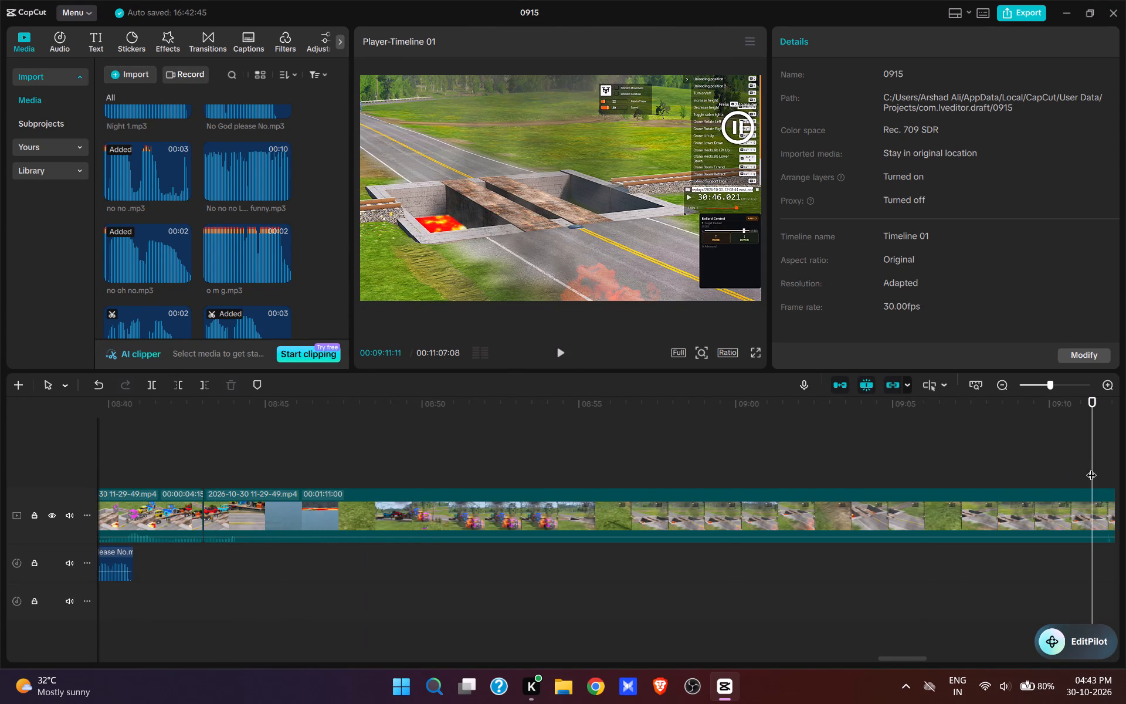
drag(1096, 515, 723, 619)
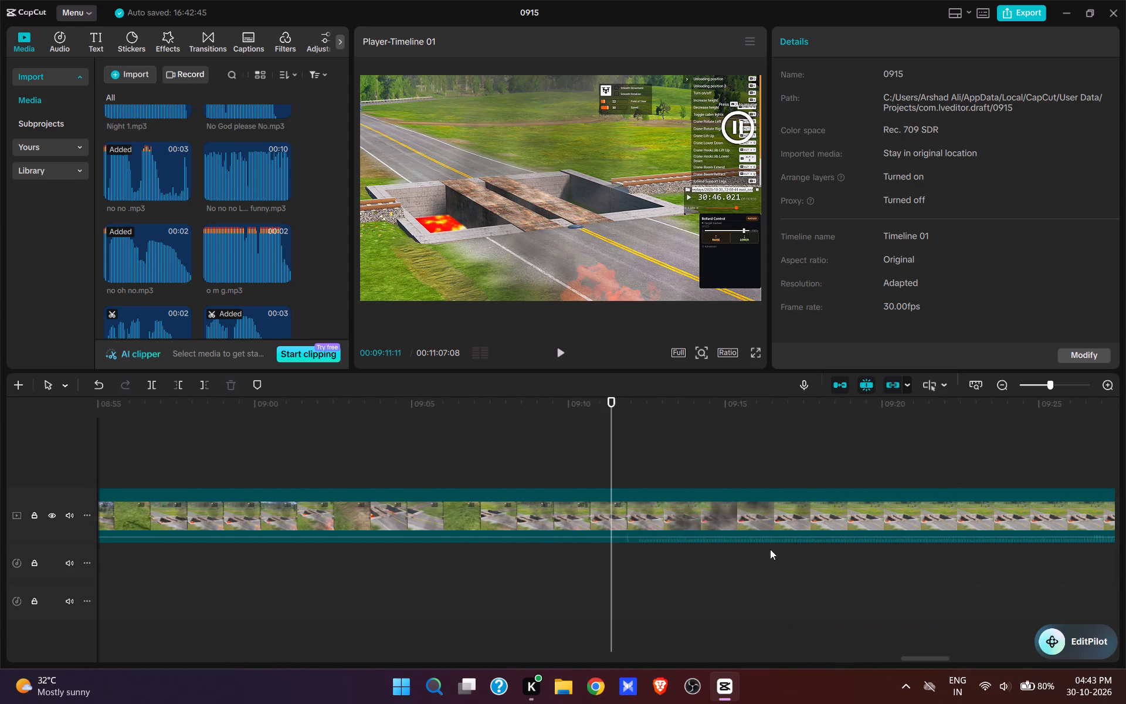
click(812, 468)
key(space)
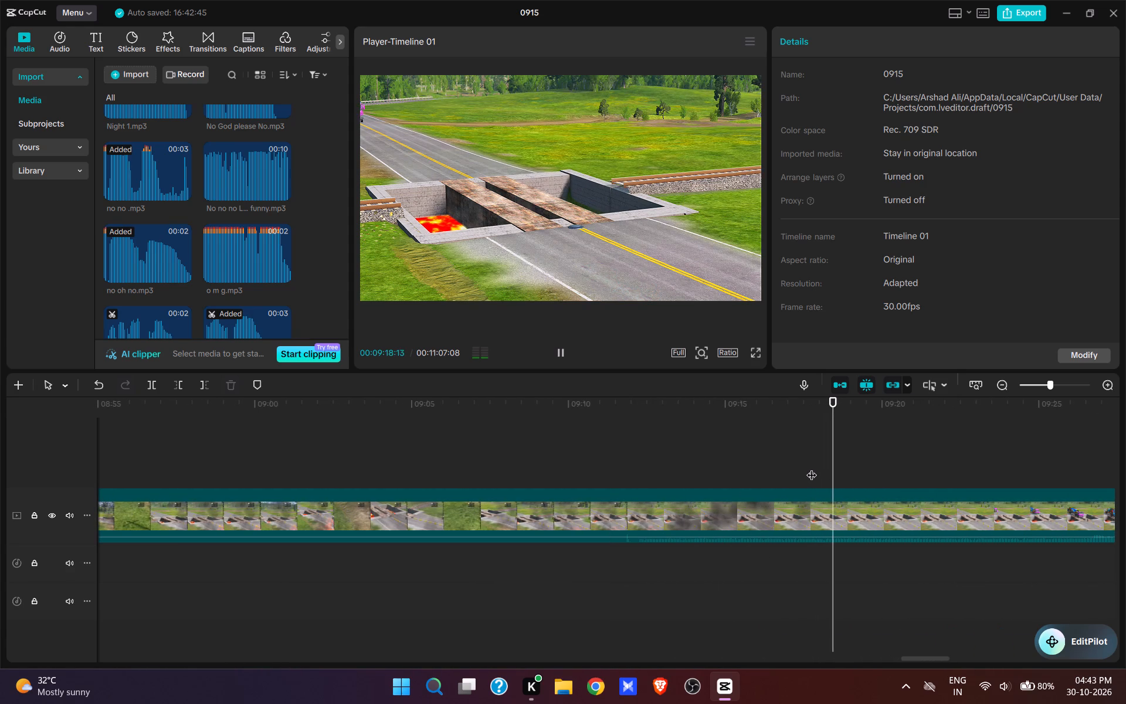
key(space)
key(q)
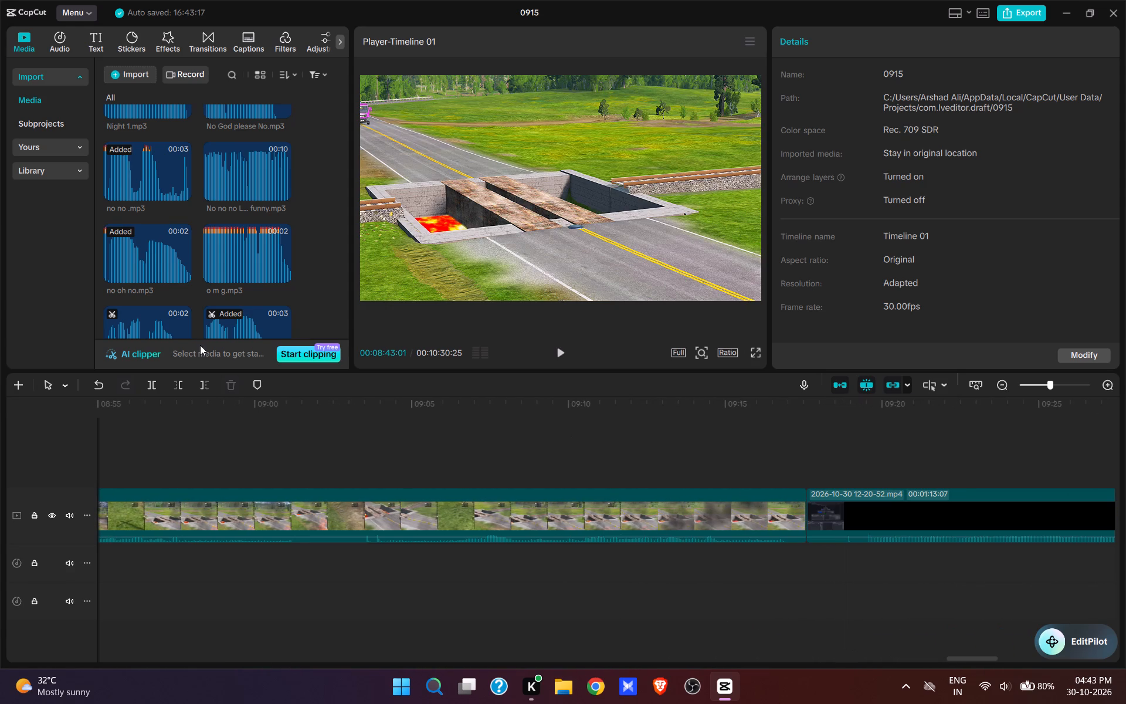
Audition imported effects, add the 11-second Suspense (MP3_128K) sound at 00:08:43:01 under the truck's approach to the lava pit, and play it.
drag(402, 495, 418, 562)
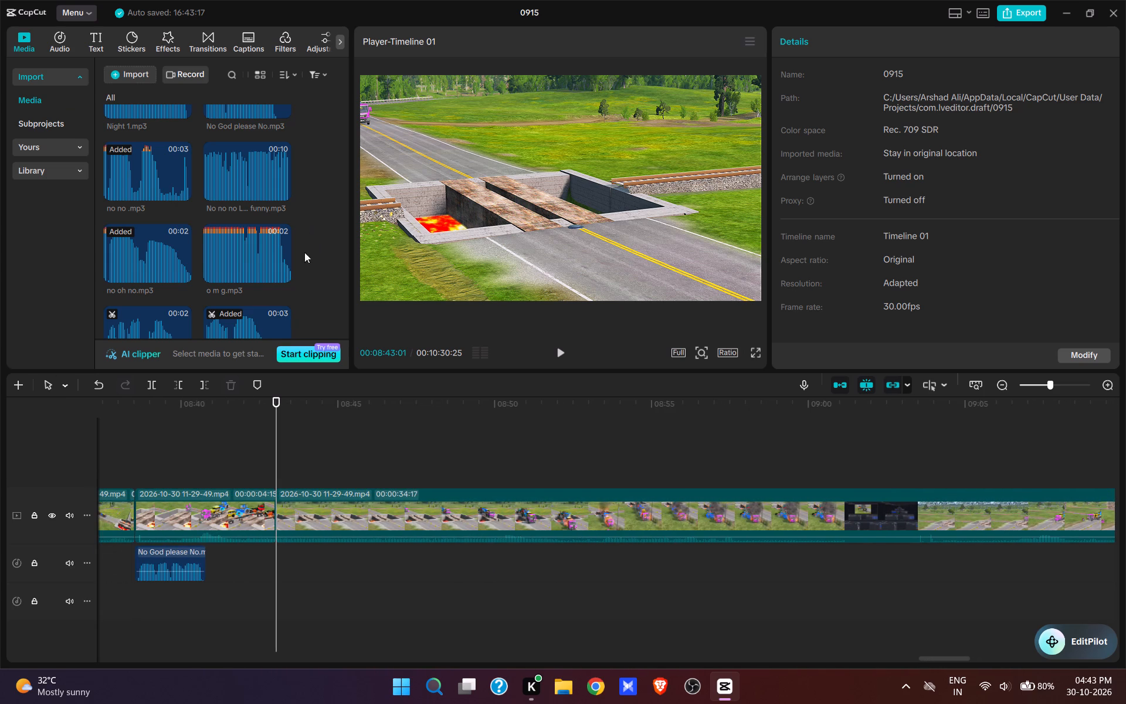
scroll(212, 238, down, 7)
scroll(212, 238, down, 16)
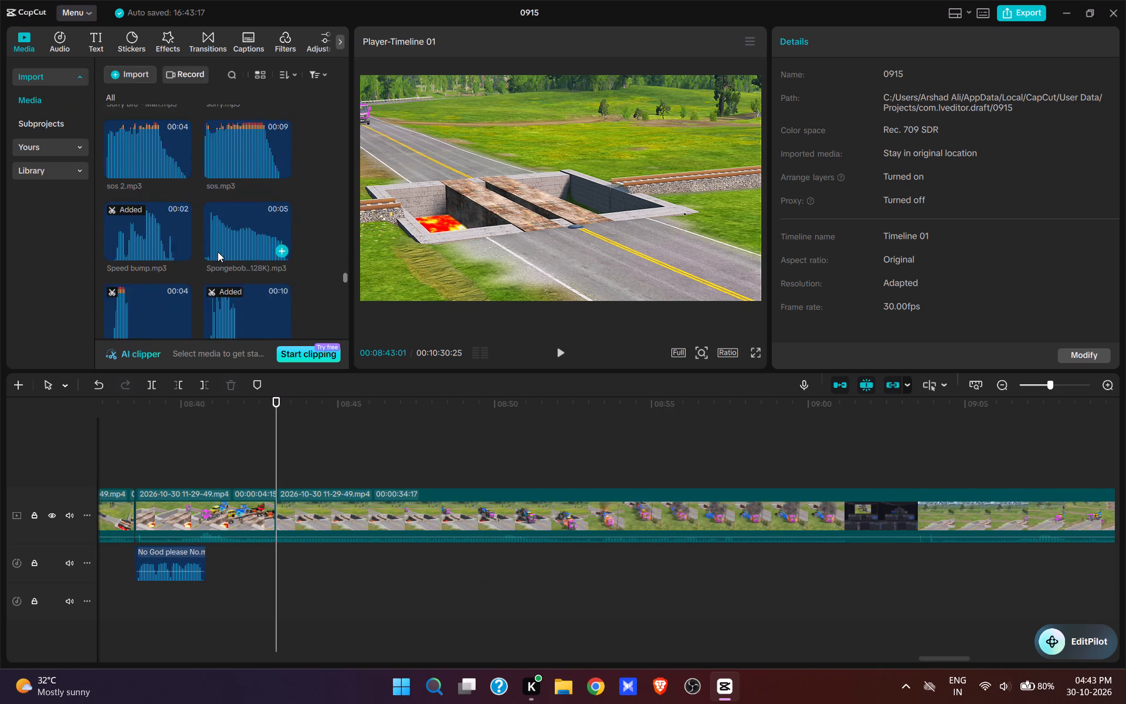
scroll(218, 252, down, 2)
click(233, 262)
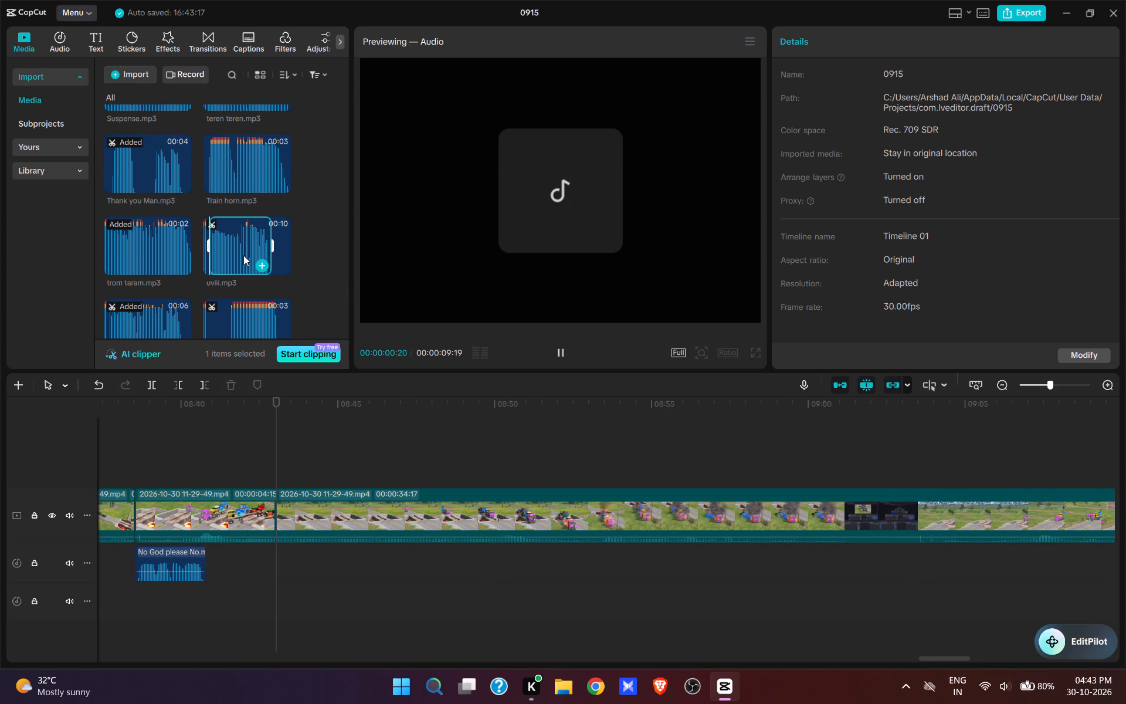
scroll(243, 259, up, 3)
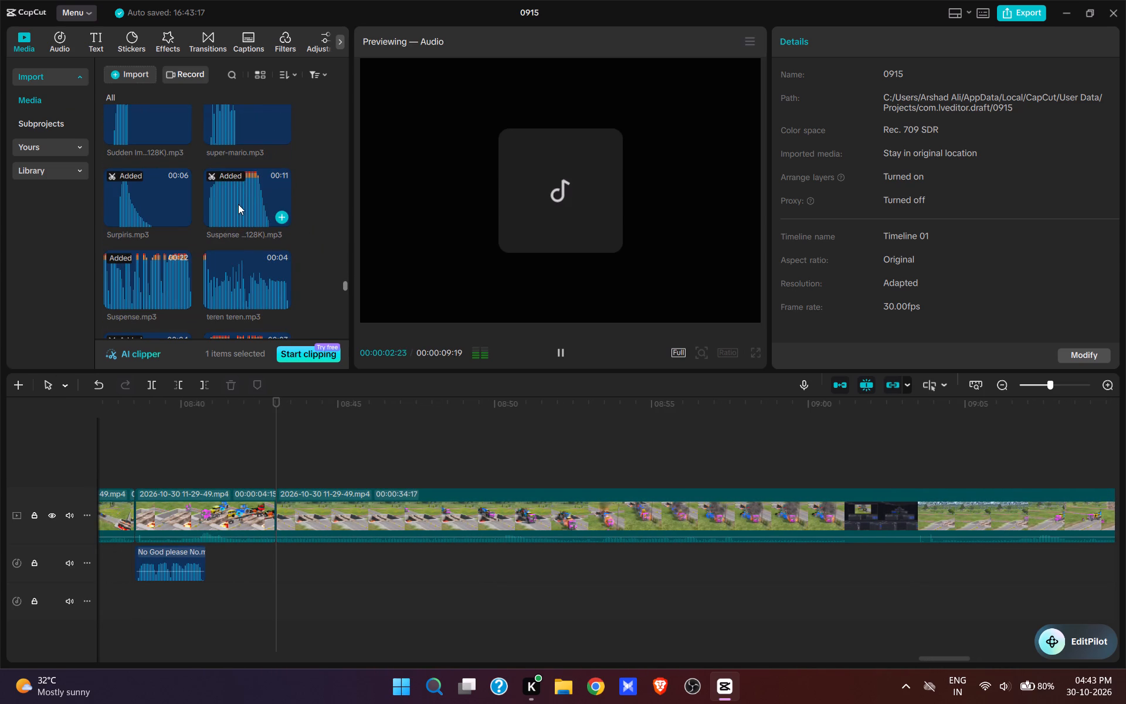
click(144, 212)
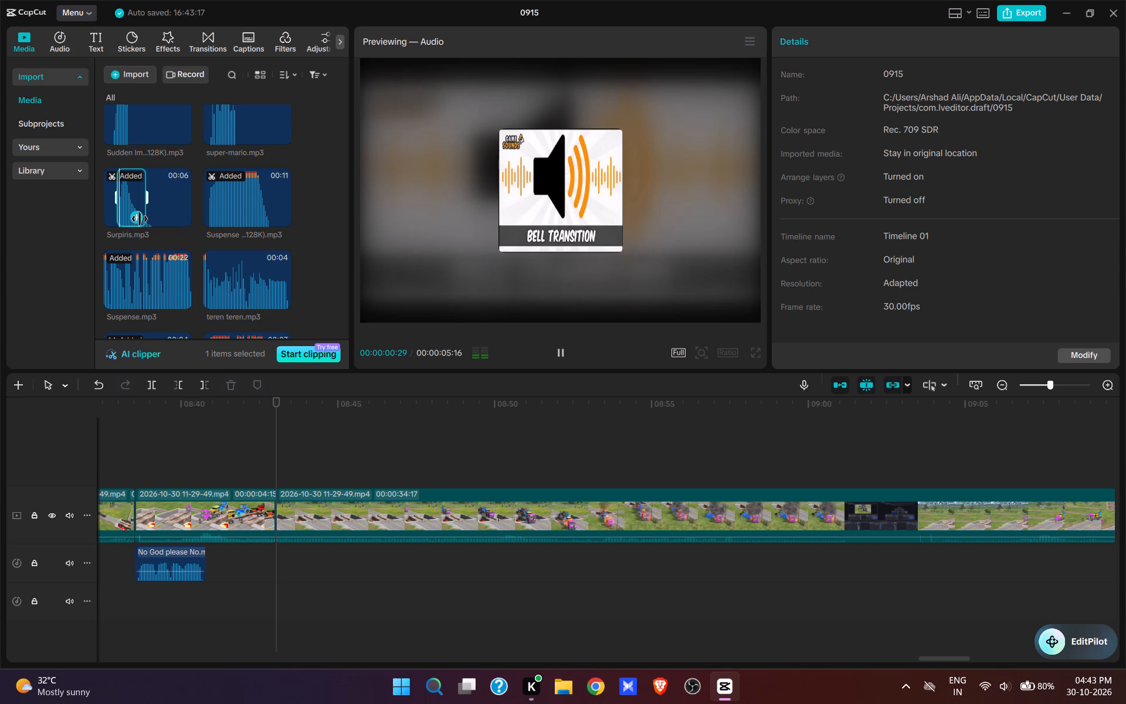
click(238, 219)
click(260, 216)
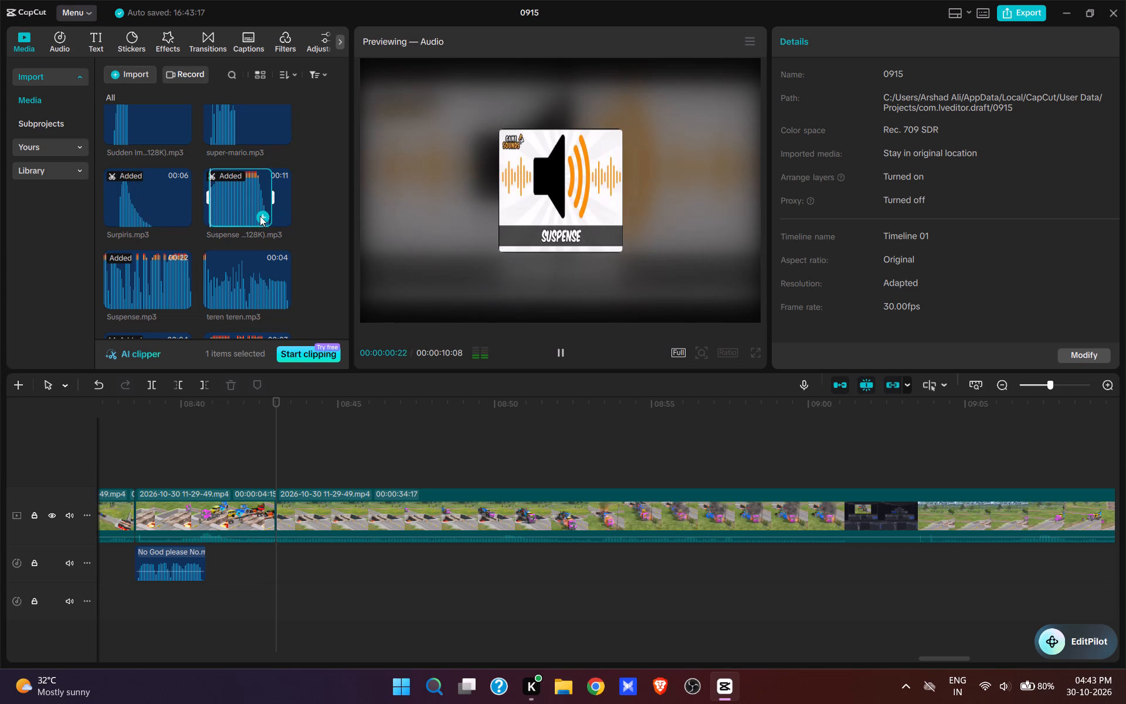
click(560, 349)
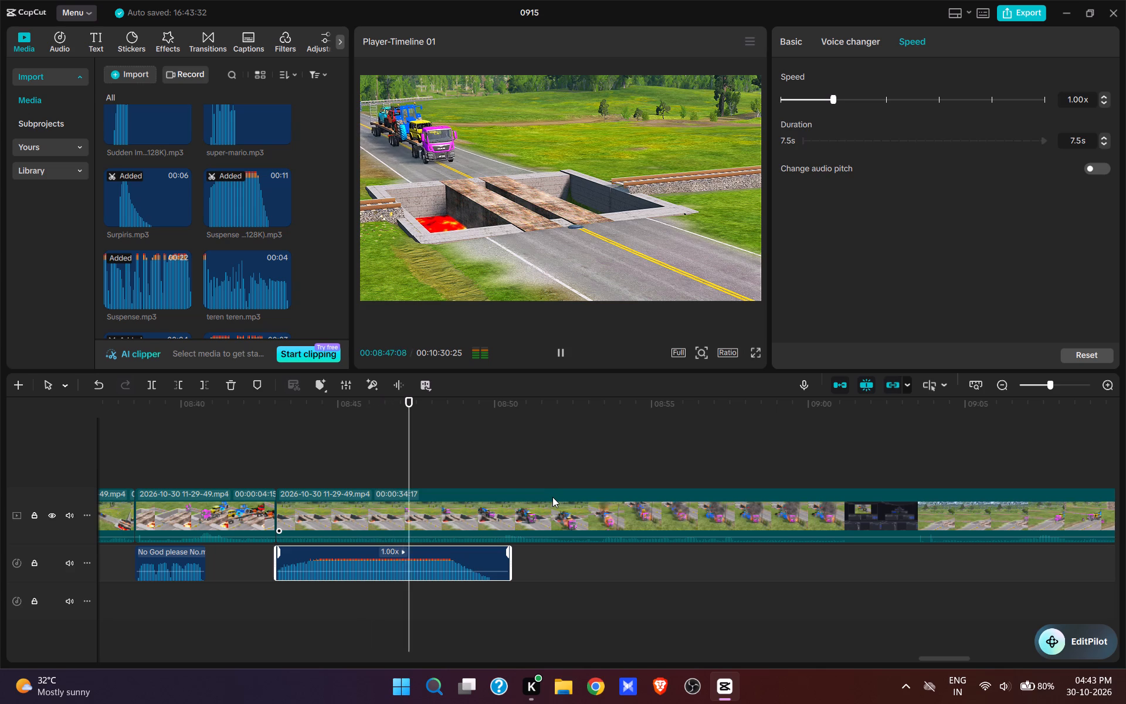
Play on through the burning truck crash and split the recording at 00:08:57:11, with the blue tractor fallen off the trailer.
key(space)
key(space)
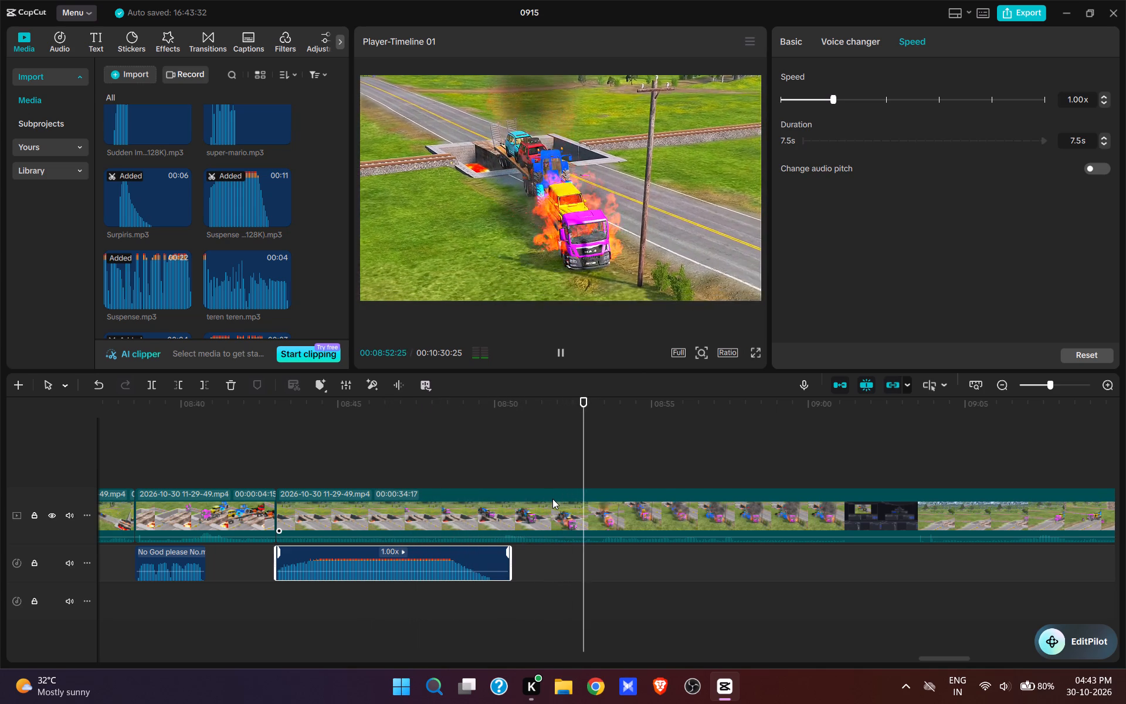
key(space)
key(space)
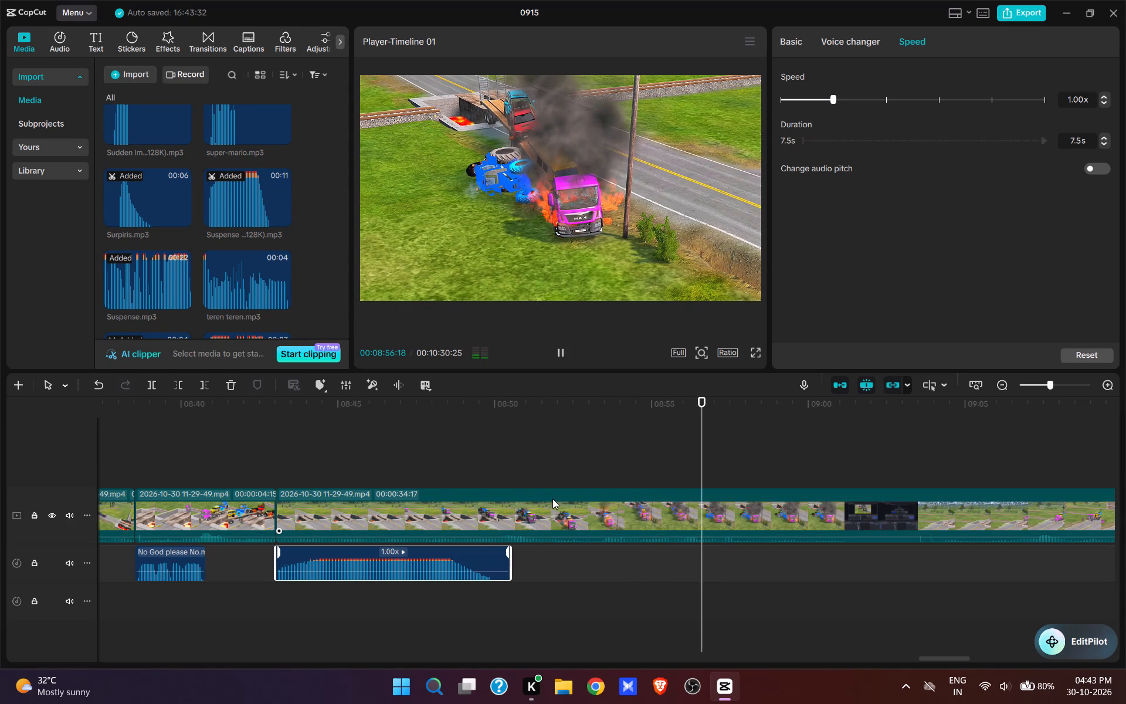
key(space)
text(w)
Remove the footage from 00:08:57:11 to 00:09:06:23, up to the side view of the loaded truck crossing the lava pit.
drag(901, 576, 873, 604)
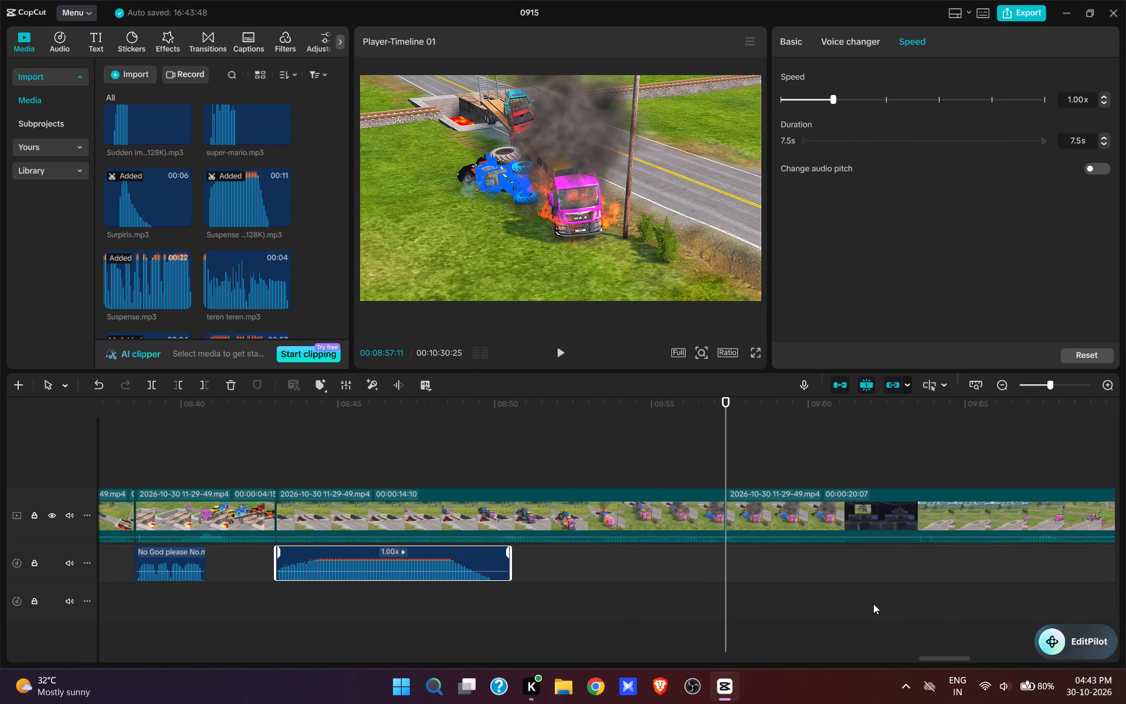
drag(873, 604, 733, 622)
click(854, 475)
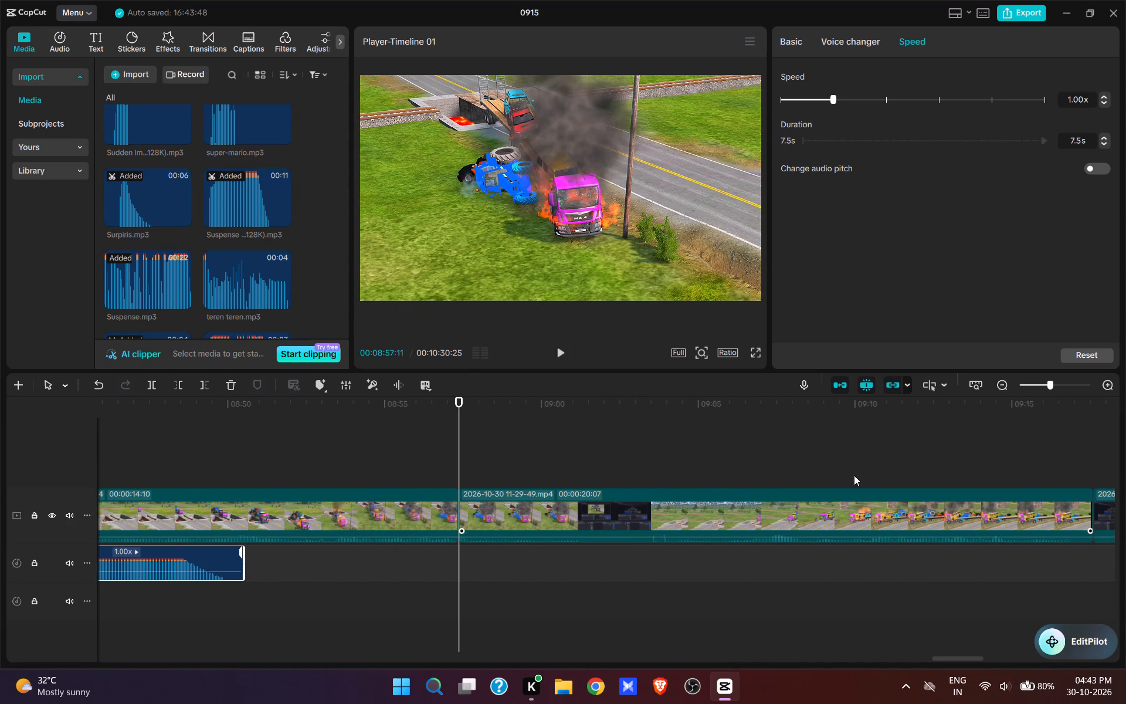
key(space)
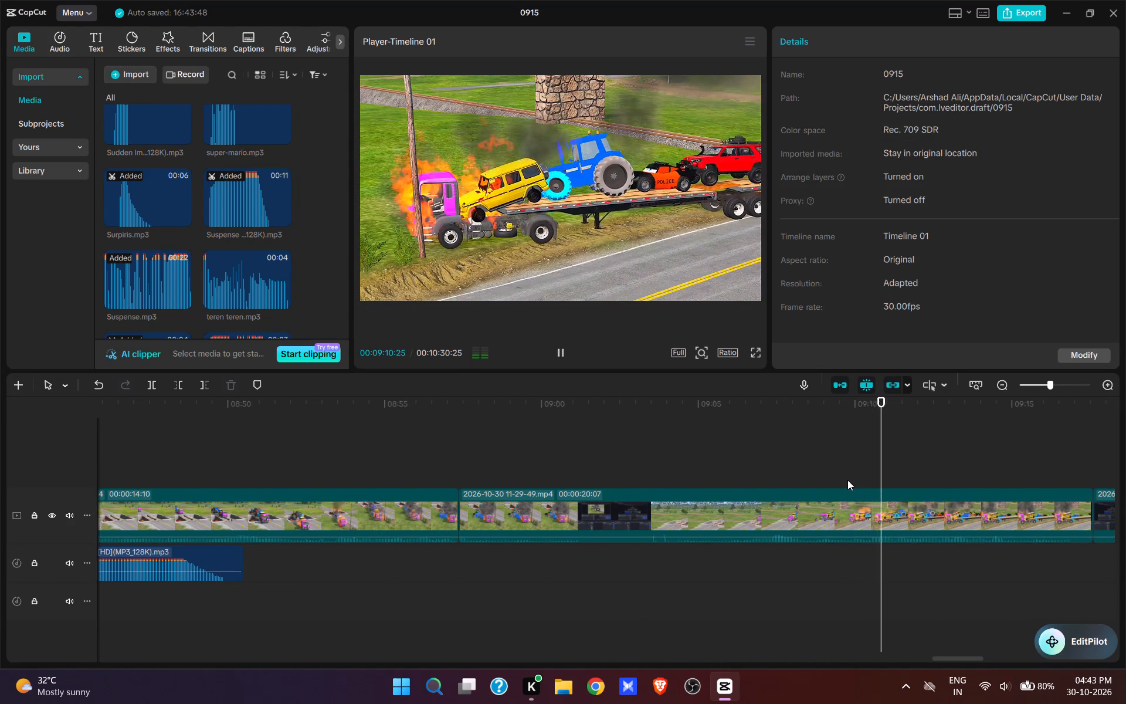
click(775, 482)
key(space)
key(space)
click(760, 481)
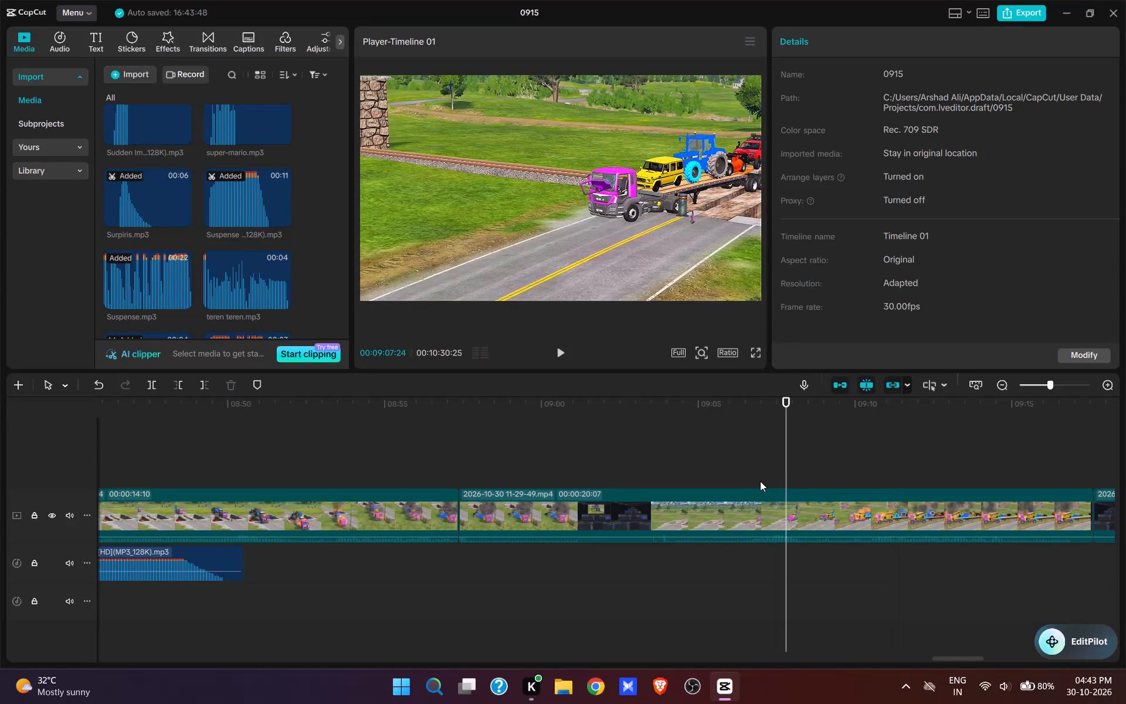
click(754, 481)
key(q)
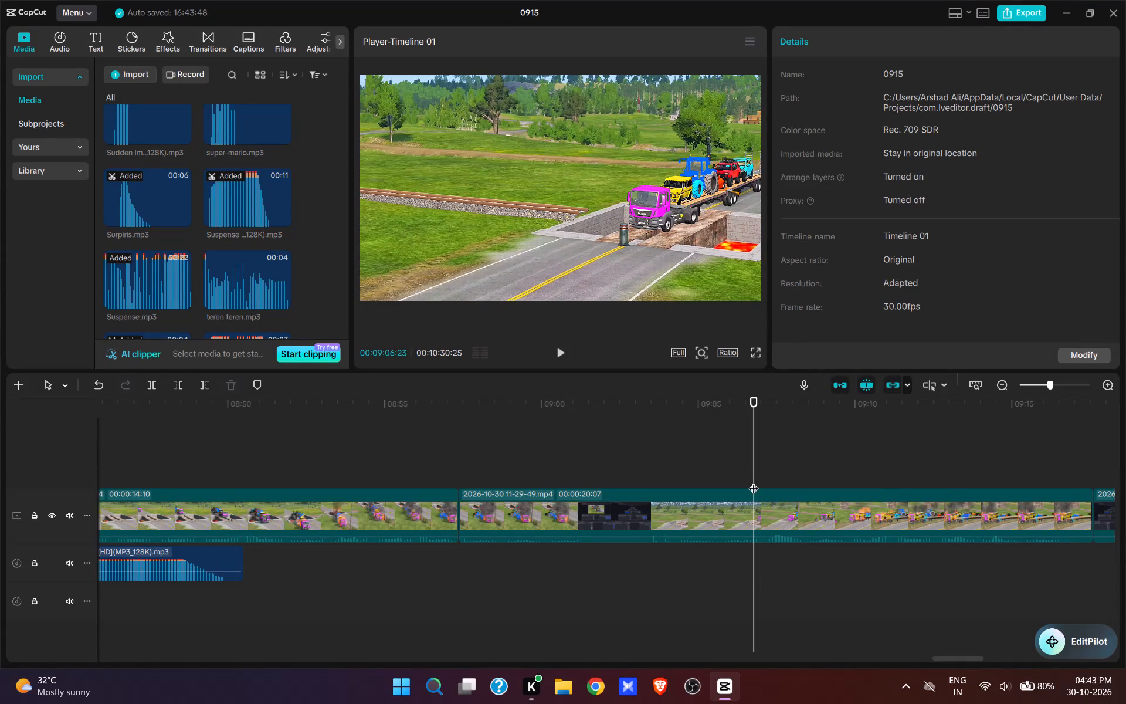
Audition imported voice effects and add no oh no.mp3 at 00:08:57:11 under the new lava pit shot.
scroll(171, 253, up, 7)
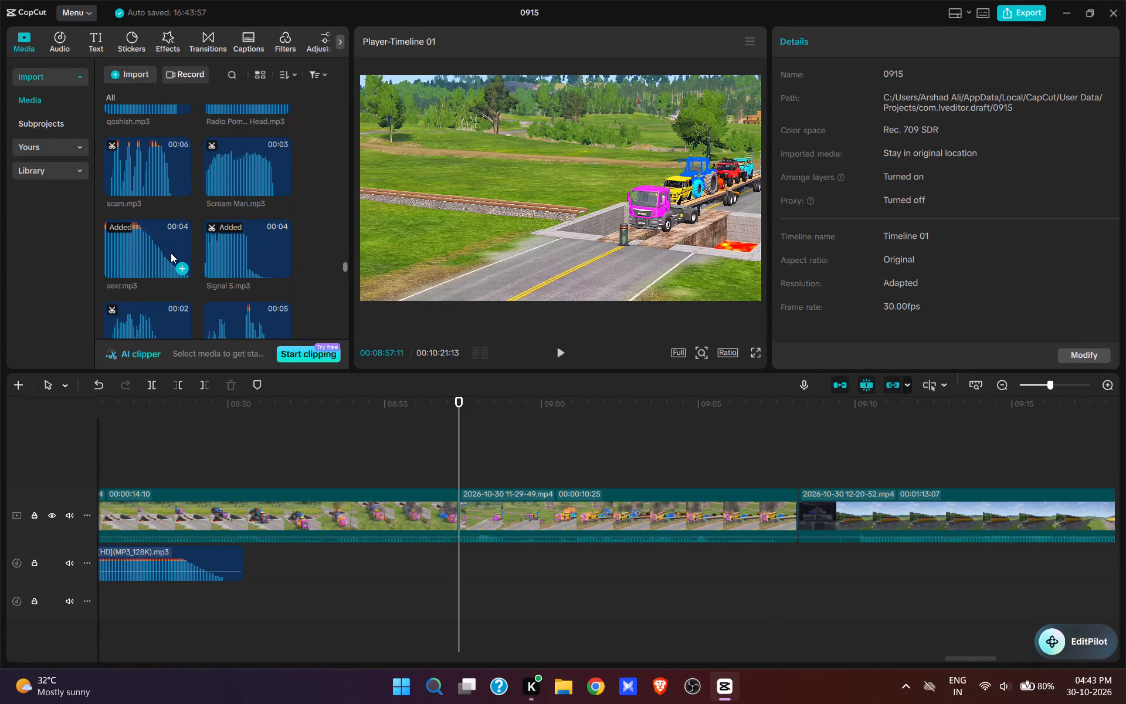
scroll(171, 253, up, 4)
click(125, 179)
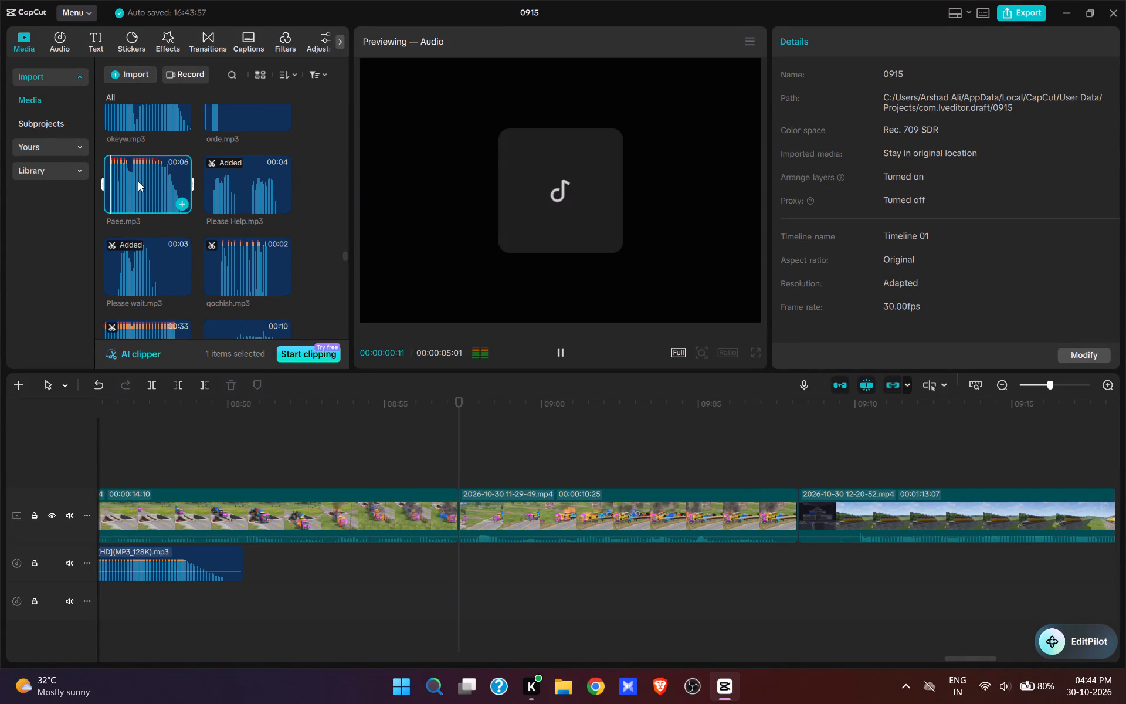
click(242, 180)
scroll(245, 229, up, 4)
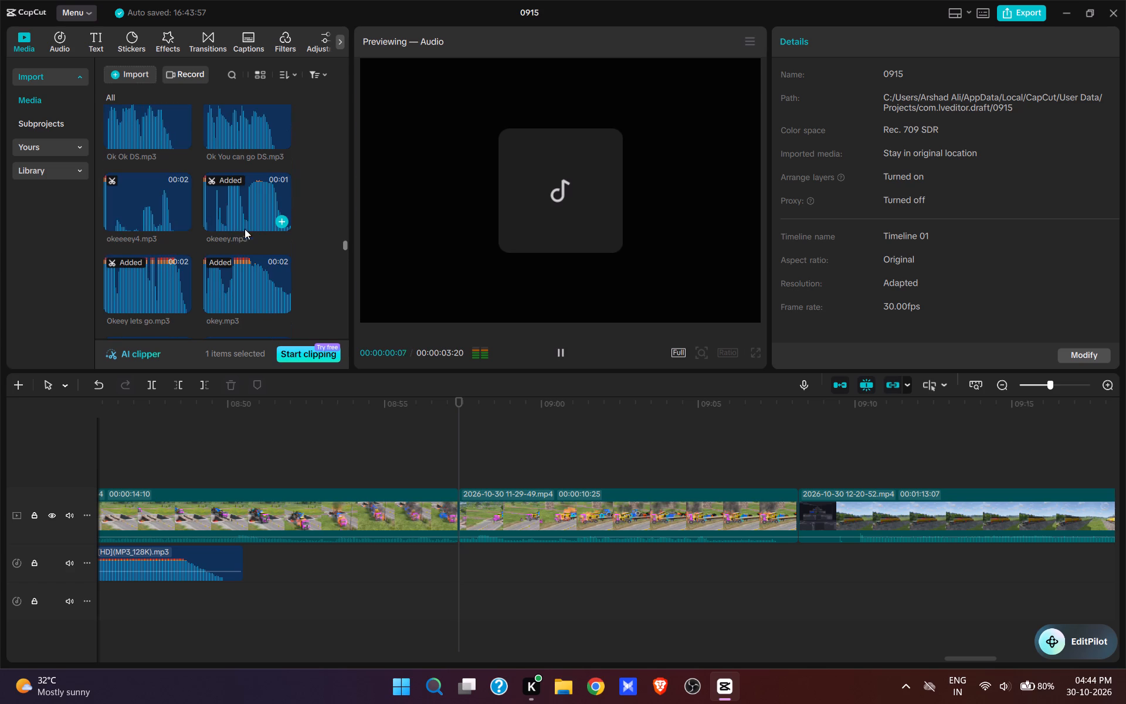
scroll(188, 215, up, 5)
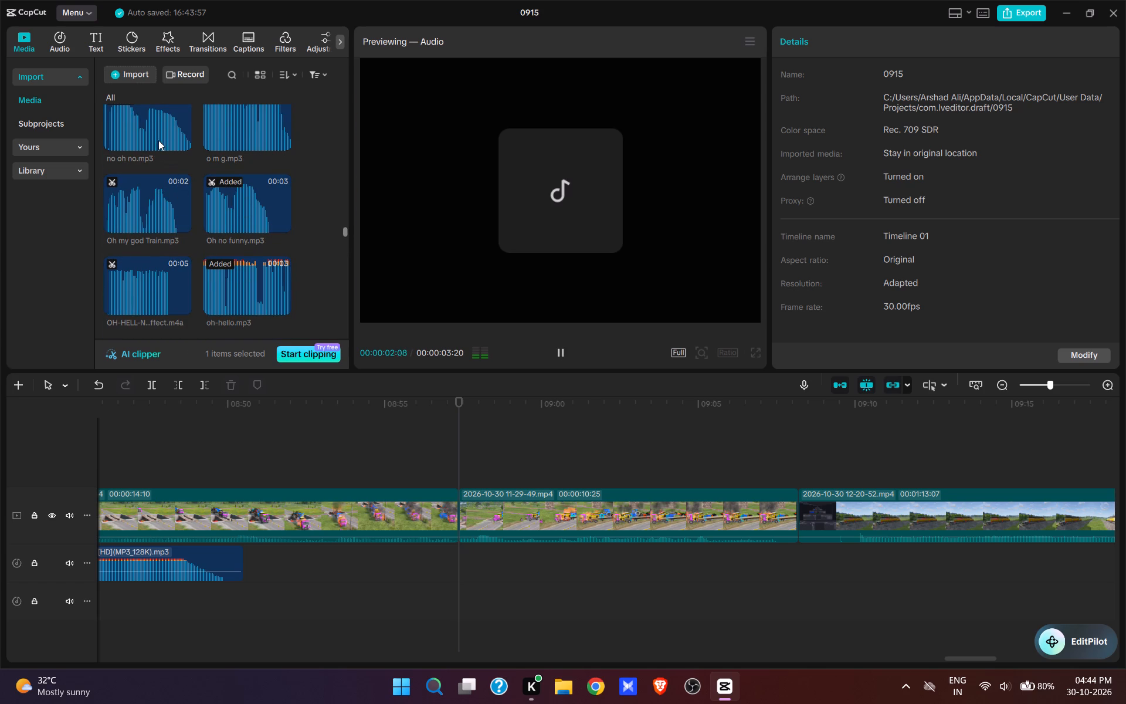
click(155, 137)
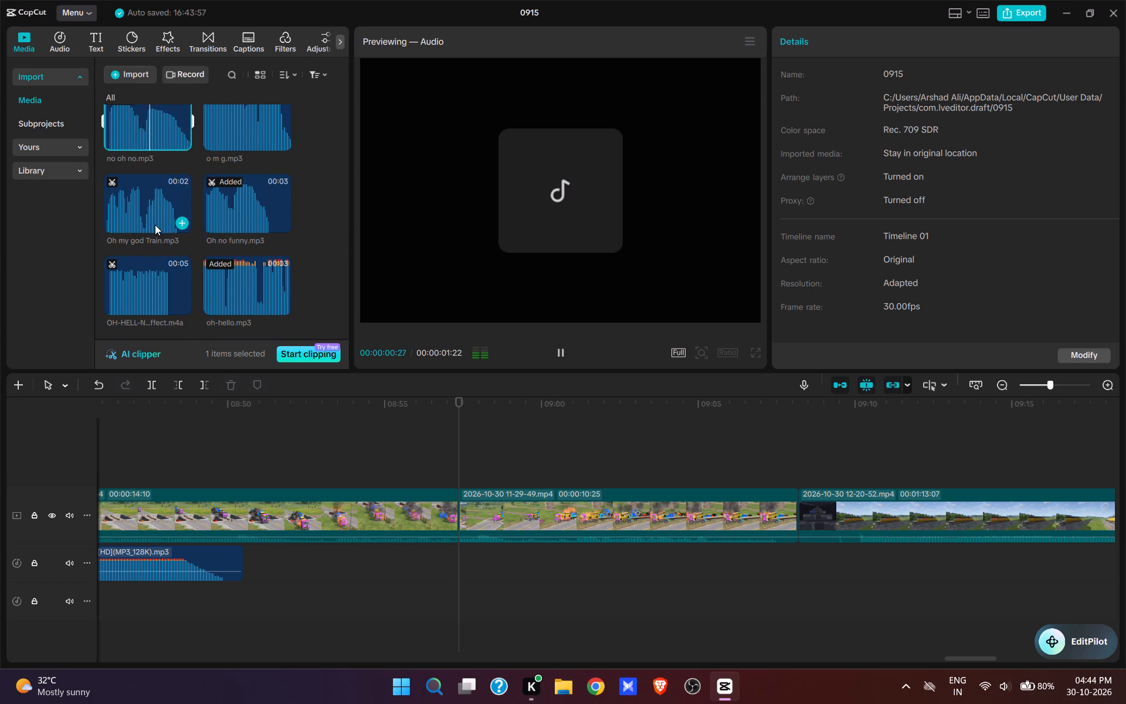
click(181, 143)
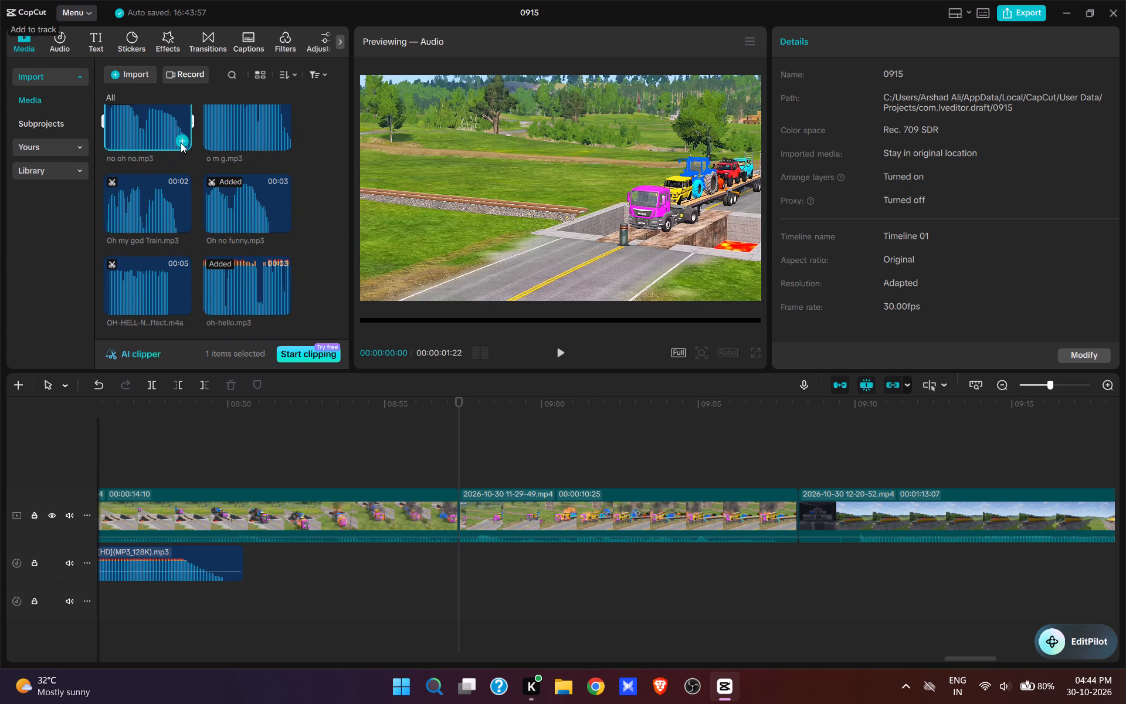
Play through the burning truck crash and split the recording at 00:09:04:19, with the tractor and black car off the trailer.
click(565, 356)
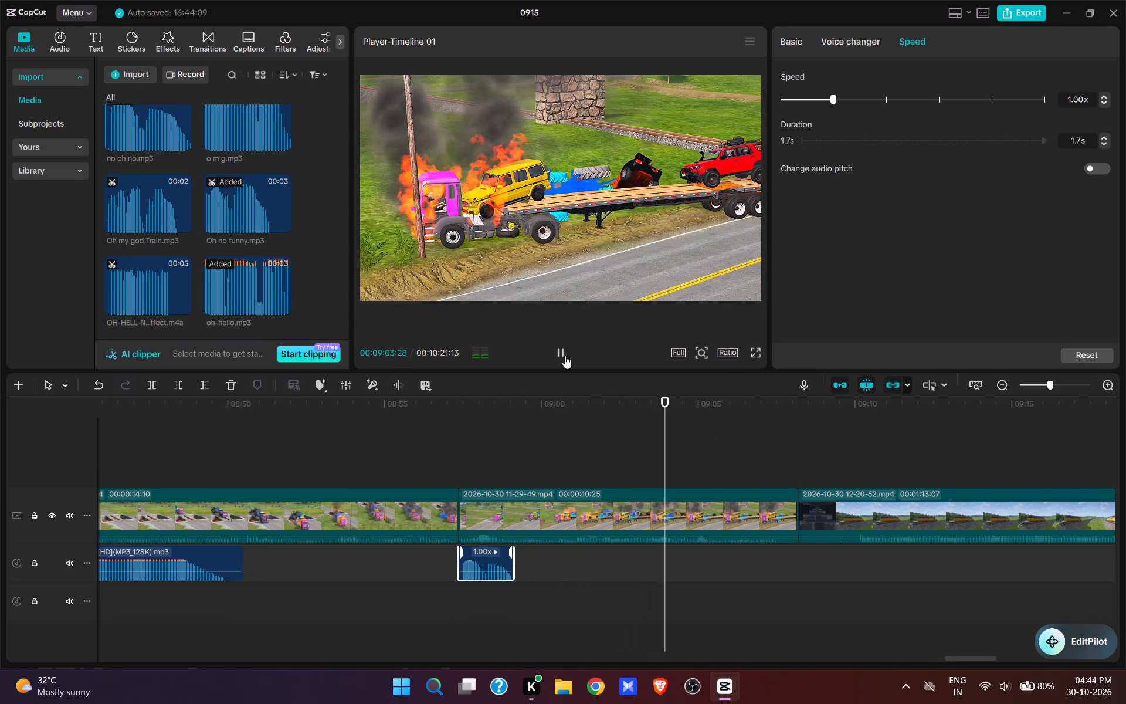
key(space)
key(w)
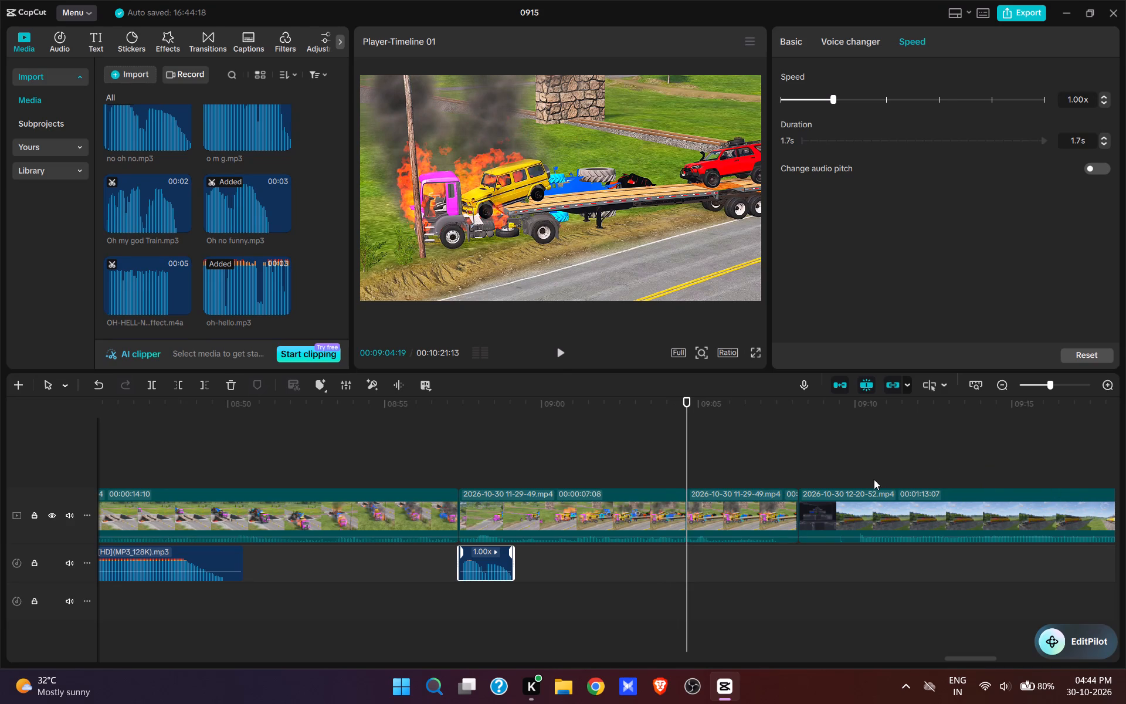
click(871, 478)
key(space)
click(860, 480)
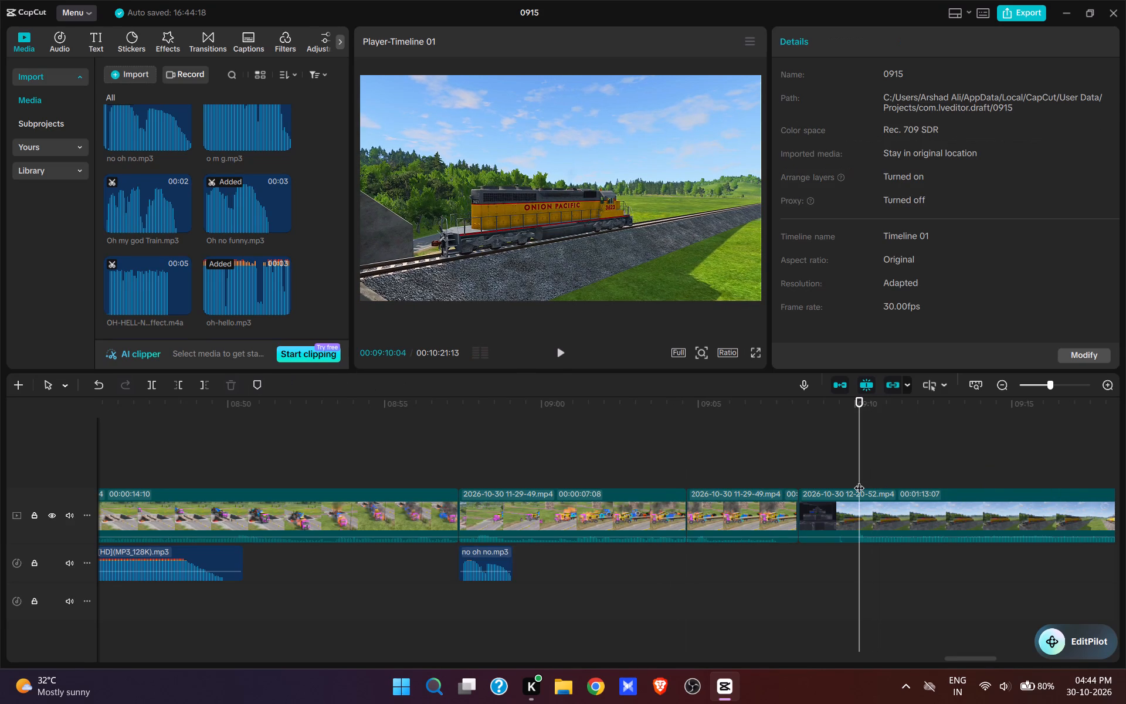
key(q)
key(space)
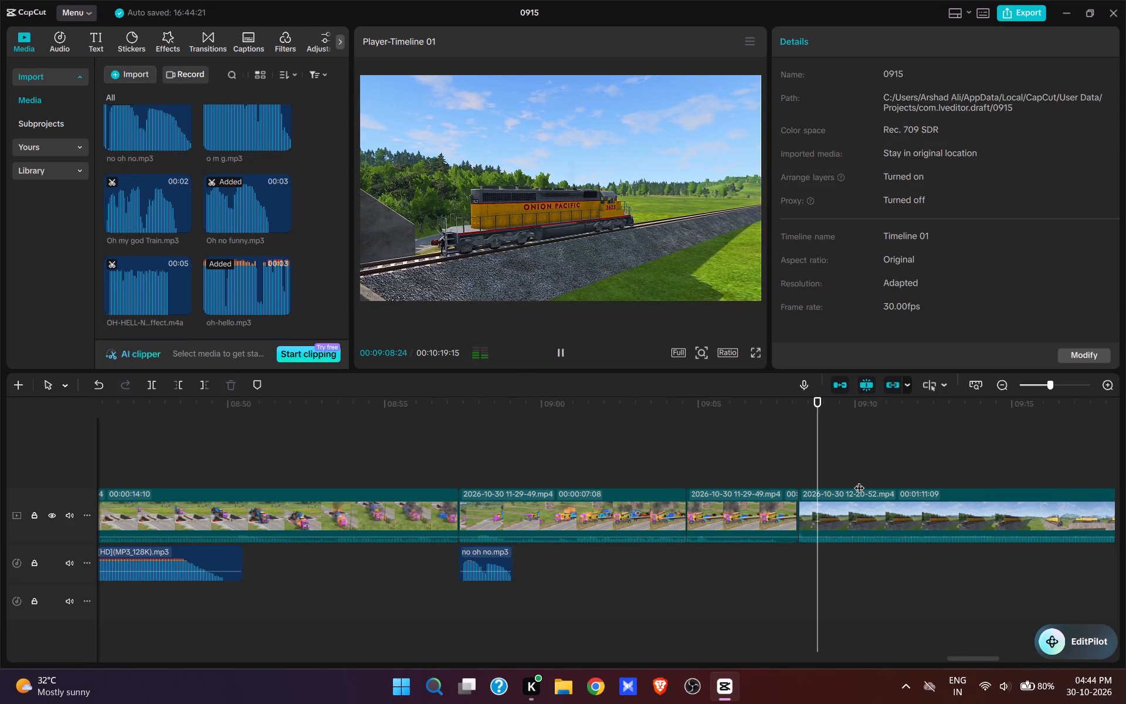
key(space)
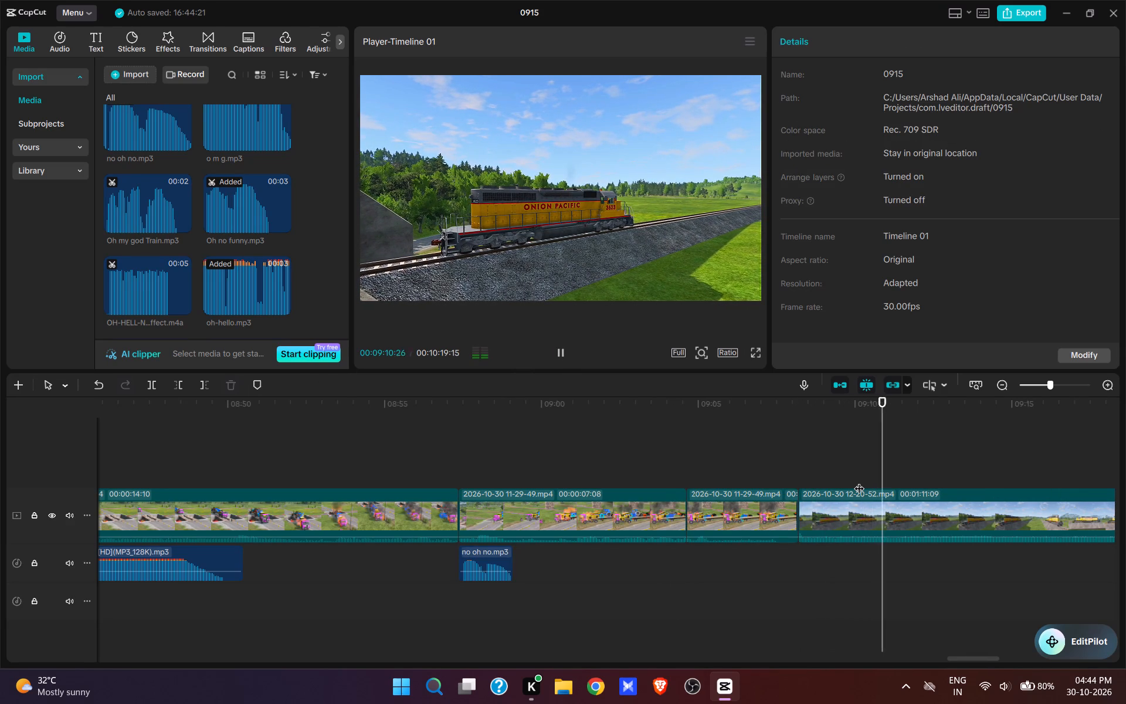
text(q)
key(space)
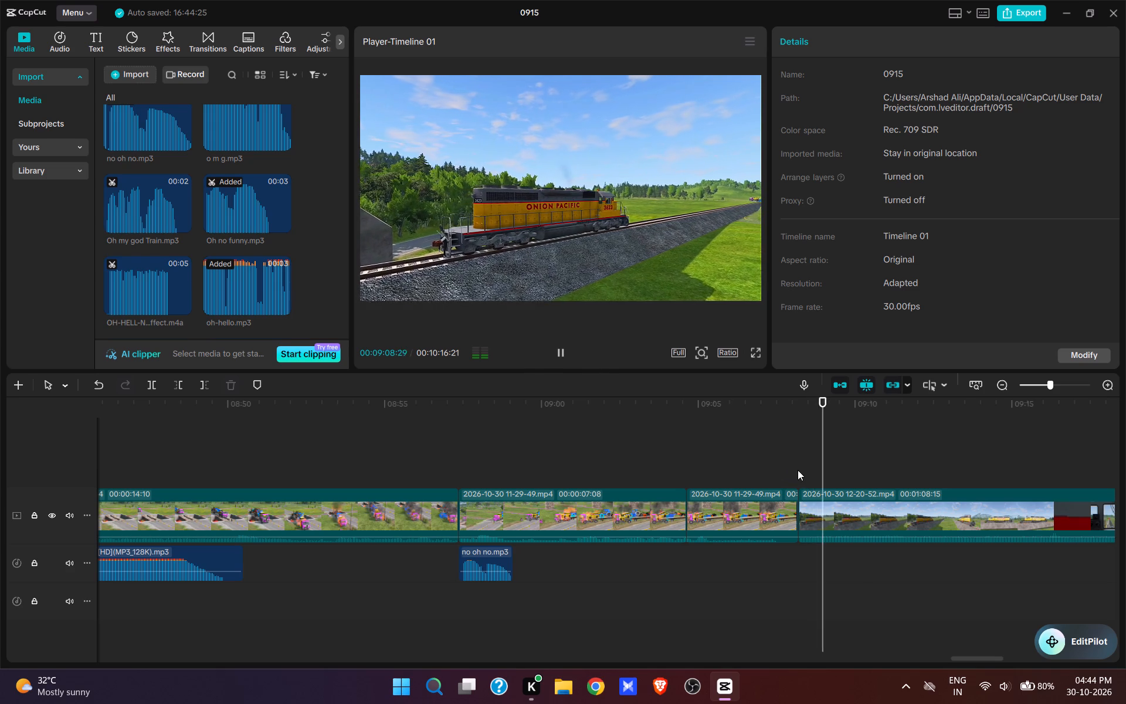
Browse the imported effects for a train reaction and add Oh my god Train.mp3 at the locomotive shot's start, 00:09:08:06.
click(798, 470)
scroll(249, 228, up, 1)
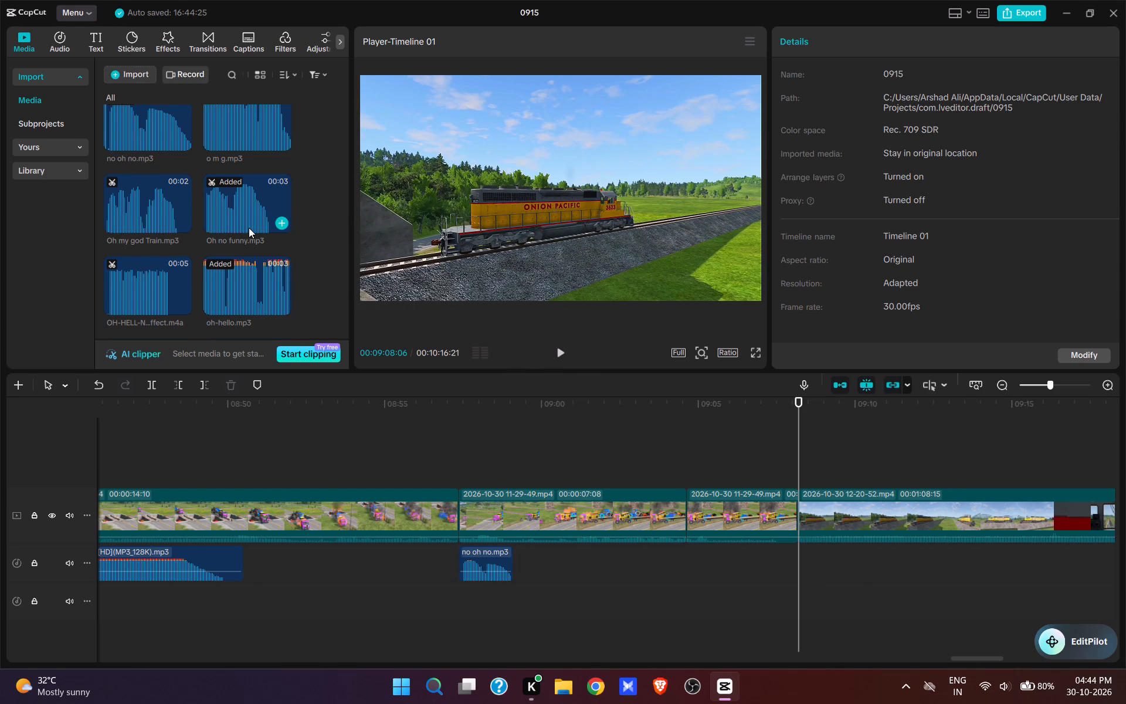
scroll(249, 228, up, 1)
scroll(245, 182, down, 3)
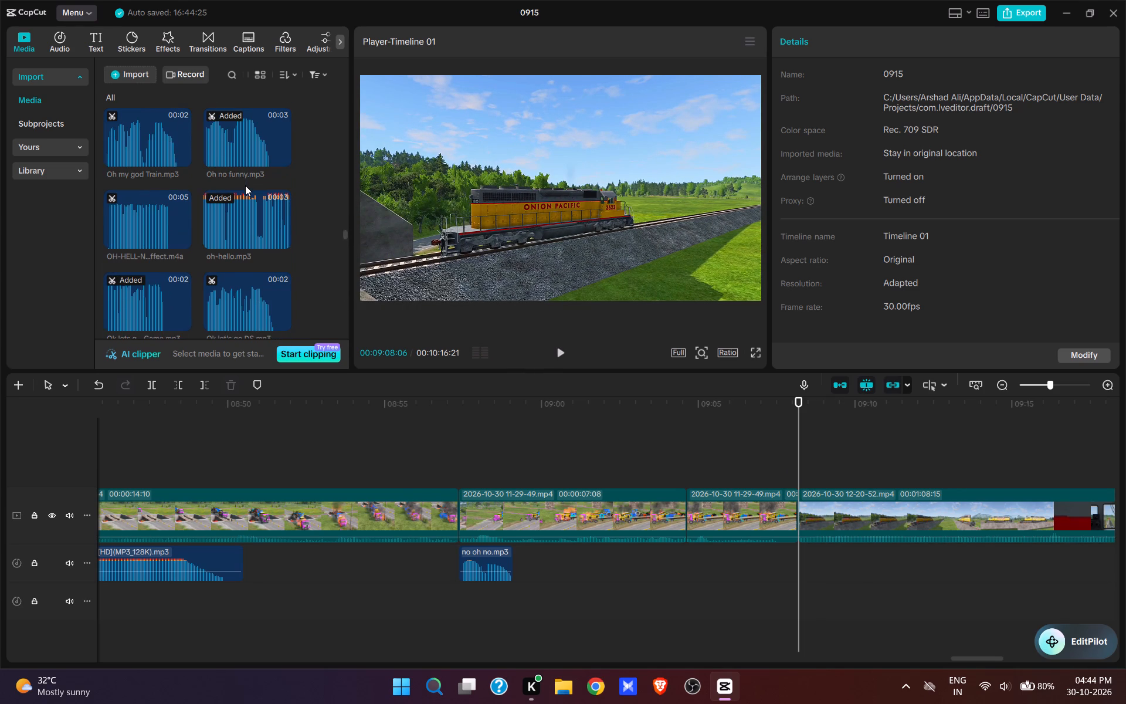
scroll(245, 186, down, 2)
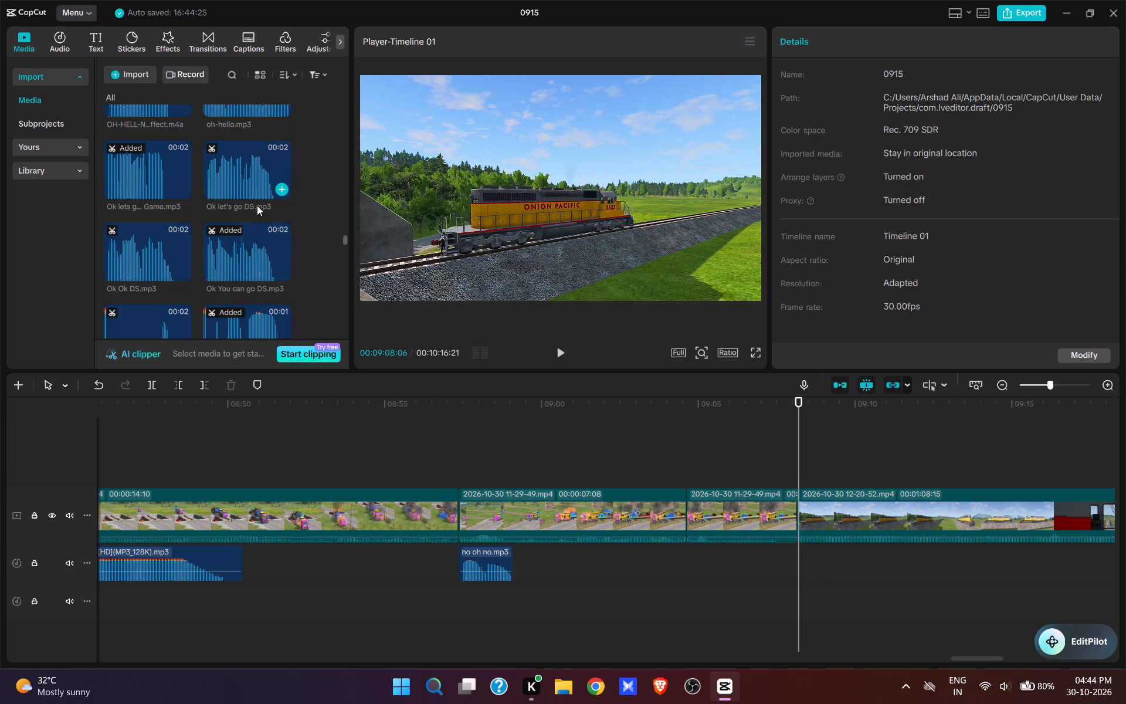
scroll(256, 207, down, 4)
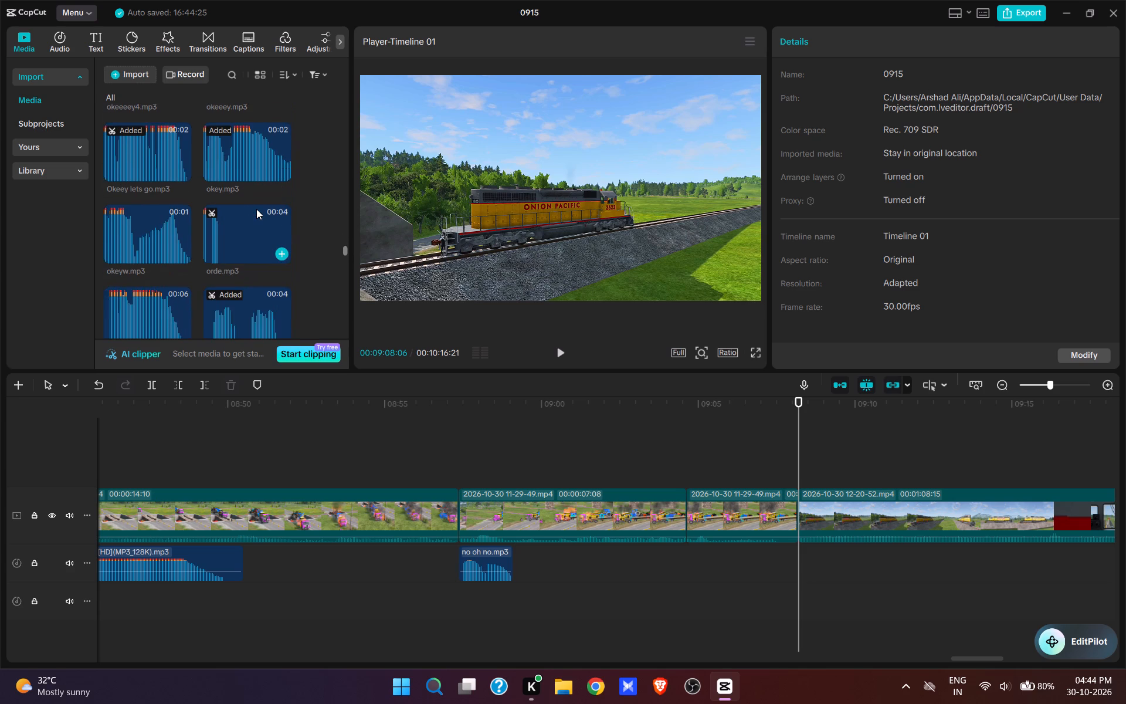
scroll(256, 209, down, 1)
scroll(227, 259, up, 4)
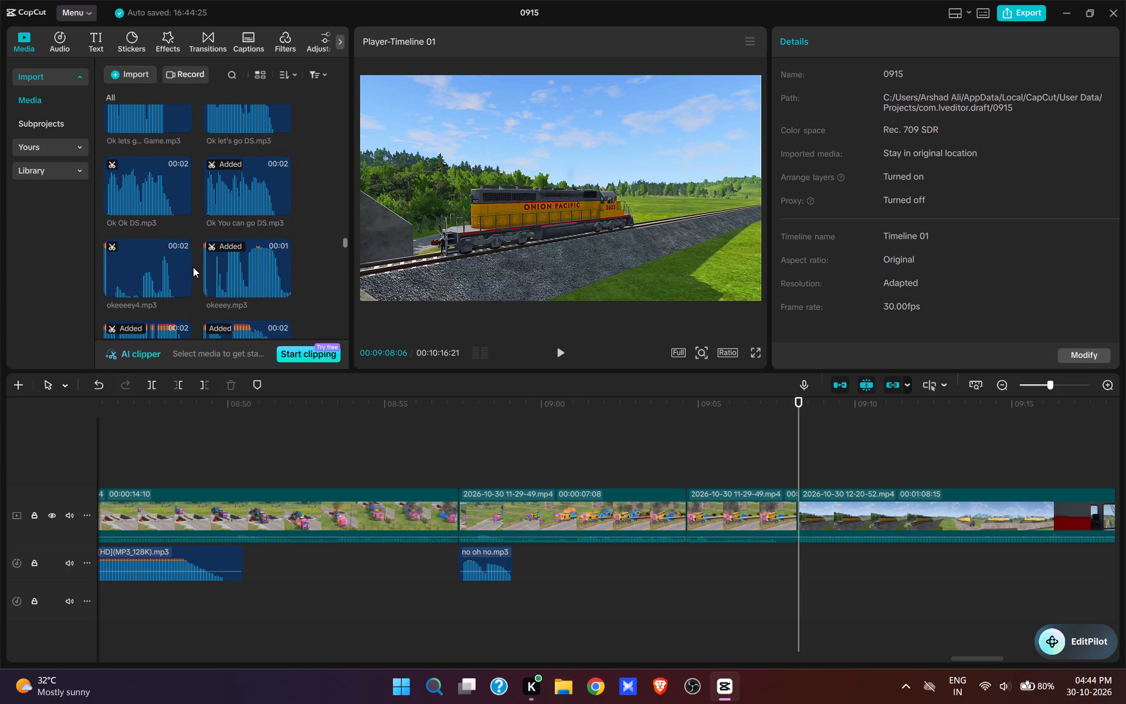
scroll(193, 267, up, 3)
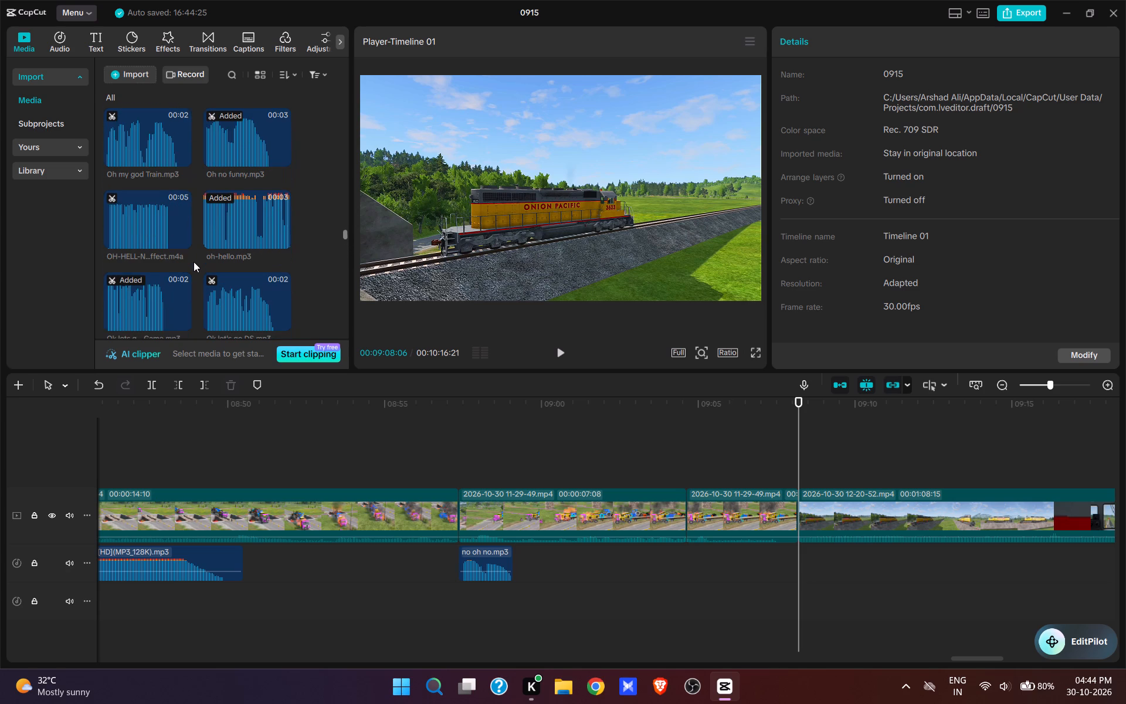
click(184, 154)
Play on to 00:09:11:10 and add the Train horn.mp3 effect there under the moving locomotive.
key(space)
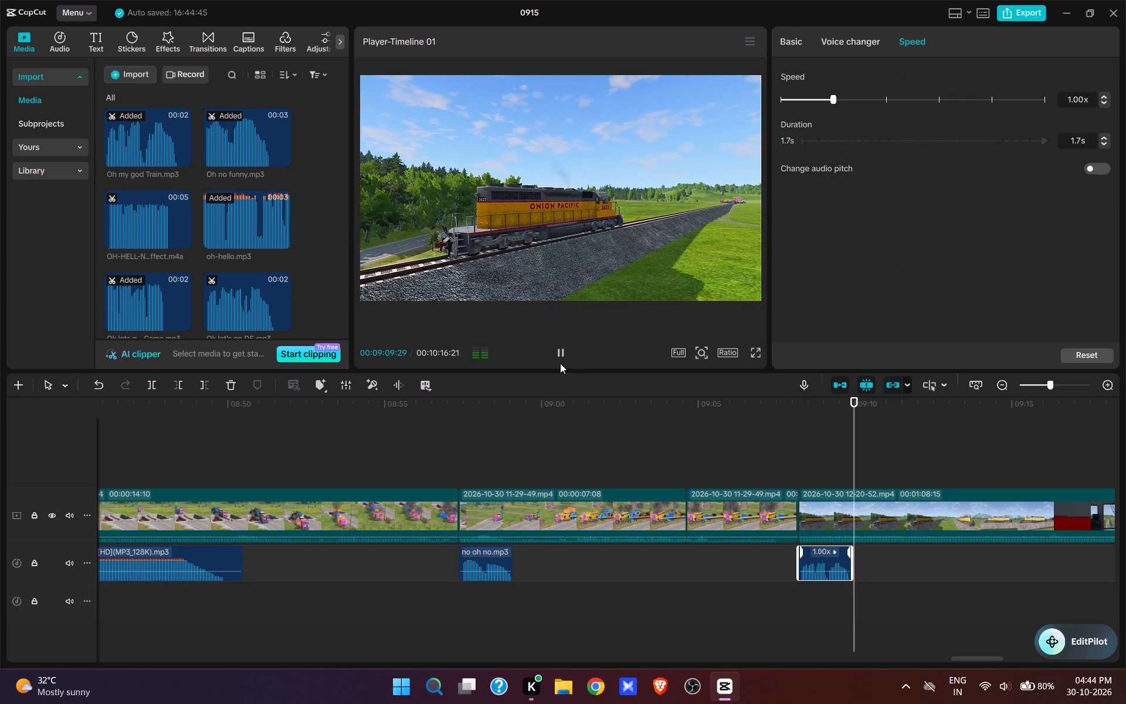
key(space)
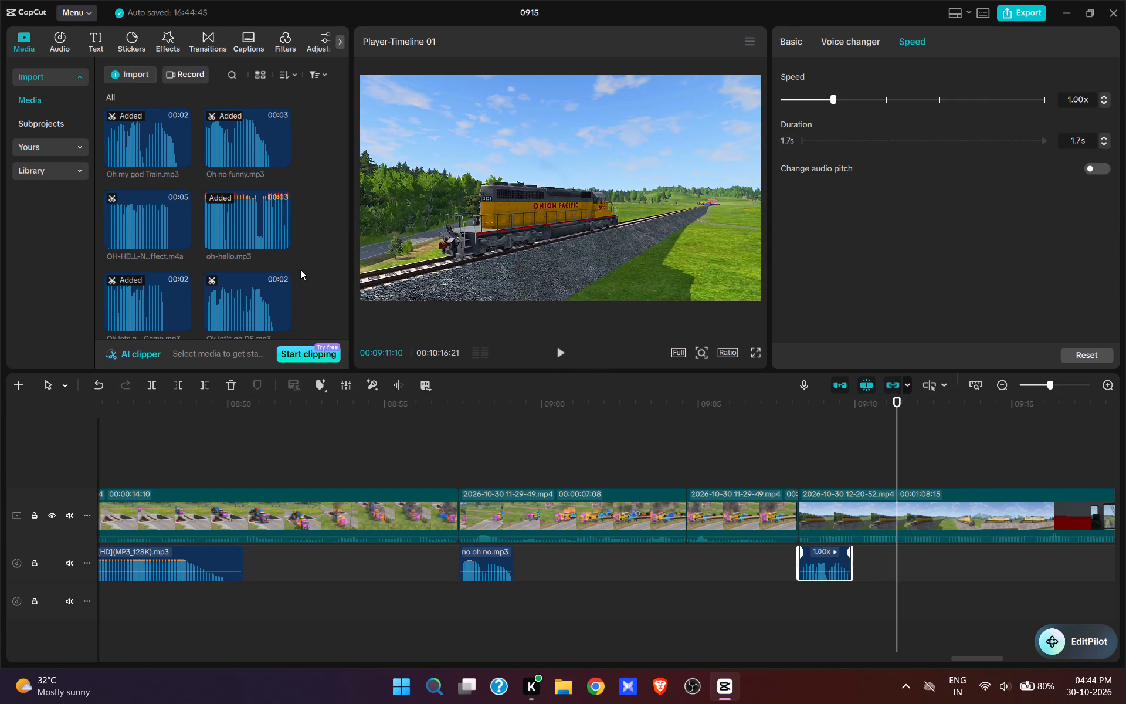
scroll(281, 266, down, 13)
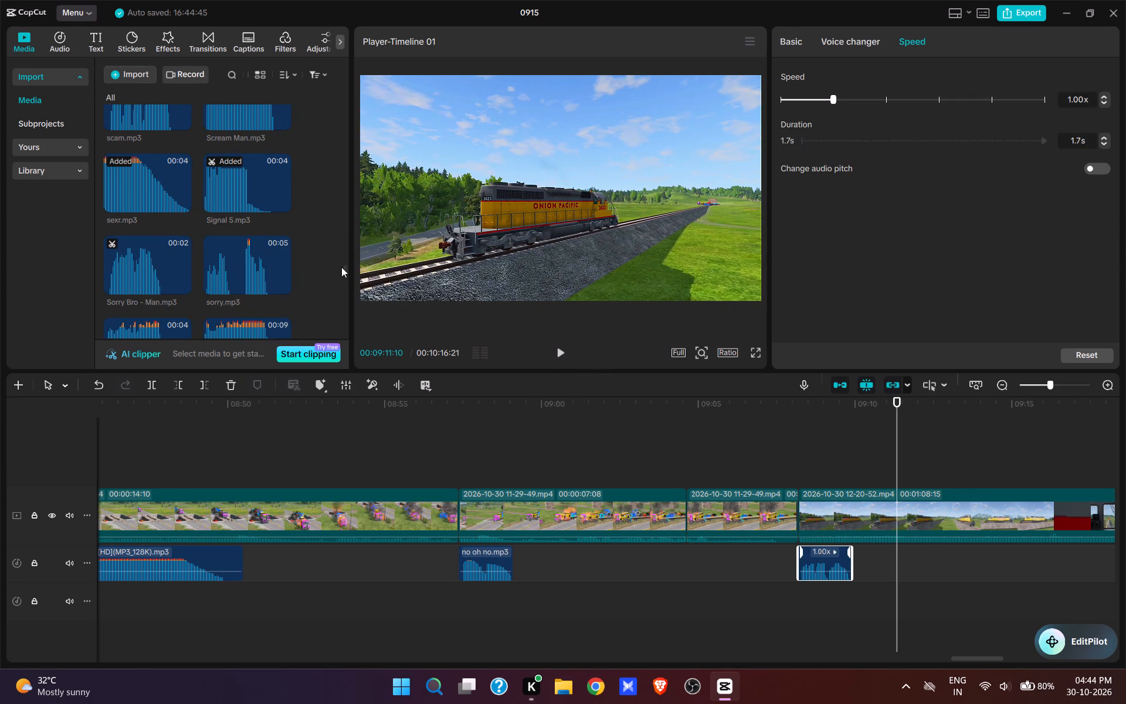
drag(341, 267, 344, 317)
scroll(312, 291, down, 6)
drag(345, 286, 341, 372)
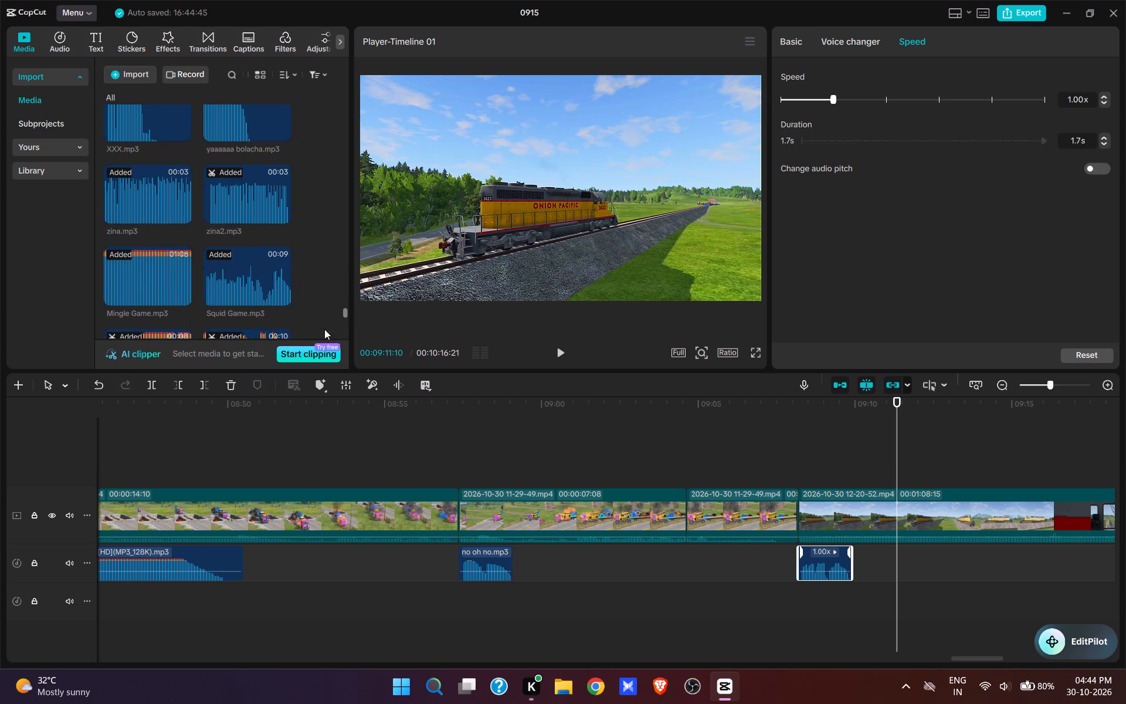
scroll(219, 245, up, 7)
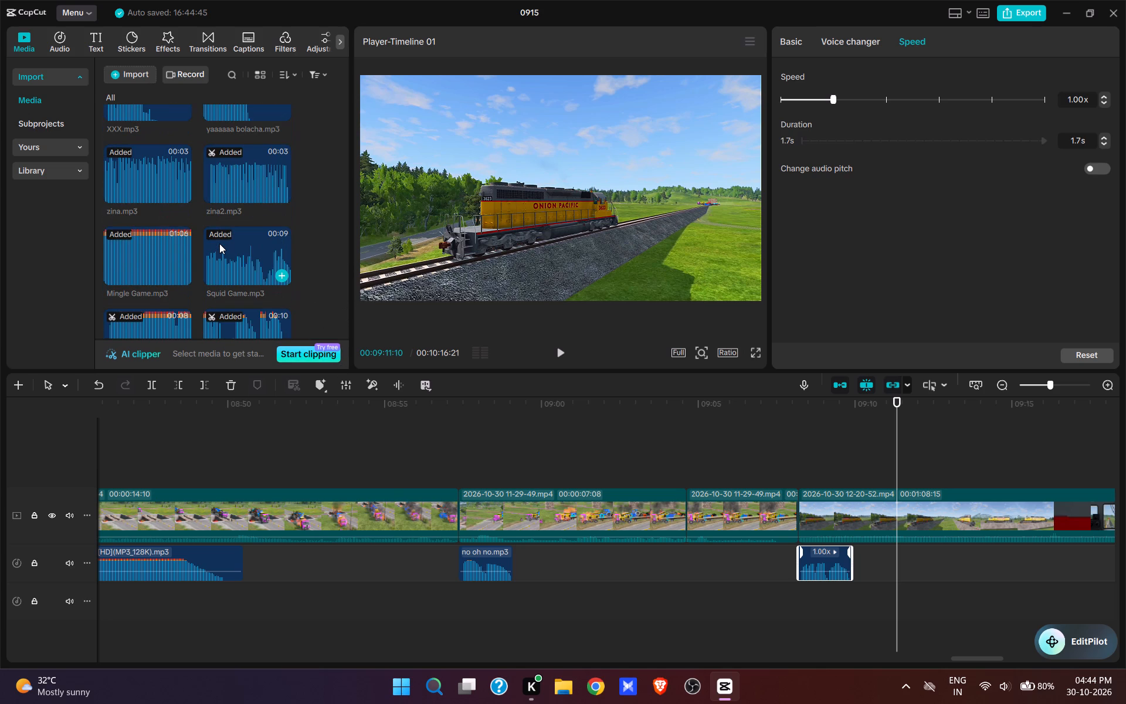
scroll(219, 243, up, 5)
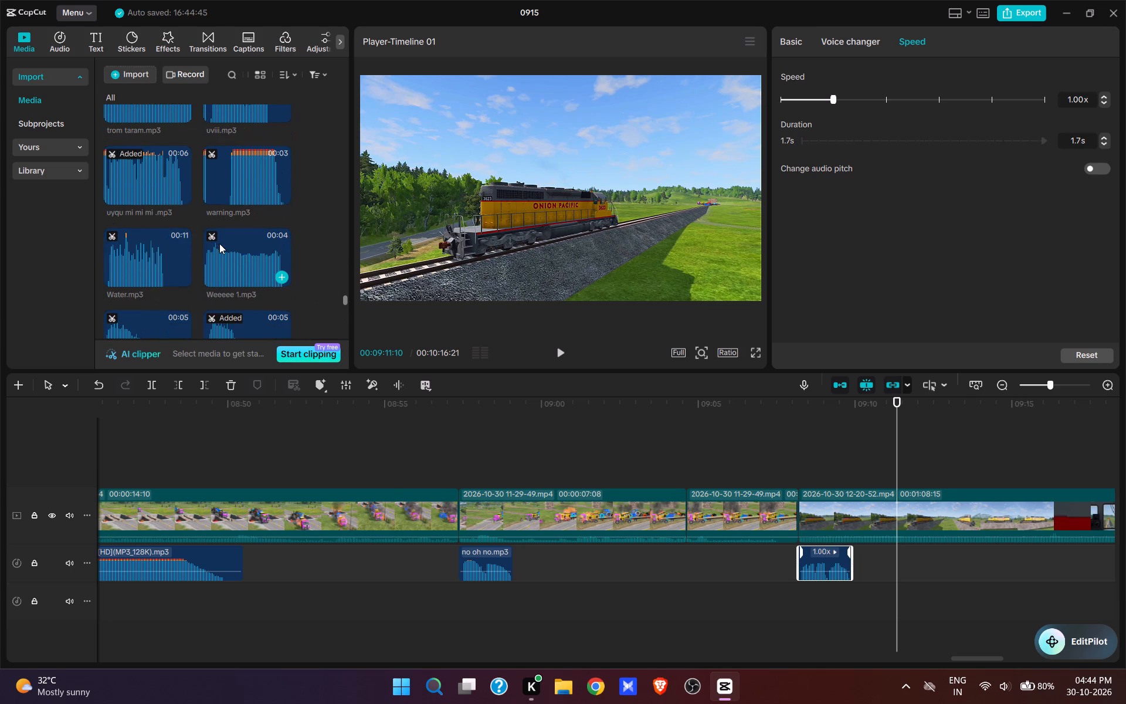
scroll(219, 243, up, 2)
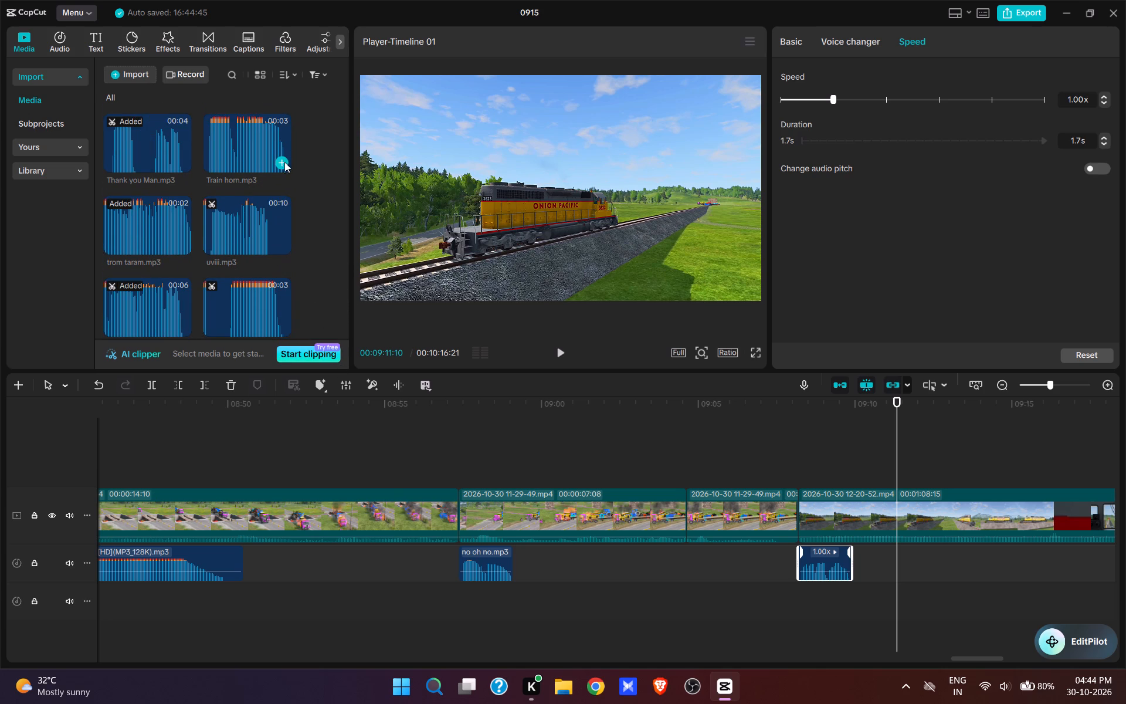
click(280, 161)
Copy the train horn effect, paste it at about 00:09:16 and 00:09:21 along the locomotive footage, and play on to 00:09:24:25.
key(ctrl+c)
key(space)
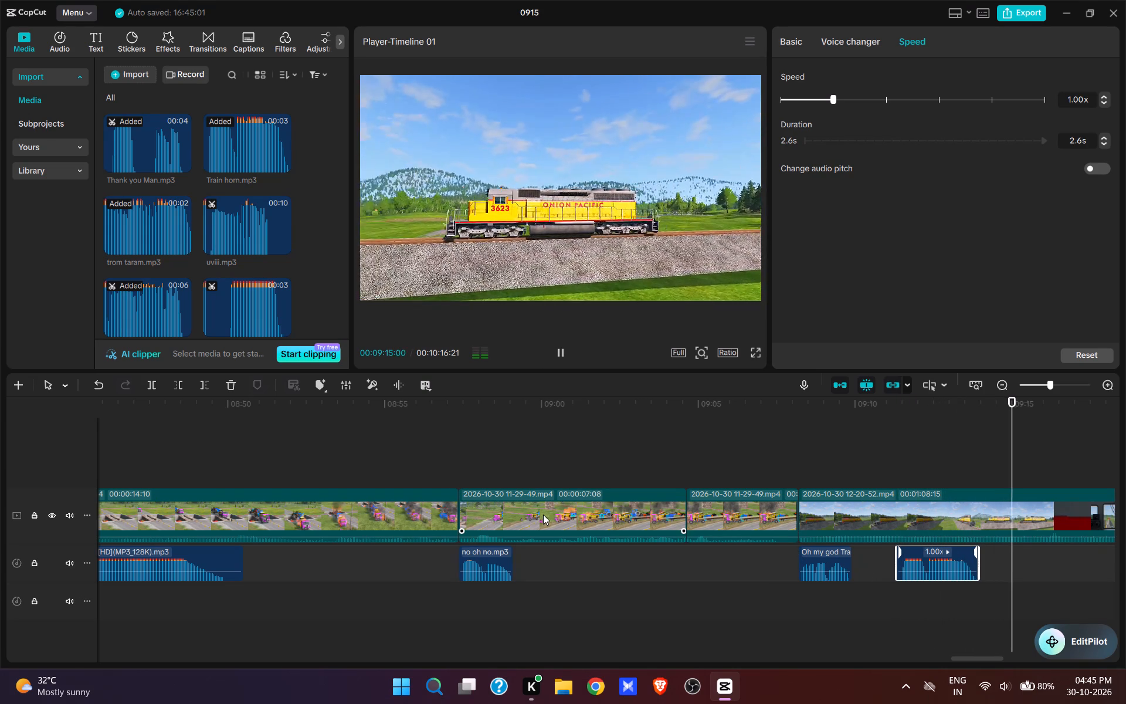
key(space)
key(ctrl+v)
key(space)
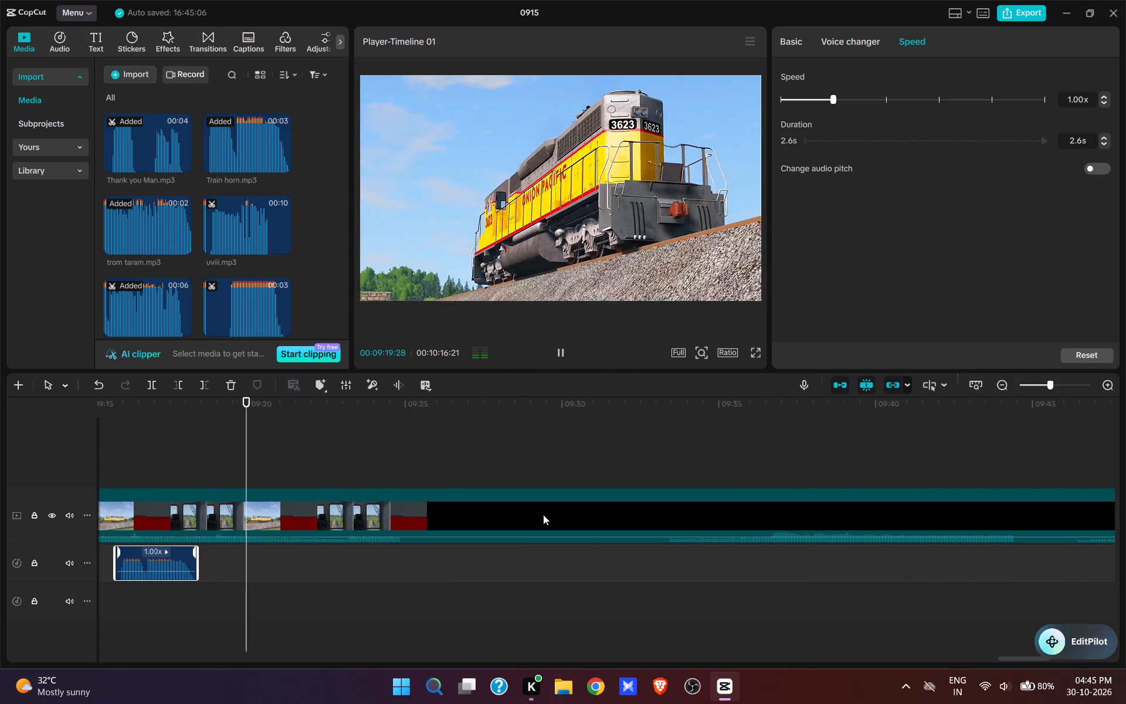
key(space)
key(ctrl+v)
key(space)
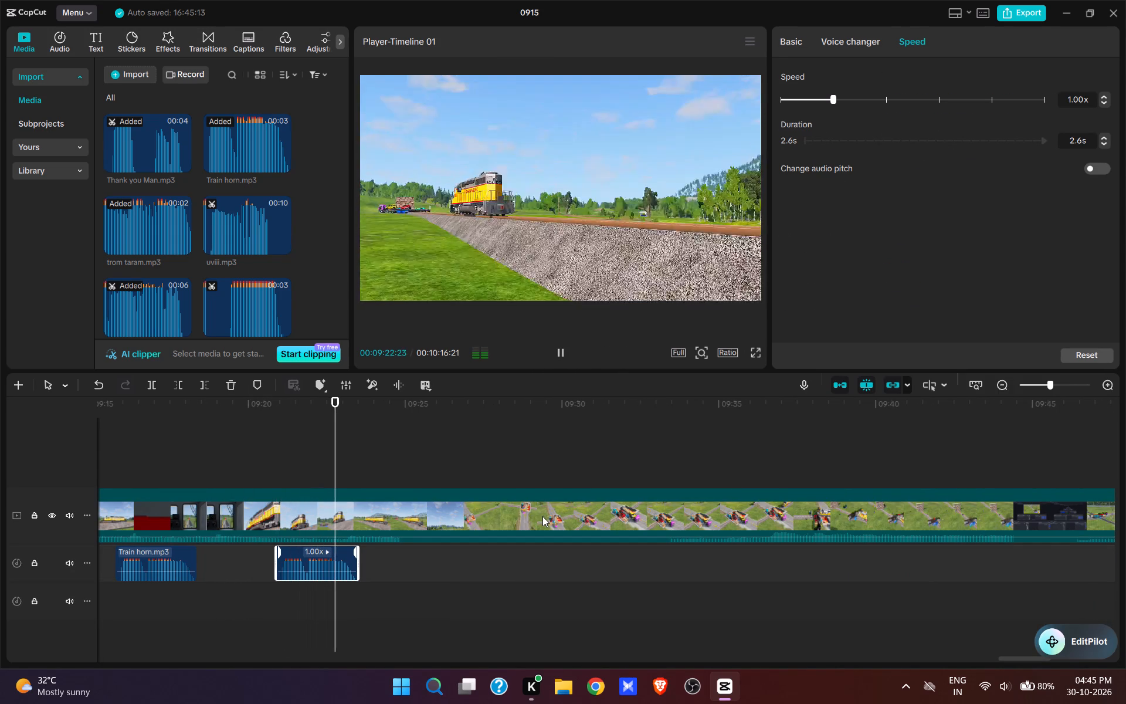
key(space)
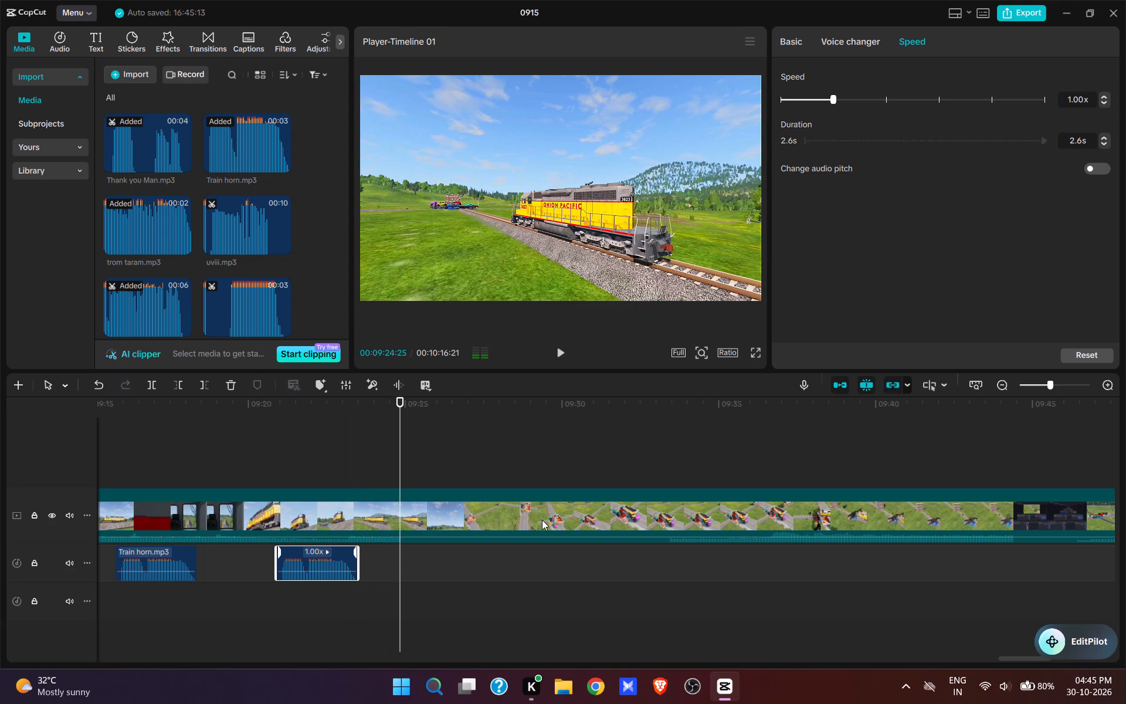
text(w)
click(378, 474)
key(space)
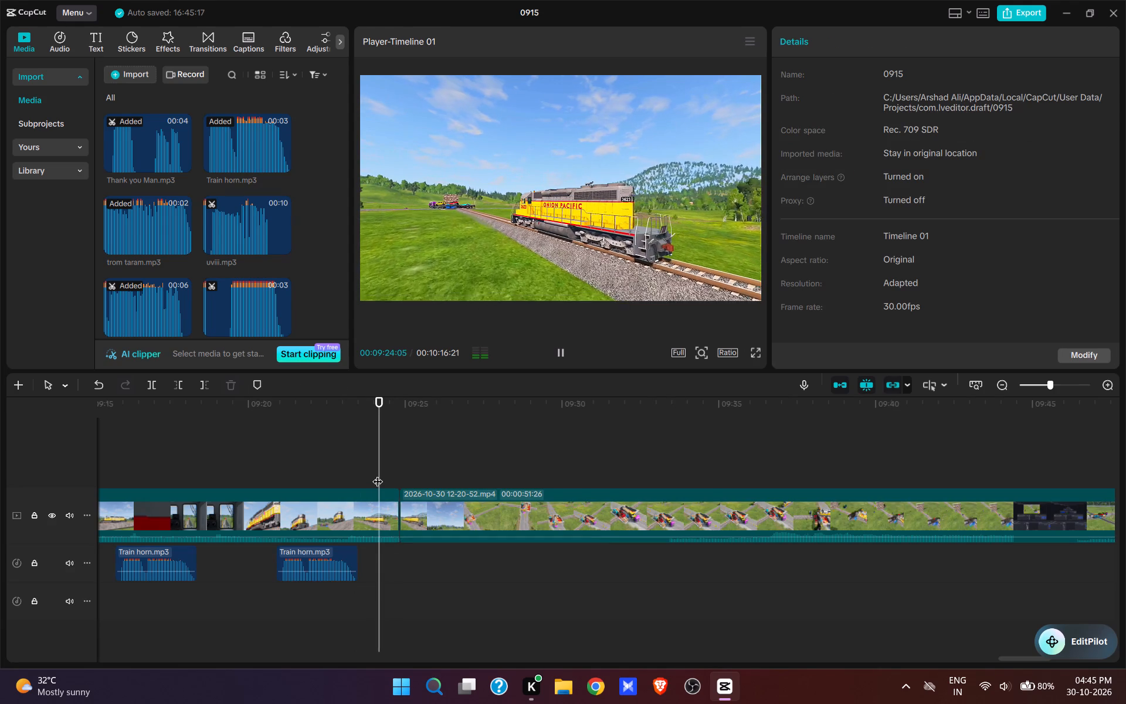
key(space)
text(w)
click(396, 523)
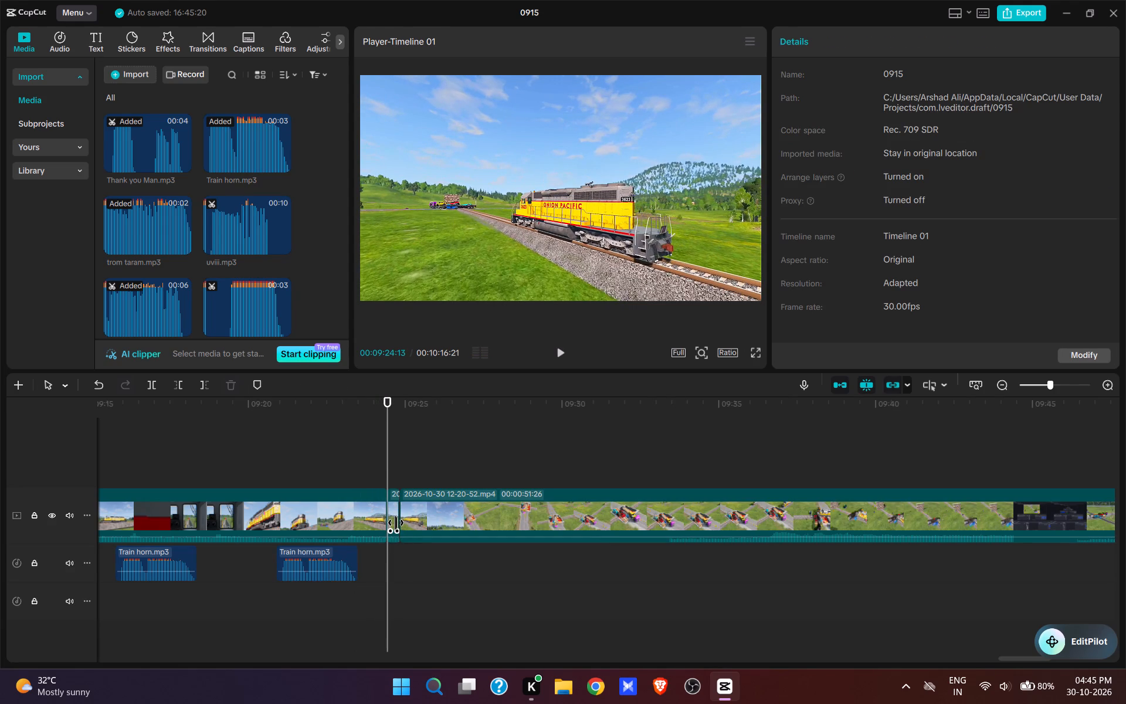
key(d)
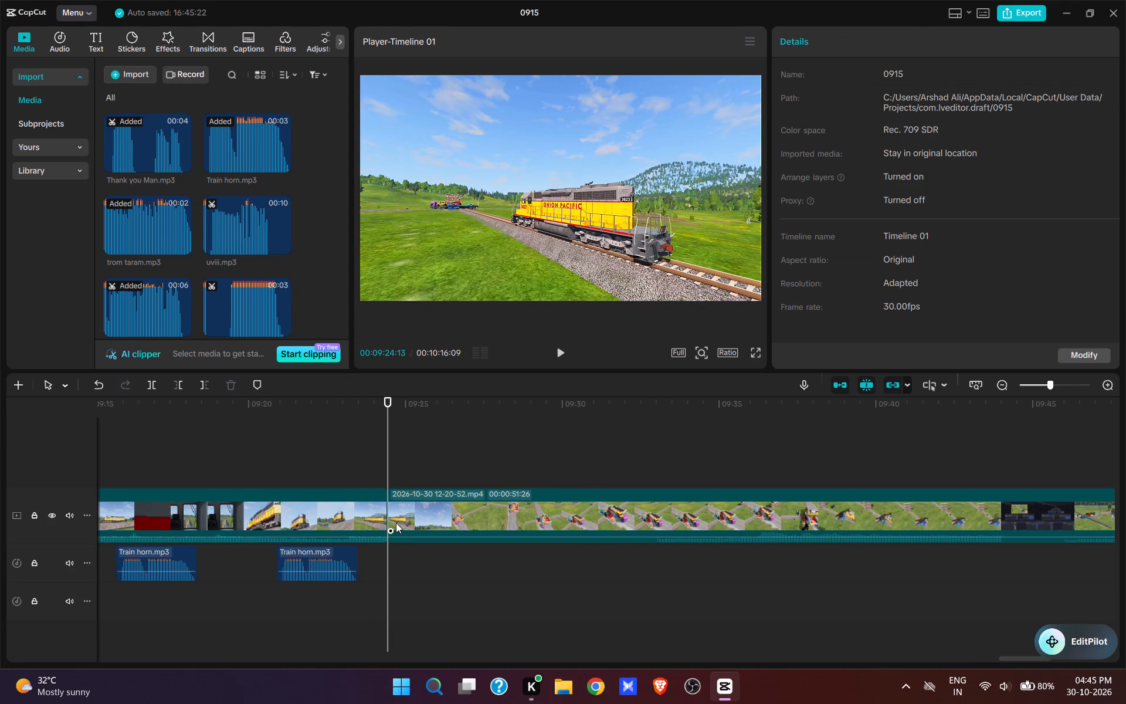
Remove the footage from 00:09:24:13 up to 00:09:32:29, just before the train reaches the lava pit, and paste the train horn effect at the cut.
click(641, 440)
key(space)
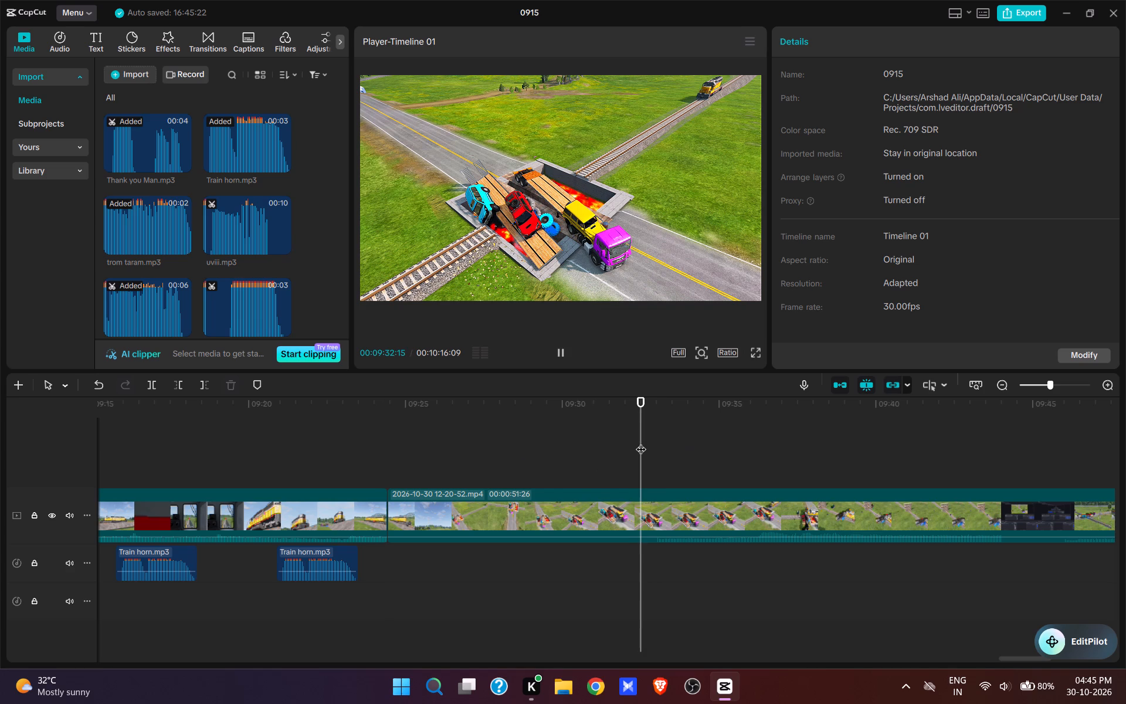
key(space)
key(space)
click(656, 461)
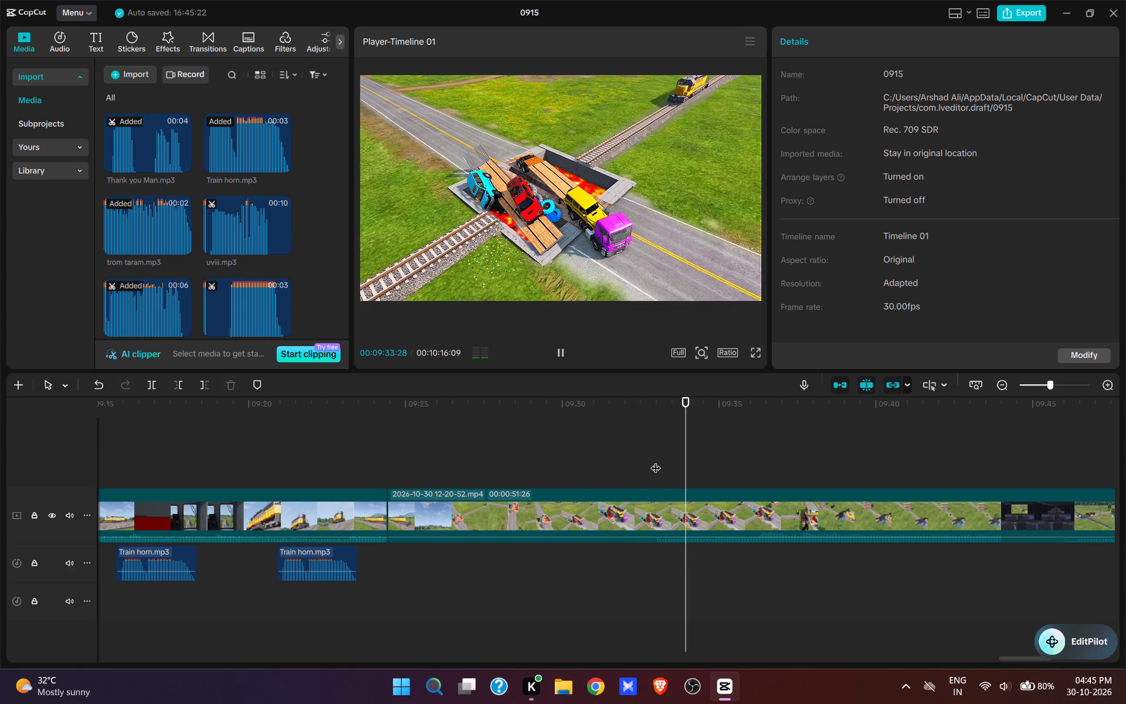
key(q)
key(ctrl+v)
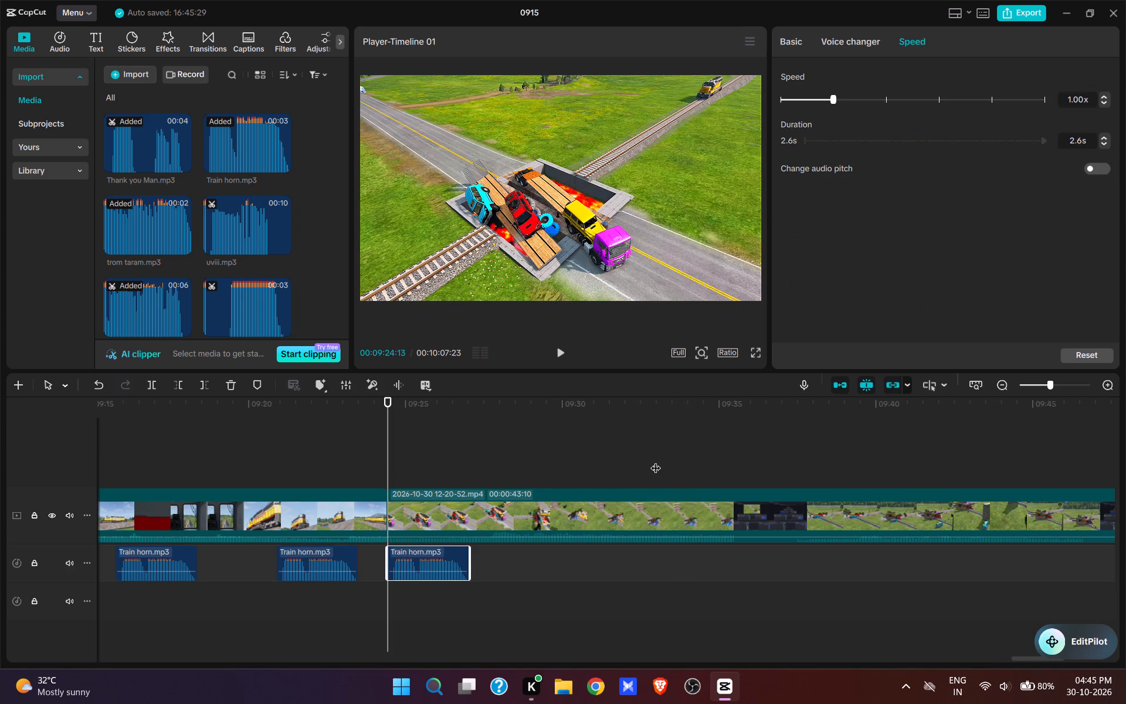
Play the train crash, split the recording at 00:09:32:29 and remove the footage from there up to 00:09:37:21, where the locomotive approaches again.
key(space)
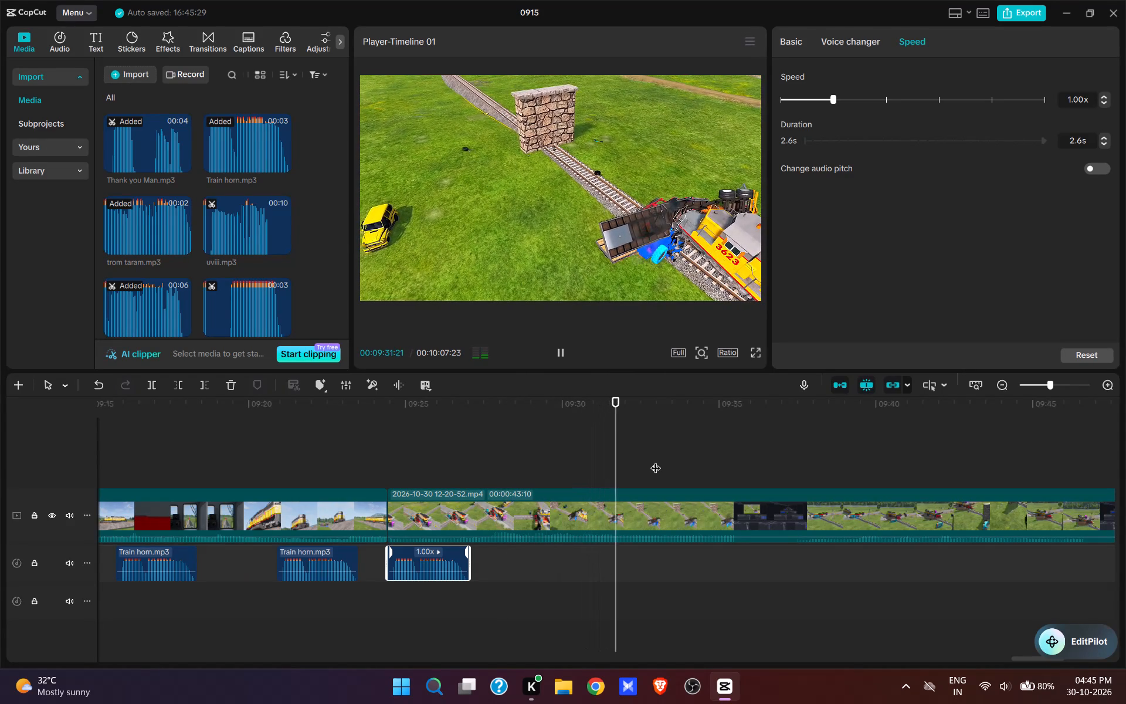
key(space)
text(w)
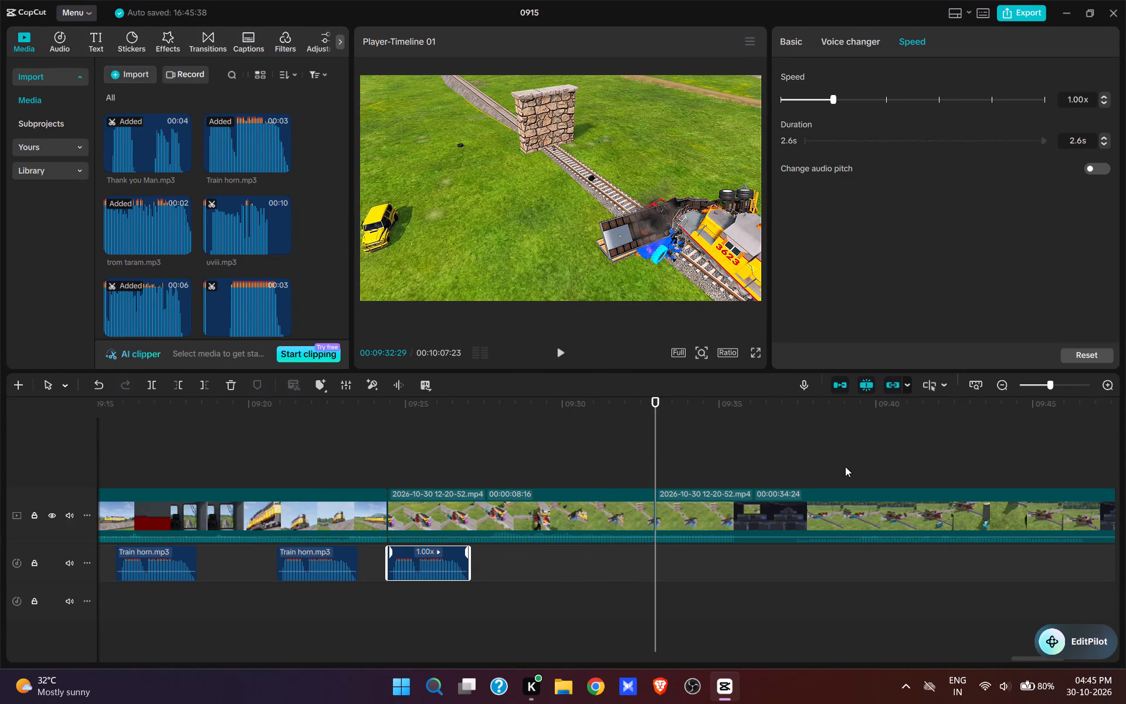
click(845, 466)
click(803, 473)
key(q)
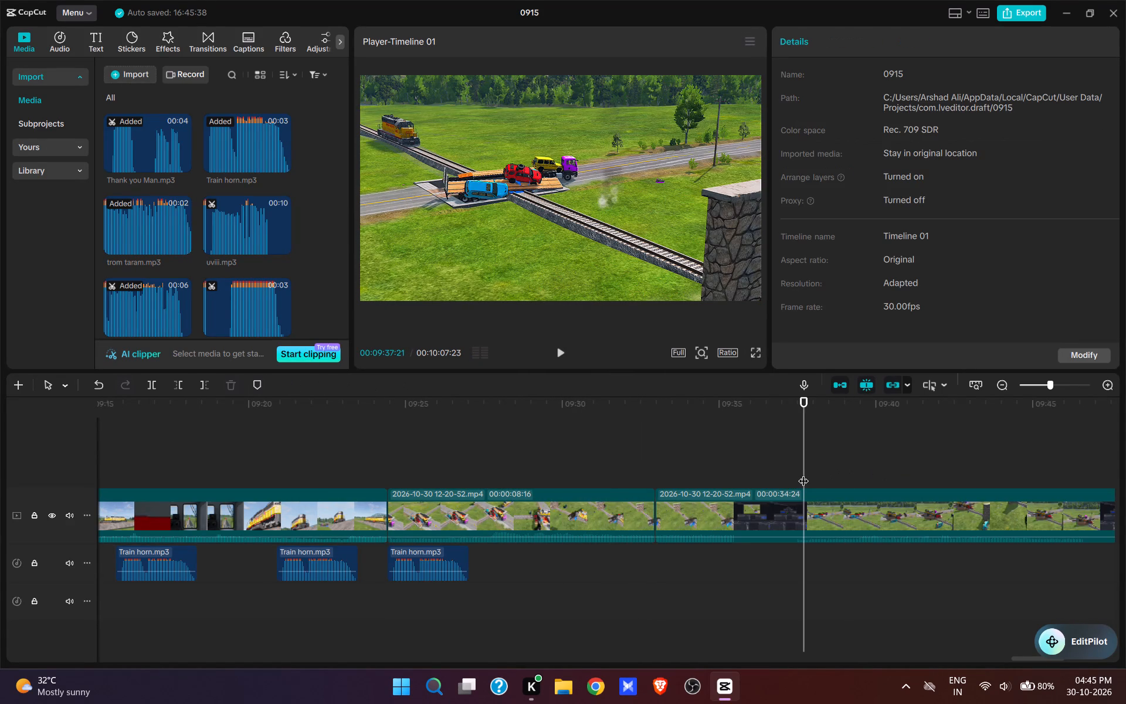
Paste the train horn effect at 00:09:32:29, at the start of the second approach shot.
key(space)
key(space)
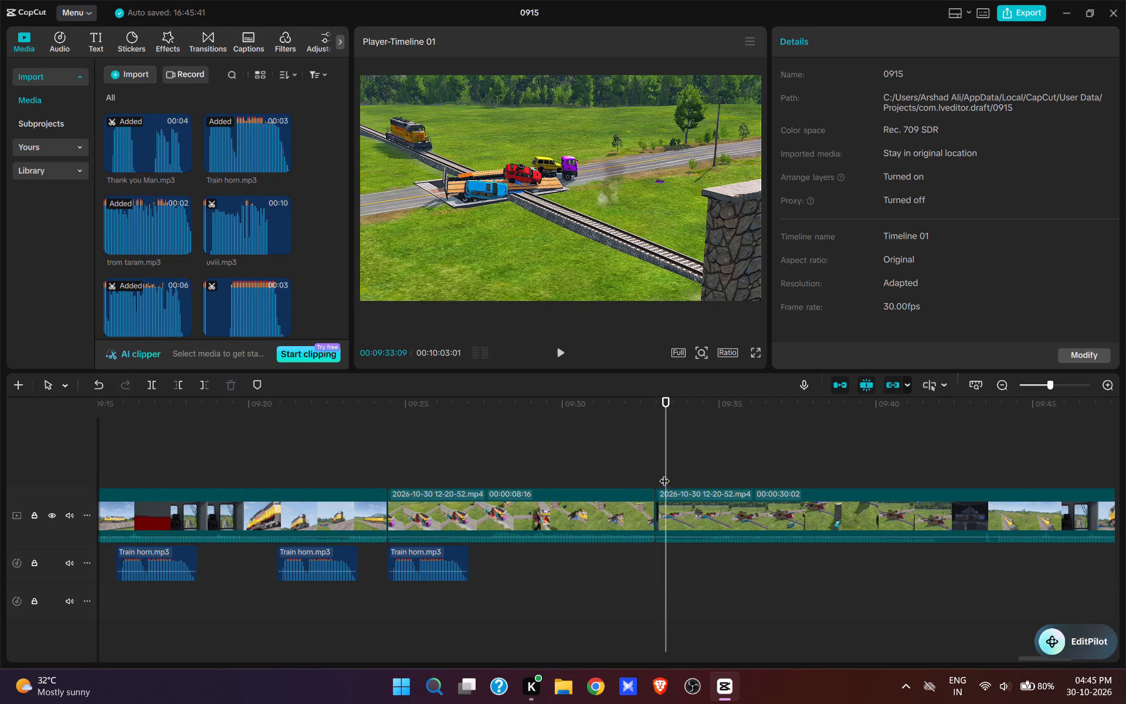
click(656, 468)
key(ctrl+v)
Play the second crash, split the recording at 00:09:39:16 and remove the footage from there up to about 00:09:43:12.
key(space)
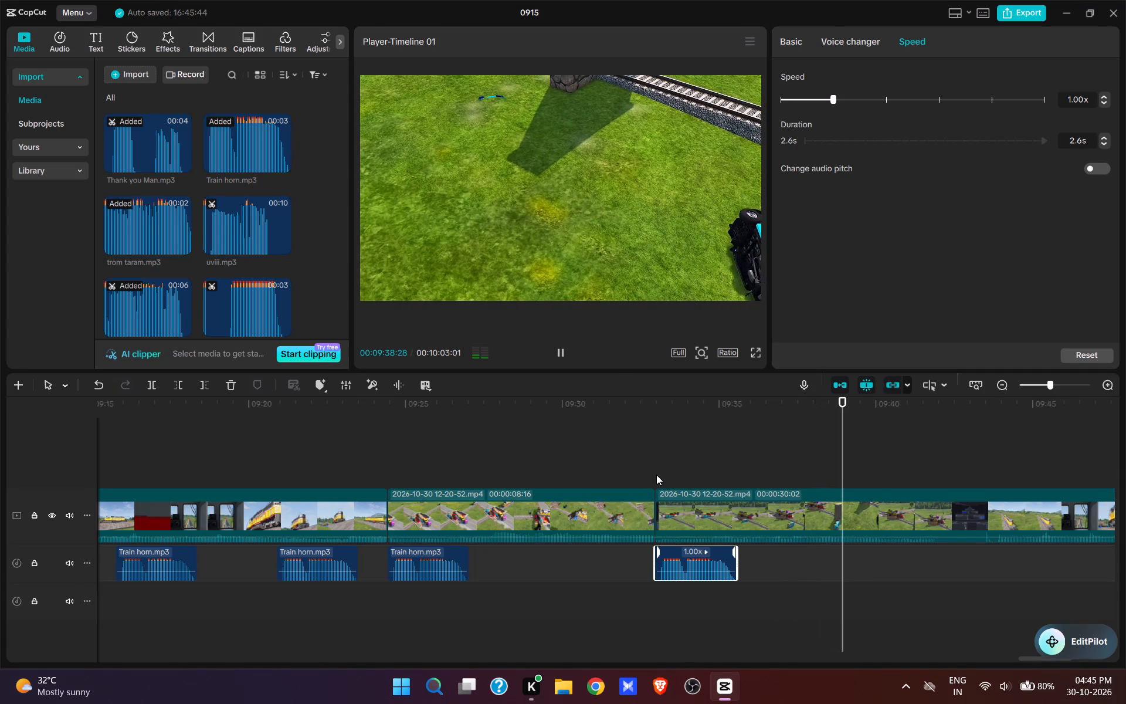
key(space)
key(w)
click(1002, 472)
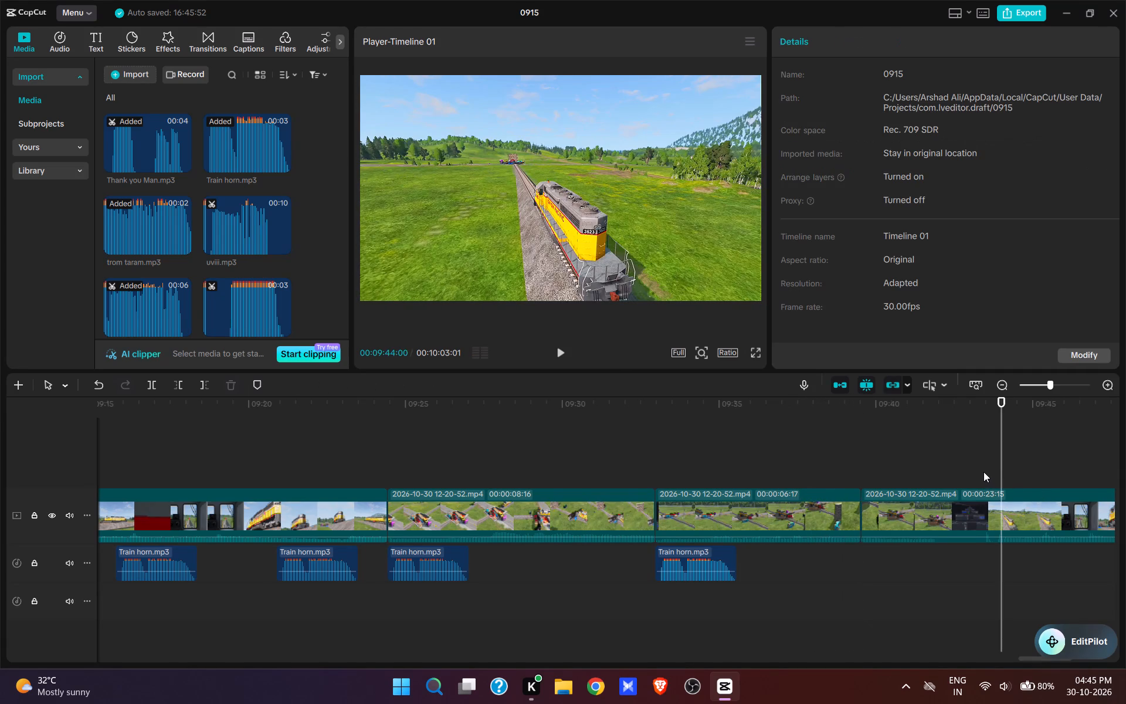
click(983, 471)
text(q)
Paste the train horn effect at 00:09:39:16, at the start of the next locomotive shot.
key(space)
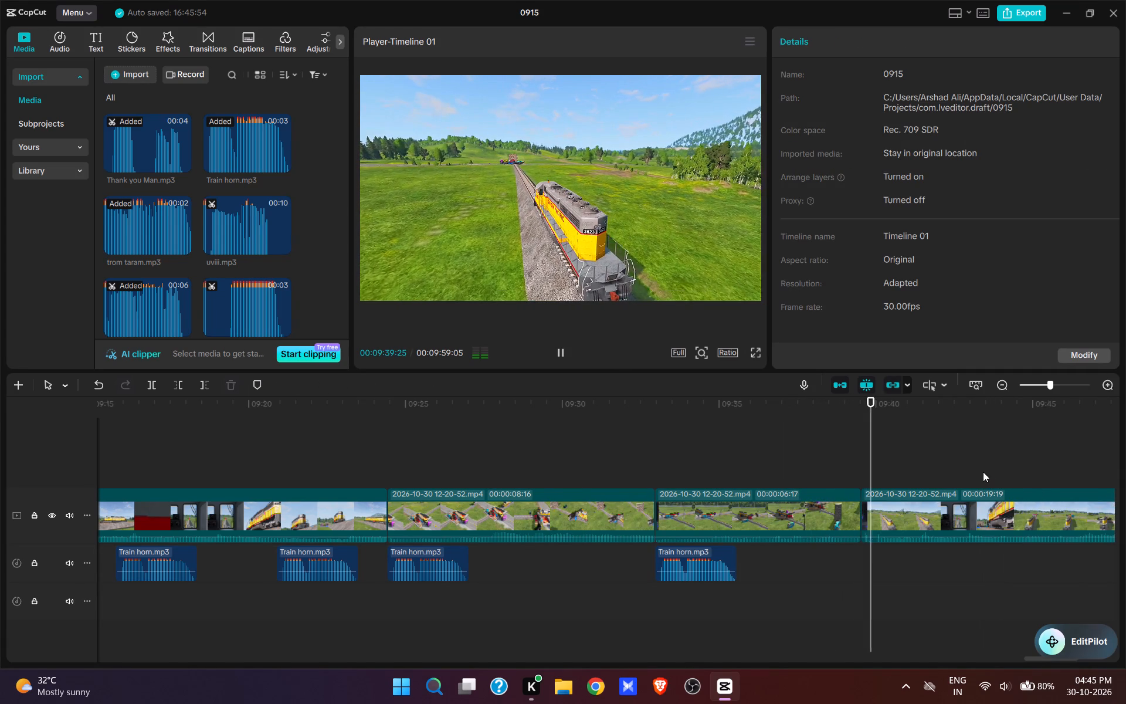
key(space)
click(863, 470)
key(ctrl+v)
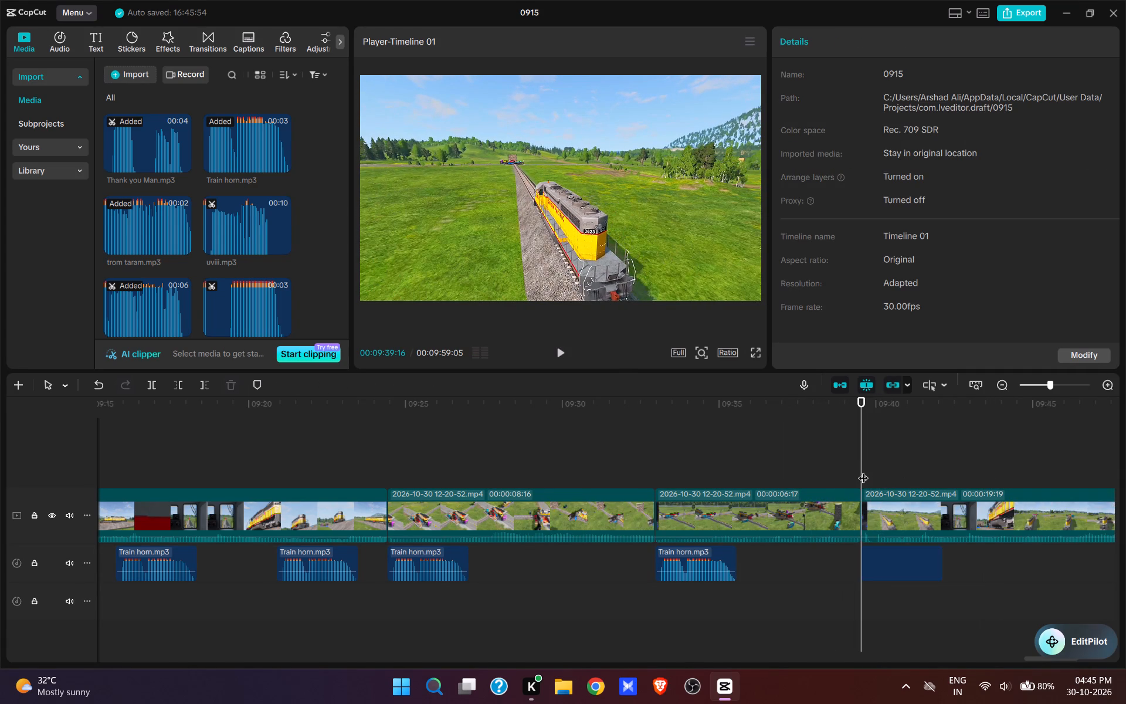
Play the last locomotive crash through to 00:09:53:12 and trim off the rest of the recording there, ending the video.
key(space)
drag(949, 550, 949, 555)
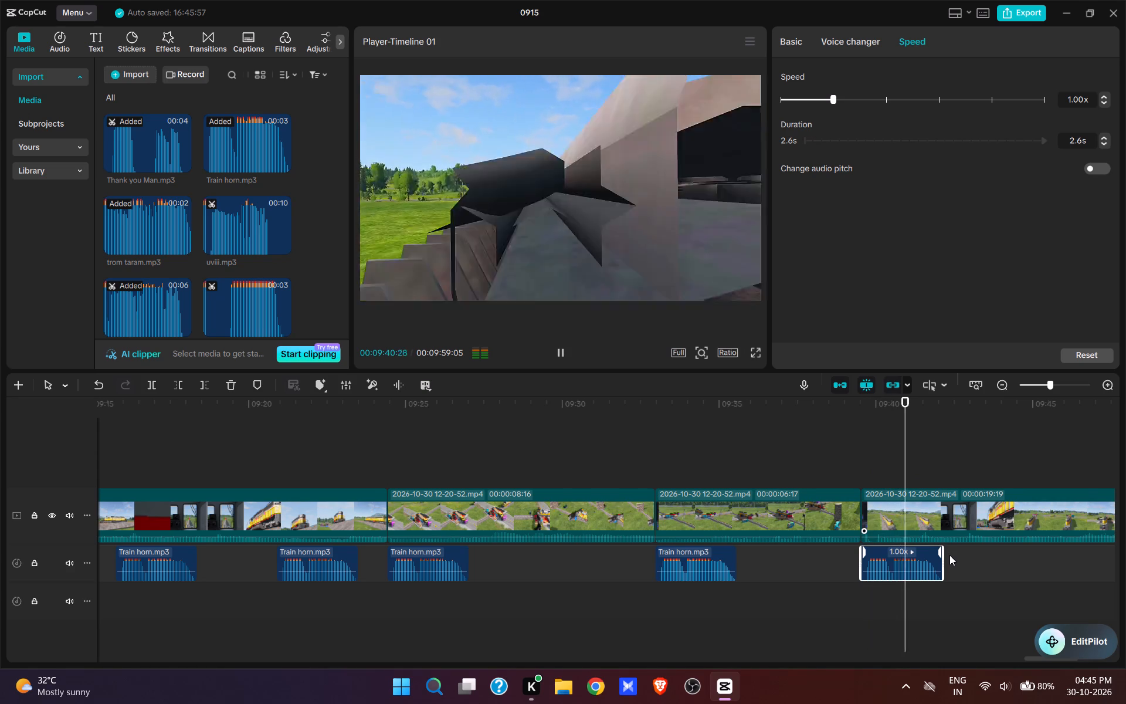
drag(949, 555, 957, 576)
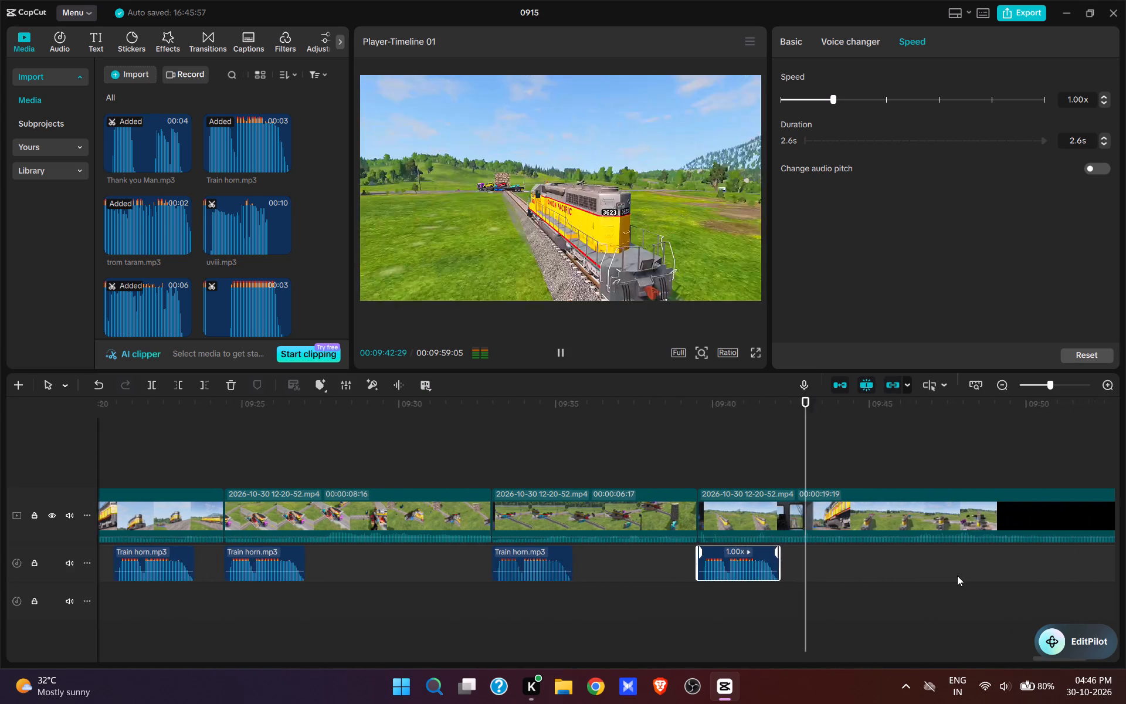
drag(957, 576, 957, 579)
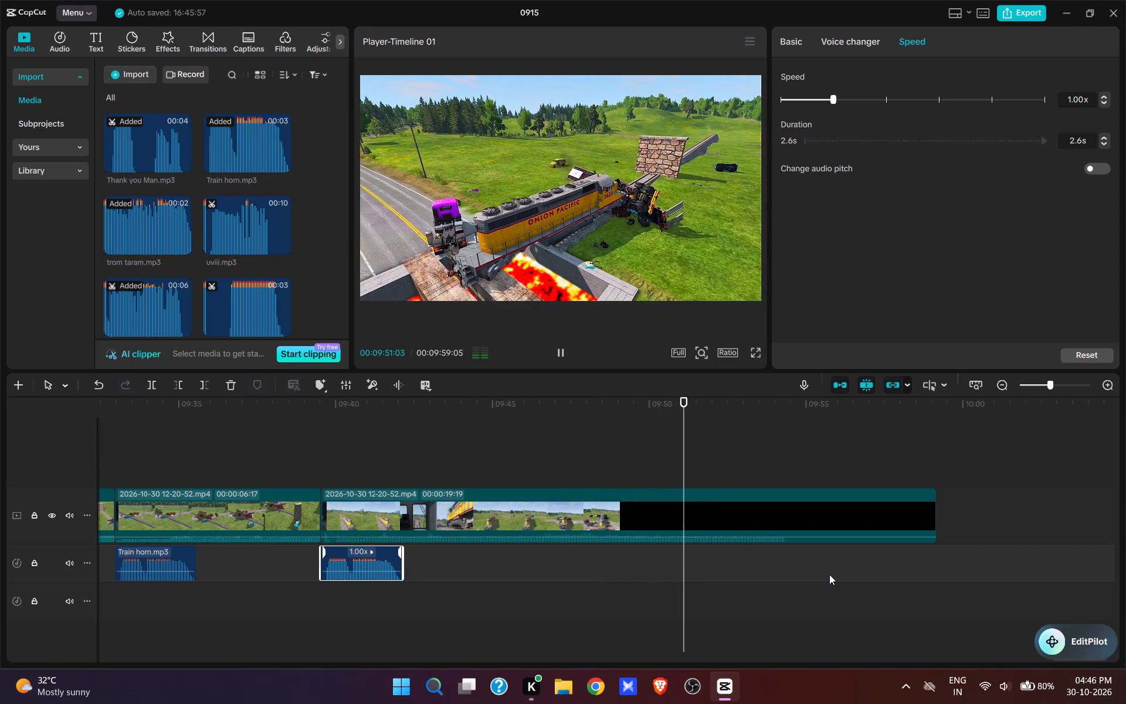
key(space)
key(space)
key(space)
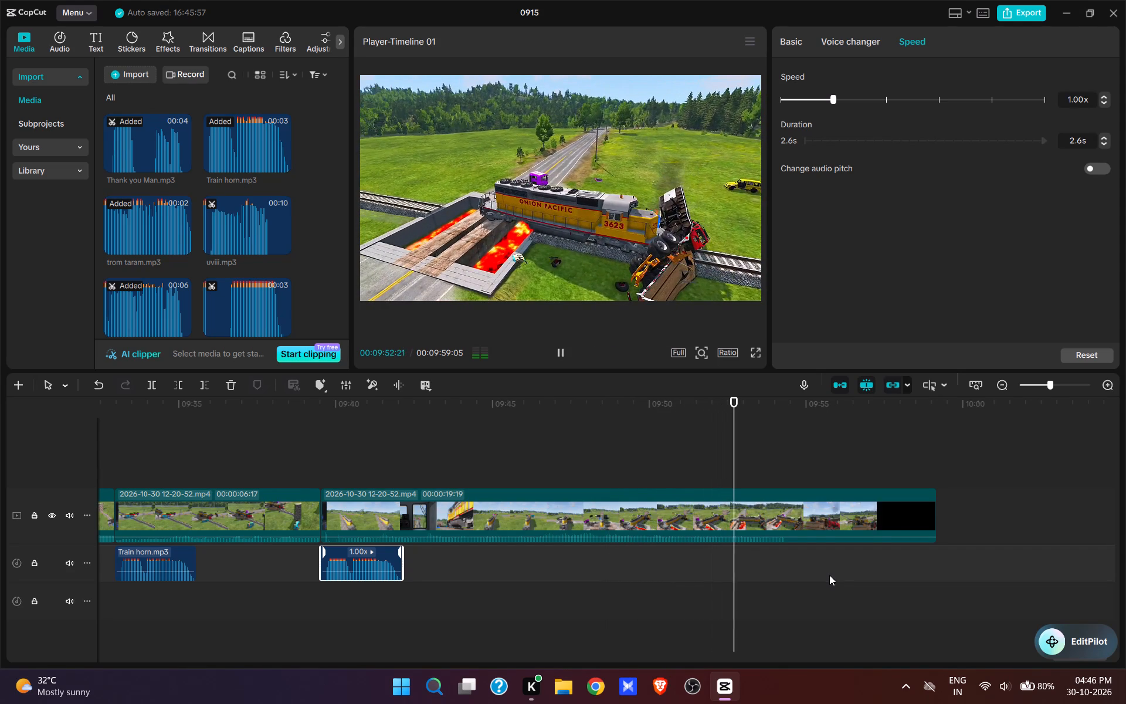
key(space)
key(space)
text(e)
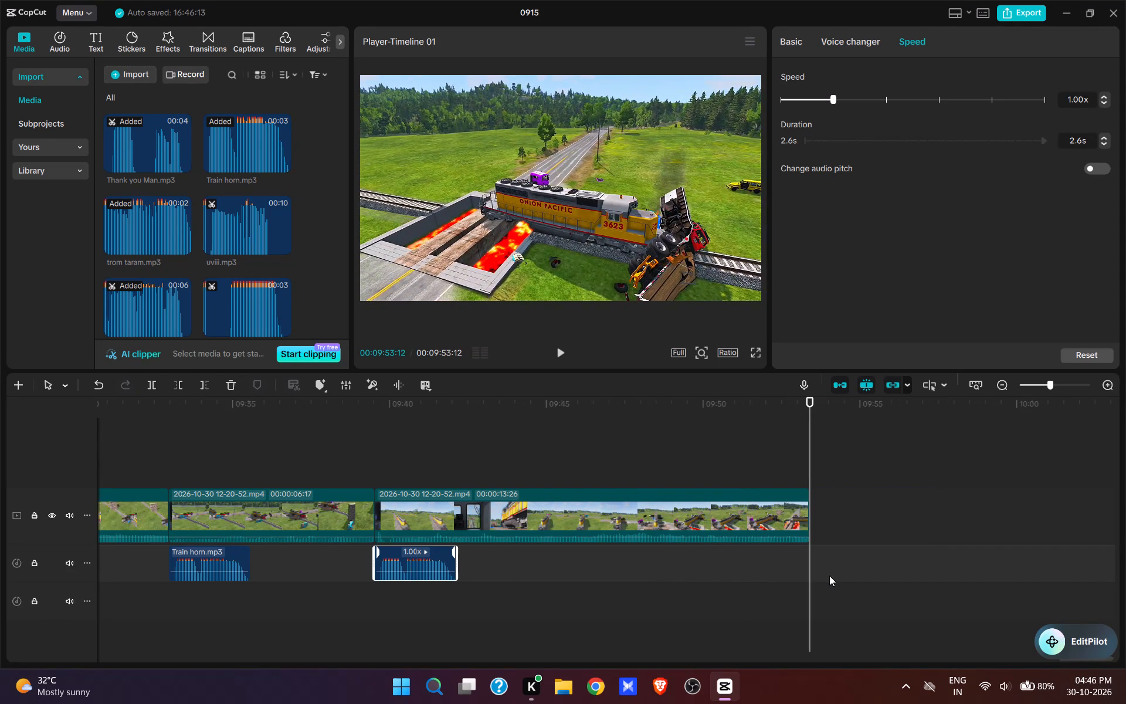
Close the 0915 project's editor.
click(1110, 14)
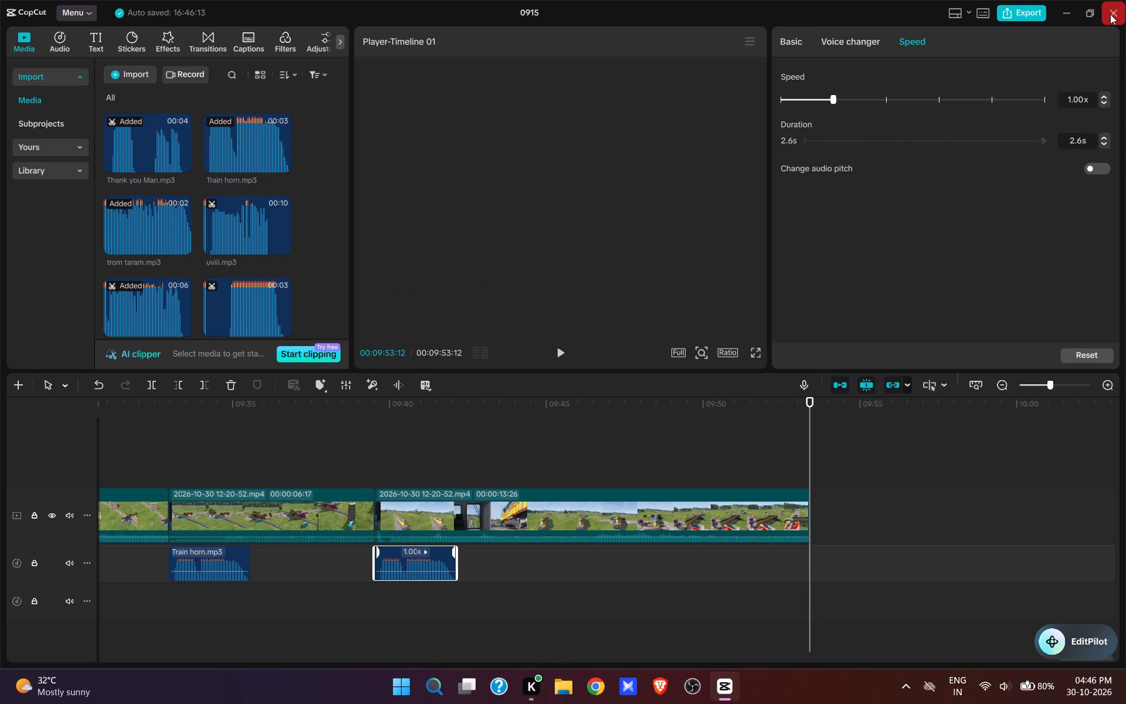